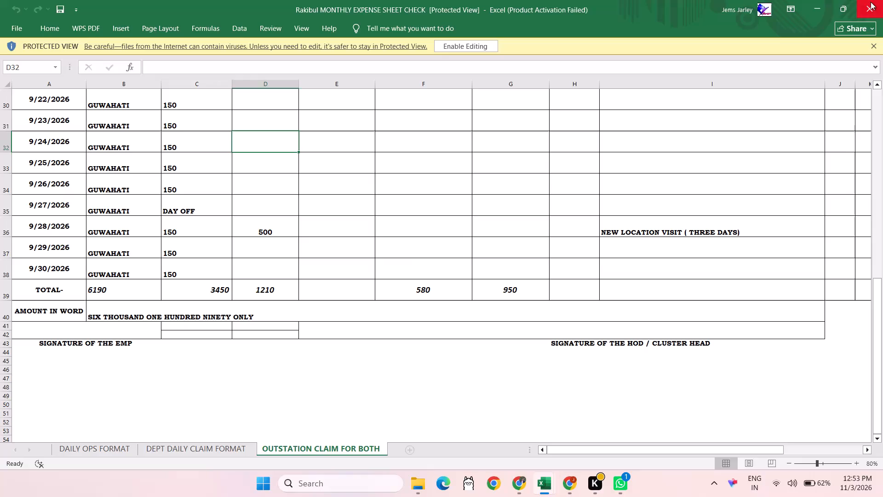
Minimize the protected MONTHLY EXPENSE SHEET CHECK workbook and start closing the edited MONTHLY EXPENSE workbook behind it.
click(822, 12)
click(858, 2)
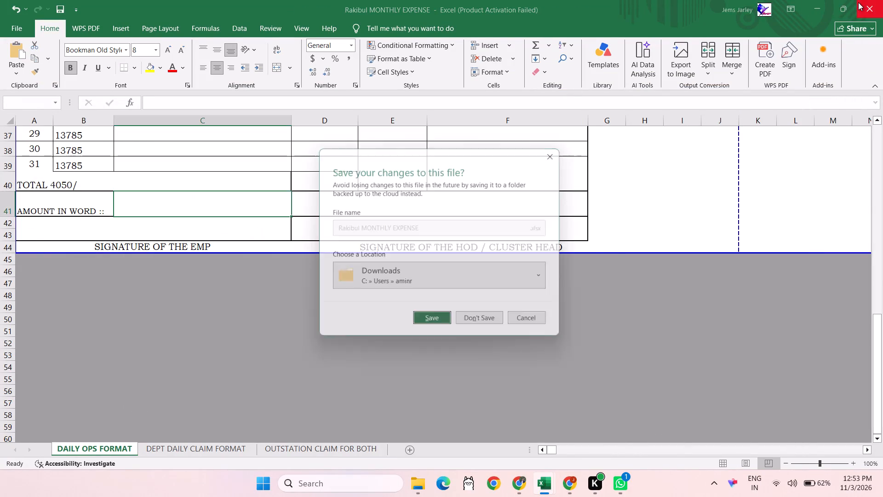
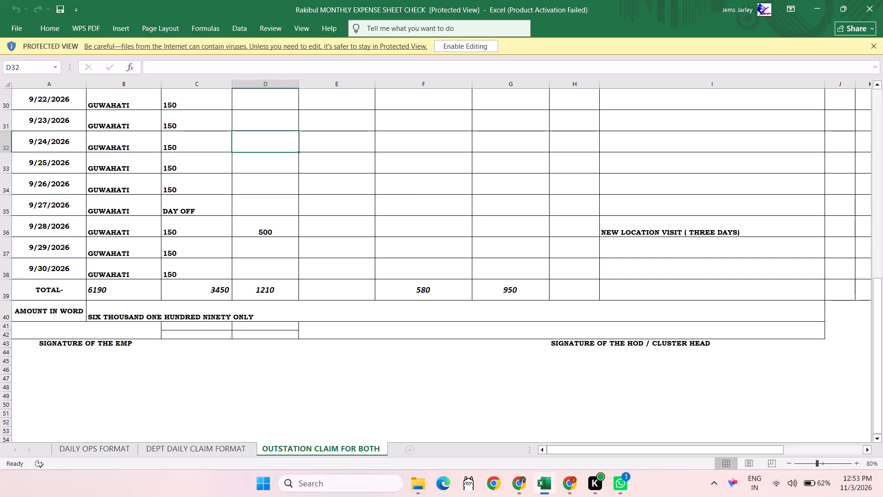
Enable editing for the protected MONTHLY EXPENSE SHEET CHECK workbook.
click(453, 44)
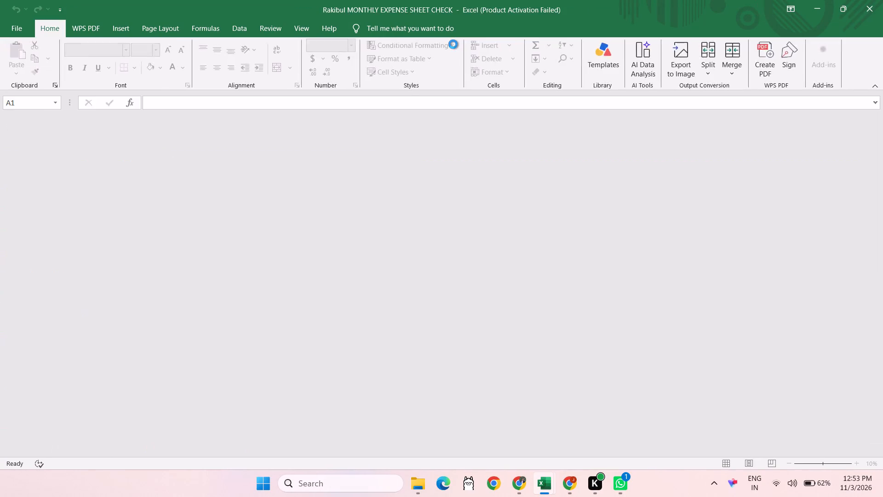
Examine the entries and totals on the OUTSTATION CLAIM FOR BOTH and DAILY OPS FORMAT sheets, comparing the two.
scroll(429, 327, up, 11)
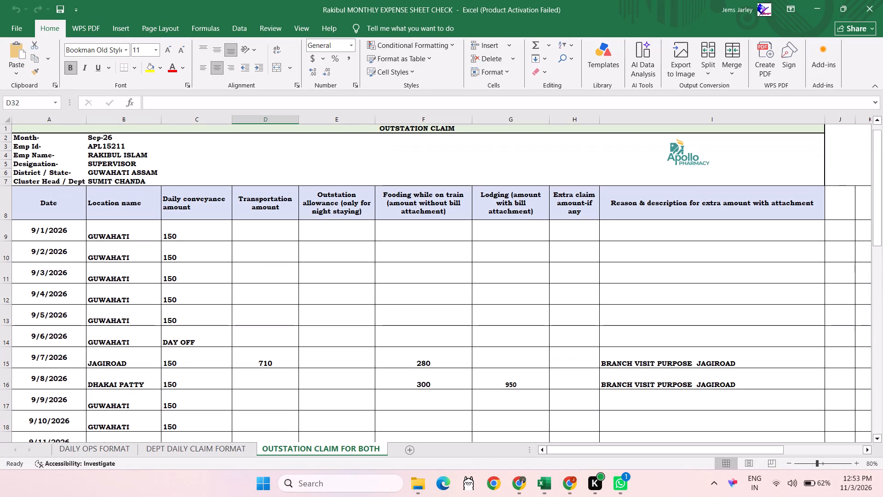
scroll(401, 313, down, 6)
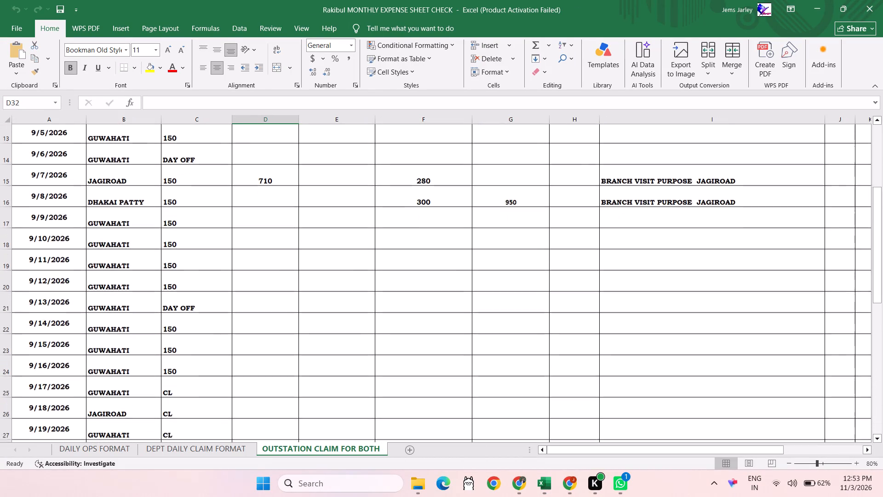
scroll(401, 313, down, 1)
scroll(327, 302, down, 3)
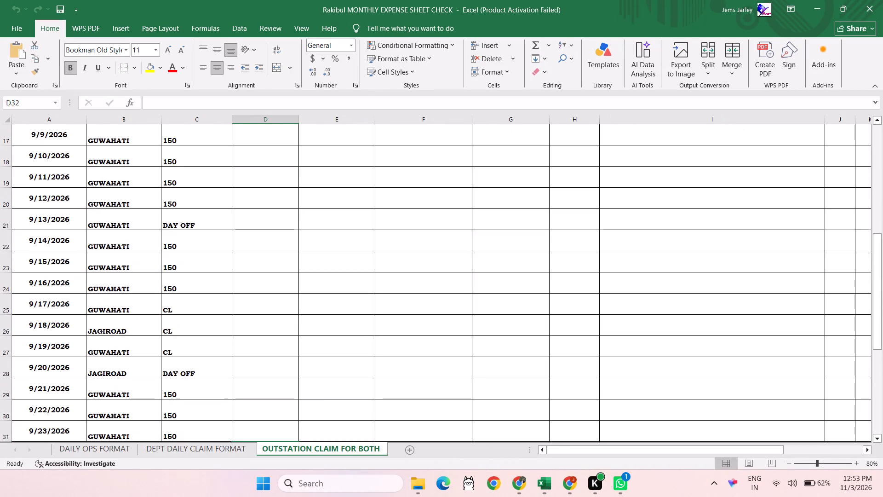
scroll(327, 302, down, 5)
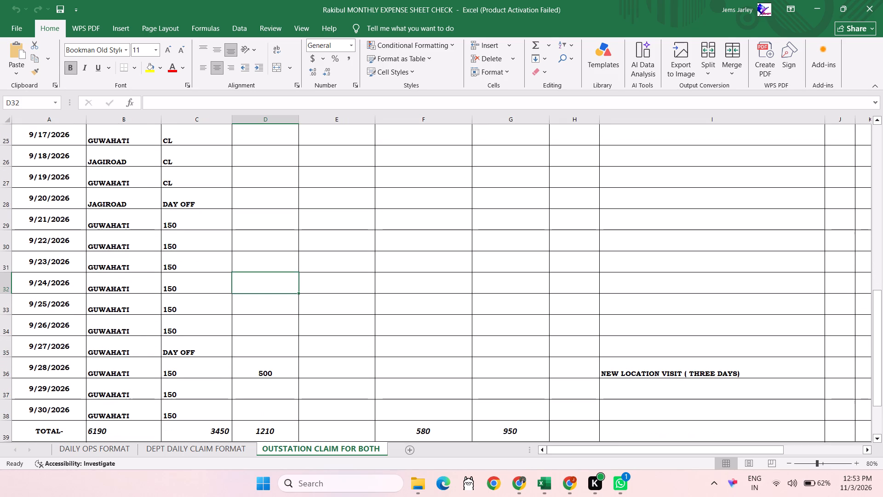
scroll(327, 302, down, 4)
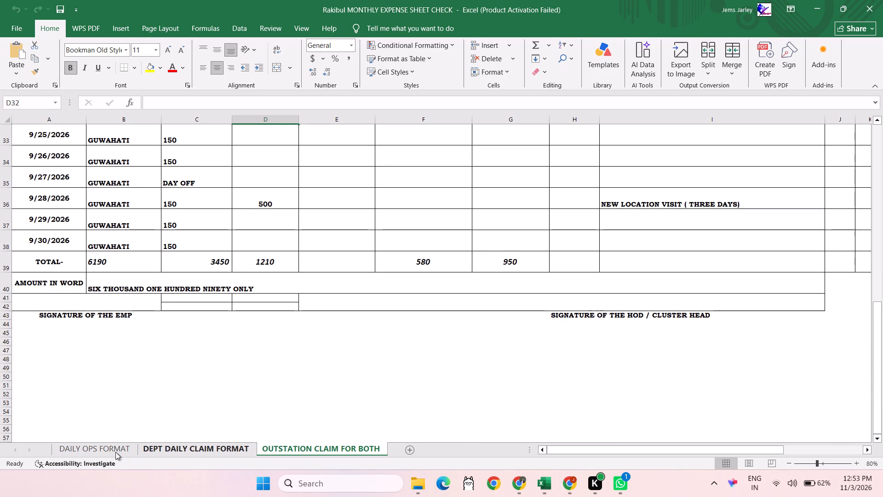
click(116, 451)
click(322, 449)
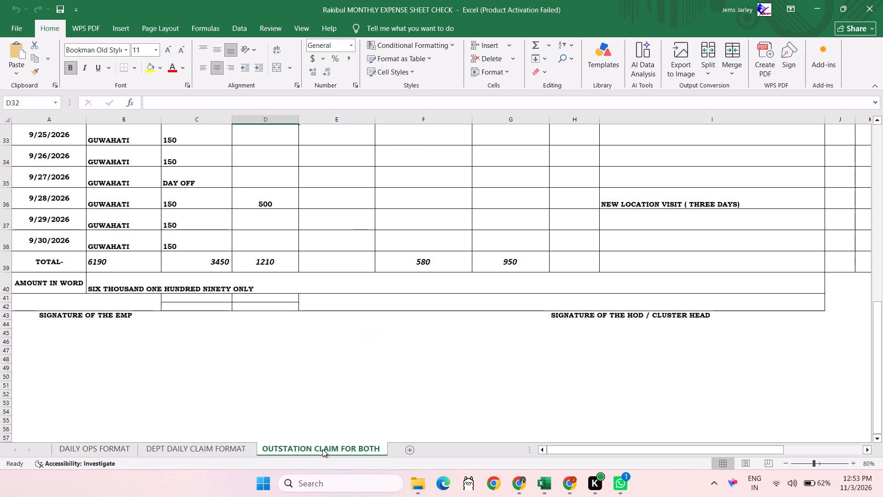
click(92, 448)
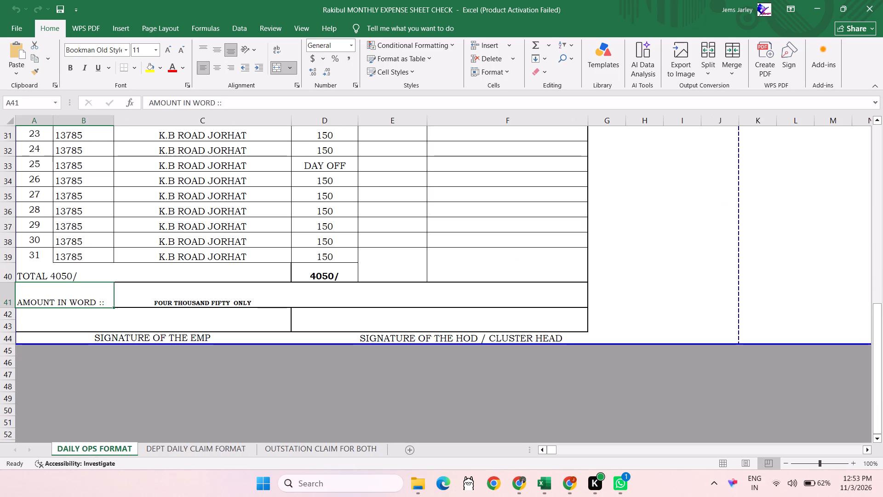
scroll(319, 330, up, 20)
scroll(319, 330, up, 20)
scroll(319, 330, up, 20)
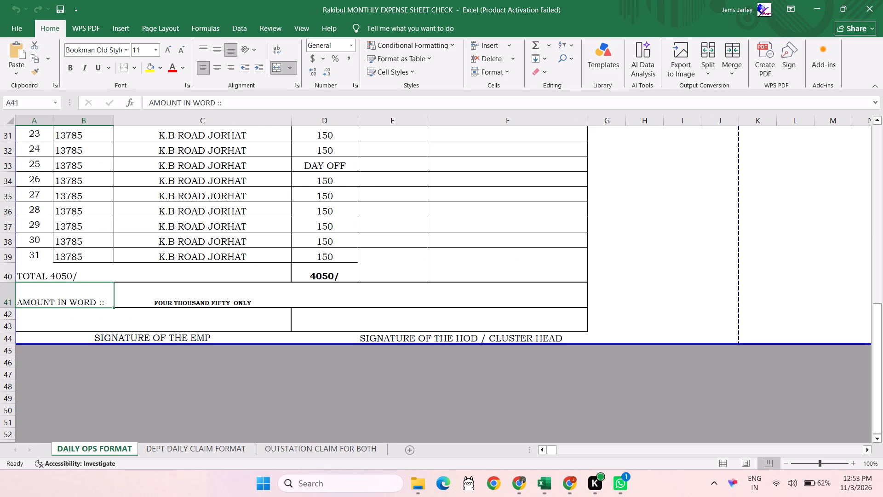
click(227, 285)
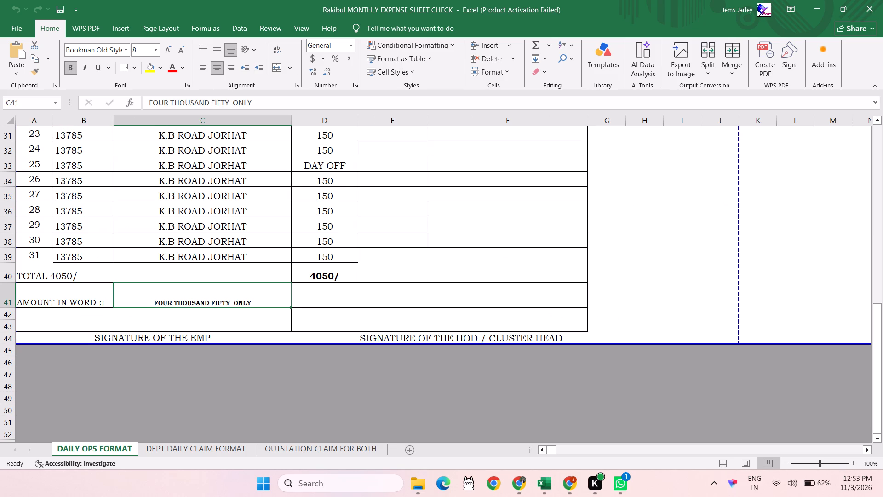
click(295, 451)
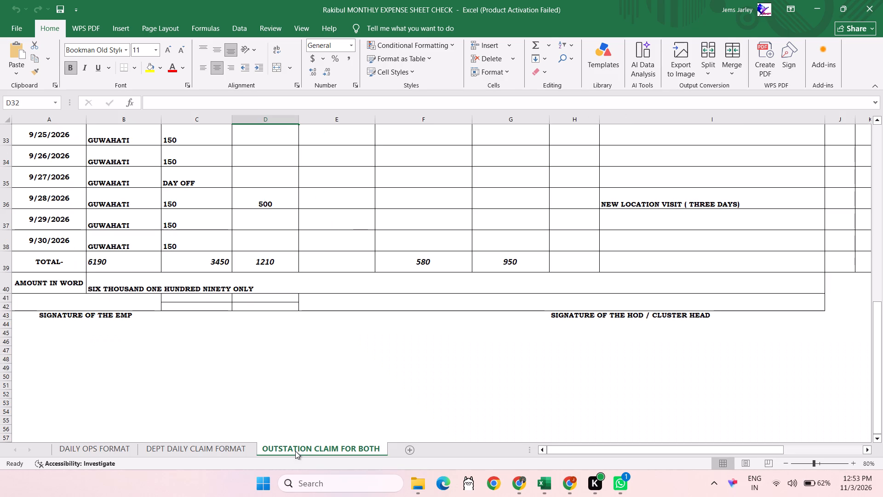
click(295, 451)
click(113, 445)
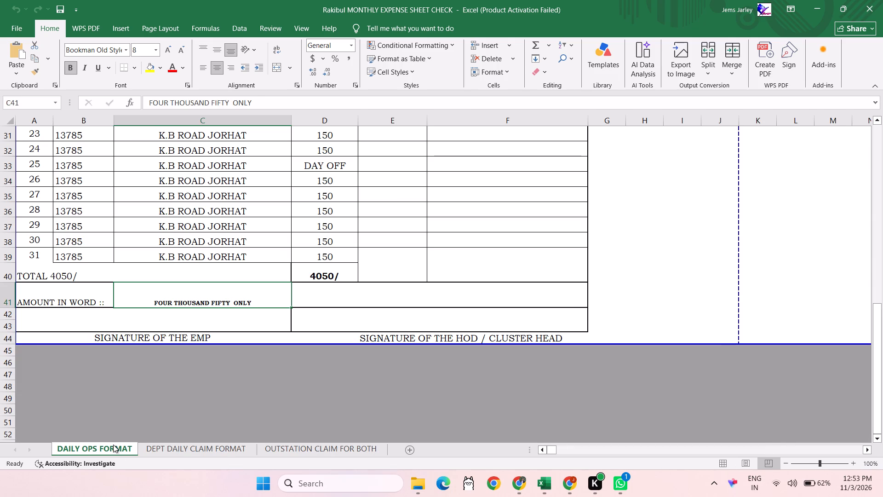
click(307, 450)
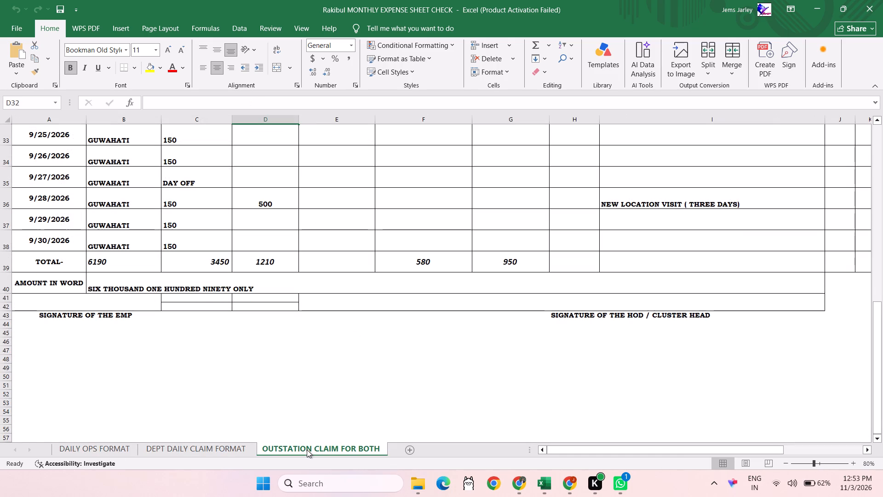
click(361, 376)
scroll(361, 376, up, 7)
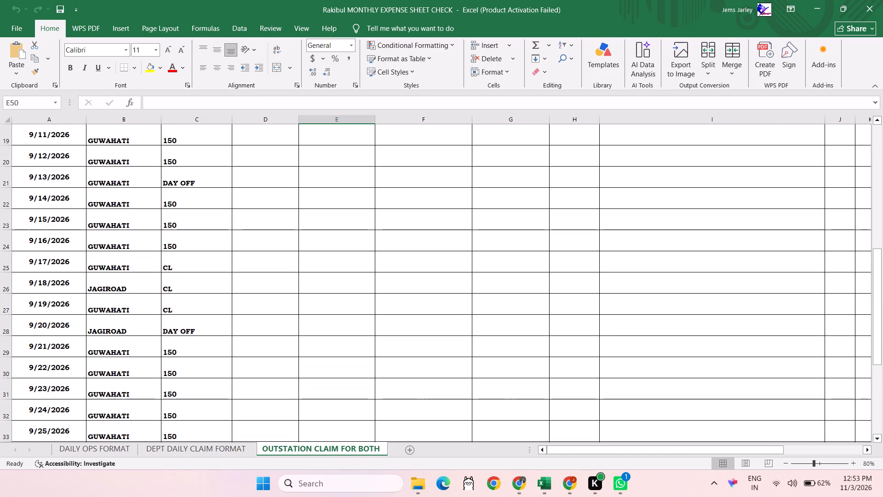
scroll(361, 376, up, 8)
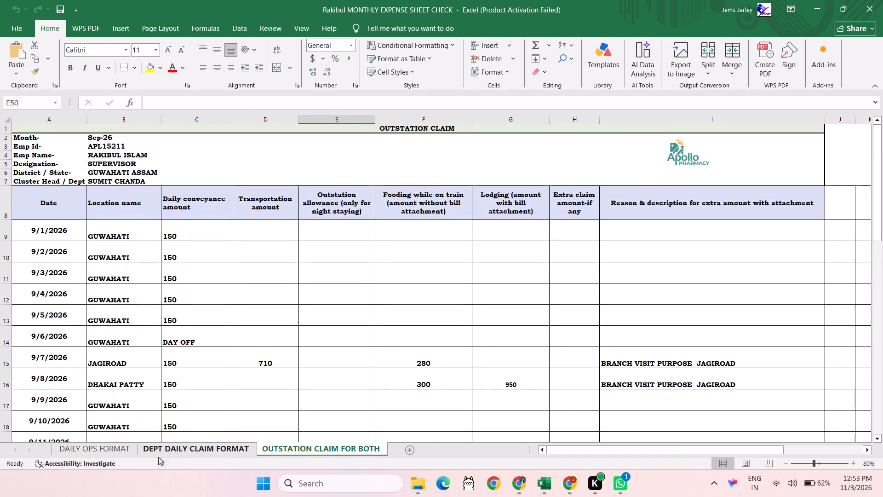
On the DAILY OPS FORMAT sheet, clear the site ID, location name and daily conveyance entries for days 1 to 31.
click(99, 447)
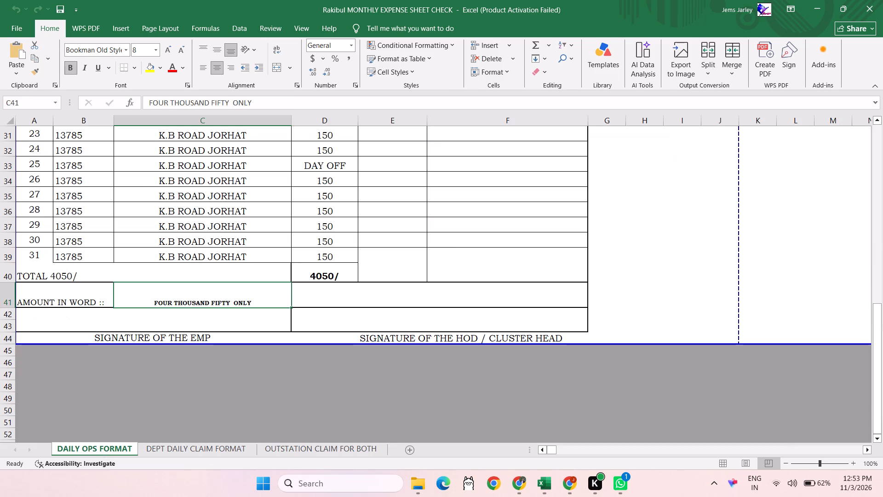
scroll(275, 323, up, 20)
scroll(275, 323, up, 20)
scroll(275, 323, up, 13)
click(256, 259)
key(ctrl+Up)
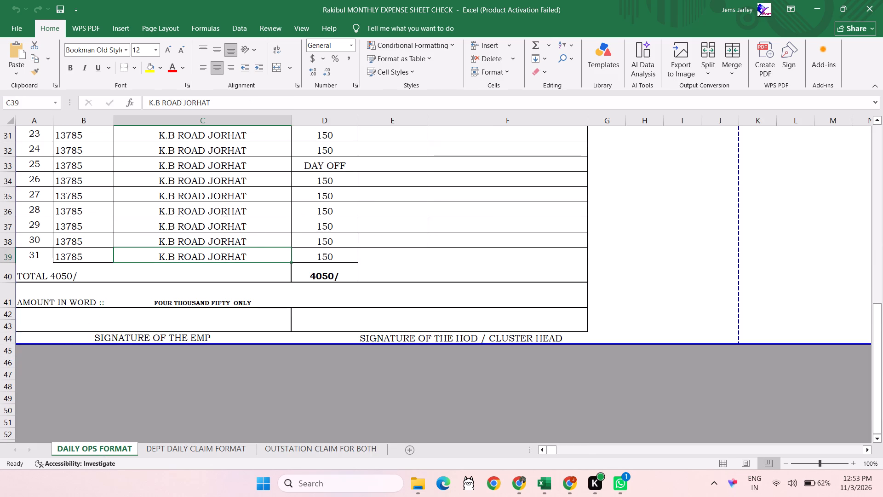
key(Down)
key(Down)
key(Down)
key(Down)
key(Down)
key(Down)
key(Down)
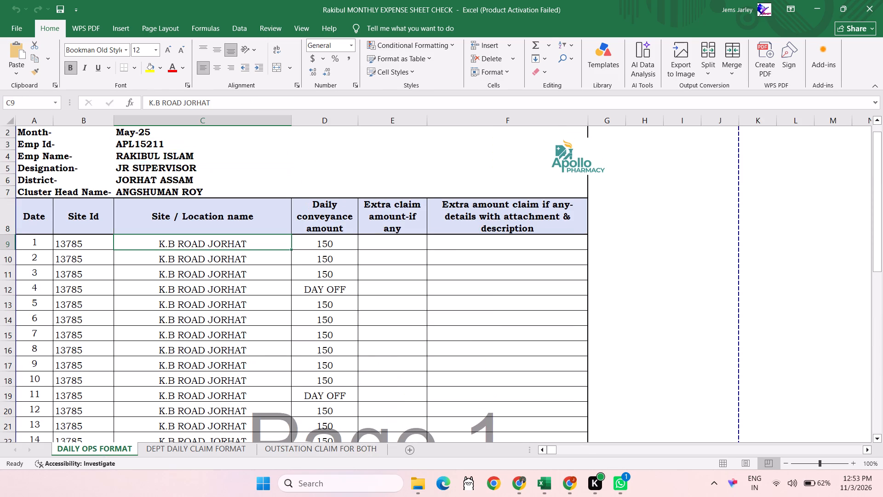
key(Left)
key(shift+Right)
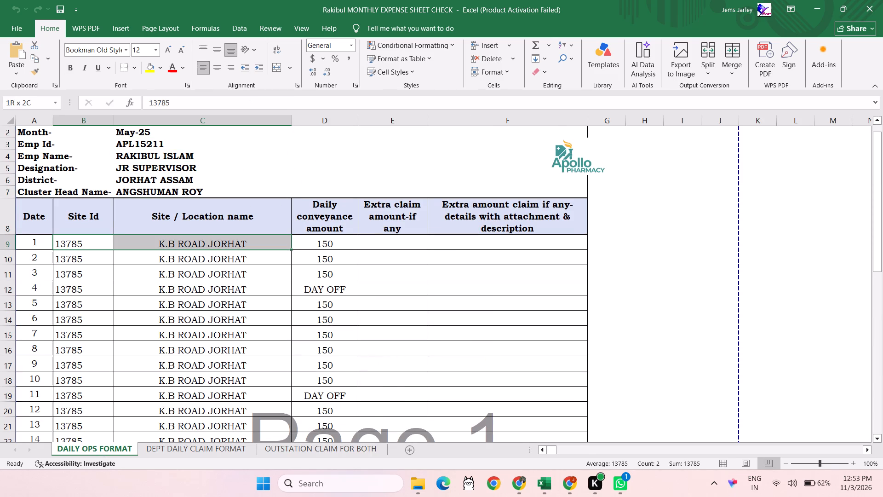
key(shift+Right)
key(ctrl+shift+Down)
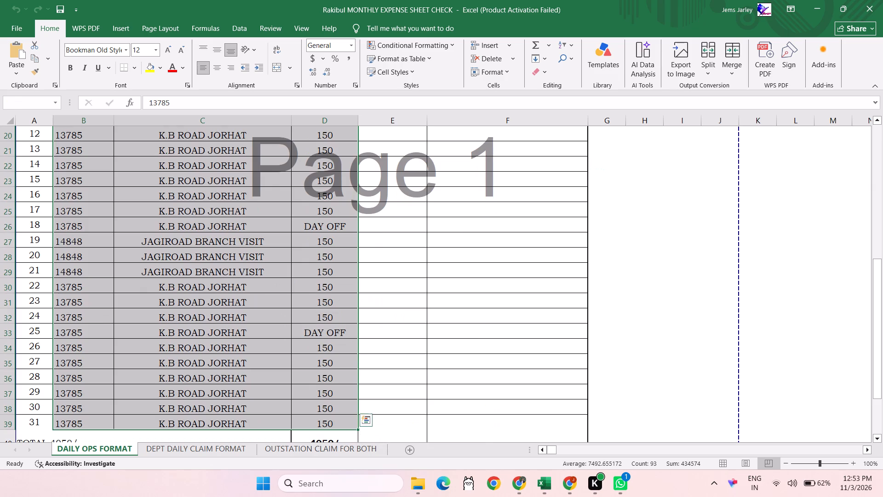
key(Delete)
click(92, 257)
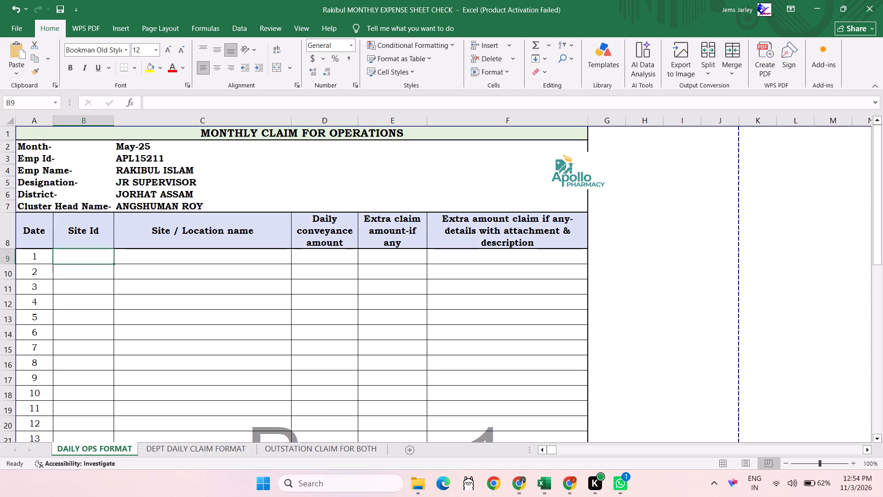
On the OUTSTATION CLAIM FOR BOTH sheet, clear the transportation through reason columns for the rows 9/7/2026 to 9/28/2026.
click(303, 454)
scroll(351, 279, down, 3)
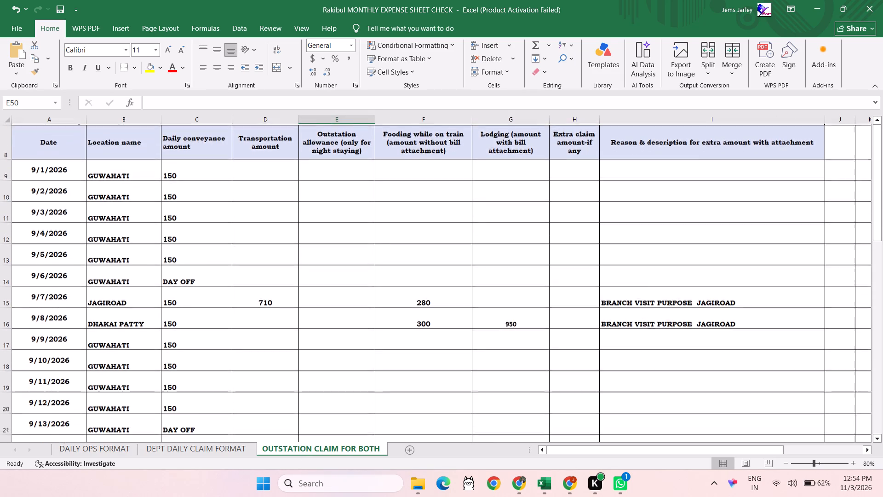
scroll(351, 279, down, 11)
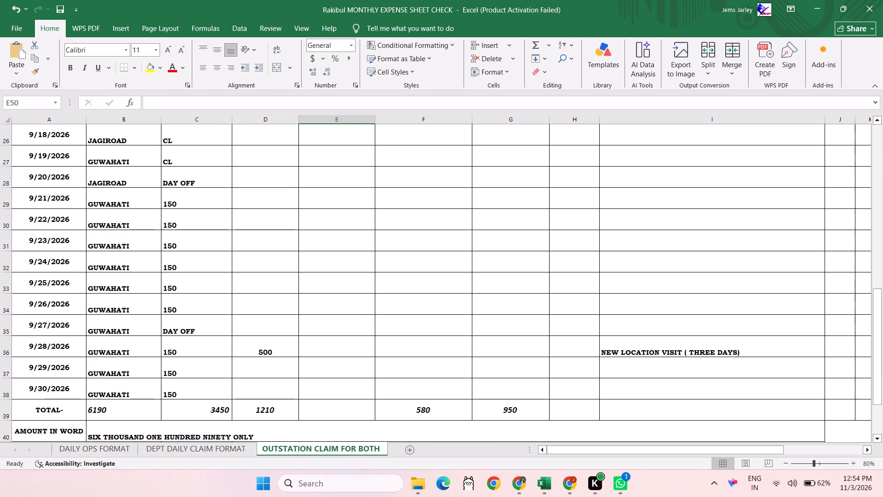
scroll(351, 279, down, 3)
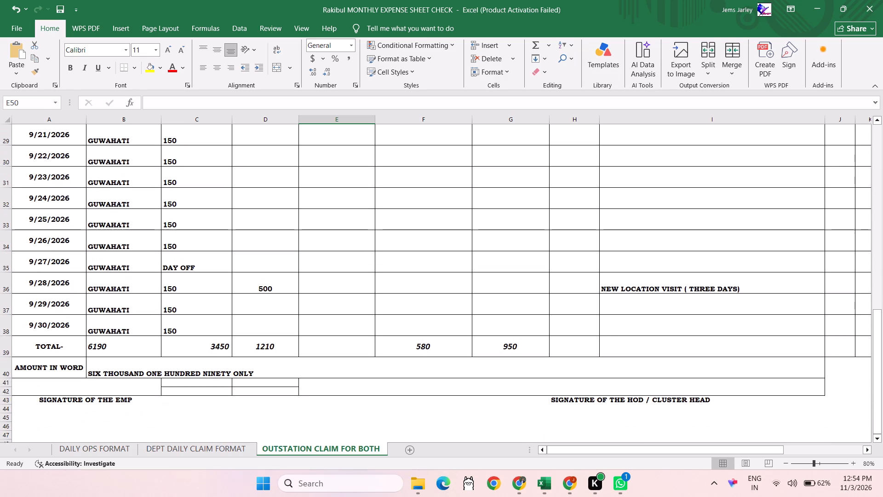
scroll(351, 279, up, 9)
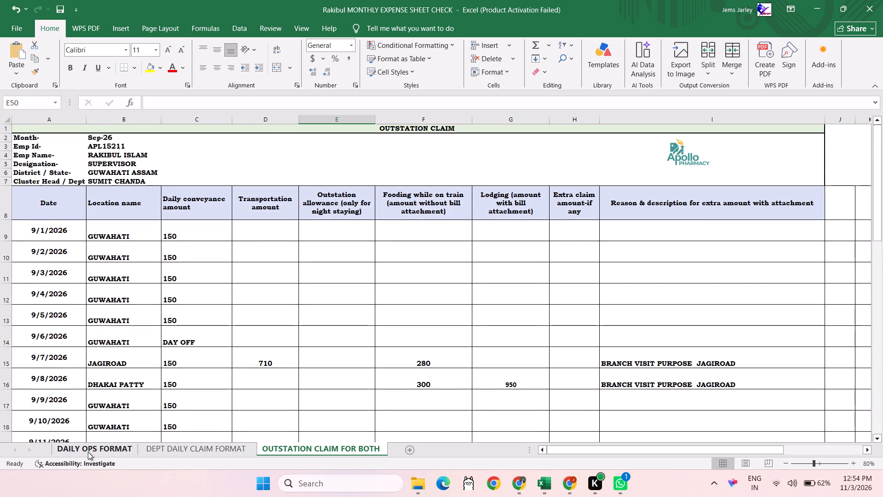
click(436, 263)
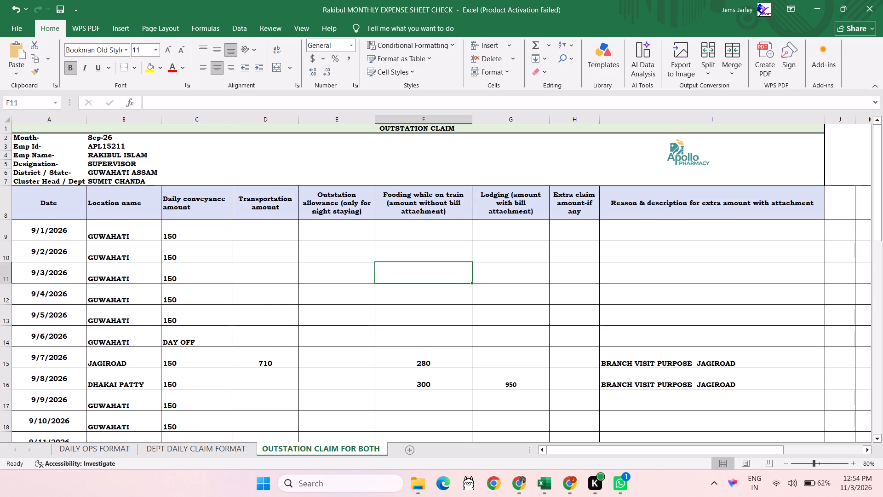
scroll(436, 263, down, 1)
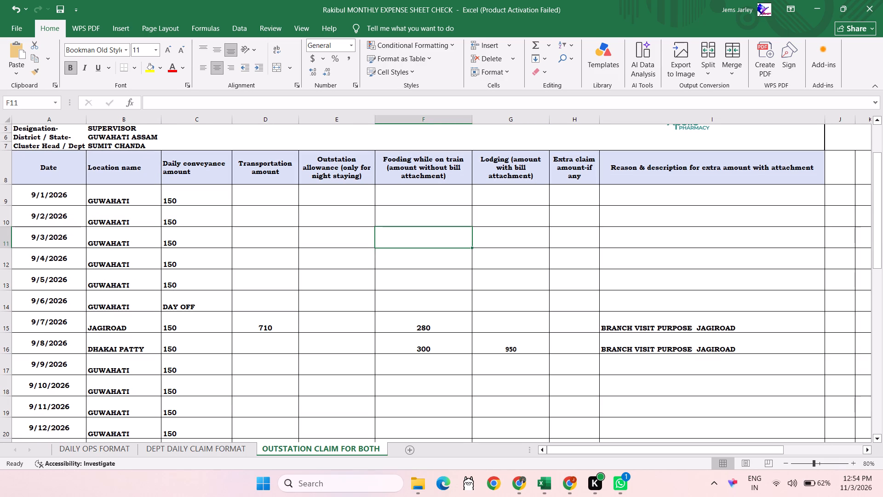
drag(263, 329, 264, 323)
key(ctrl+shift+Right)
key(ctrl+shift+Right)
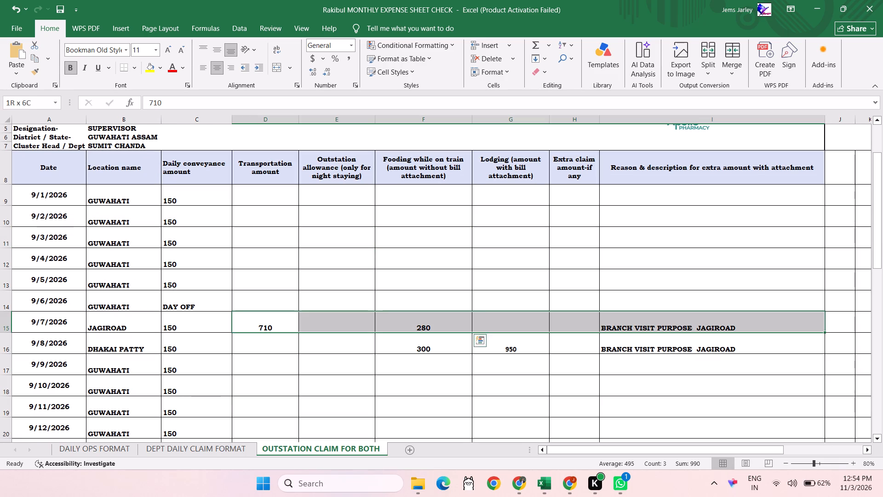
key(ctrl+shift+Down)
key(ctrl+shift+Down)
key(ctrl+shift+Down)
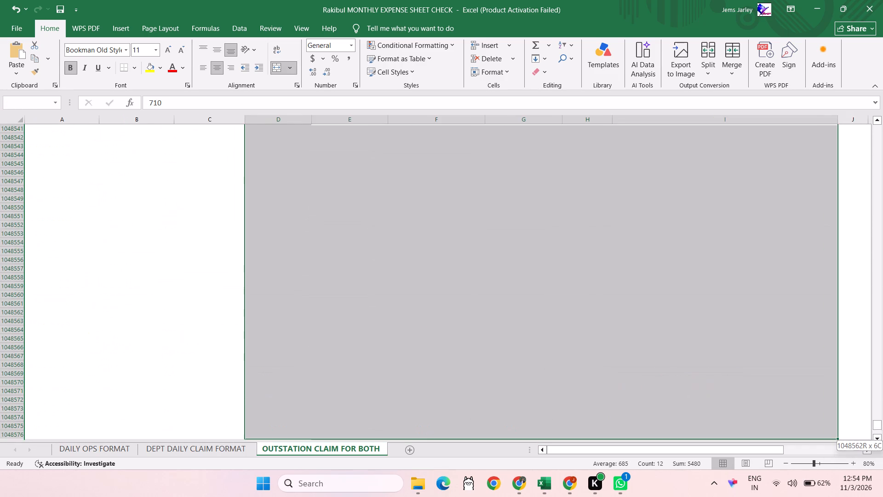
key(ctrl+shift+Up)
key(ctrl+shift+Up)
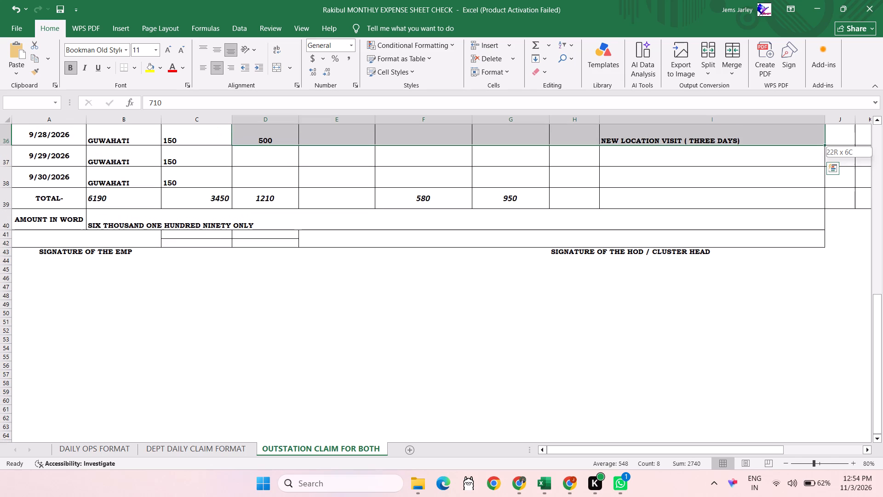
key(Delete)
click(565, 295)
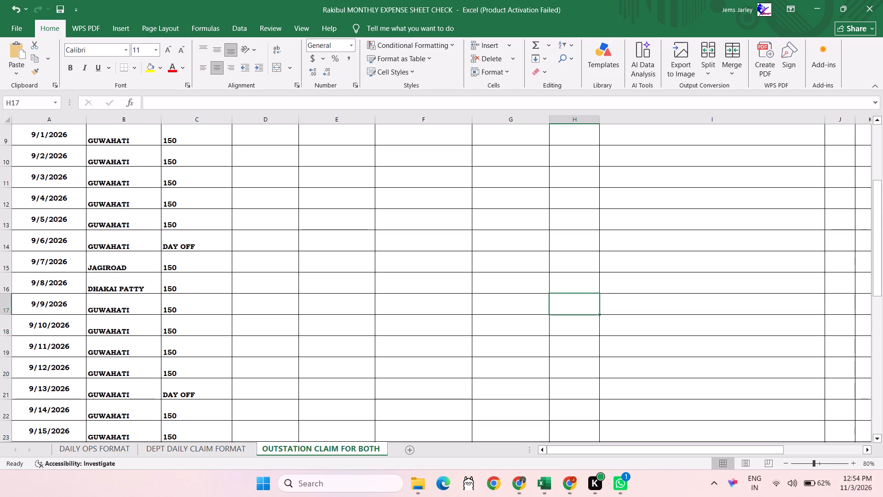
Change the first date in the outstation claim table to 10/1/2026.
scroll(565, 295, up, 8)
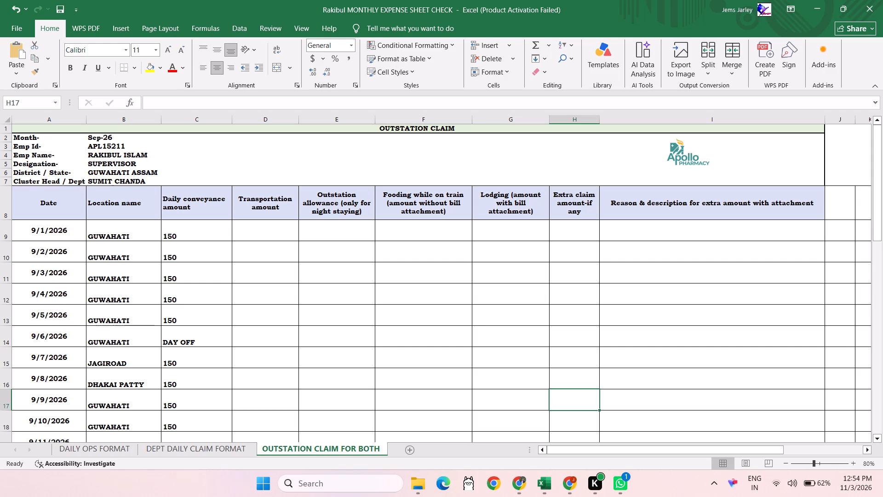
scroll(255, 277, up, 5)
click(44, 227)
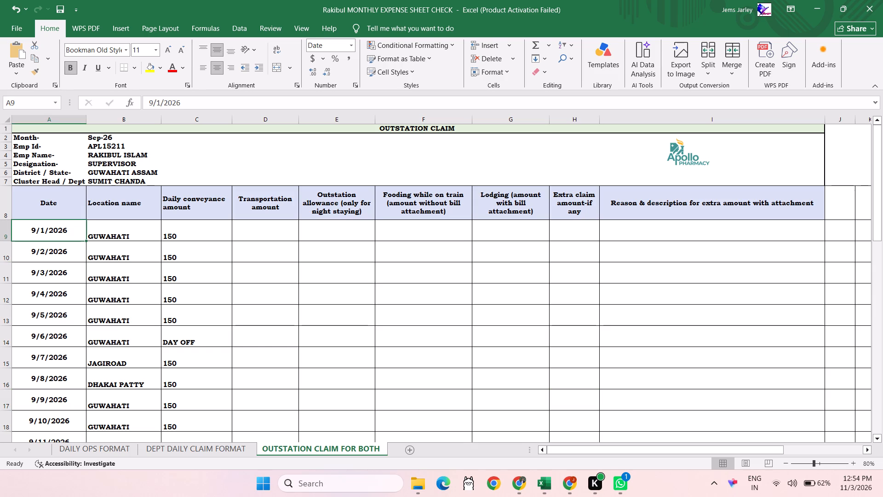
click(154, 103)
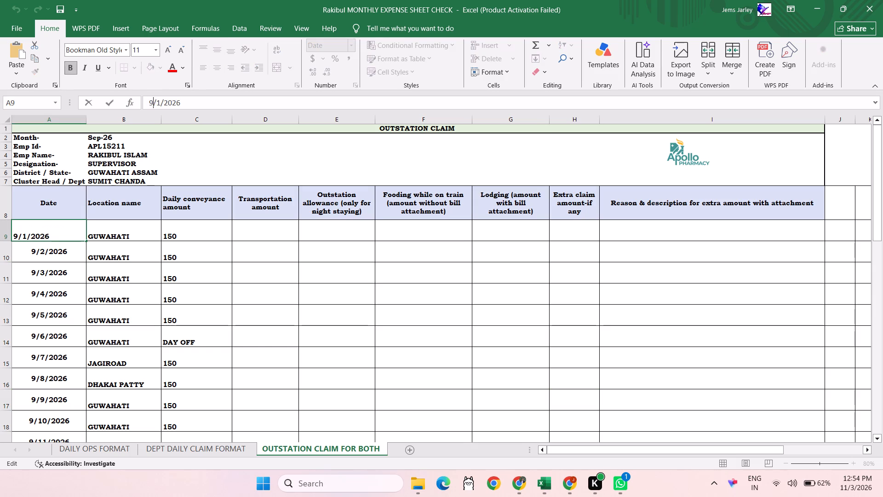
key(BackSpace)
text(10)
key(Return)
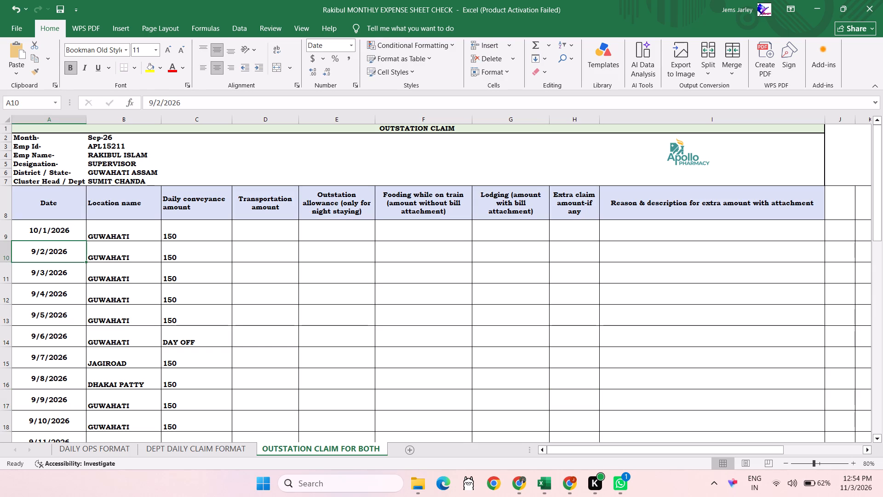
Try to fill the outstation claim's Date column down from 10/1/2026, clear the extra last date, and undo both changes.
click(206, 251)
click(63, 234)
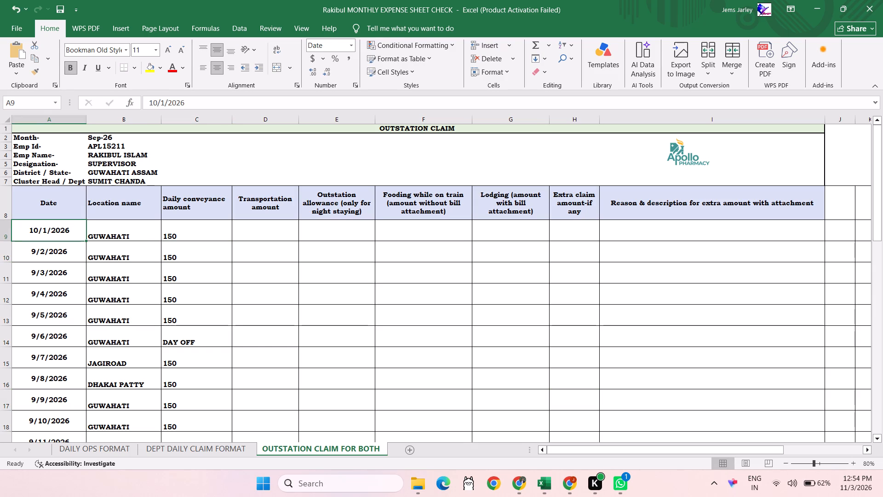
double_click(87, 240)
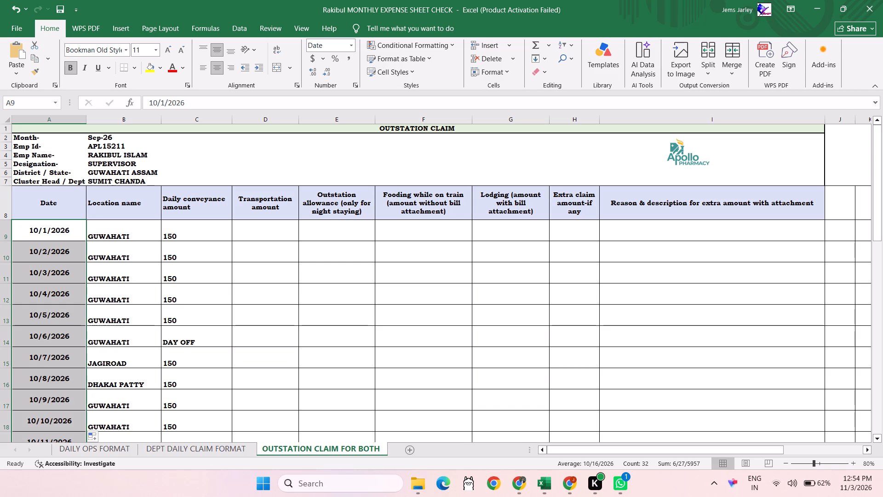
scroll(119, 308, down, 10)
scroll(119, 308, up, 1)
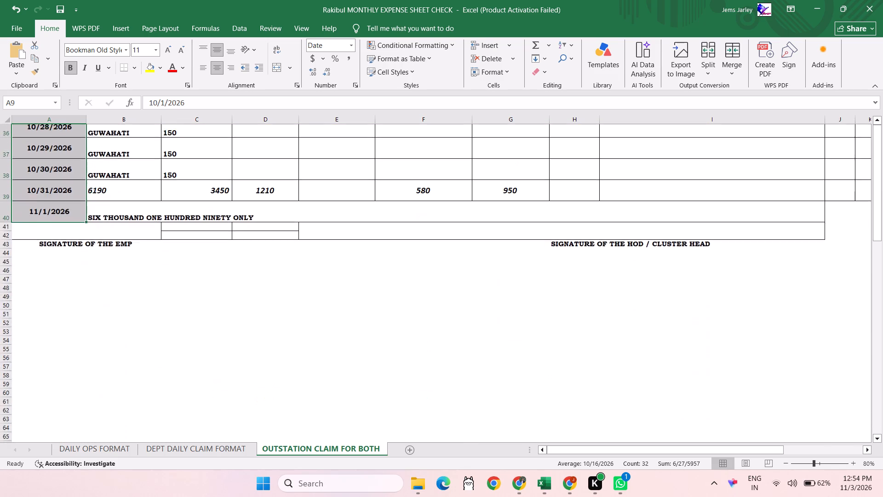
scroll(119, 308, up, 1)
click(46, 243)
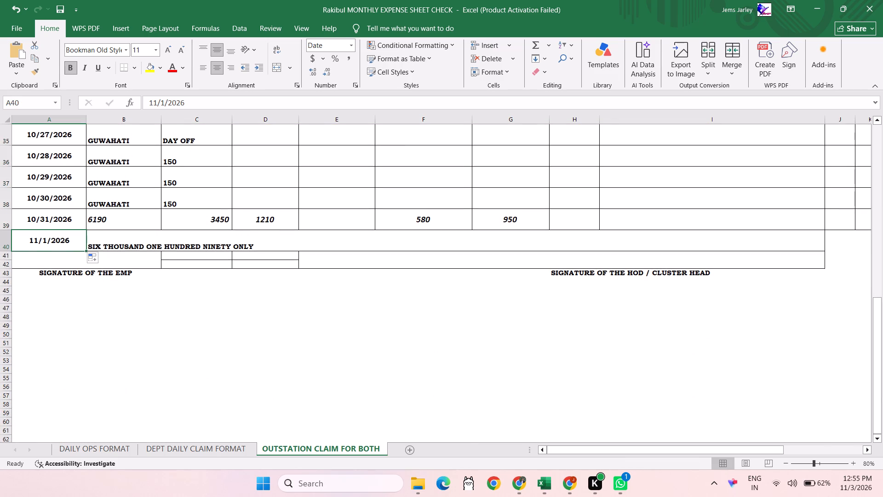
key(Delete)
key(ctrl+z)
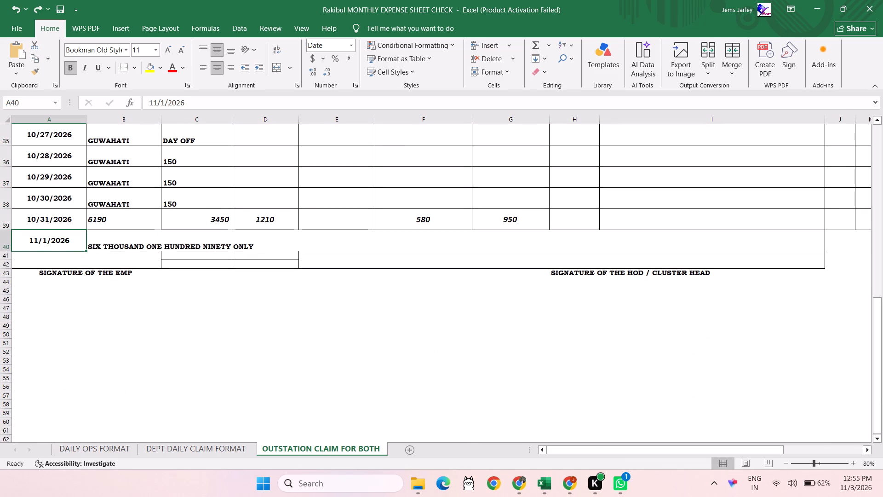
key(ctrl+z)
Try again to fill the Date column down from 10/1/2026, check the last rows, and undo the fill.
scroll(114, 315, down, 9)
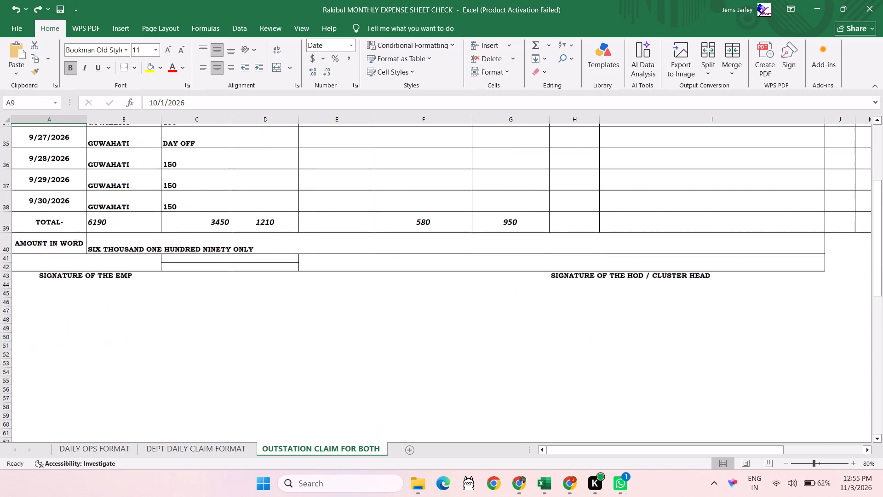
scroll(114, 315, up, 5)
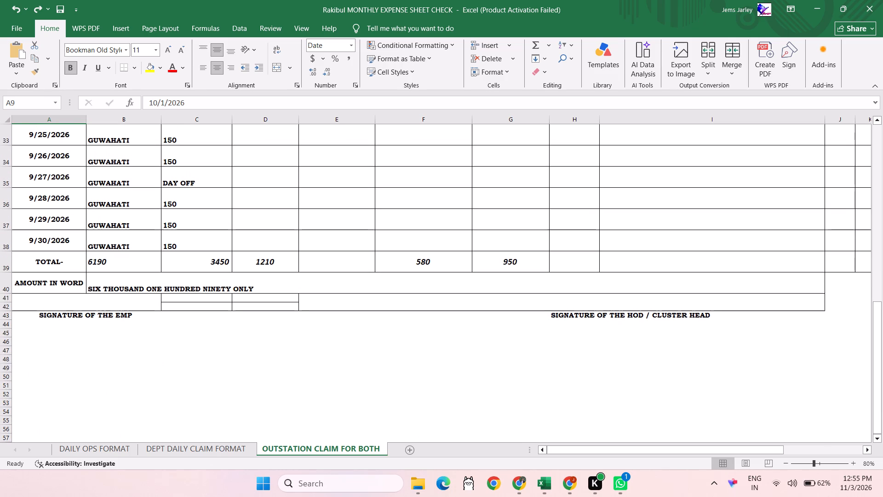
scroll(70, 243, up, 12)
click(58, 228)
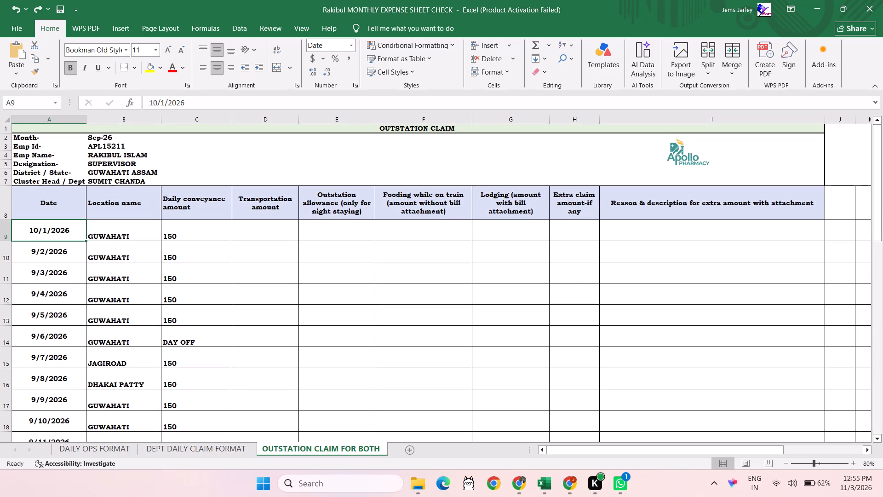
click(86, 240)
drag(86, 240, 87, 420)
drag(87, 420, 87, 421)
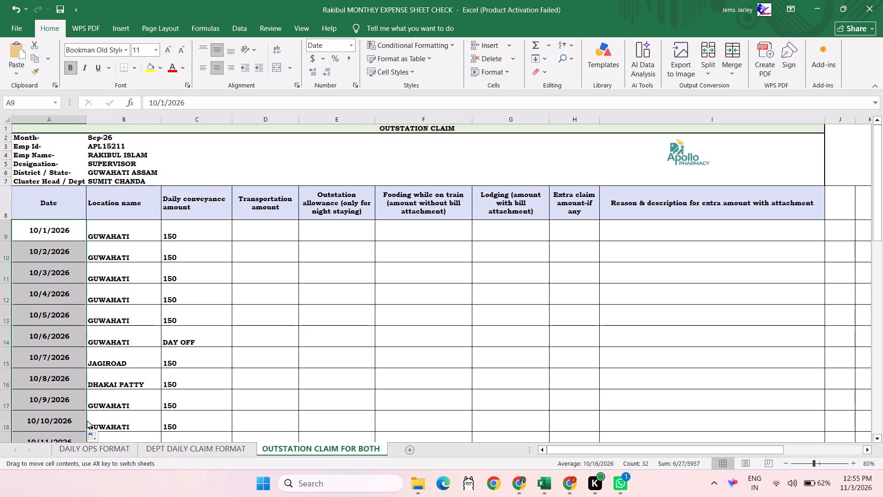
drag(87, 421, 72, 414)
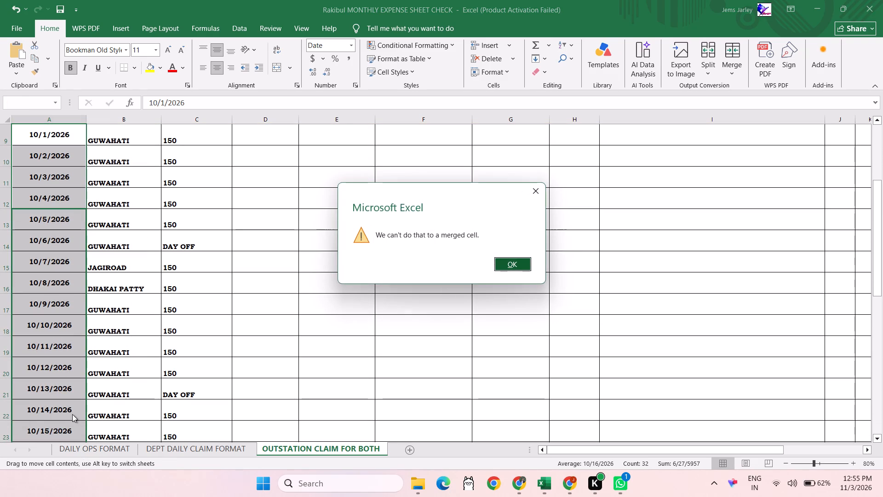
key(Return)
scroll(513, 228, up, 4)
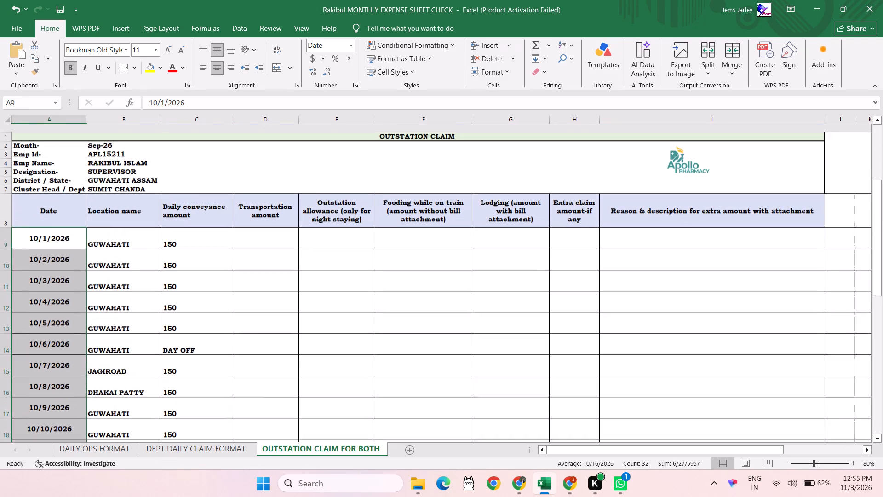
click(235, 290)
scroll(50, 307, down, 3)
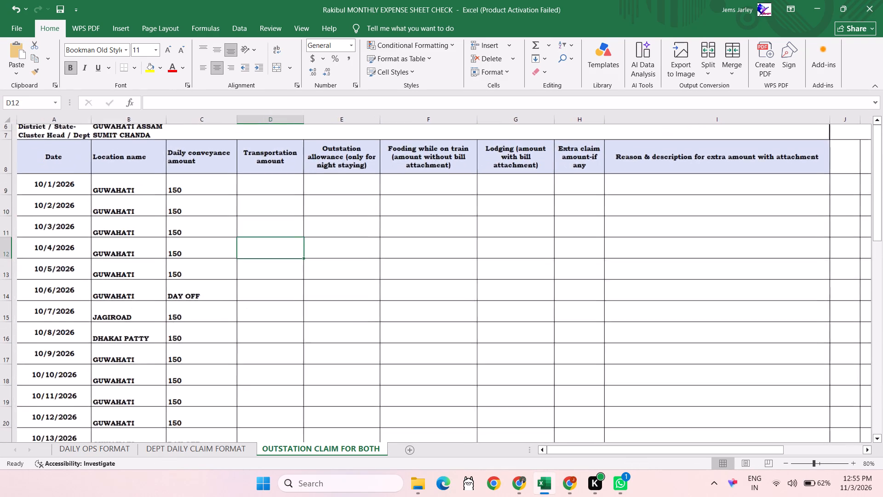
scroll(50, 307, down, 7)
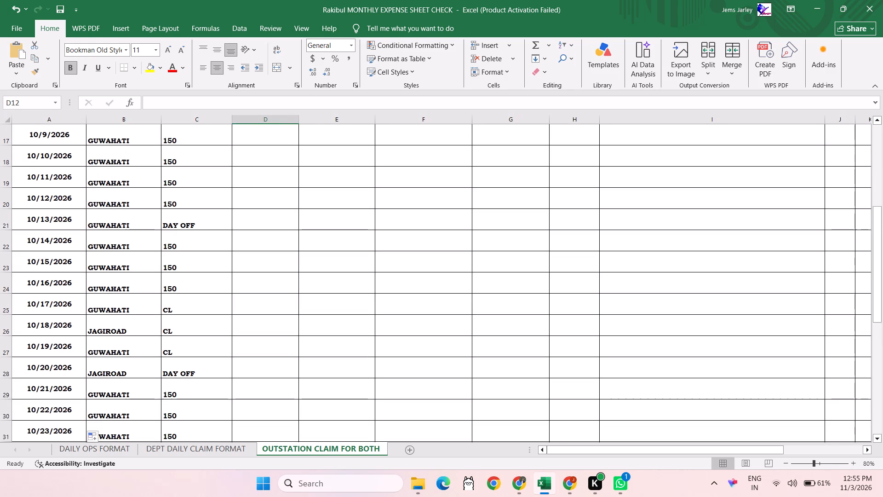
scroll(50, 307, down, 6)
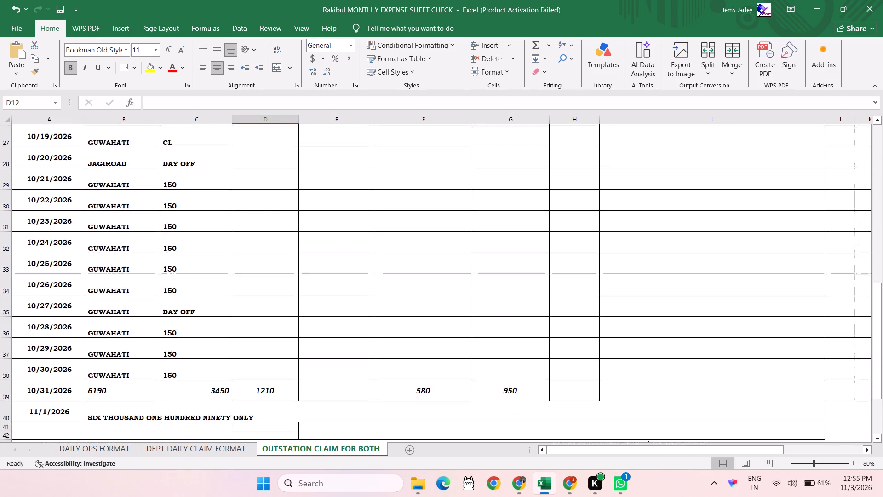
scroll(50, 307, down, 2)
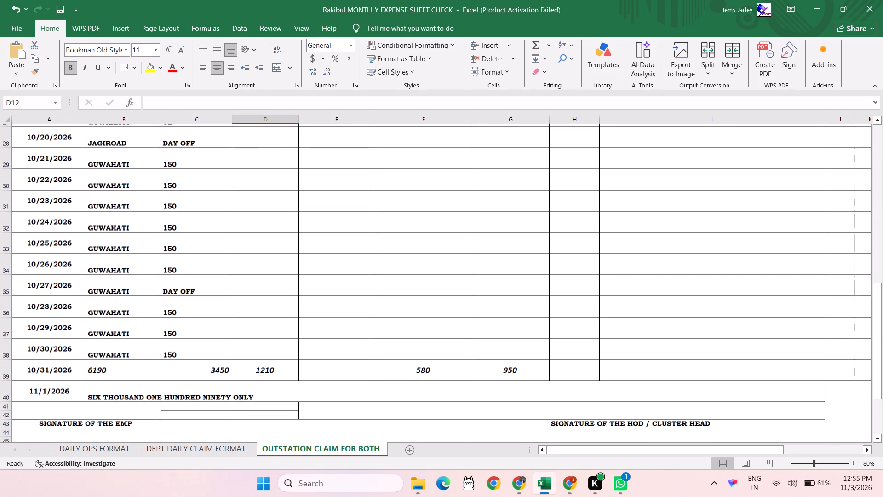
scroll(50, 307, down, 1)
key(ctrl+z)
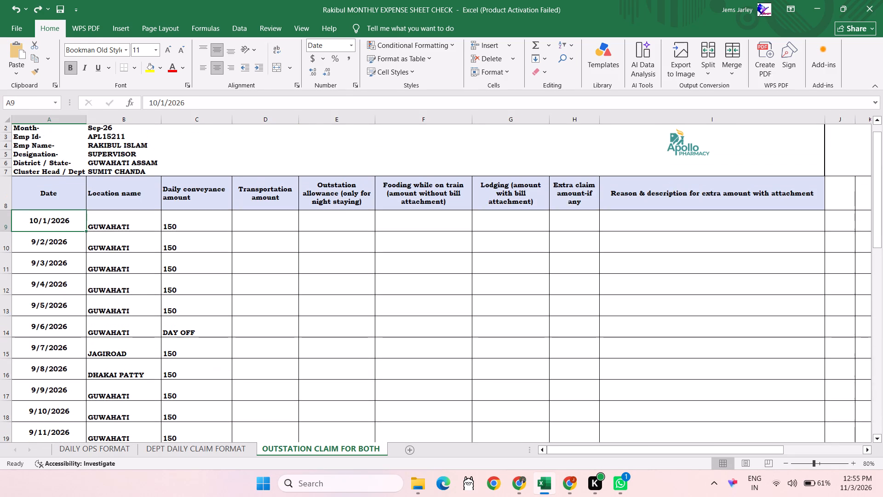
Fill the date series from 10/1/2026 down to 10/30/2026, stopping just above the TOTAL row.
drag(86, 231, 86, 231)
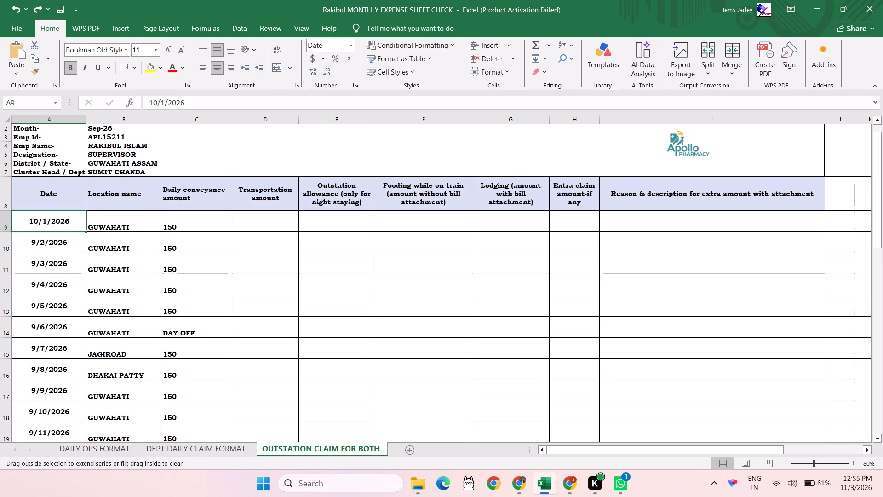
drag(86, 231, 84, 457)
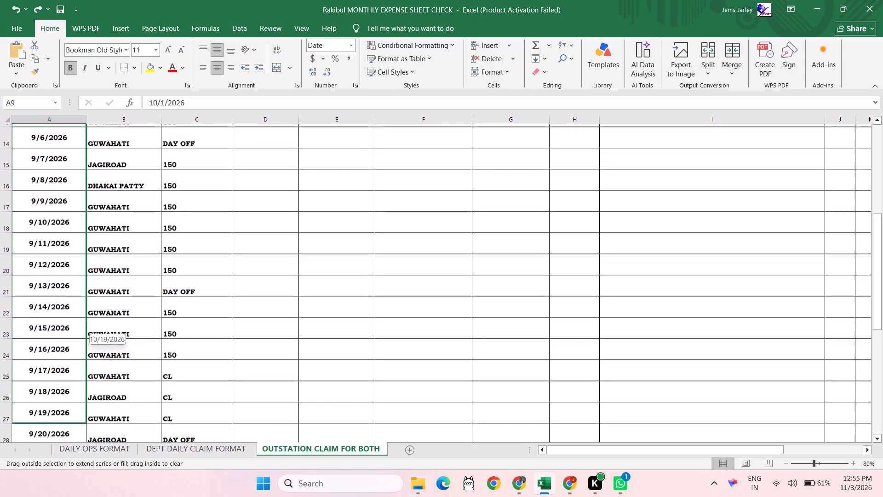
drag(84, 457, 83, 457)
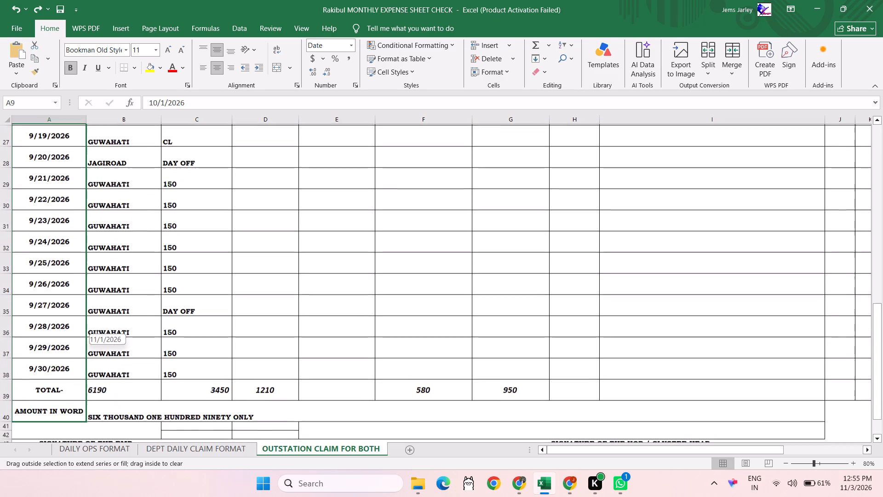
drag(83, 457, 80, 372)
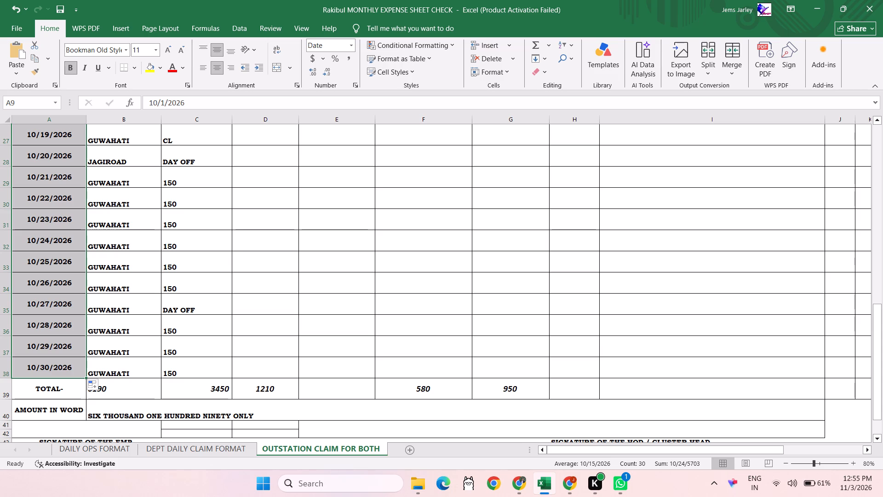
Insert two blank rows directly above the TOTAL row of the outstation claim table.
click(5, 389)
right_click(5, 389)
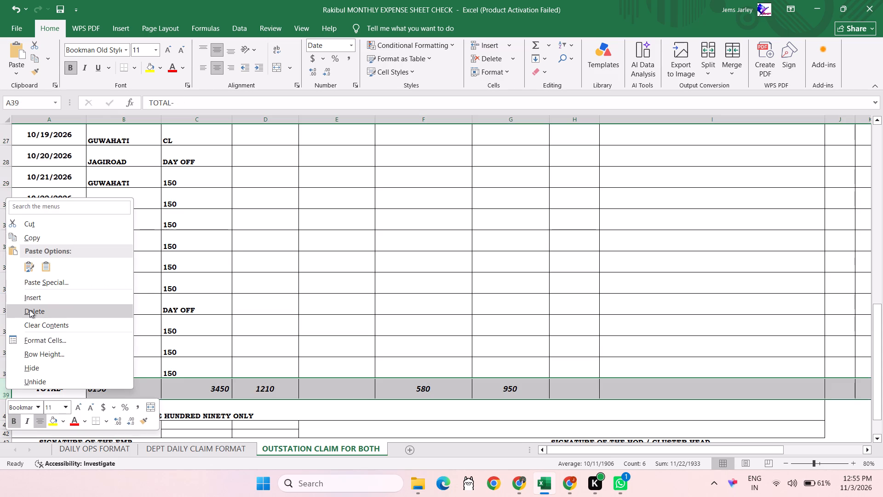
click(40, 302)
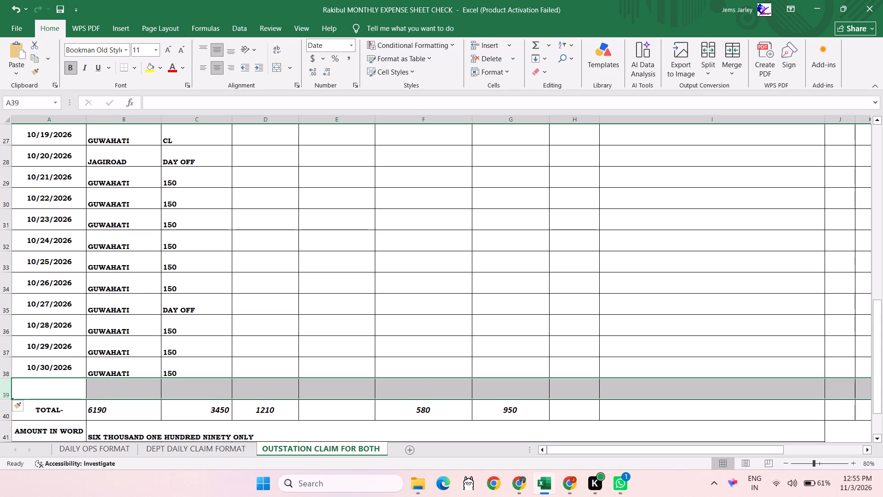
right_click(6, 391)
click(74, 297)
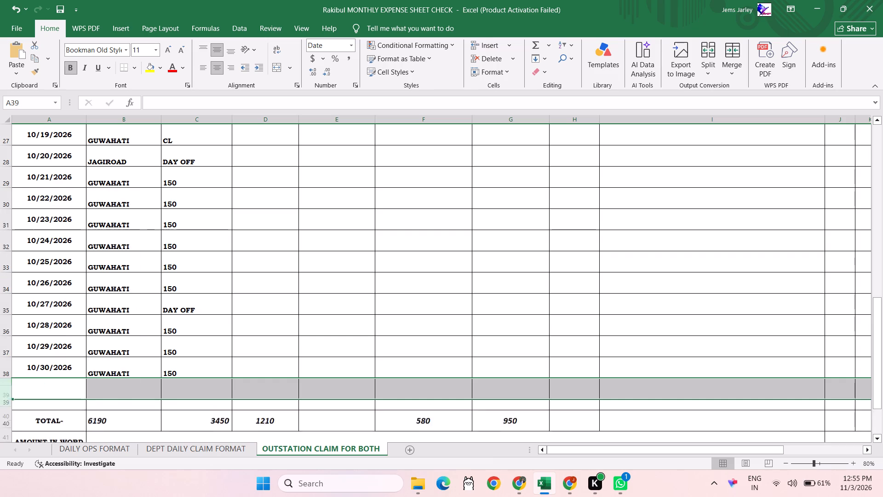
Extend the date series by one day to 10/31/2026 in the first blank row below 10/30/2026.
scroll(312, 273, up, 9)
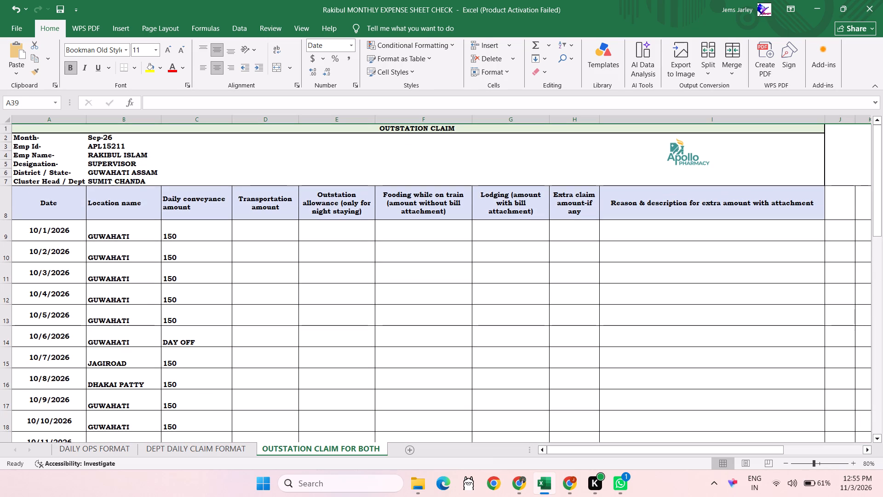
click(67, 226)
double_click(85, 241)
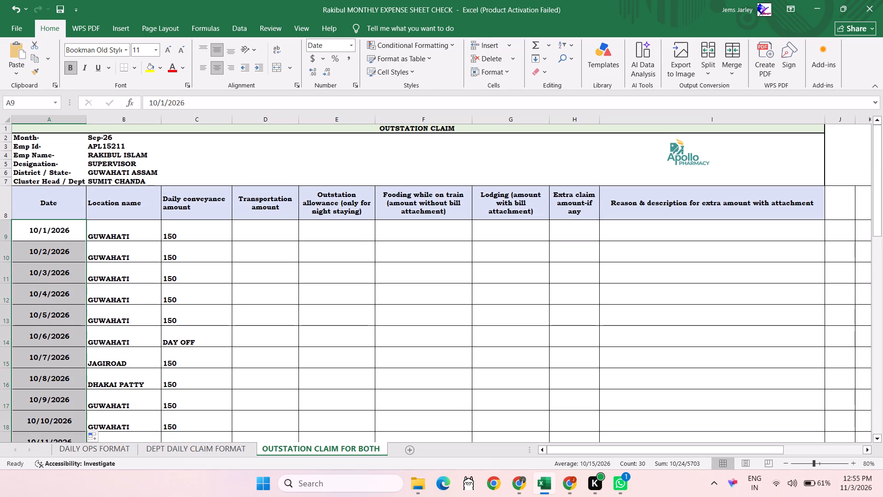
scroll(115, 361, down, 9)
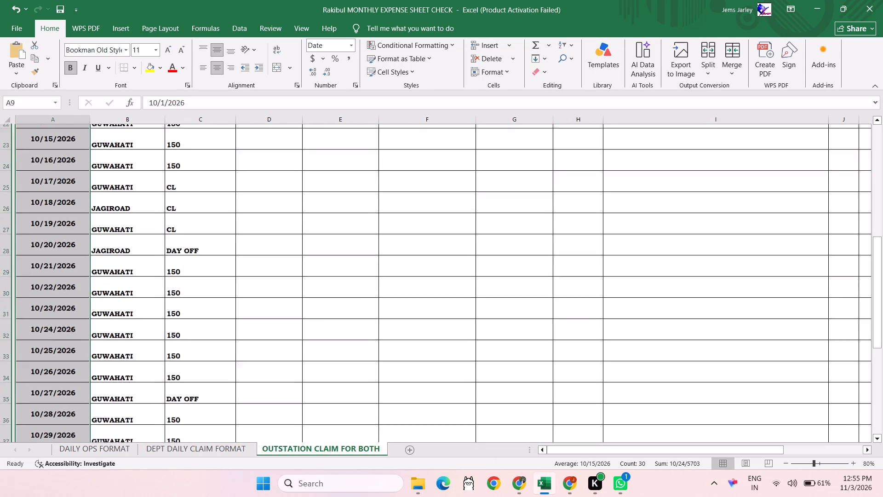
scroll(115, 361, down, 3)
click(63, 387)
click(69, 367)
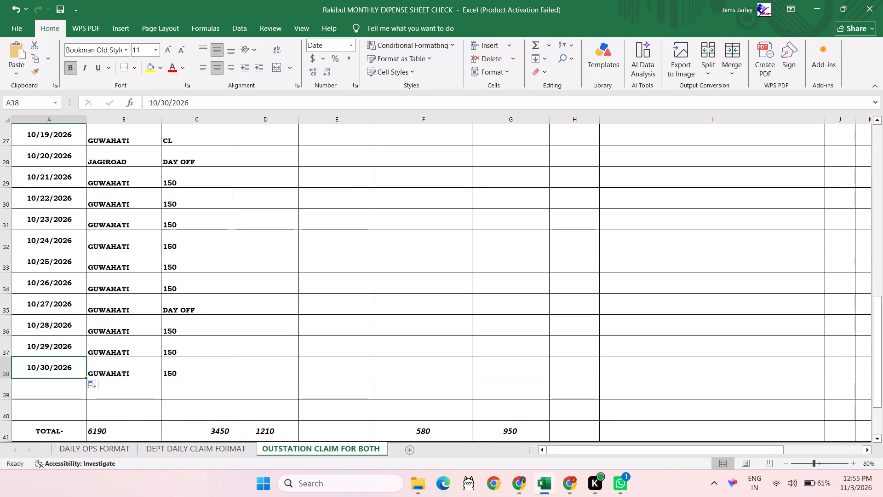
drag(86, 378, 84, 393)
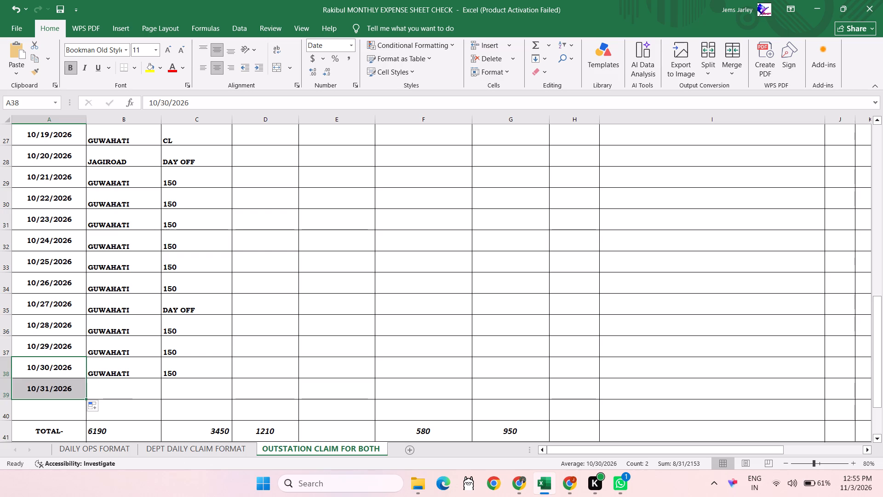
Copy the location GUWAHATI and conveyance amount 150 from the 10/30/2026 row into the 10/31/2026 row.
click(132, 380)
click(132, 367)
key(shift+Right)
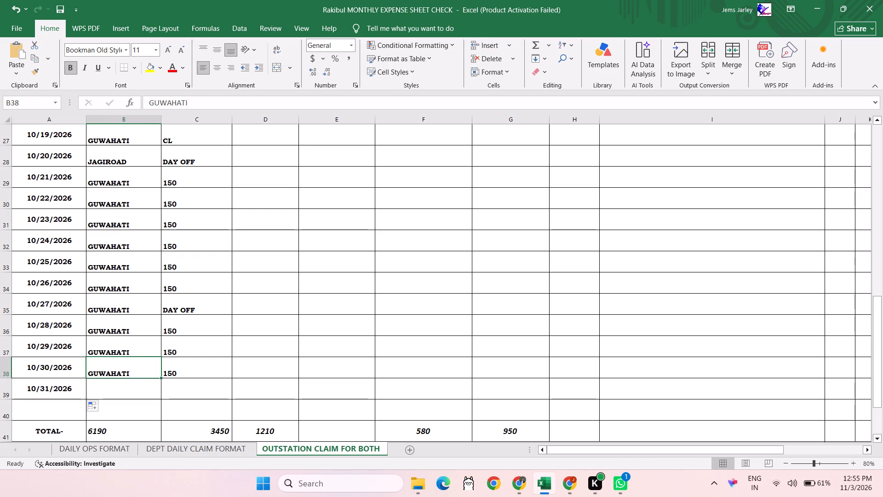
key(ctrl+c)
key(Down)
key(ctrl+v)
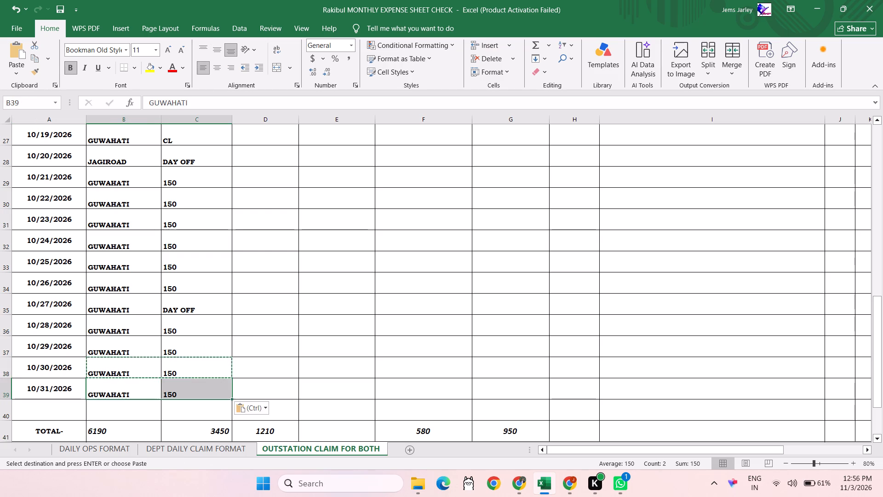
key(Right)
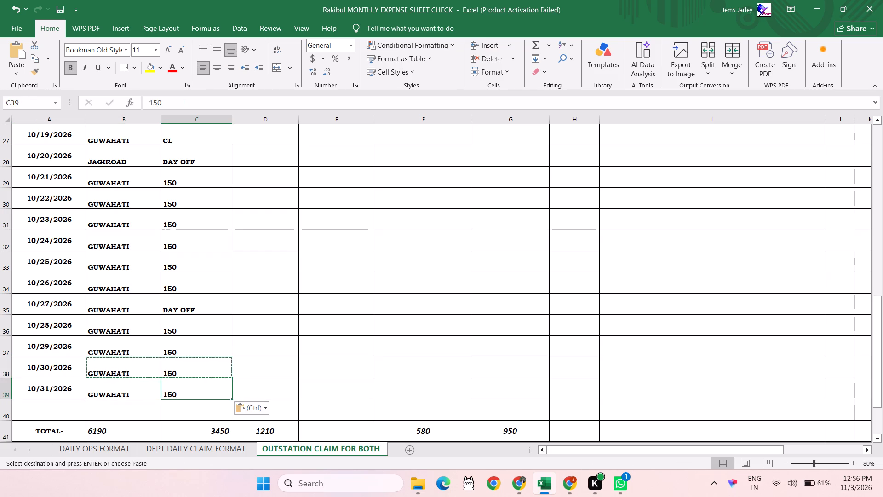
Save the workbook.
key(ctrl+s)
Copy the dates, locations and conveyance amounts for 10/1/2026 to 10/31/2026 from the outstation claim table and open the DAILY OPS FORMAT sheet.
scroll(132, 367, up, 10)
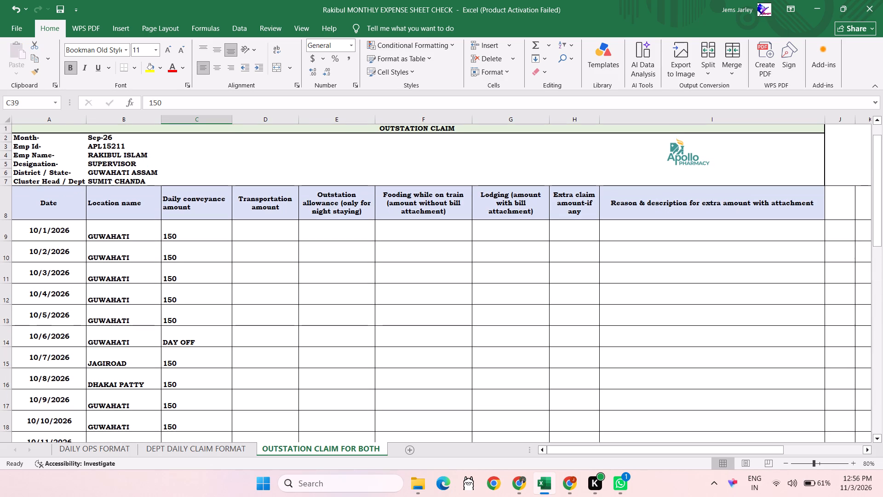
click(52, 231)
key(shift+Right)
key(shift+Right)
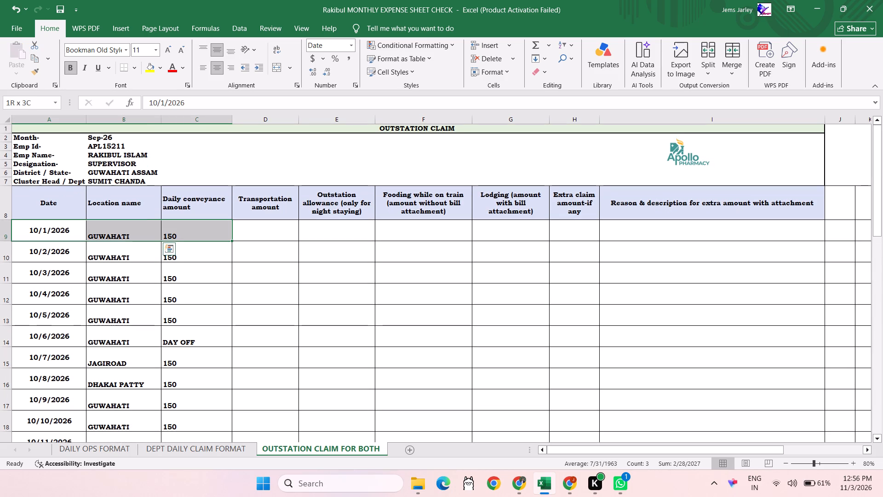
key(ctrl+shift+Down)
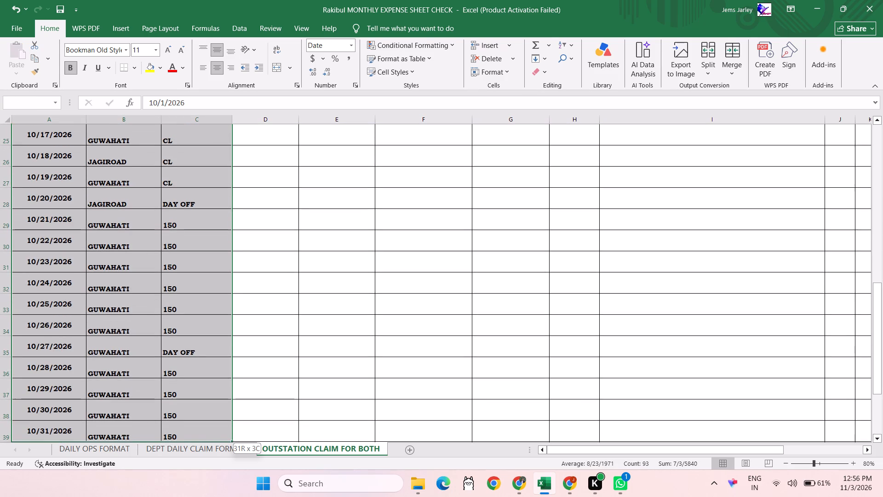
key(ctrl+c)
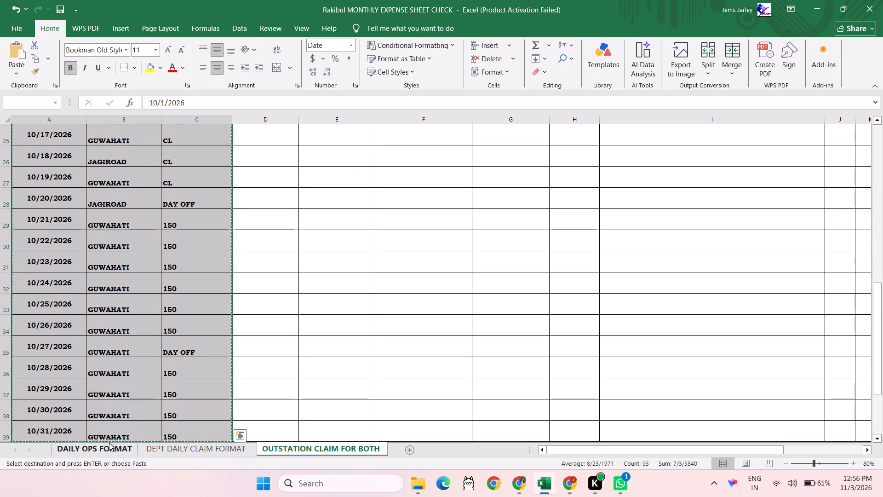
click(109, 443)
scroll(111, 406, up, 18)
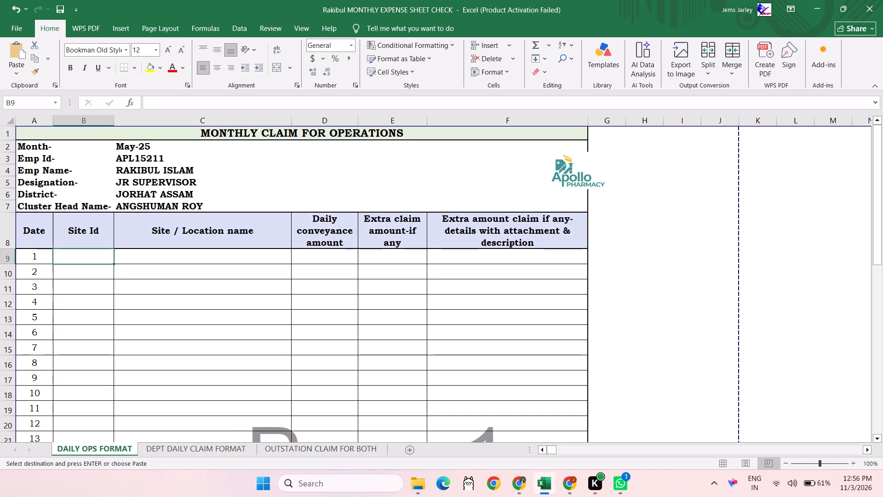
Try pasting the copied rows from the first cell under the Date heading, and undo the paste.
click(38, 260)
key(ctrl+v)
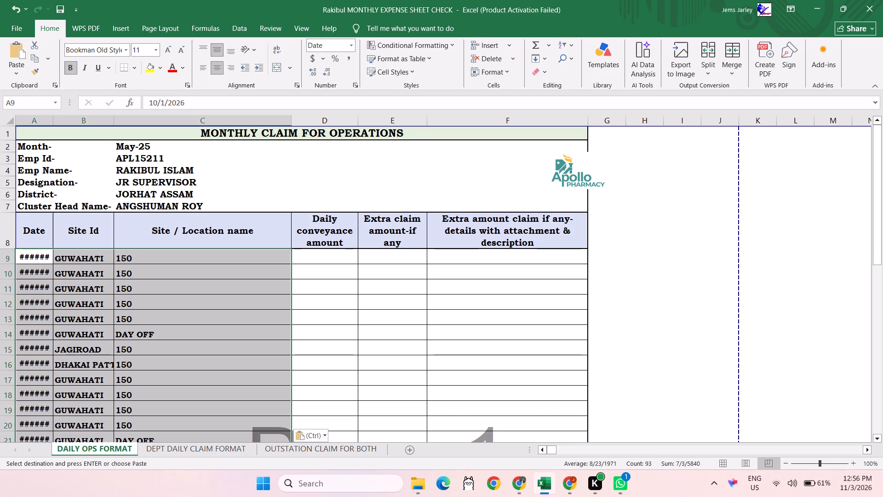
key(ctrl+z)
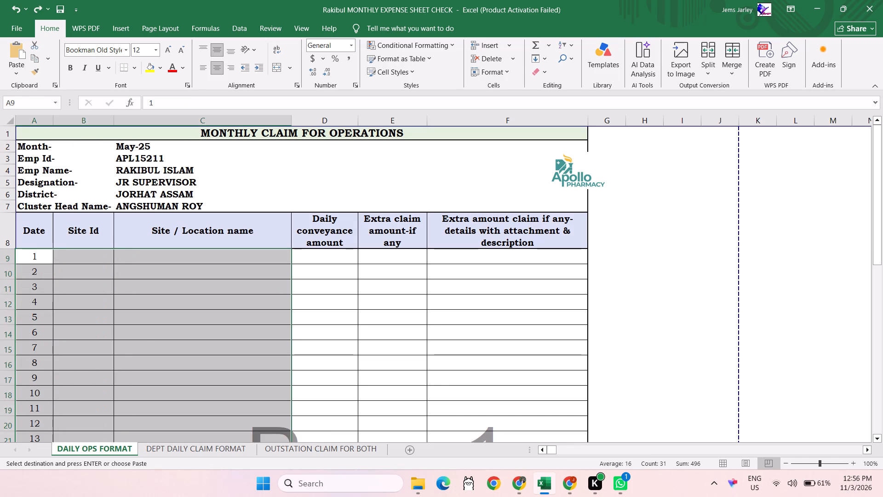
Paste the copied rows into the operations claim table, starting at the first cell under Site Id.
click(156, 258)
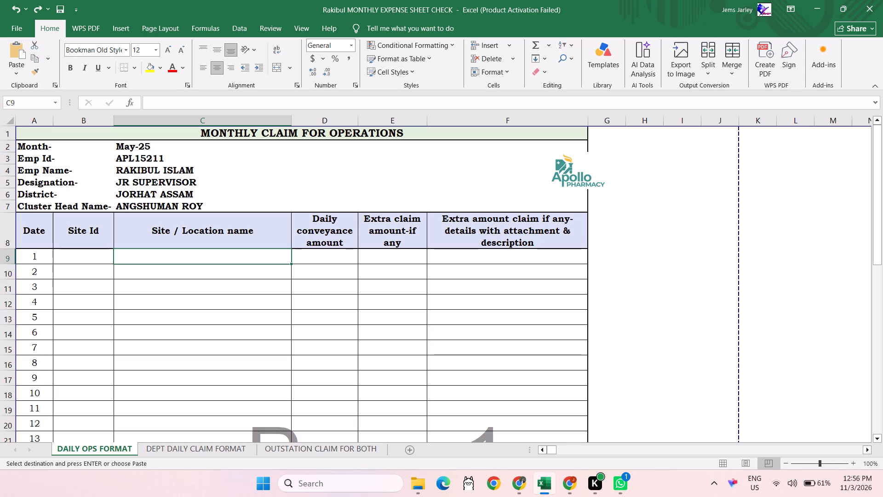
click(106, 254)
key(ctrl+v)
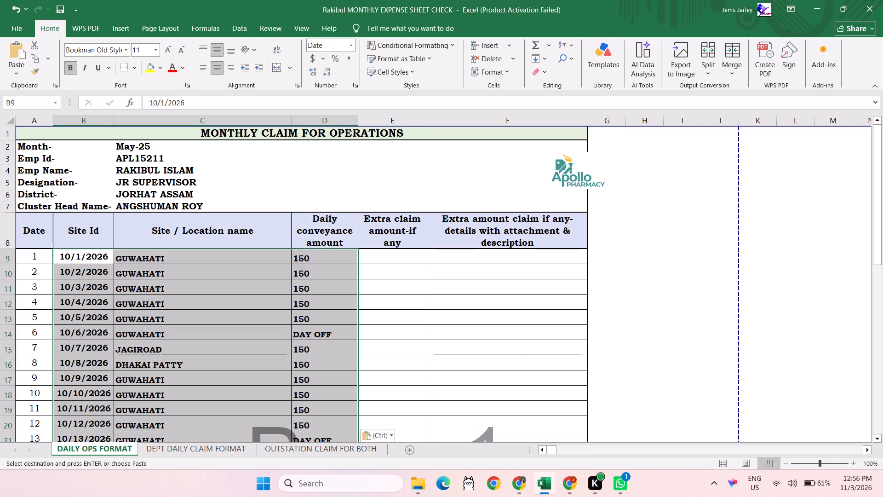
Copy the dates 10/1/2026 to 10/31/2026 from the Site Id column over the day numbers in the Date column.
click(84, 254)
key(ctrl+shift+Down)
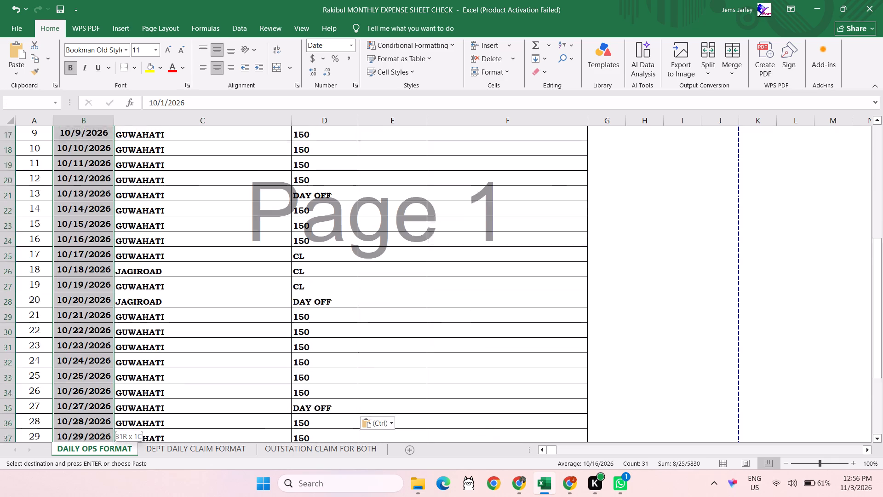
key(ctrl+c)
key(Left)
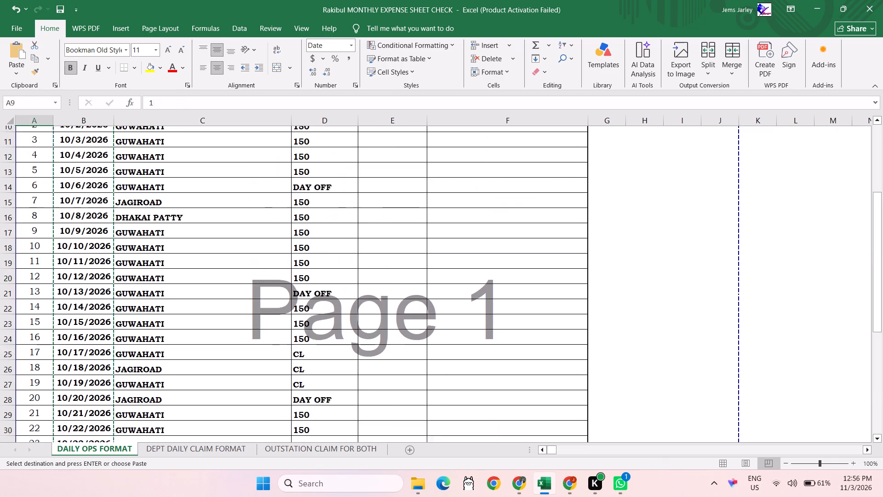
key(ctrl+v)
key(Right)
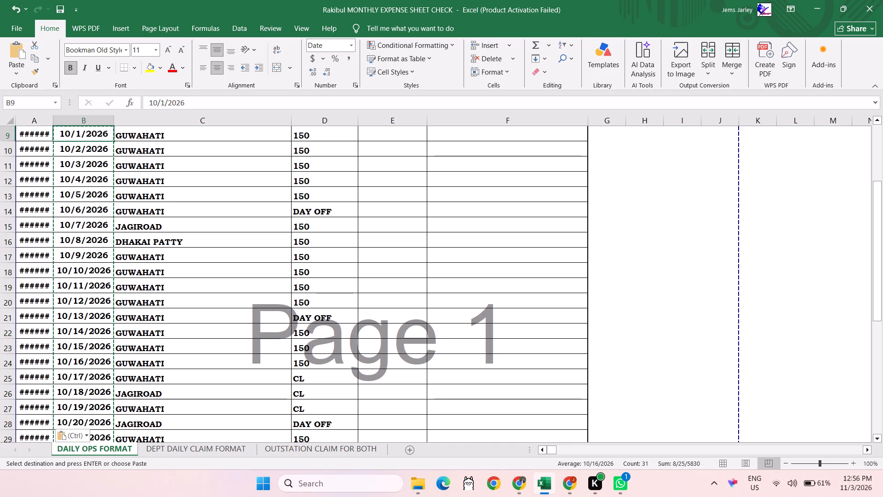
key(Up)
key(ctrl+Up)
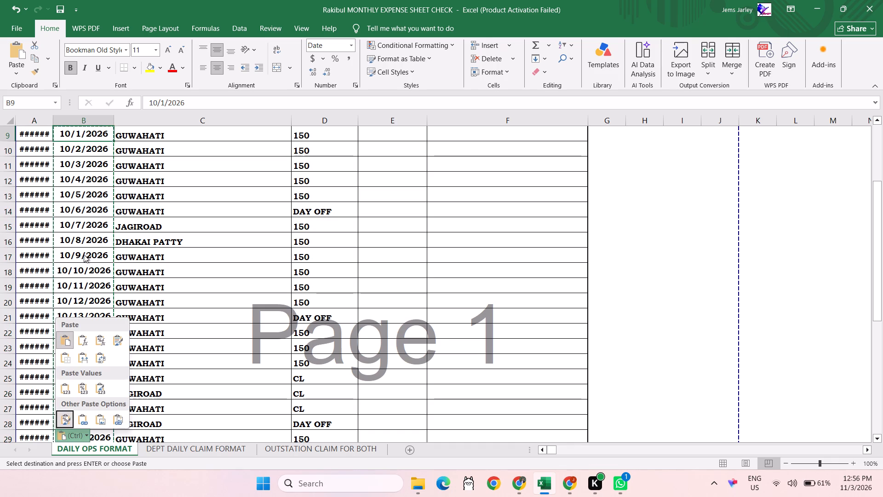
key(Down)
key(Tab)
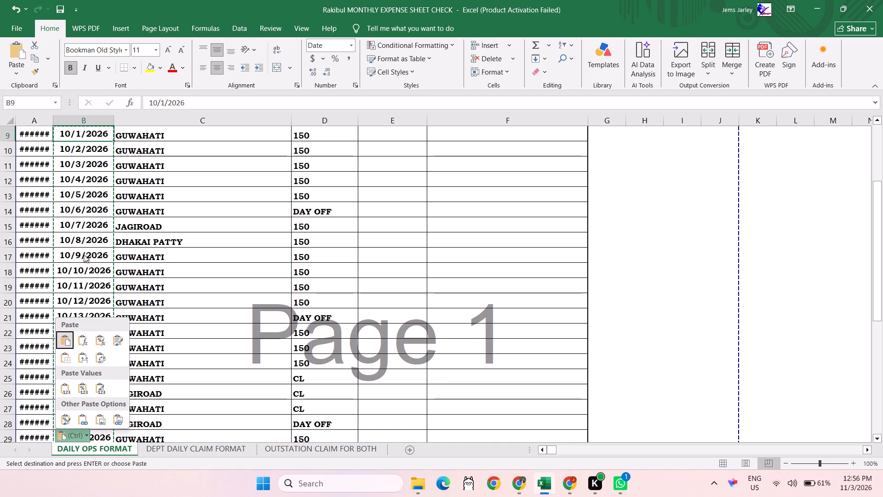
click(225, 205)
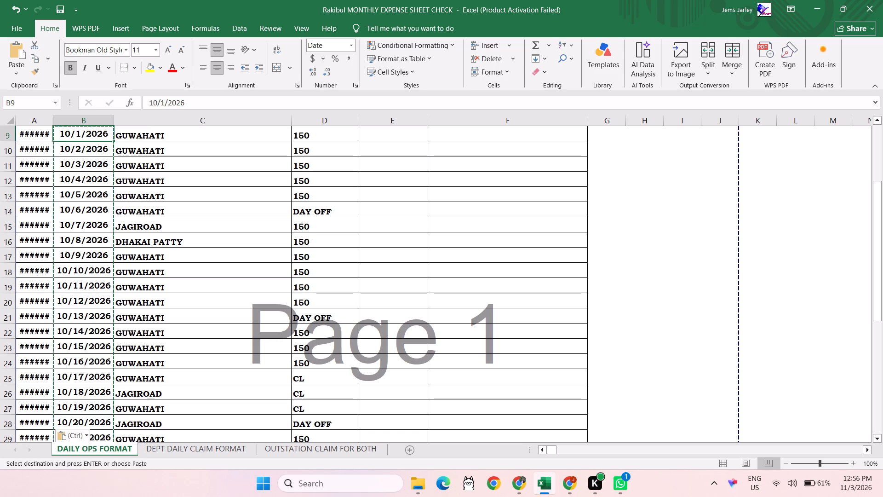
Auto-fit the width of the Date column to its full dates.
scroll(238, 250, down, 6)
click(194, 289)
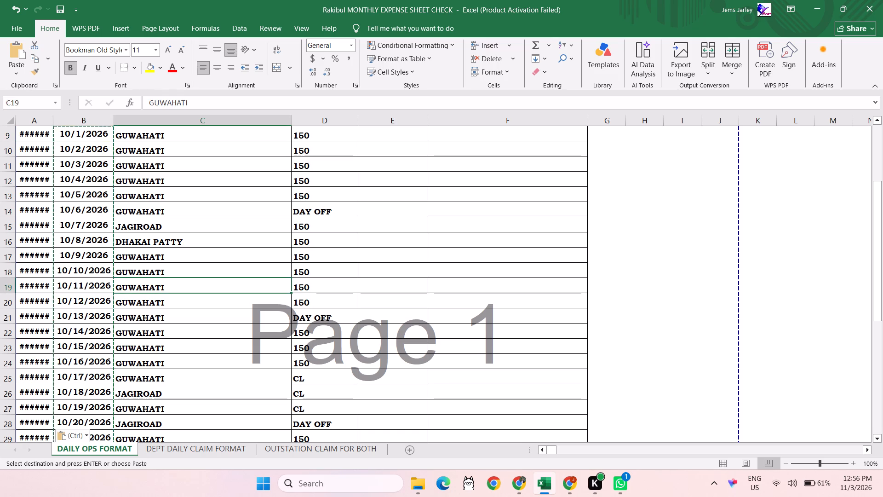
double_click(54, 118)
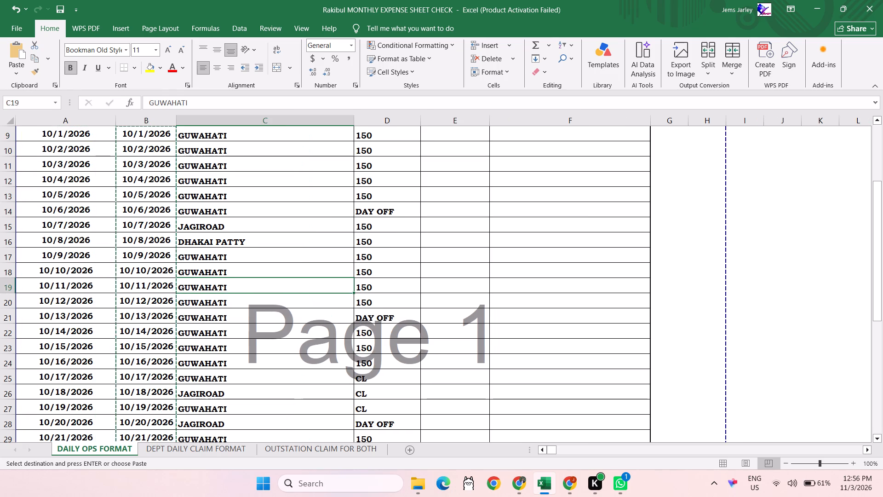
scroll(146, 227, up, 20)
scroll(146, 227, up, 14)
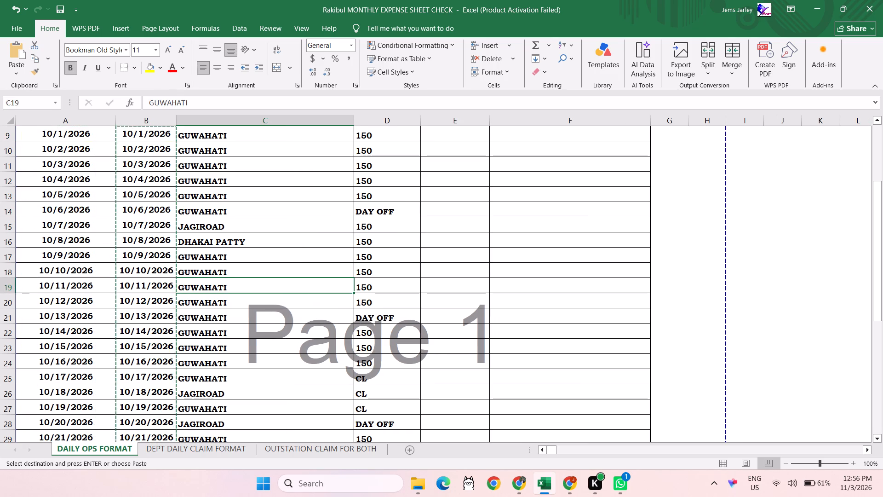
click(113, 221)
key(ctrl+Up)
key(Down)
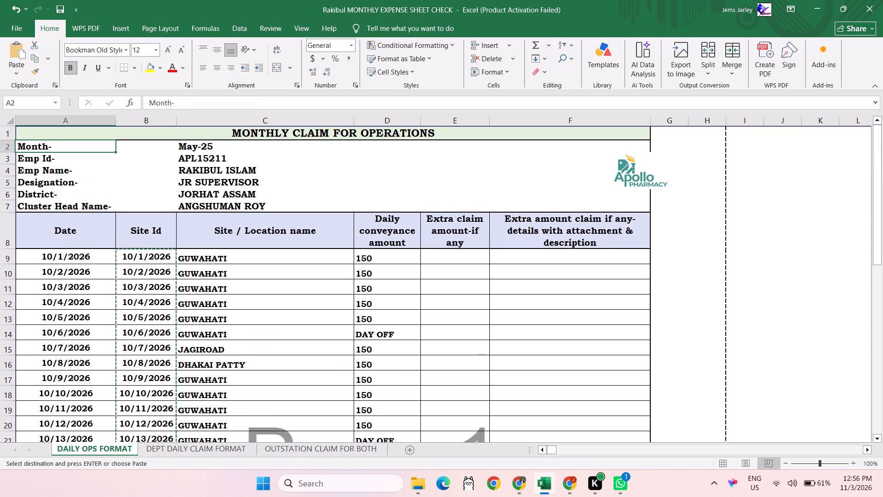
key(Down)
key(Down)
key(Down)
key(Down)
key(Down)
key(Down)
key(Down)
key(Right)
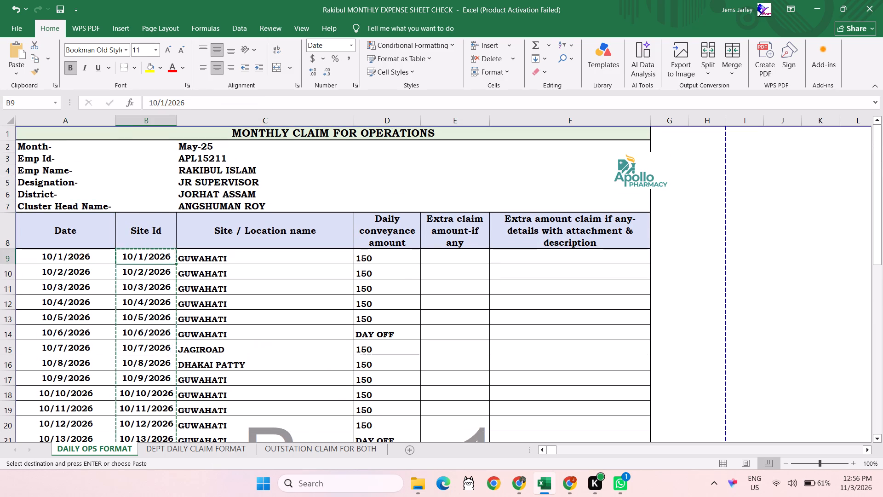
Clear the copy selection by selecting an empty Extra claim amount cell, and save the workbook.
click(426, 307)
click(59, 8)
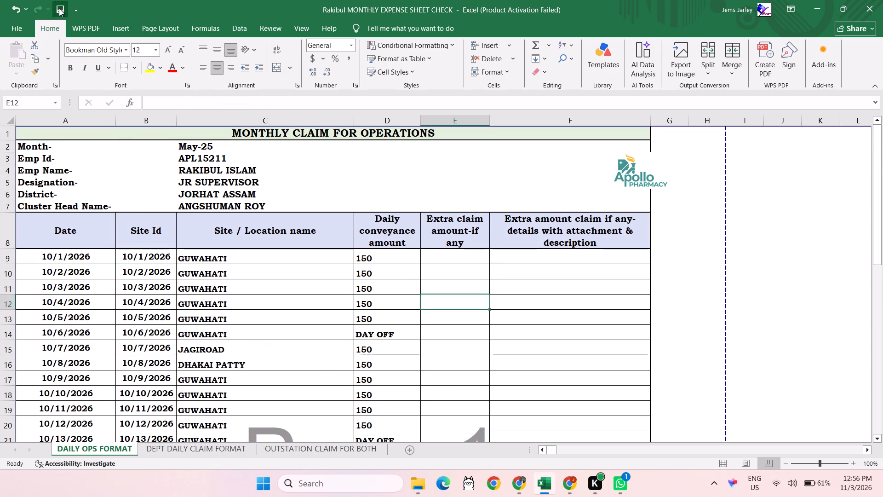
Return to the OUTSTATION CLAIM FOR BOTH sheet and go to the 10/2/2026 cell of the Daily conveyance amount column.
click(305, 446)
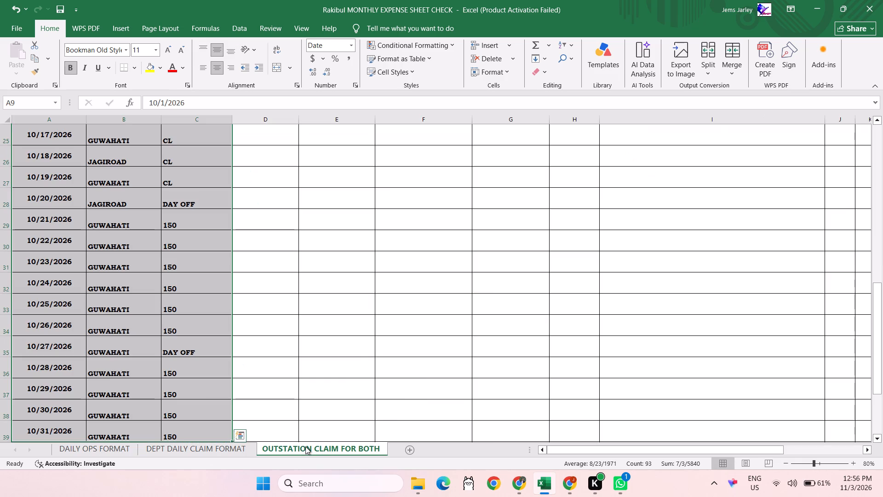
scroll(305, 446, up, 3)
click(365, 342)
click(218, 349)
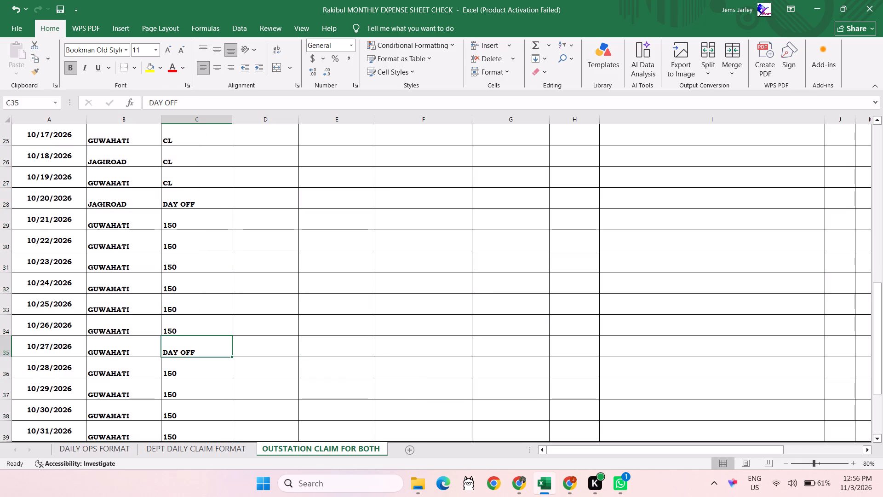
key(ctrl+Up)
key(Down)
key(Down)
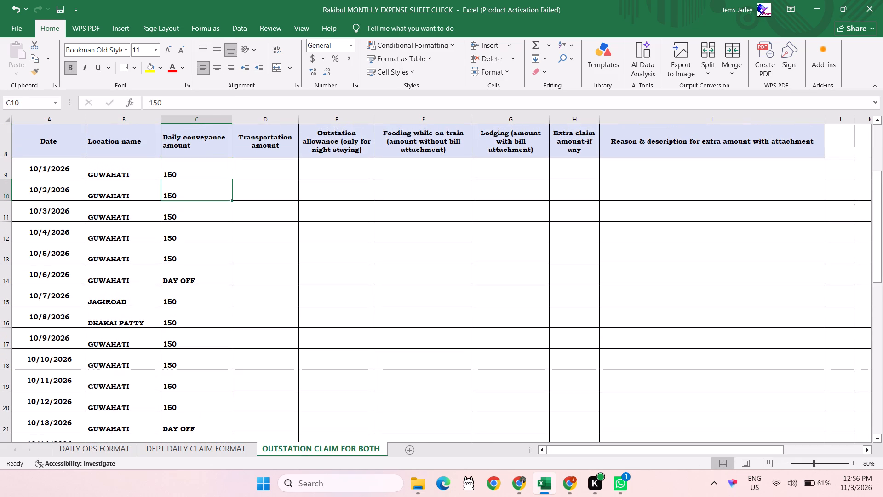
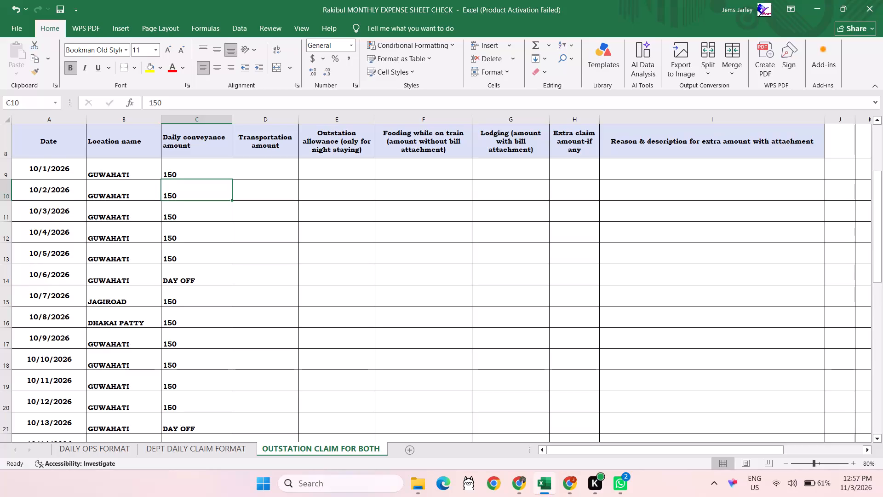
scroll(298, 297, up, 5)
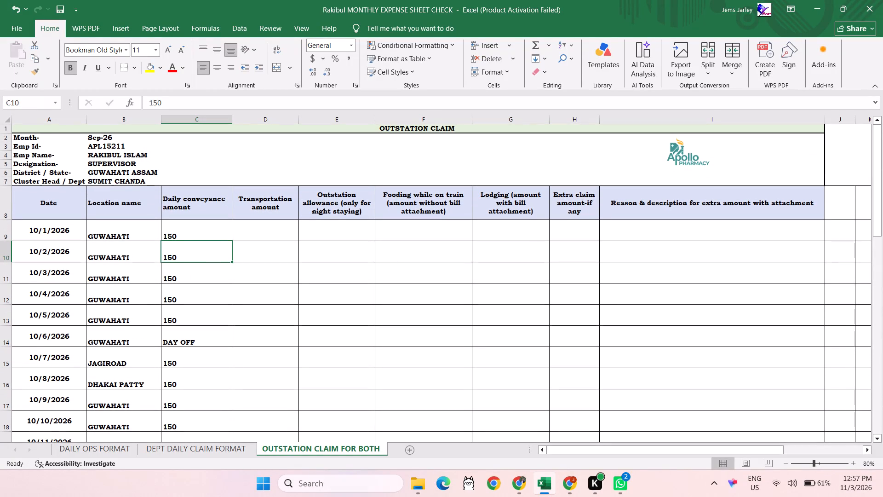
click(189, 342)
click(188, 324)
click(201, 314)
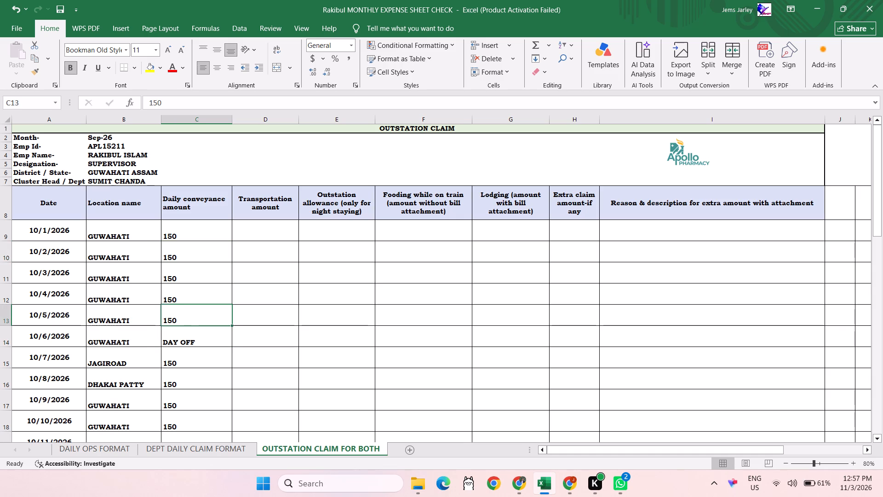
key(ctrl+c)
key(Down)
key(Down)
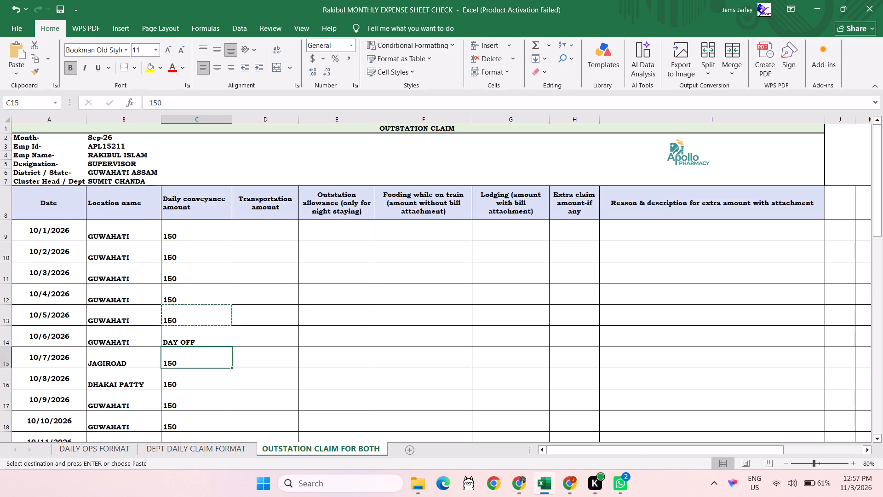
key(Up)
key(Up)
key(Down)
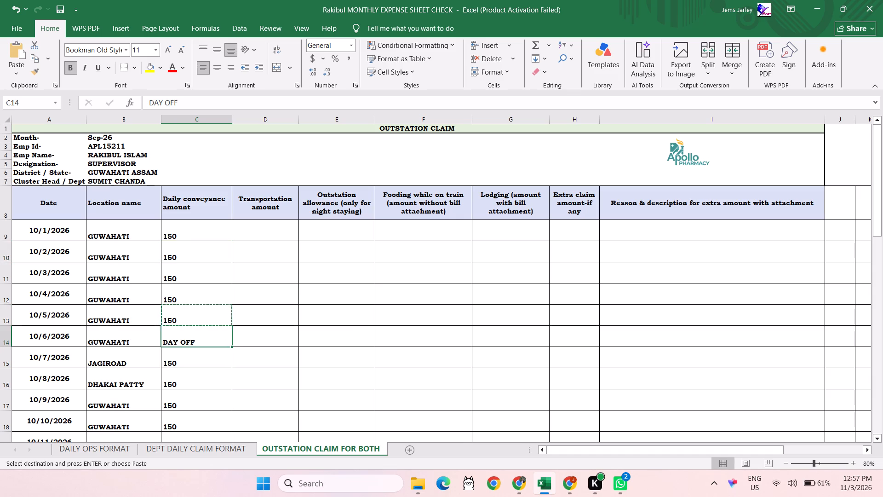
Enter OFF as both the location name and the daily conveyance amount for 10/4/2026.
key(Up)
key(Up)
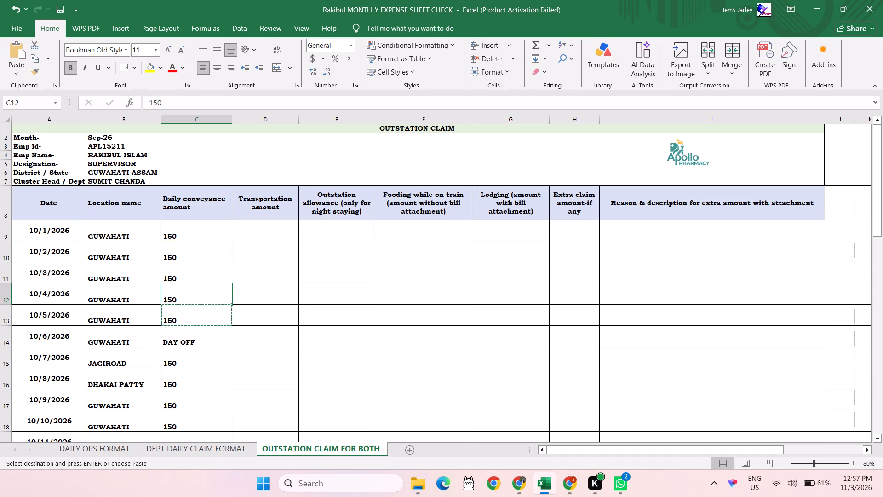
key(Left)
key(o)
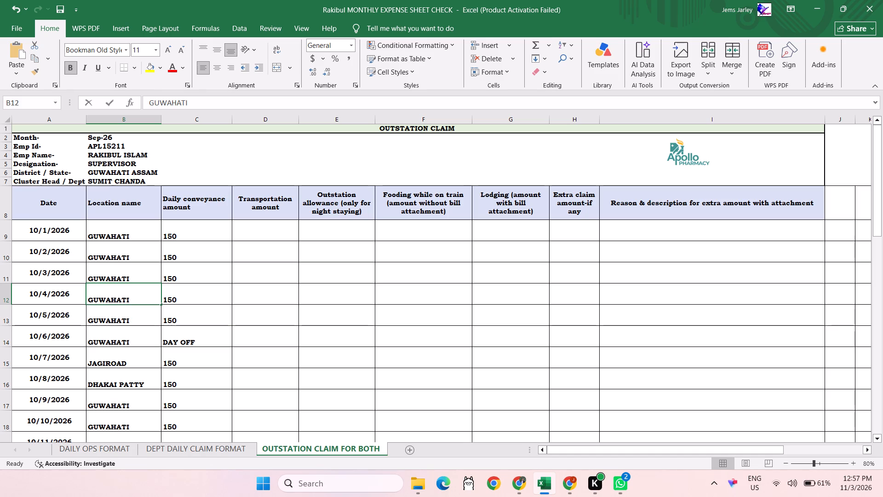
text(FF)
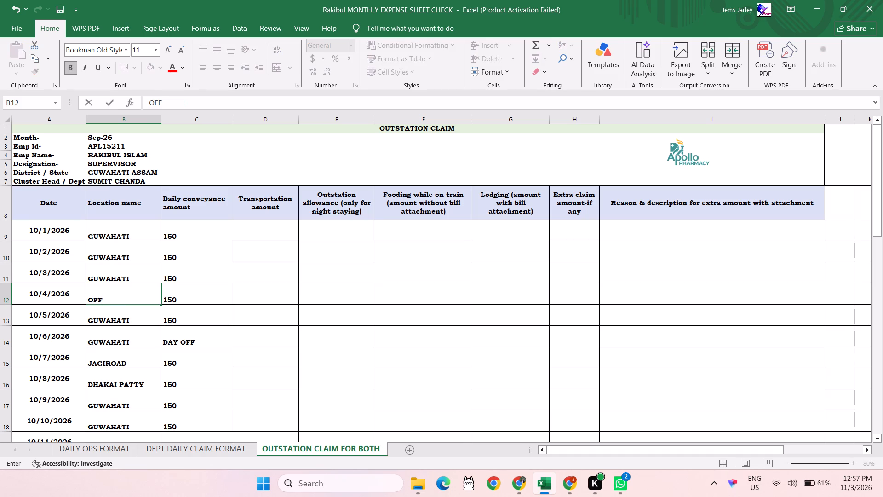
key(Right)
text(OFF)
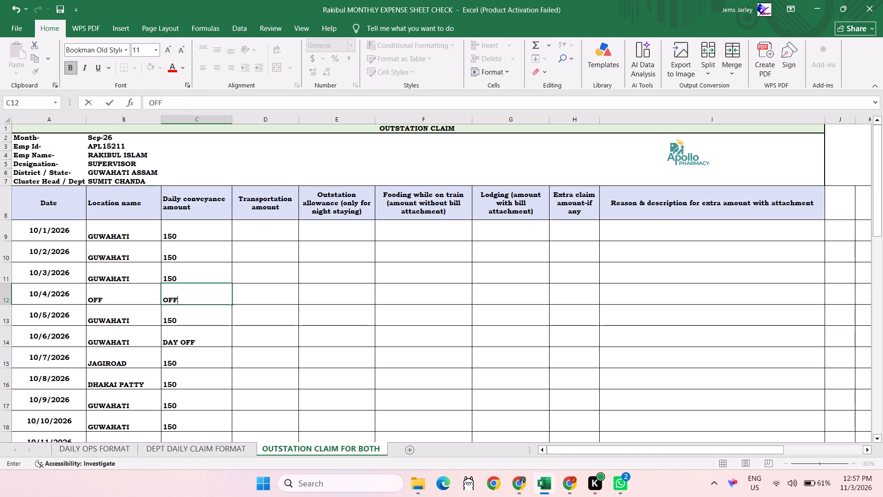
key(Down)
Replace the DAY OFF entry in the Daily conveyance amount for 10/6/2026 with 150.
key(Down)
key(Down)
key(Down)
key(Down)
key(Up)
key(Up)
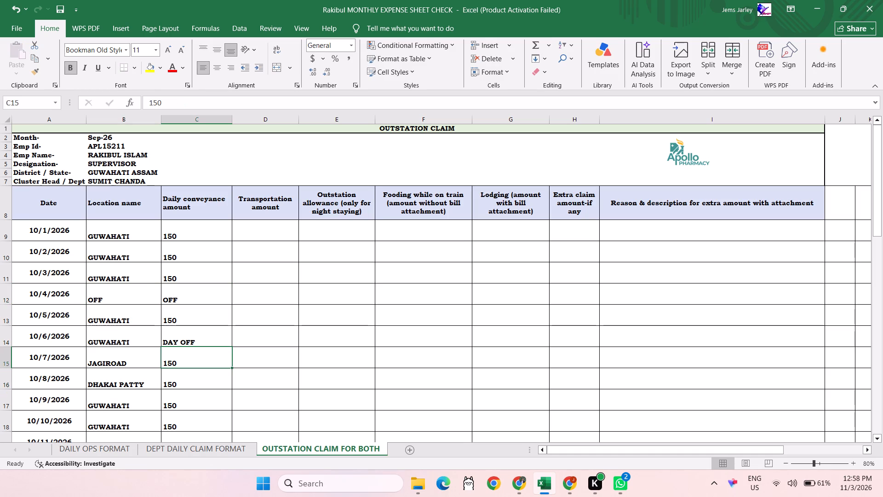
key(Up)
key(Delete)
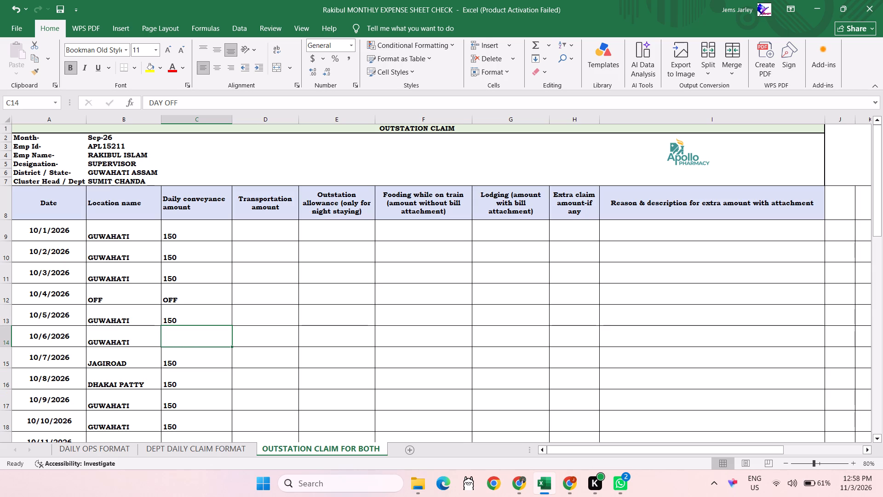
text(150)
key(Return)
Change the location name for 10/4/2026 to DAY OFF.
key(Down)
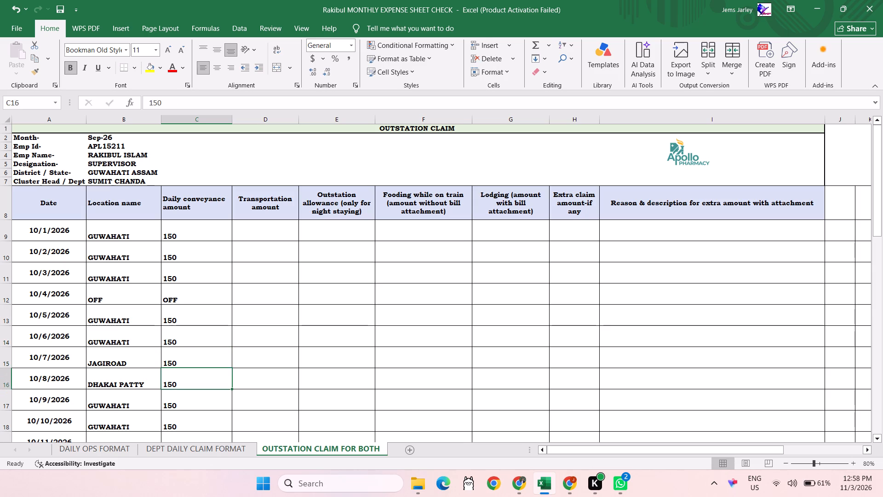
key(Down)
key(Up)
key(Up)
key(Up)
key(Up)
key(Up)
key(Left)
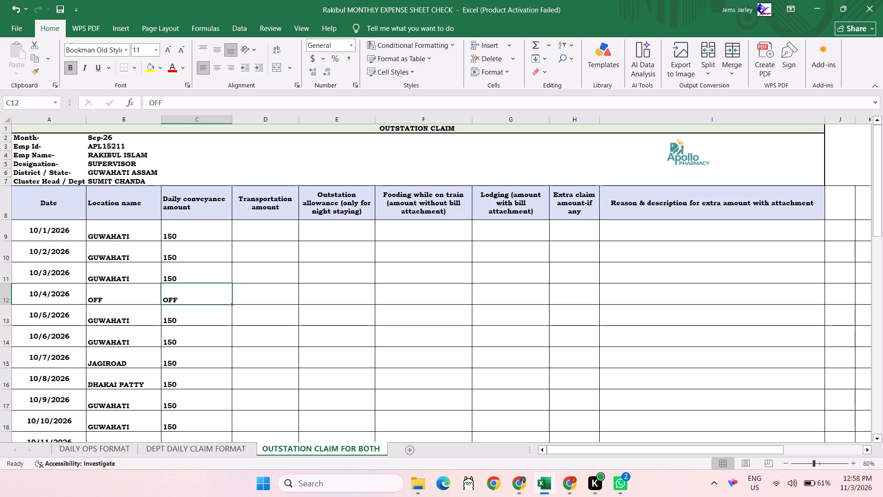
text(DAY OFF)
key(Down)
Mark 10/11/2026 as a day off, with DAY OFF as the location name and OFF as the daily conveyance amount.
key(Down)
key(Down)
key(Down)
key(Down)
key(Down)
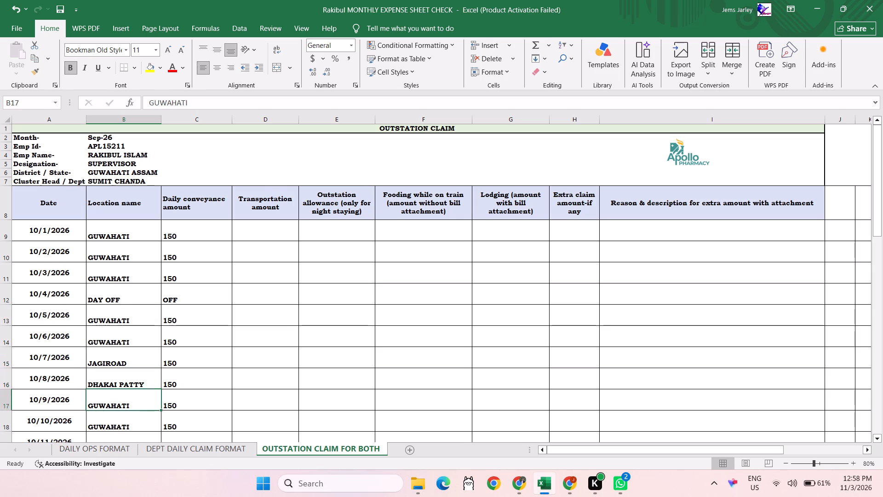
key(Down)
key(Down)
key(Down)
key(Up)
key(Up)
key(Up)
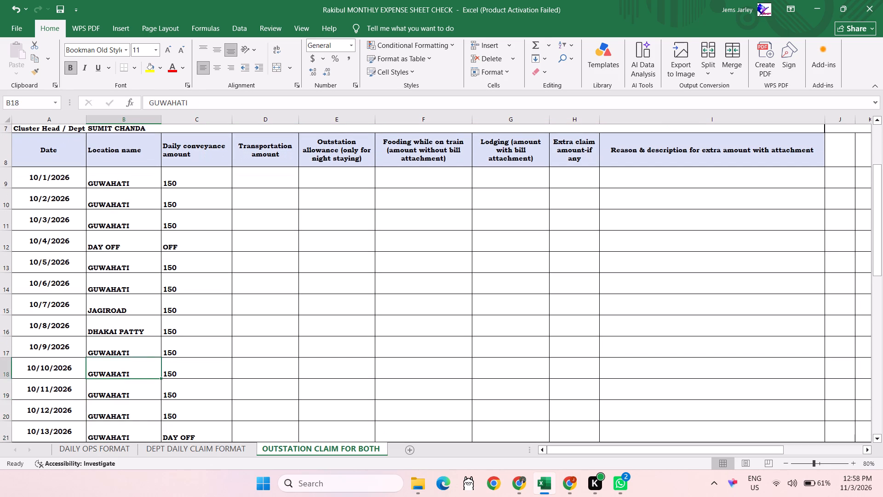
key(Down)
text(DAY)
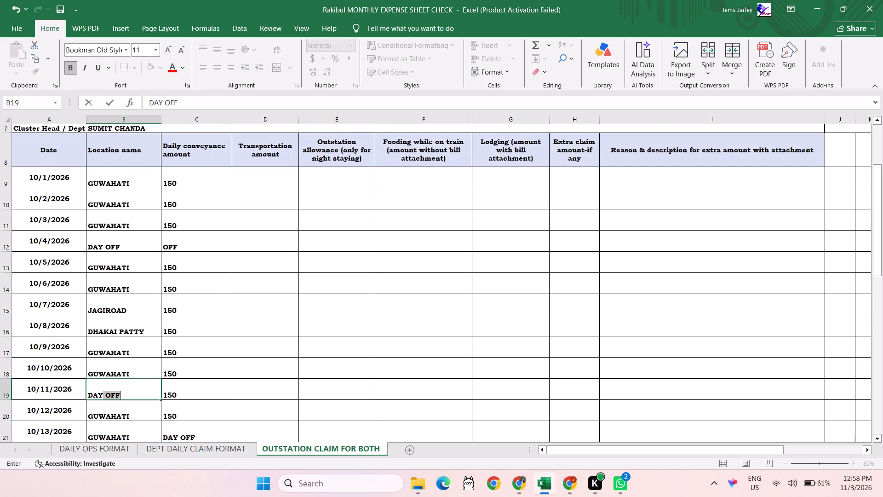
key(Tab)
key(o)
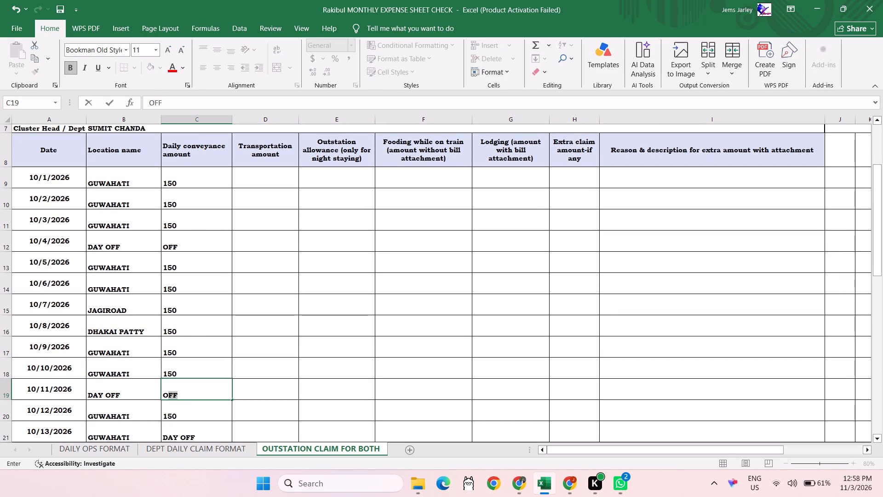
text(FF)
key(Return)
Replace the DAY OFF entry in the Daily conveyance amount for 10/13/2026 with 150.
key(Return)
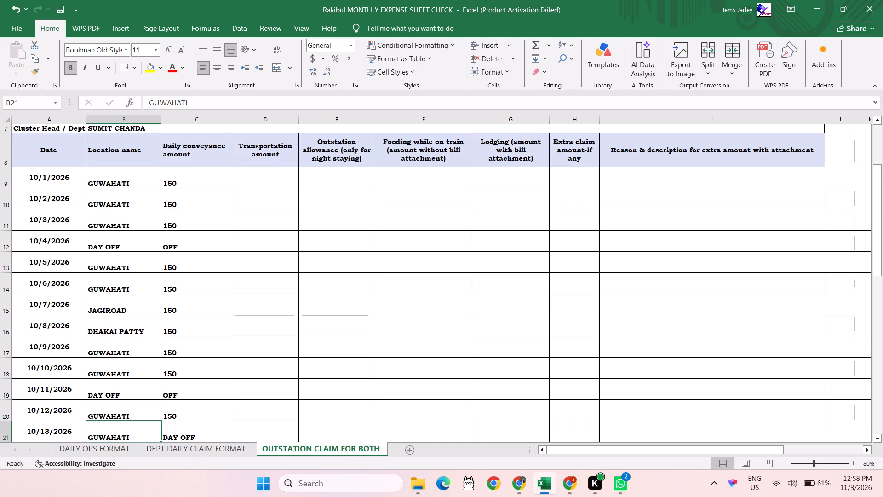
key(Return)
key(Up)
key(Right)
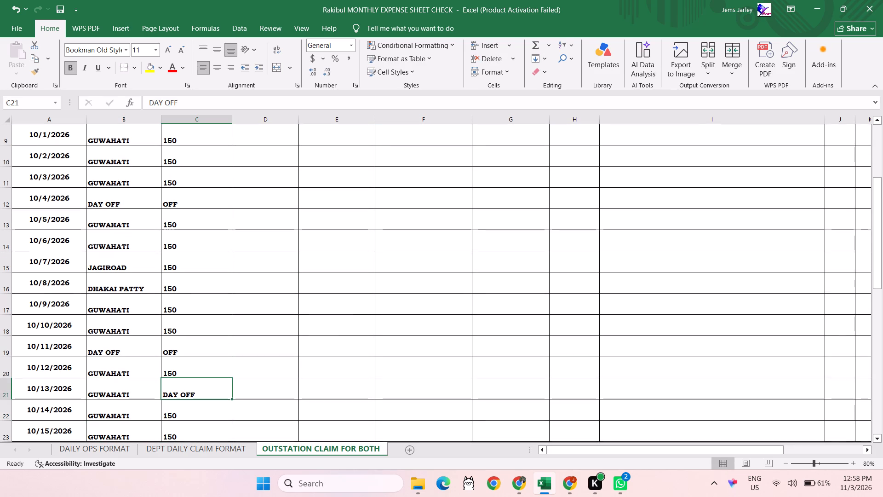
text(150)
key(Return)
Replace the CL entry in the Daily conveyance amount for 10/17/2026 with 150.
key(Return)
key(Return)
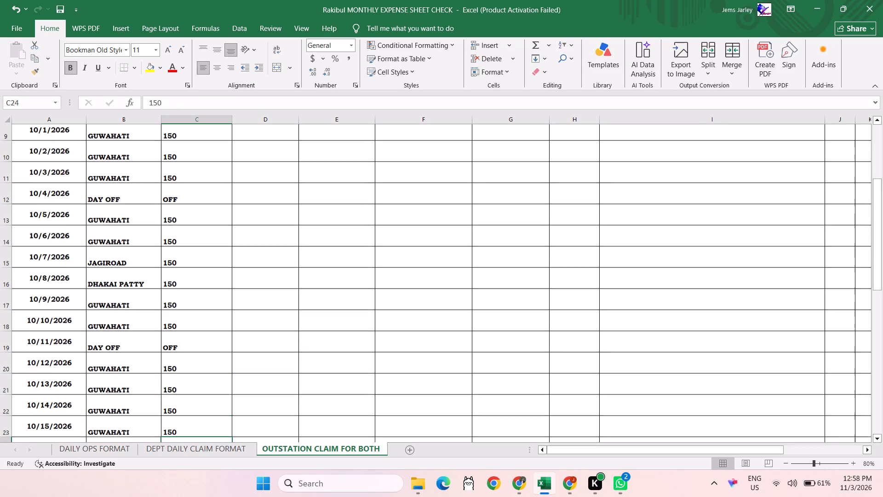
key(Return)
key(Return)
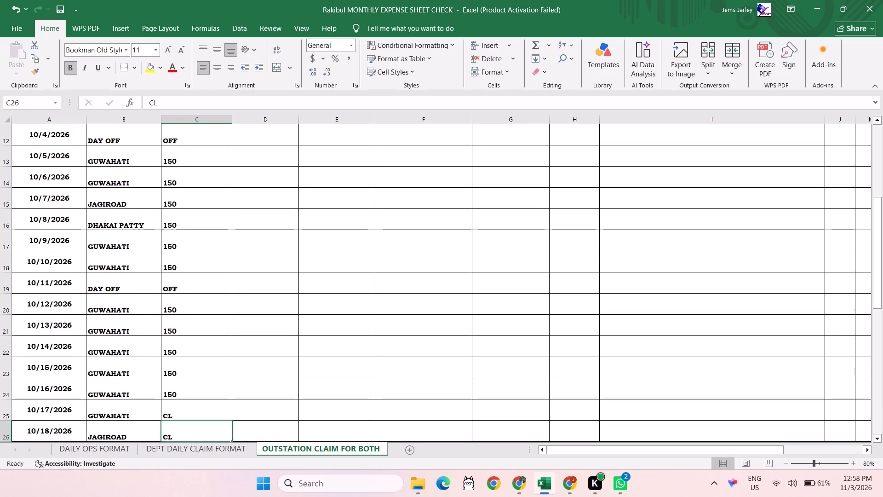
key(Up)
key(Right)
key(Left)
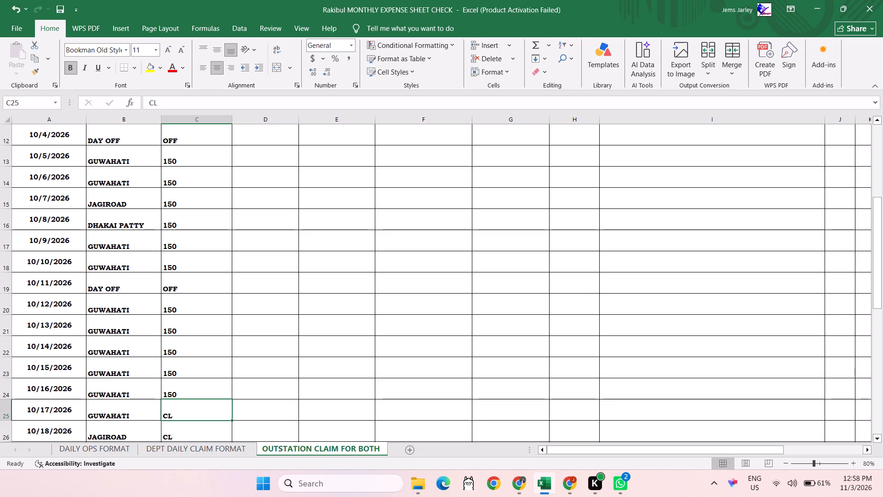
text(150)
key(Down)
Enter DAY OFF as the location name and 150 as the daily conveyance amount for 10/18/2026.
key(Left)
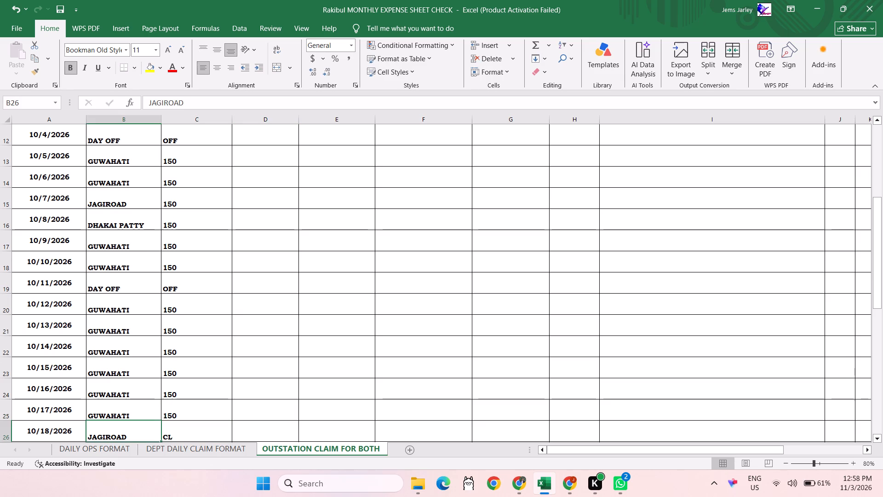
text(DAY)
key(Tab)
text(150)
key(Return)
Correct the daily conveyance amount for 10/18/2026 to OFF.
key(Return)
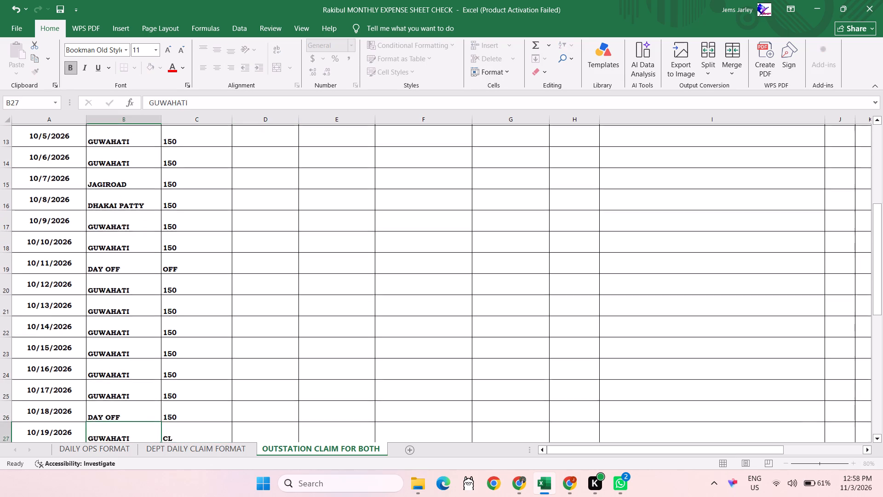
key(Return)
key(Return)
key(Return)
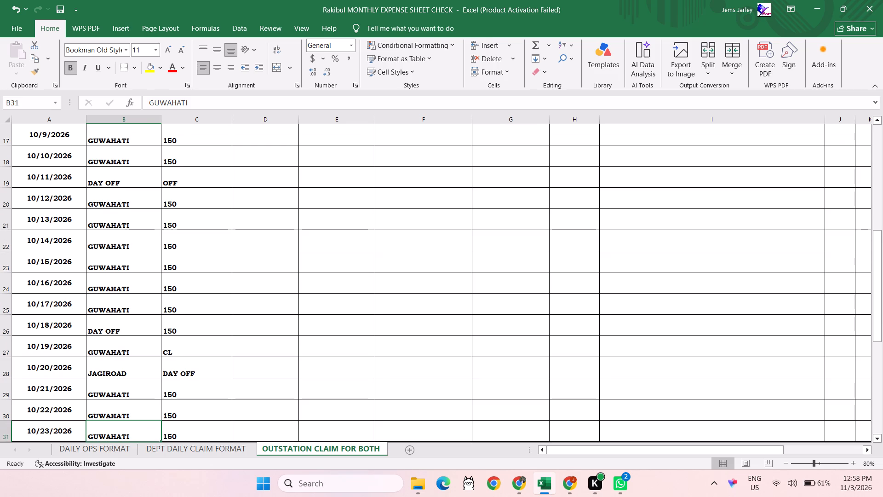
click(184, 326)
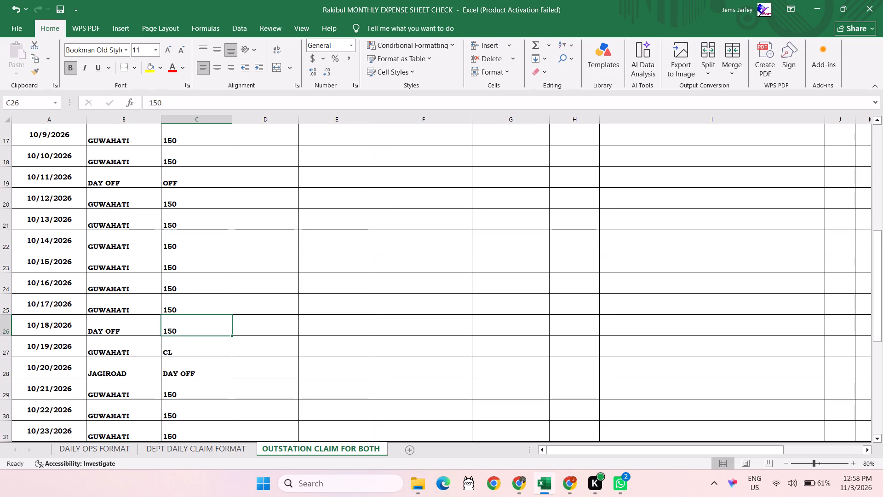
text(OFF)
key(Return)
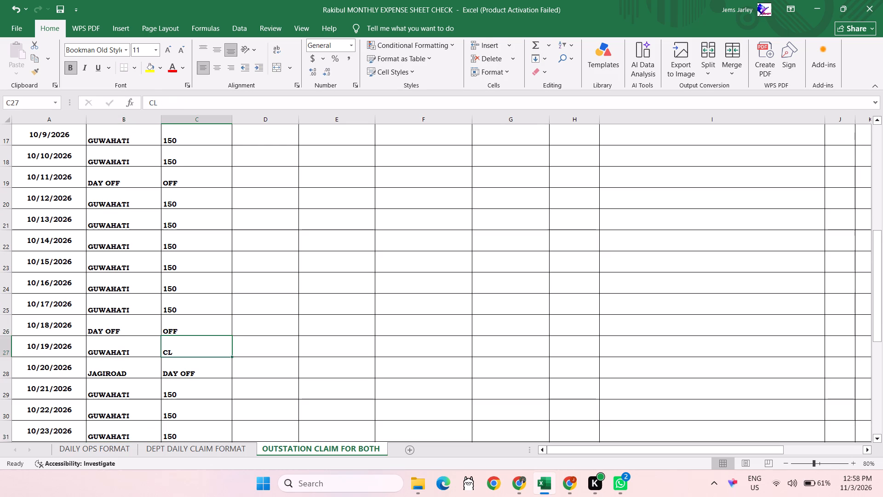
Set the daily conveyance amount to 150 for both 10/19/2026 and 10/20/2026.
text(150)
key(Return)
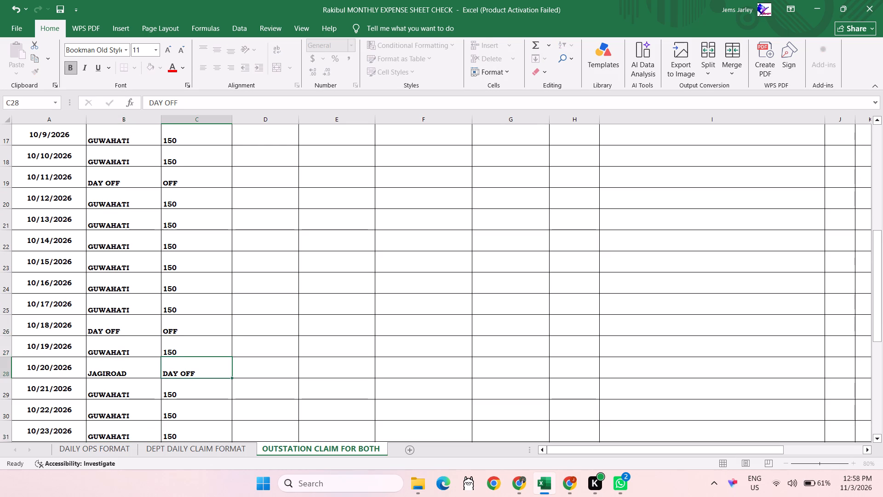
text(150)
key(Return)
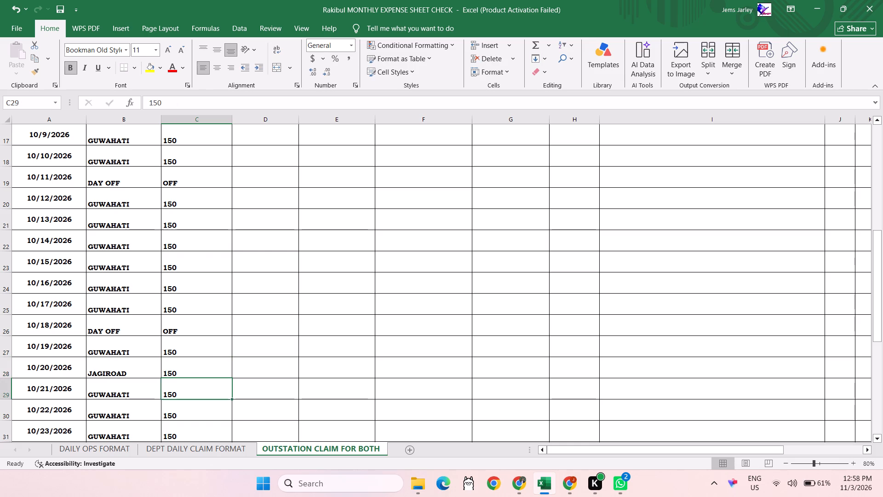
Mark 10/25/2026 as a day off, with OFF as the daily conveyance amount and DAY OFF as the location name.
key(Return)
key(Return)
key(Return)
key(Return)
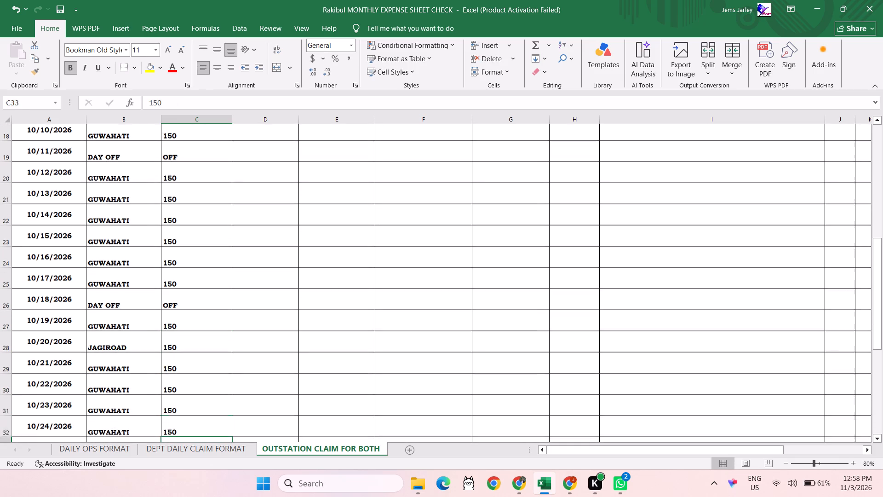
text(OFF)
key(Left)
text(DA)
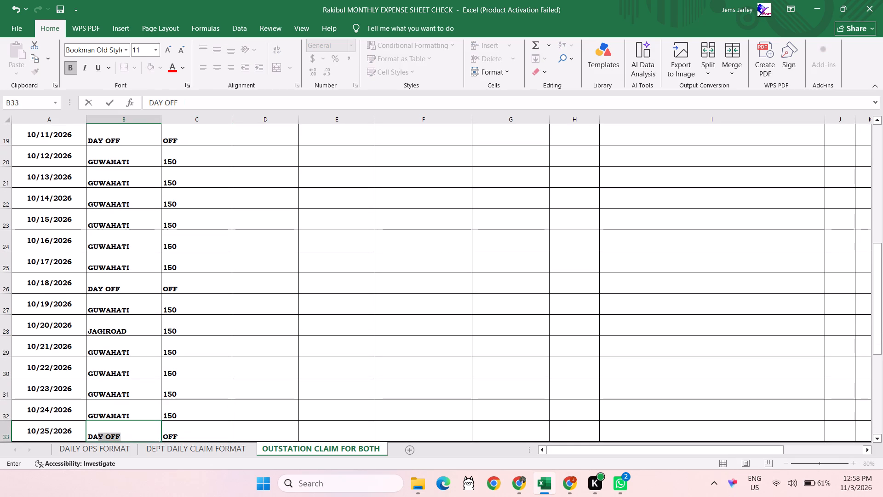
key(Tab)
Replace the DAY OFF entry in the Daily conveyance amount for 10/27/2026 with 150.
key(Down)
key(Down)
key(Down)
key(Down)
key(Down)
key(Down)
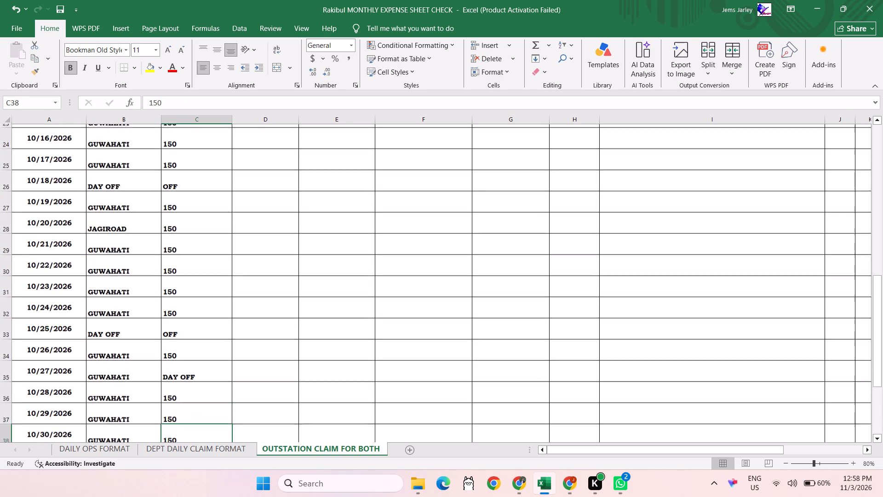
key(Down)
key(Up)
key(Up)
key(Up)
key(Up)
key(Up)
text(150)
key(Return)
Check the remaining location and conveyance entries through 10/31/2026 and the TOTAL row below them.
key(Return)
key(Return)
key(Return)
key(Return)
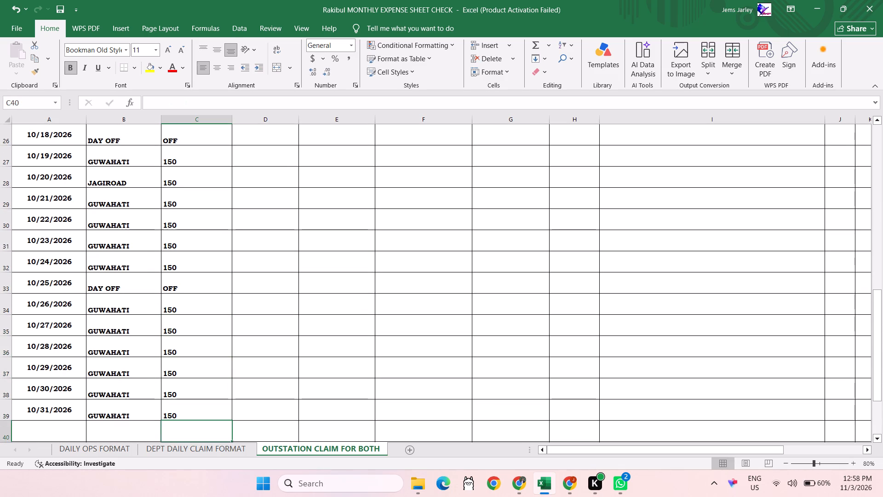
key(Down)
key(Left)
key(Up)
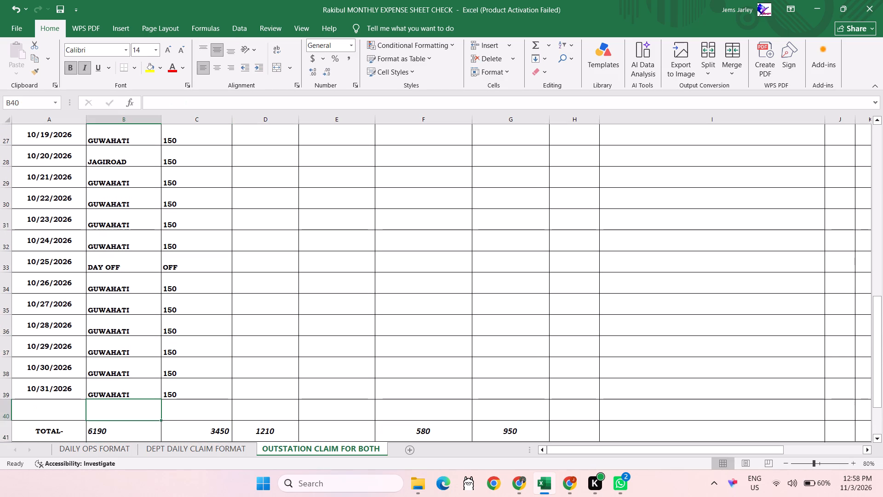
key(Down)
key(Up)
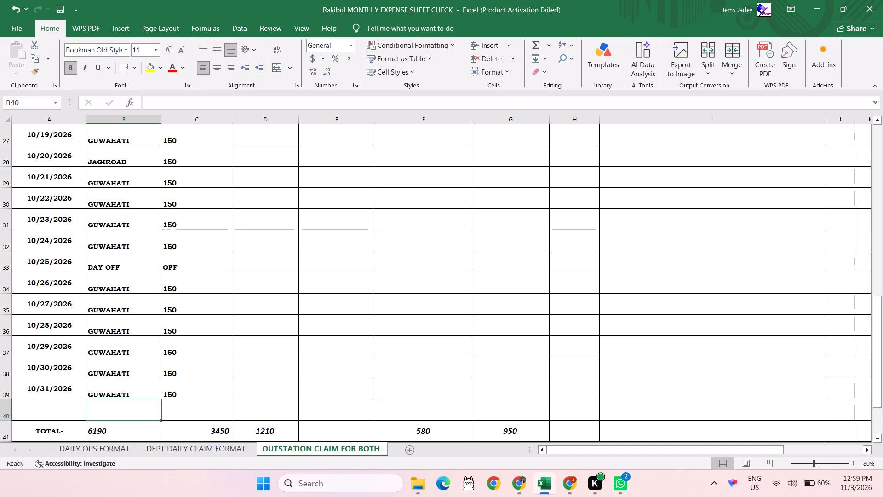
key(ctrl+Up)
key(Down)
key(Down)
key(Up)
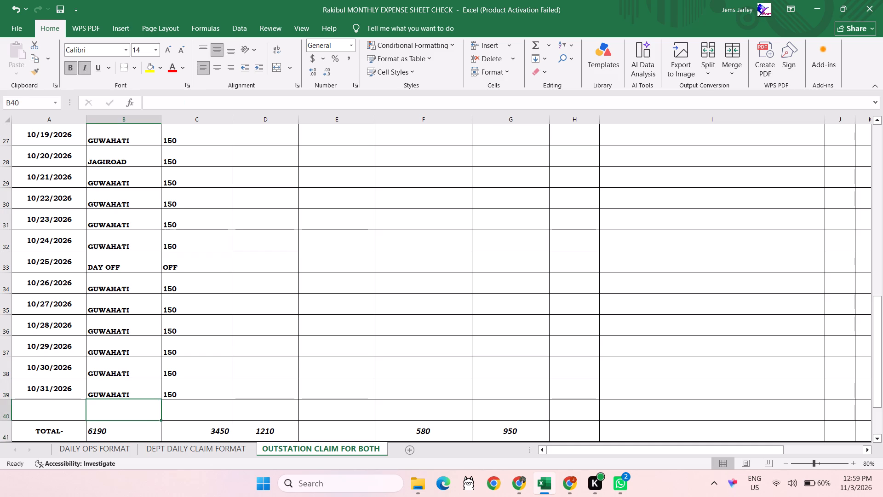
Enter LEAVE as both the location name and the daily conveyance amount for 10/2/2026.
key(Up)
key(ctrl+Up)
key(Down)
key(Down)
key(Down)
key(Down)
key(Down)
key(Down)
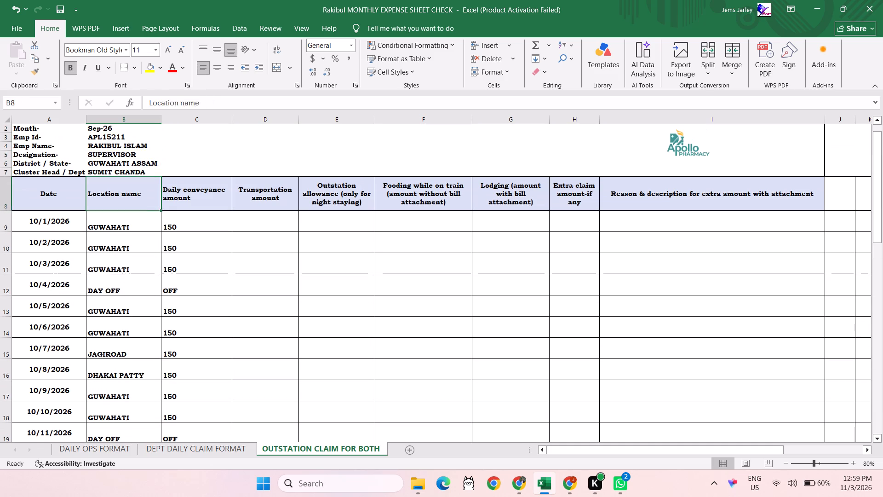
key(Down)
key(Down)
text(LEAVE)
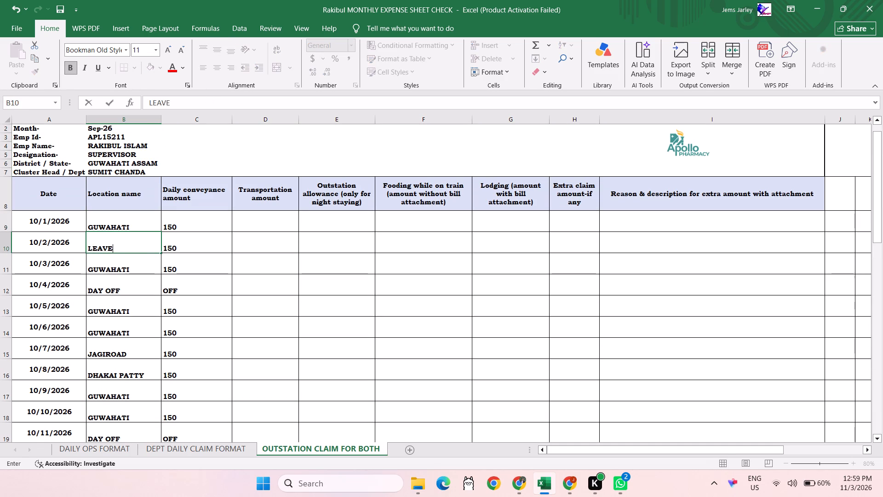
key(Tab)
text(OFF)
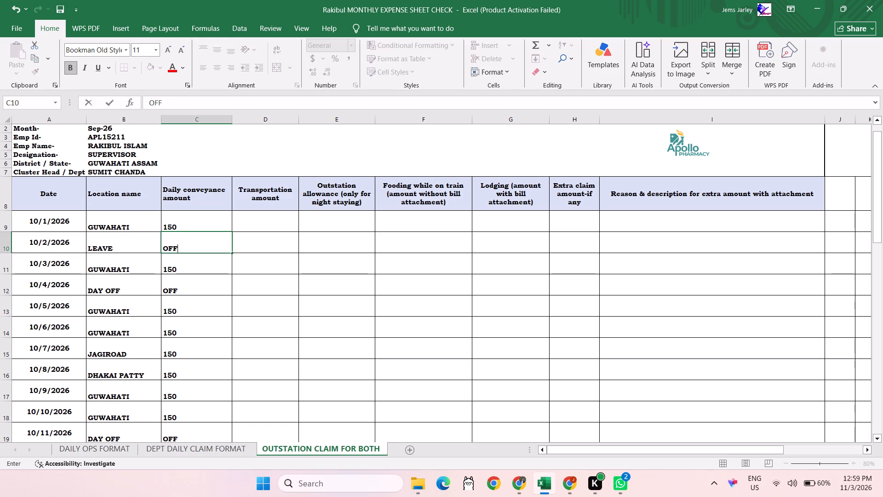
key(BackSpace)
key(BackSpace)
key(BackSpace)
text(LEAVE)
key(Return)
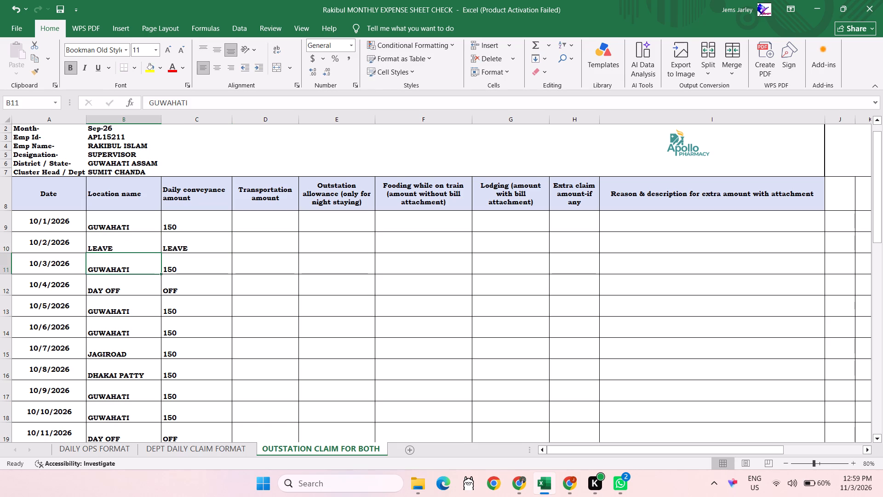
Enter HOLIDAY as both the location name and the daily conveyance amount for 10/2/2026.
key(Up)
key(Up)
key(Up)
key(Down)
key(Down)
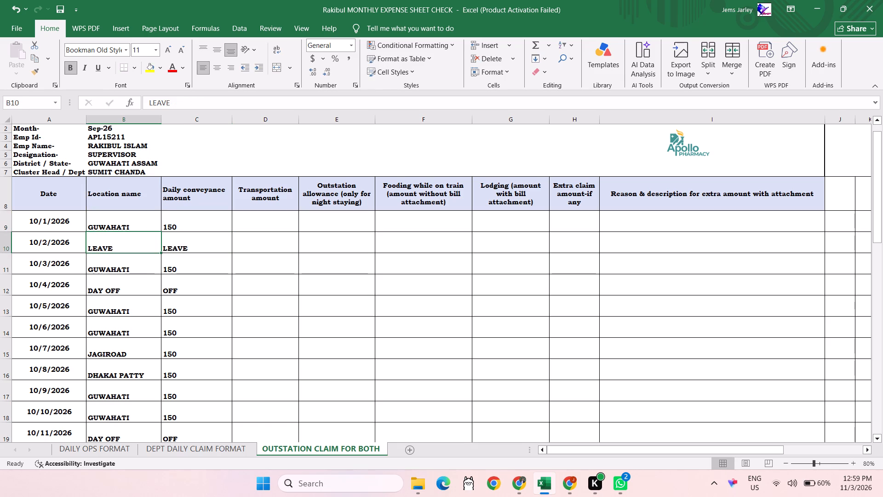
text(HOLIDAY)
key(Tab)
text(HOLIDAY)
key(Return)
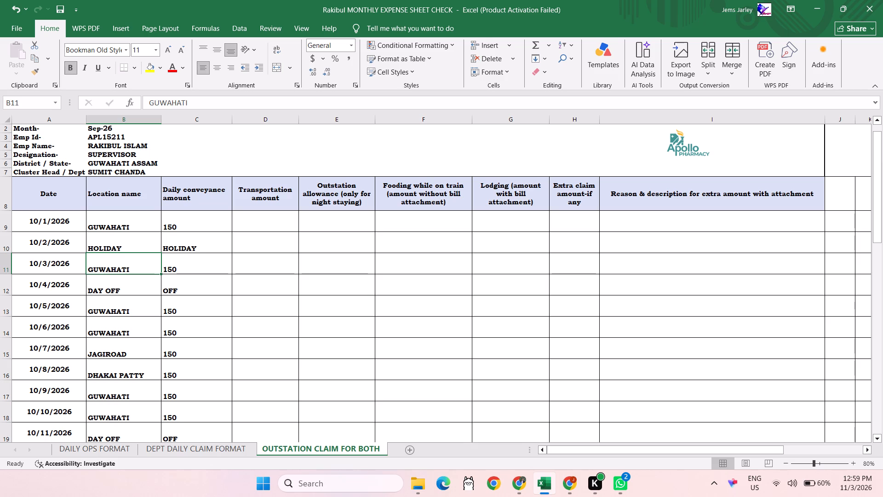
Set the location name for 10/28/2026 to NAGAON and its transportation amount to 890.
click(117, 295)
scroll(147, 341, down, 6)
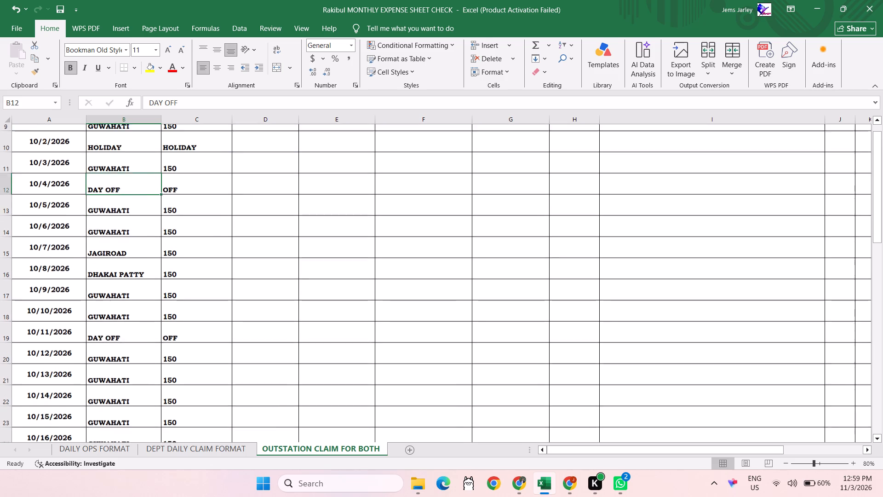
scroll(147, 341, down, 5)
scroll(147, 341, up, 6)
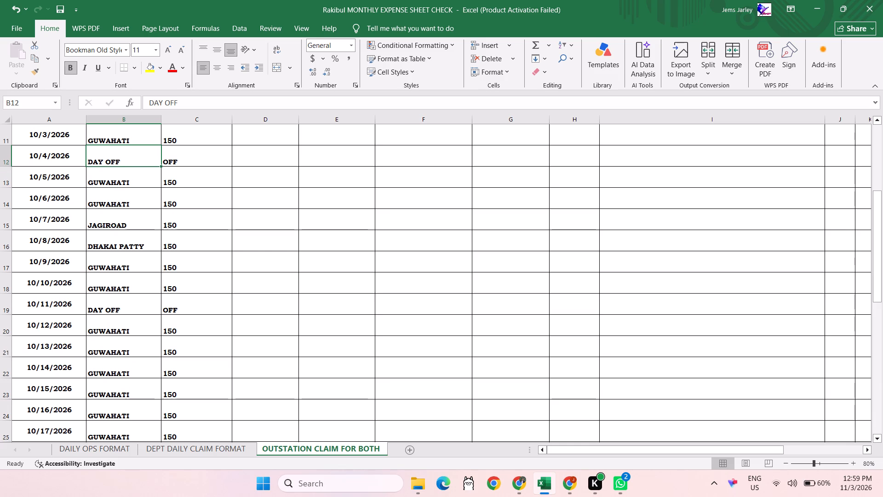
scroll(241, 318, down, 6)
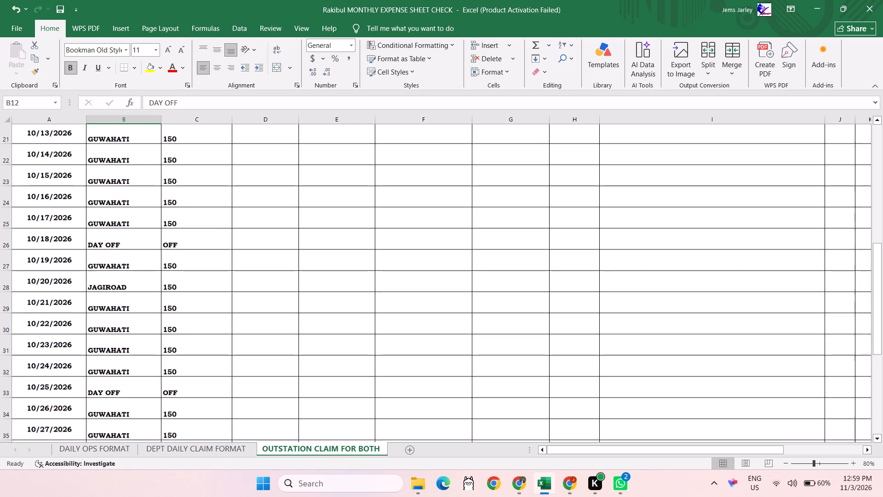
scroll(241, 318, down, 3)
click(130, 373)
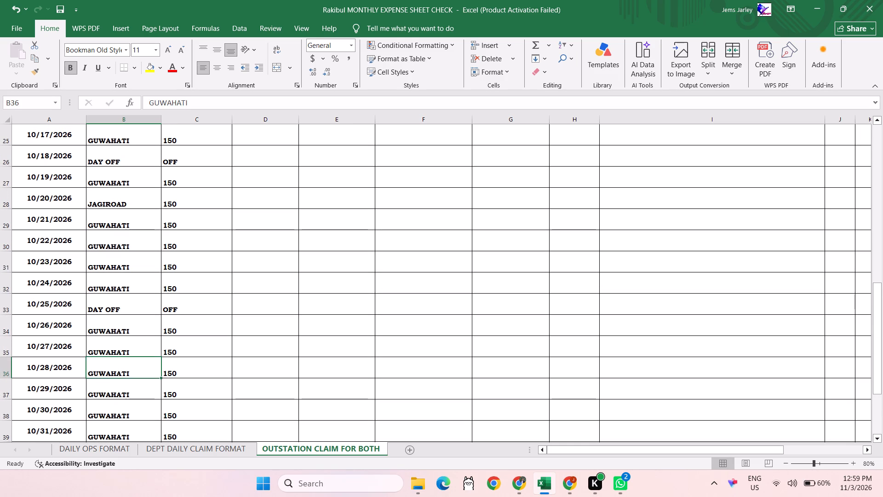
text(NAGAON)
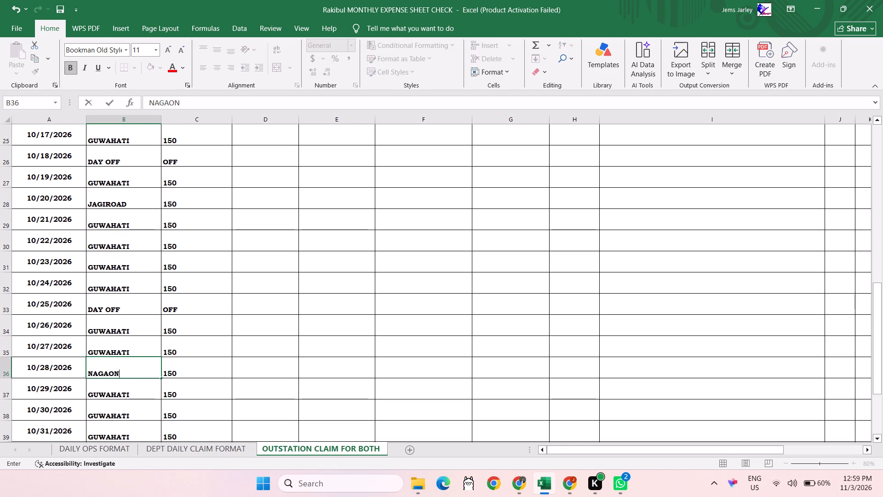
key(Tab)
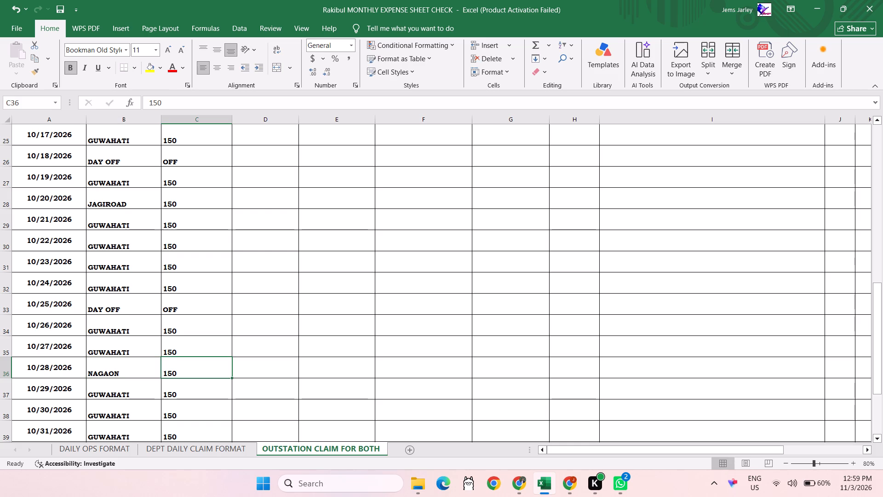
key(Tab)
scroll(130, 373, up, 3)
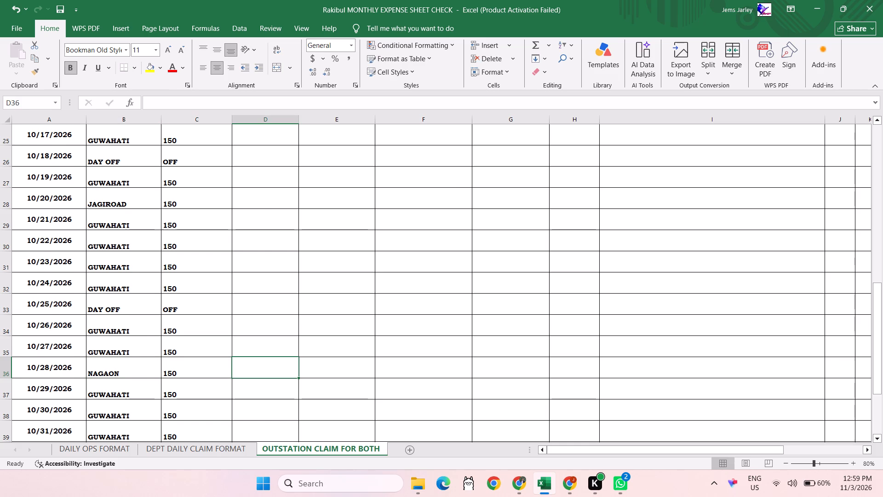
scroll(130, 373, up, 7)
scroll(130, 373, down, 5)
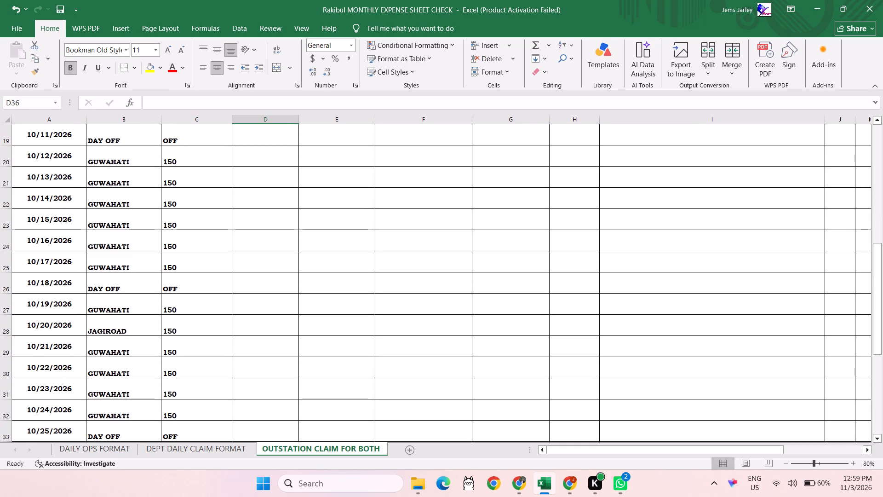
text(890)
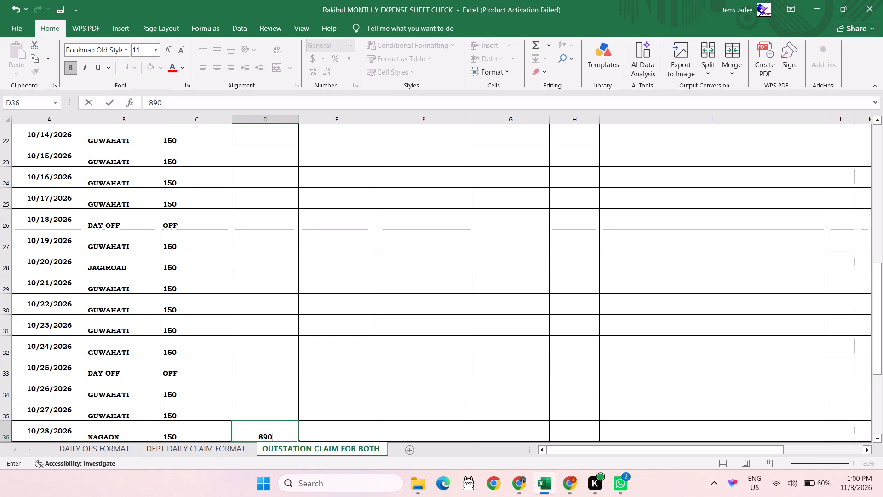
key(Down)
Review the location and conveyance entries from 10/27/2026 back to the start of the month for missing transportation amounts.
key(Up)
key(Up)
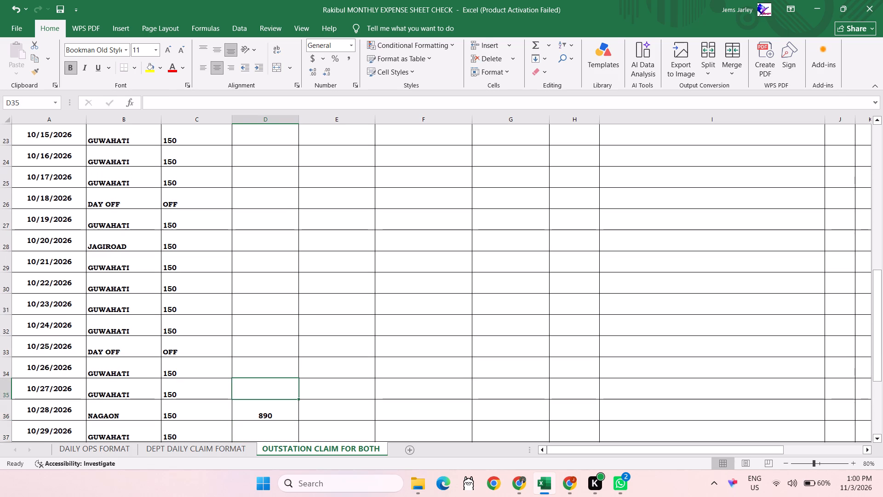
key(Up)
key(Up)
key(Up)
key(Up)
key(Up)
key(Up)
key(Up)
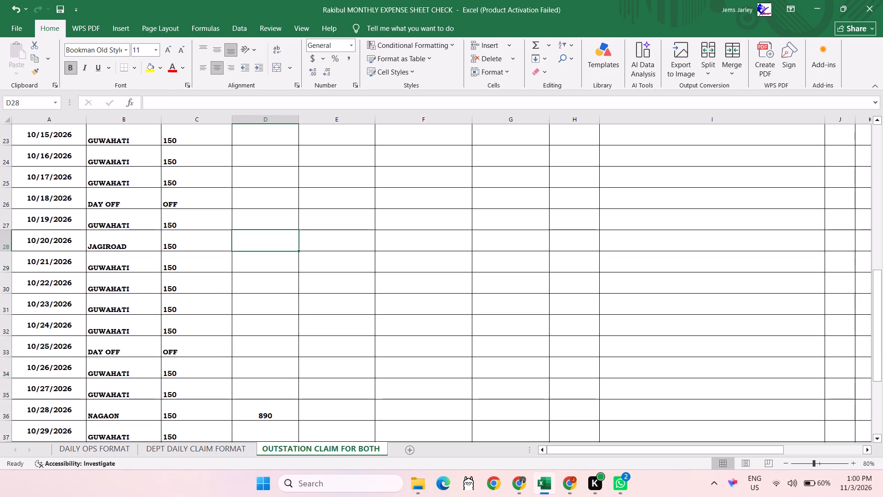
key(Up)
key(Up)
key(Up)
key(Up)
key(Up)
key(Up)
key(Up)
key(Up)
key(Up)
key(Up)
key(Up)
key(Up)
key(Up)
key(Up)
key(Up)
key(Up)
key(Up)
key(Up)
key(Up)
key(Up)
key(Up)
key(Up)
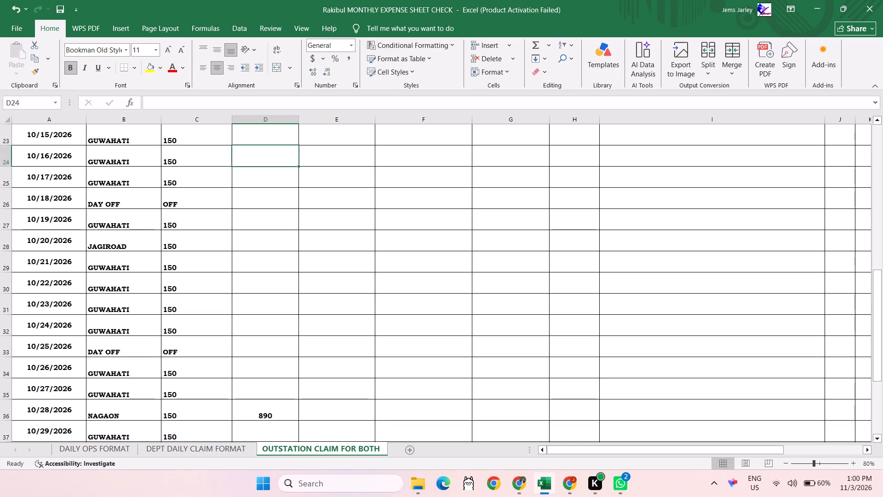
key(Down)
key(Down)
key(Down)
key(Down)
key(Down)
key(Down)
key(Down)
key(Down)
key(Down)
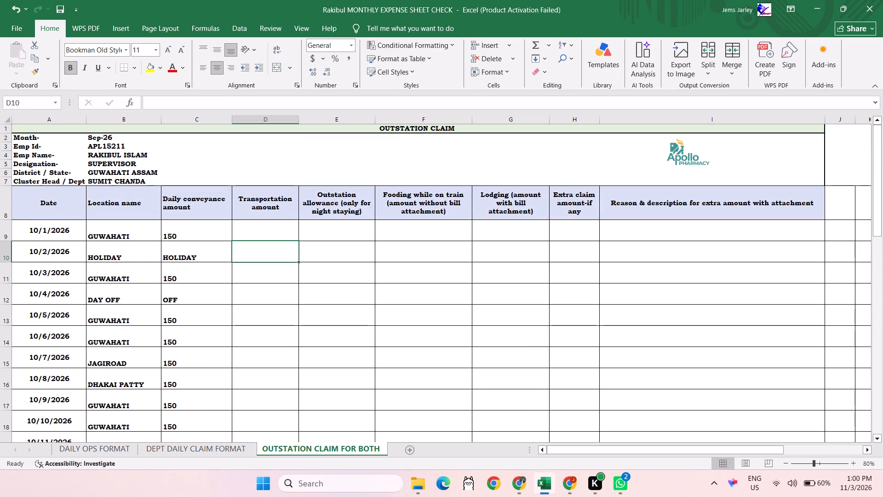
key(Down)
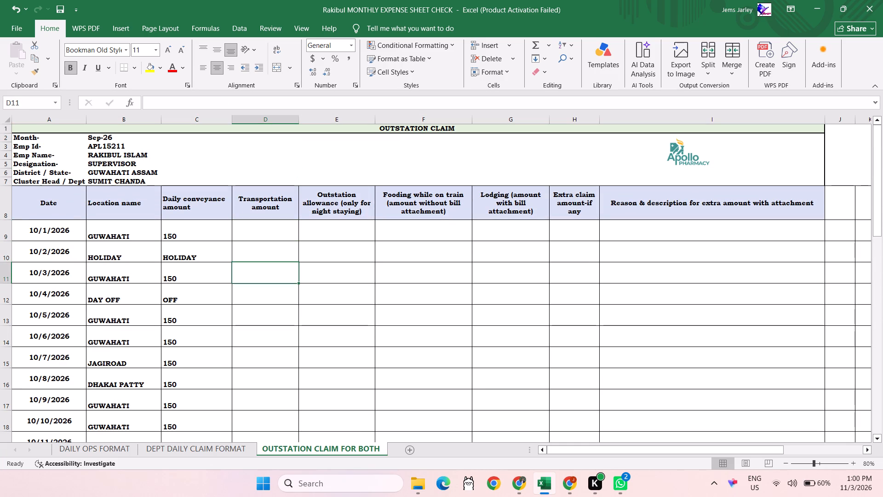
Enter 500 as the transportation amount for 10/17/2026 and change its location name to JAGIROAD.
key(Down)
key(Down)
key(Down)
key(Down)
key(Down)
key(Down)
key(Down)
key(Down)
key(Down)
key(Down)
key(Down)
key(Down)
key(Down)
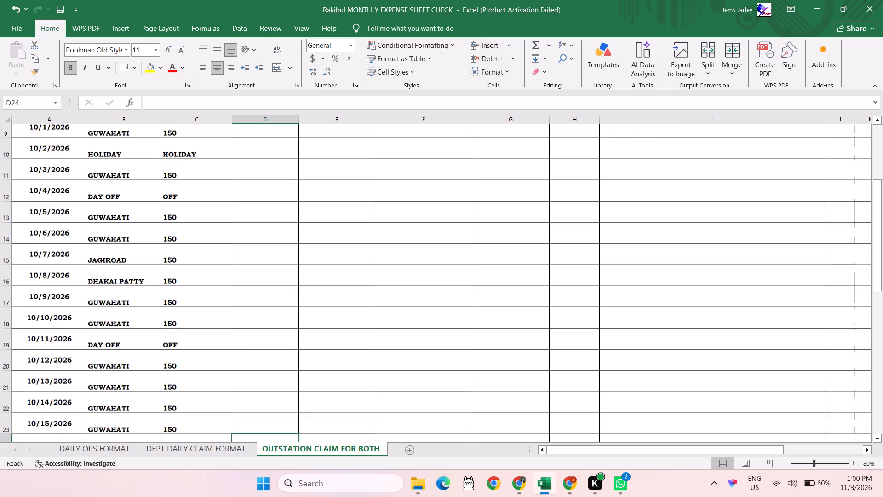
key(Down)
key(Down)
key(Down)
key(Down)
key(Up)
key(Up)
key(Up)
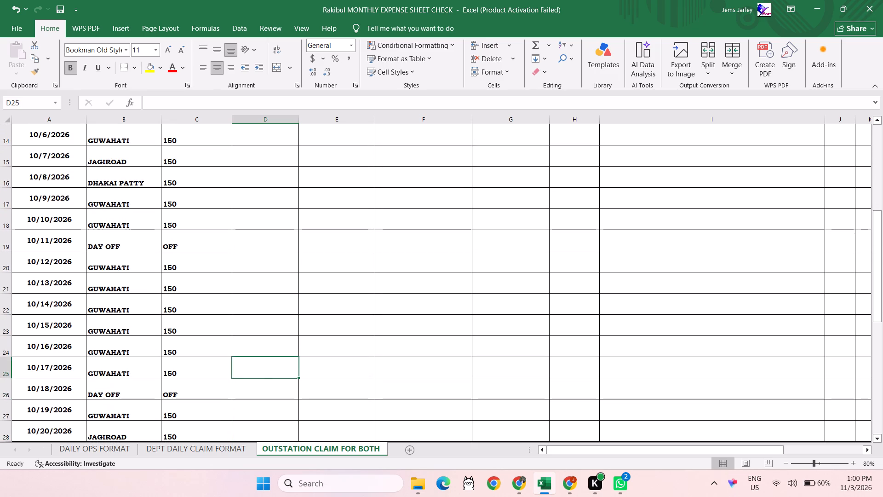
text(500)
key(Left)
key(Left)
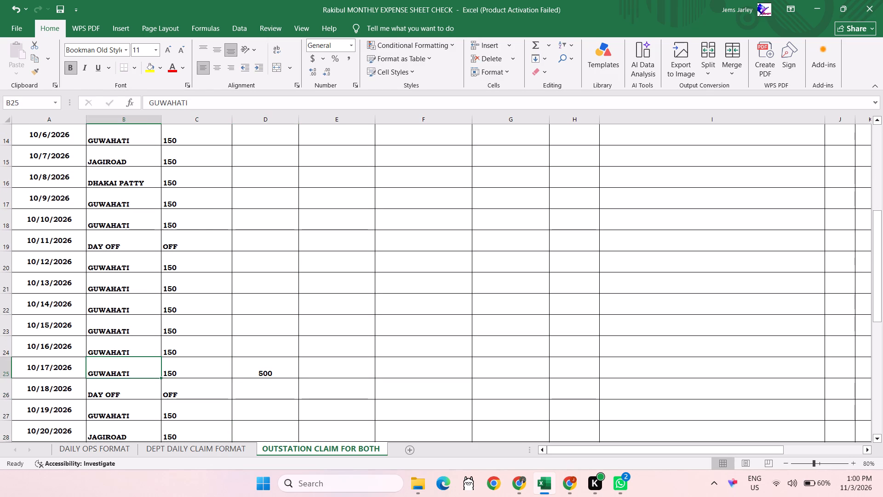
text(JAGIROAD)
key(Tab)
key(Tab)
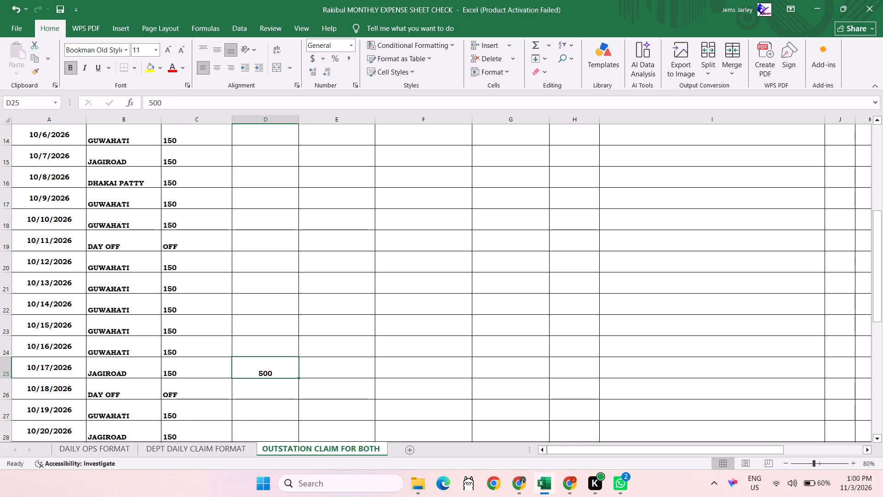
key(Tab)
Try to total the daily conveyance amounts for 10/1/2026 through 10/31/2026 with a SUM formula in the TOTAL row.
scroll(130, 373, up, 7)
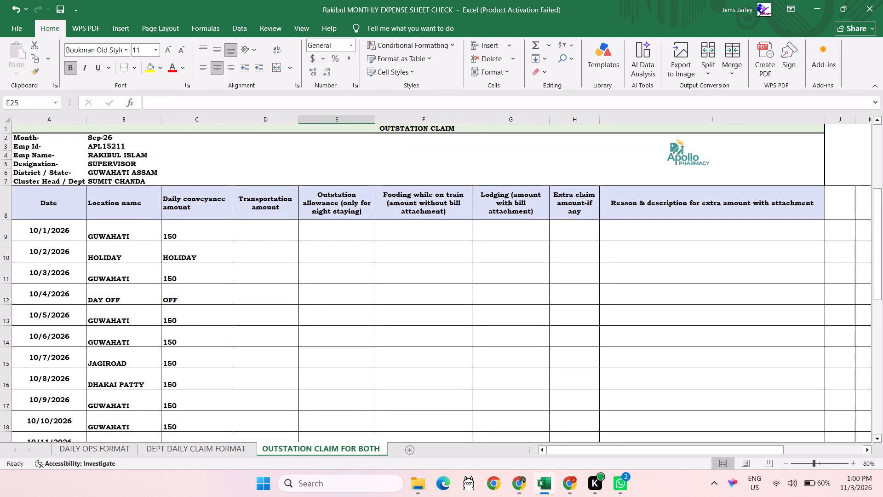
scroll(130, 373, down, 2)
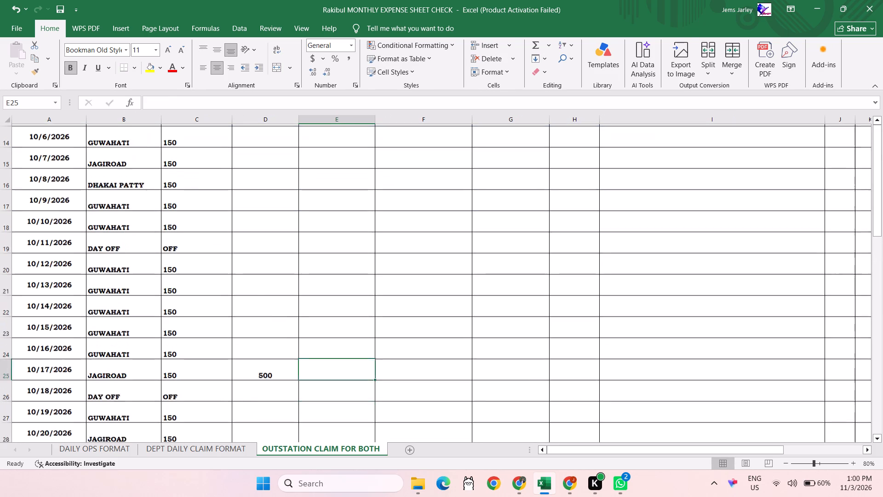
scroll(130, 373, down, 9)
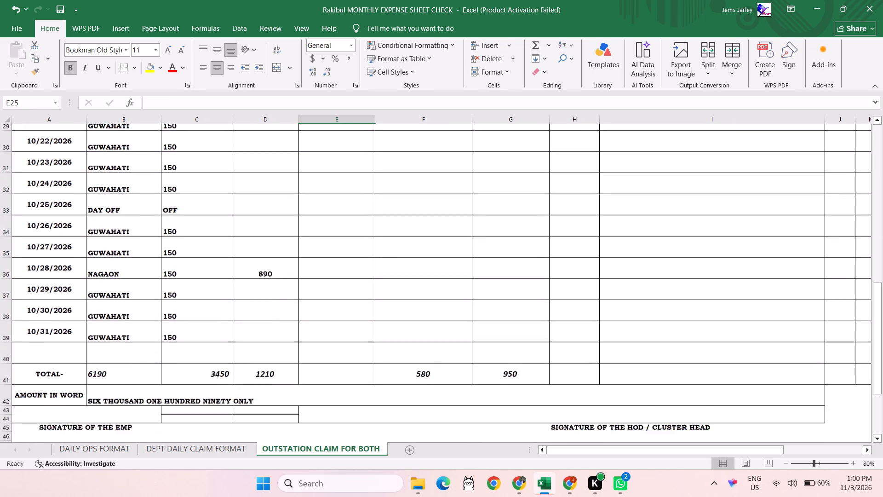
scroll(130, 373, down, 2)
click(197, 391)
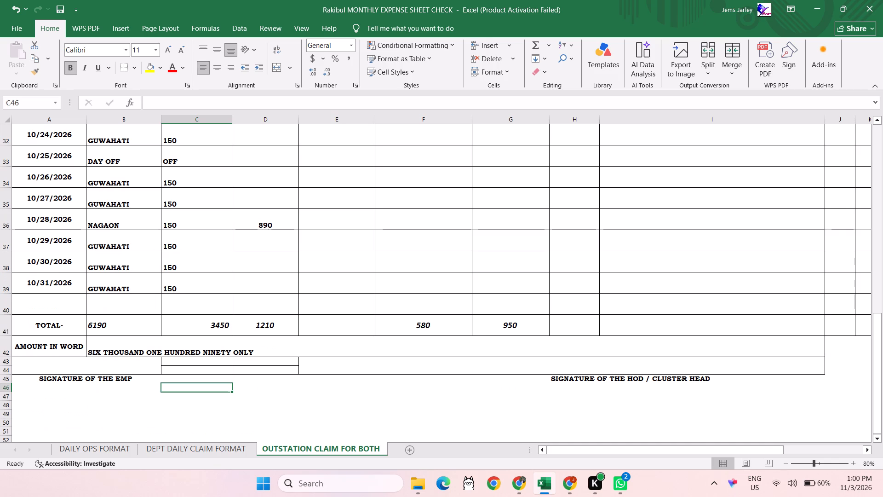
click(118, 330)
click(189, 337)
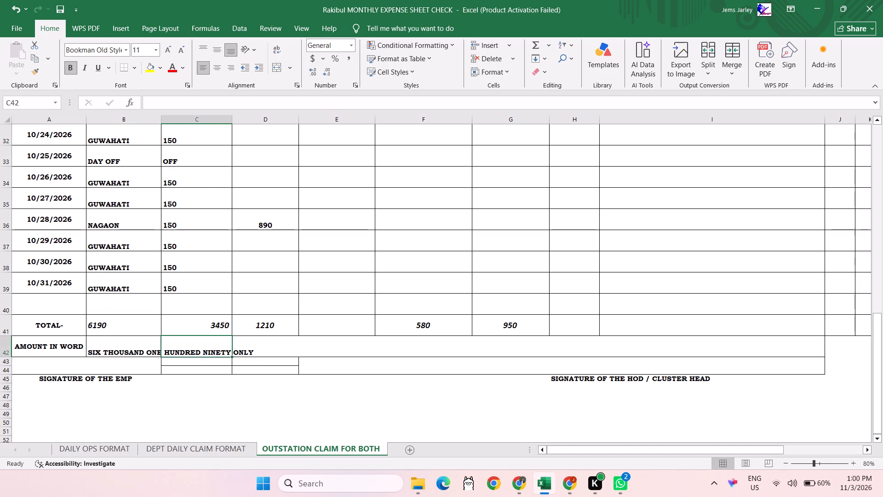
click(205, 324)
text(=SUM)
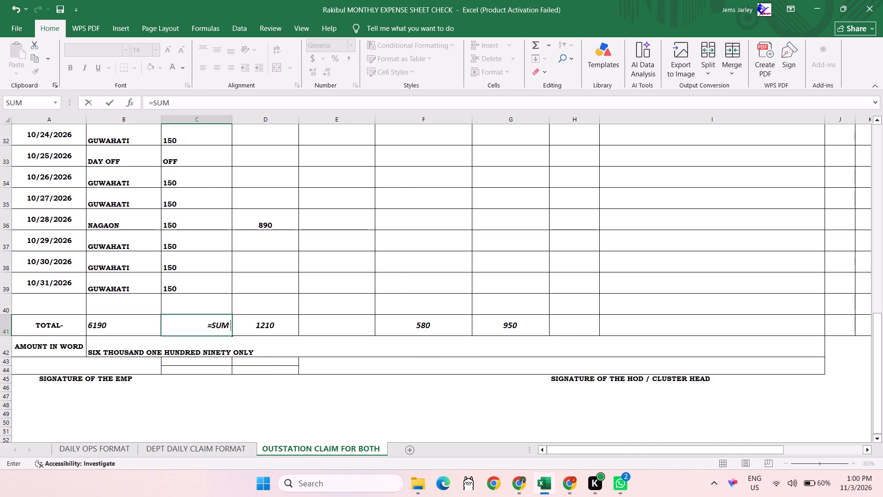
scroll(216, 318, up, 10)
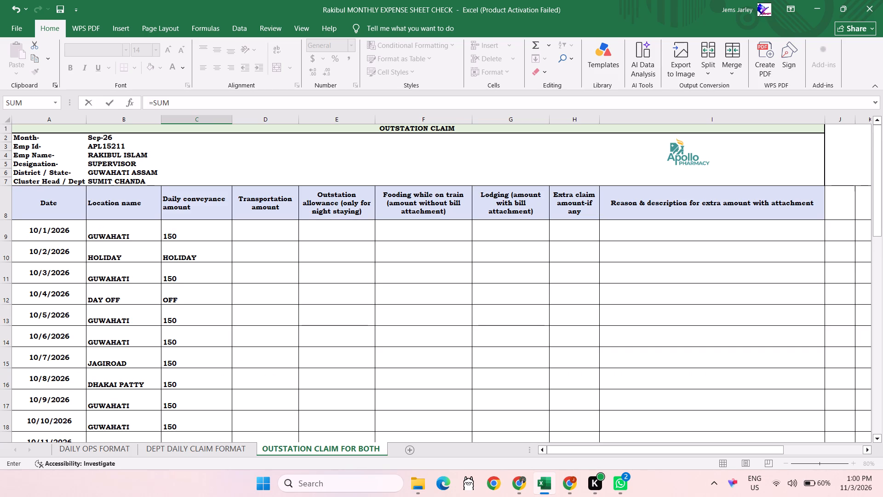
click(201, 235)
key(shift+Down)
key(shift+Down)
key(shift+Down)
key(shift+Down)
key(shift+Down)
key(shift+Down)
key(shift+Down)
key(shift+Down)
key(shift+Down)
key(shift+Down)
key(shift+Down)
key(shift+Down)
key(shift+Down)
key(shift+Down)
key(shift+Down)
key(shift+Down)
key(shift+Down)
key(shift+Down)
key(shift+Down)
key(shift+Down)
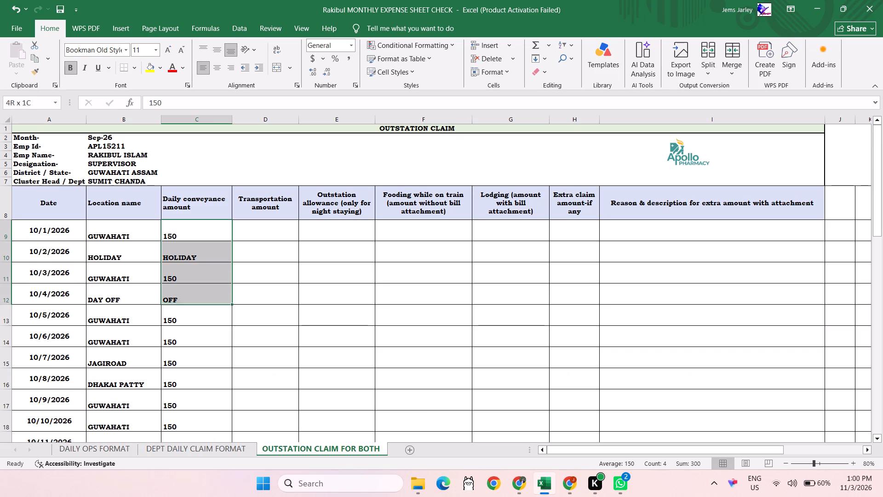
key(shift+Up)
key(shift+Up)
key(shift+Up)
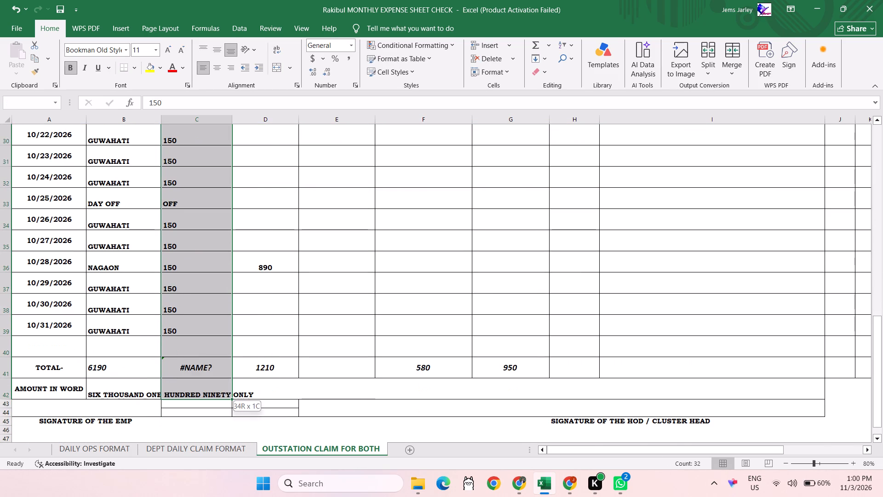
key(shift+Up)
key(shift+Up)
key(shift+Up)
key(Return)
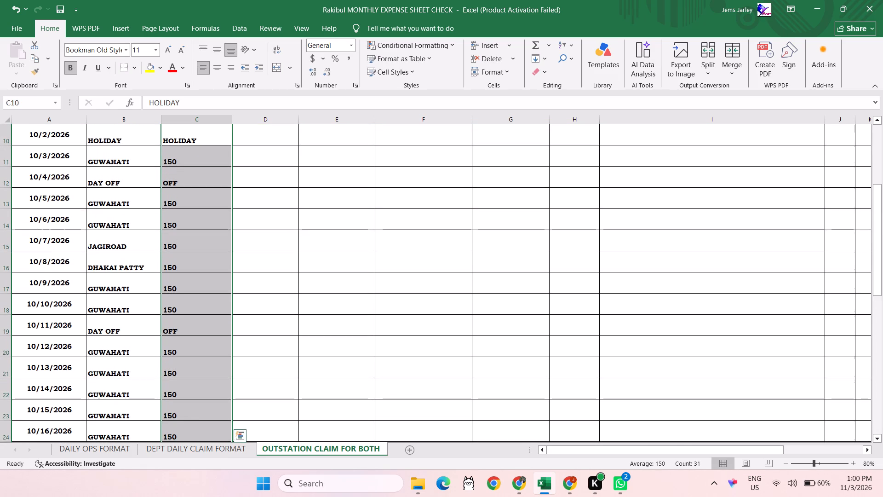
scroll(201, 235, down, 6)
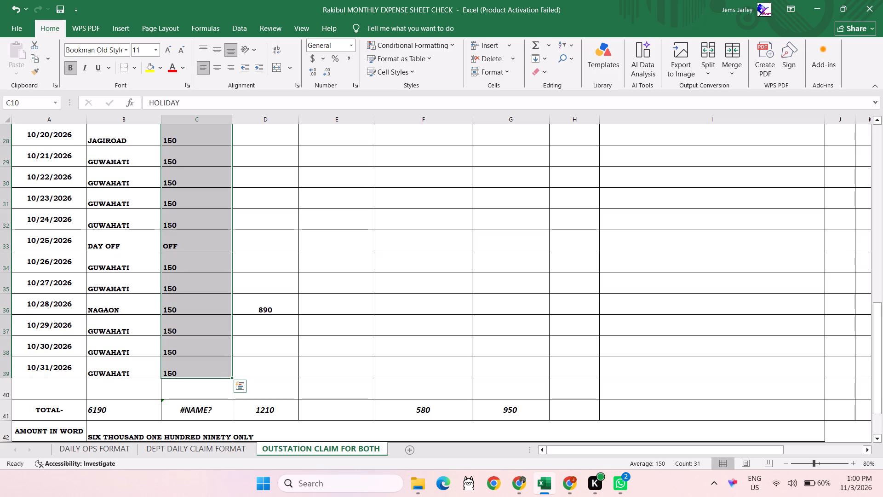
Replace the location name for 10/20/2026 with GUWAHATI, copied from the 10/19/2026 entry.
scroll(201, 235, up, 2)
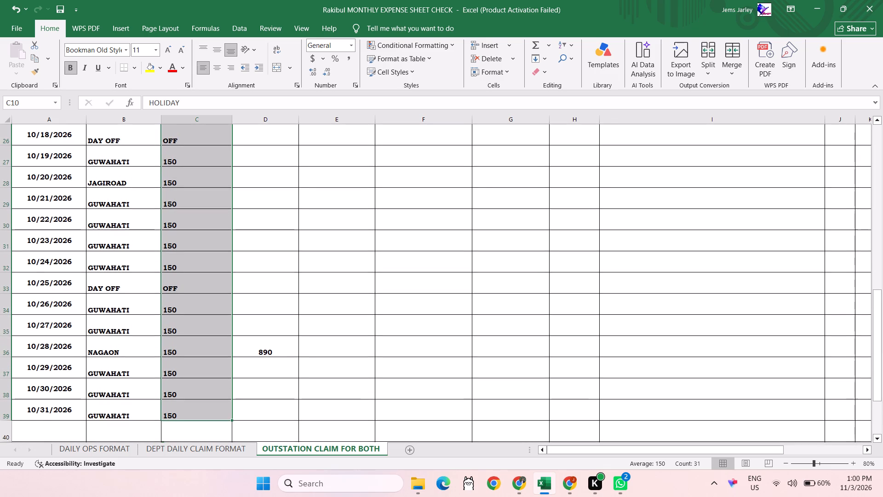
click(113, 177)
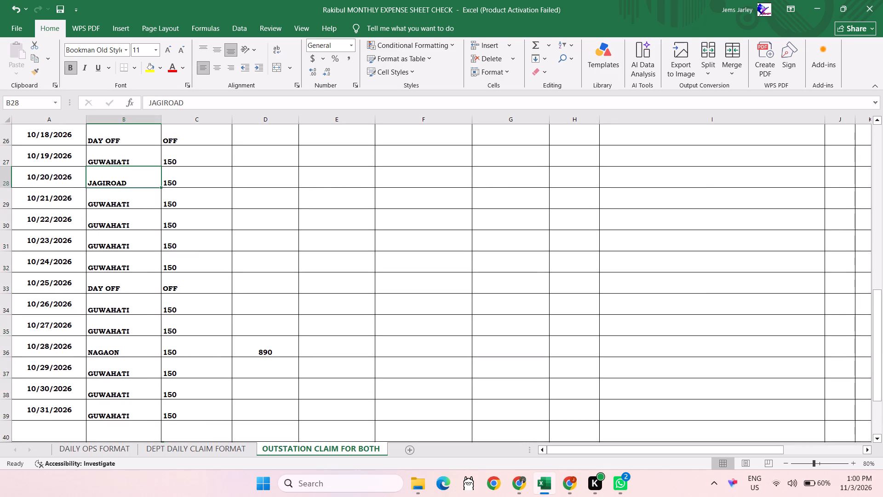
click(122, 162)
key(ctrl+c)
key(Down)
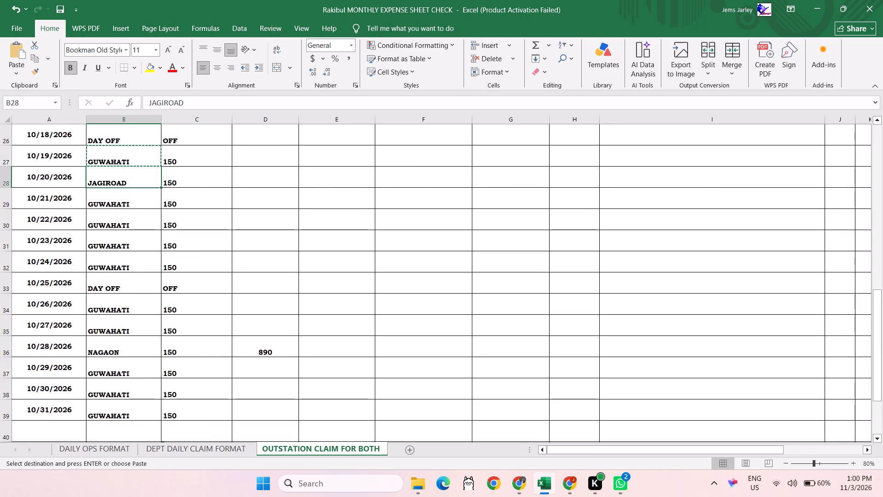
key(ctrl+v)
Review the location names from 10/21/2026 to the end of the month for entries needing correction.
key(Down)
key(Down)
key(Down)
key(Down)
key(Down)
key(Down)
key(Down)
key(Down)
key(Down)
key(Down)
key(Down)
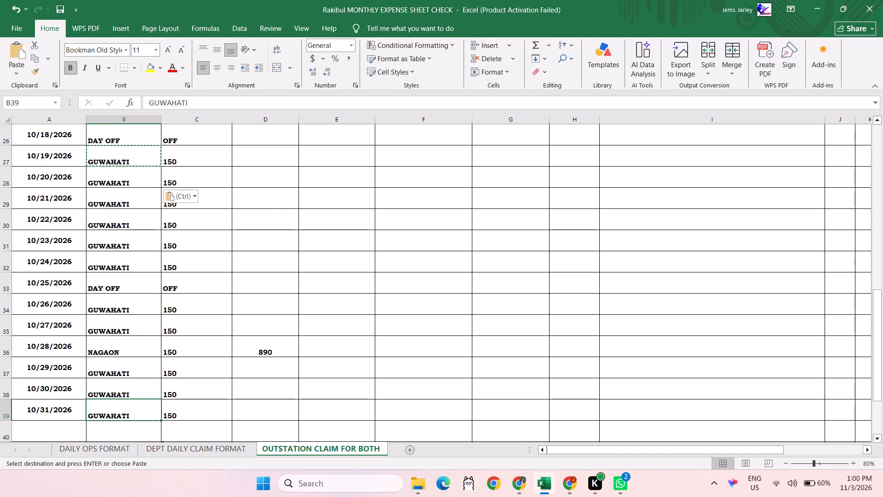
key(Up)
key(Up)
key(Up)
key(Up)
key(Up)
key(Up)
key(Up)
key(Up)
key(Up)
key(Up)
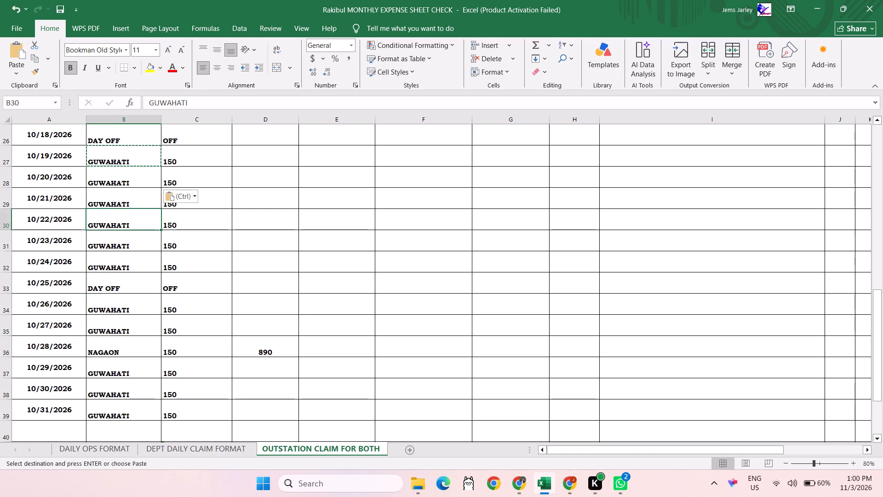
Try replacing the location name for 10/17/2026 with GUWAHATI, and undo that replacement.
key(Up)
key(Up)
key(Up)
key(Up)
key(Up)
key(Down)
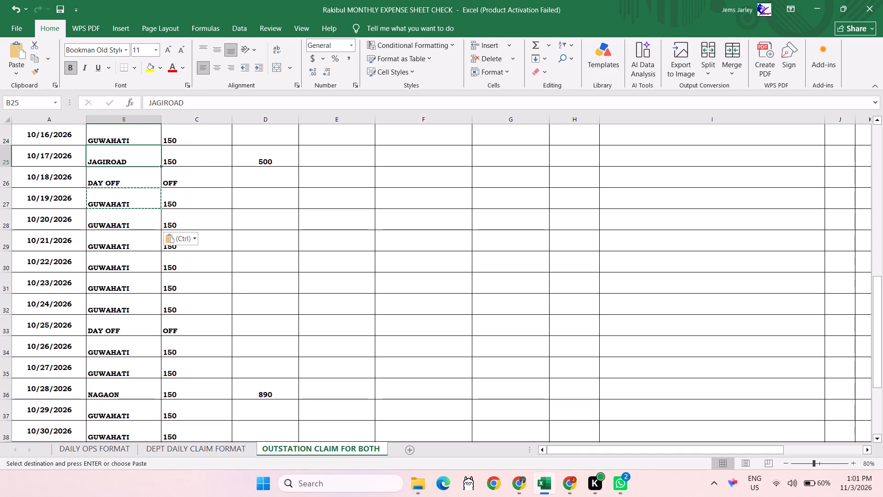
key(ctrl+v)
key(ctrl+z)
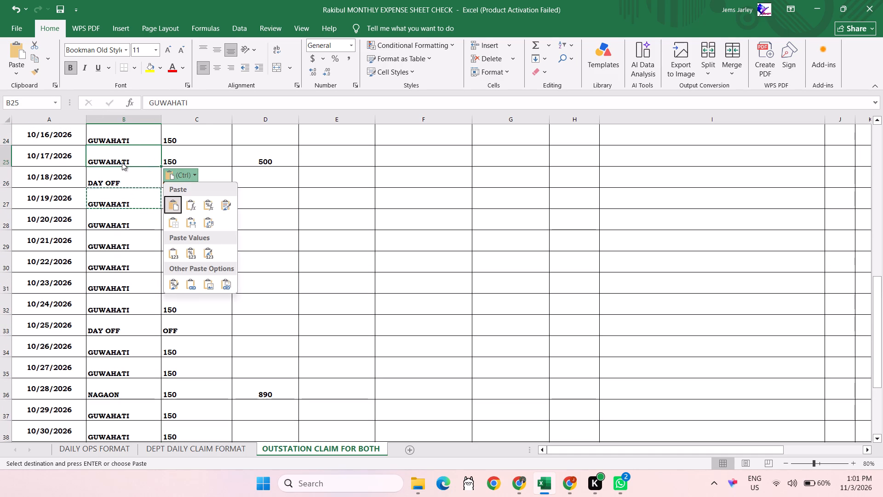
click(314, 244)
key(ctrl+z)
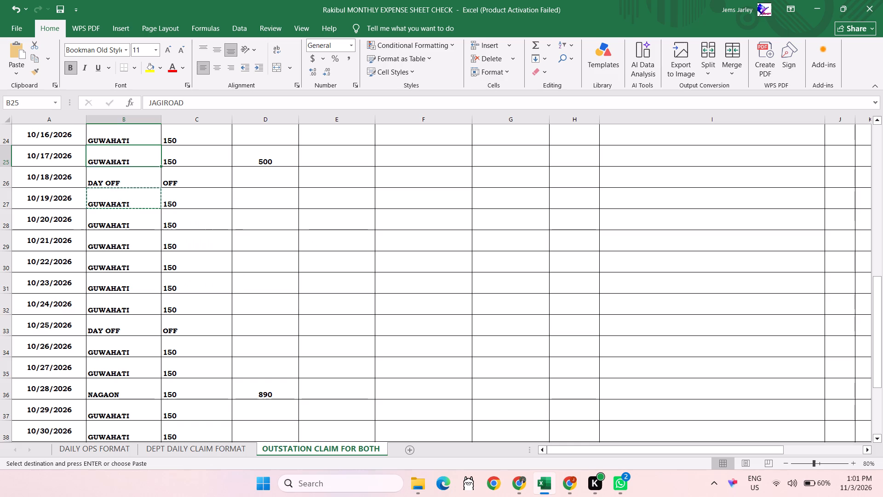
Review the location names from 10/16/2026 back to 10/7/2026 for entries needing correction.
key(Up)
key(Up)
key(Up)
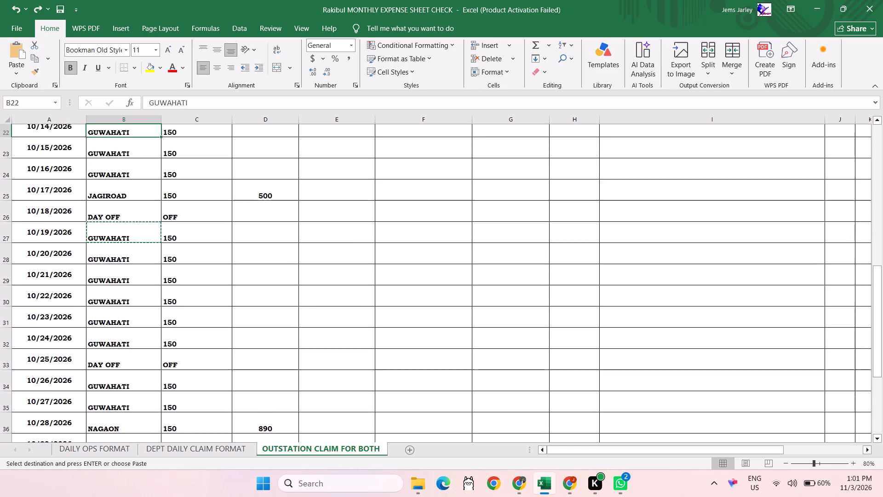
key(Up)
key(Up)
key(Down)
key(Down)
key(Down)
key(Down)
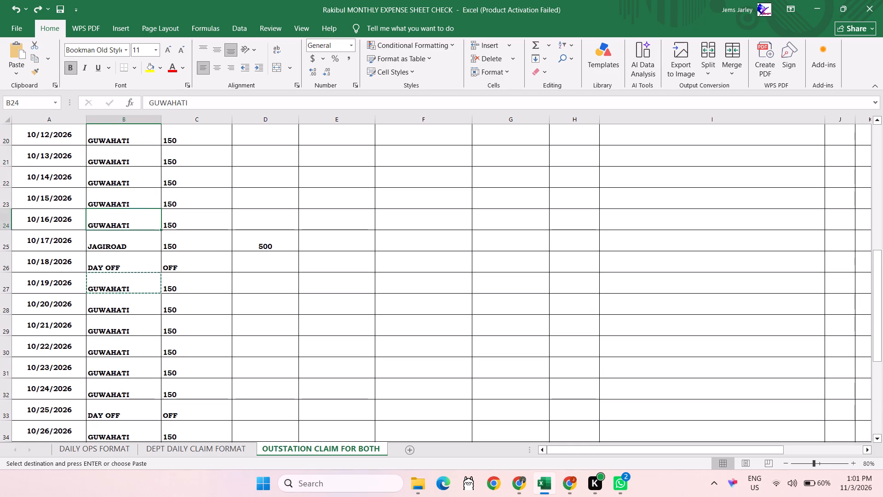
key(Up)
key(Up)
key(Up)
key(Up)
key(Up)
key(Up)
key(Up)
key(Up)
key(Up)
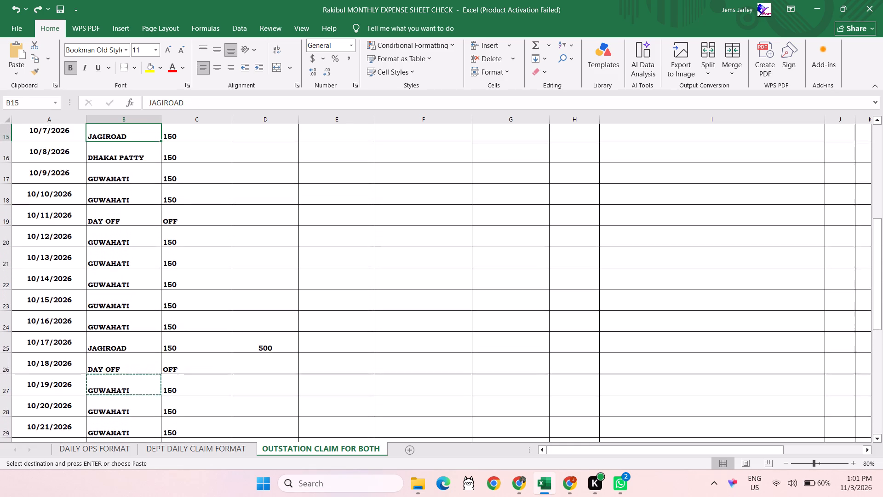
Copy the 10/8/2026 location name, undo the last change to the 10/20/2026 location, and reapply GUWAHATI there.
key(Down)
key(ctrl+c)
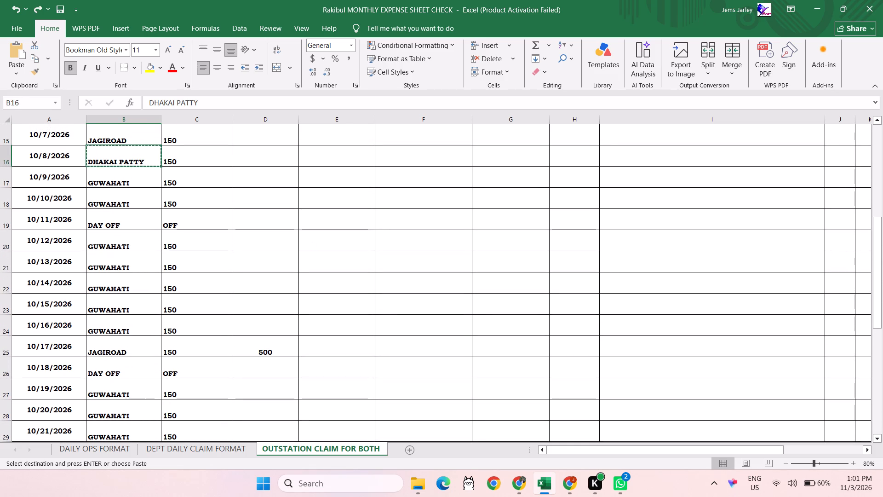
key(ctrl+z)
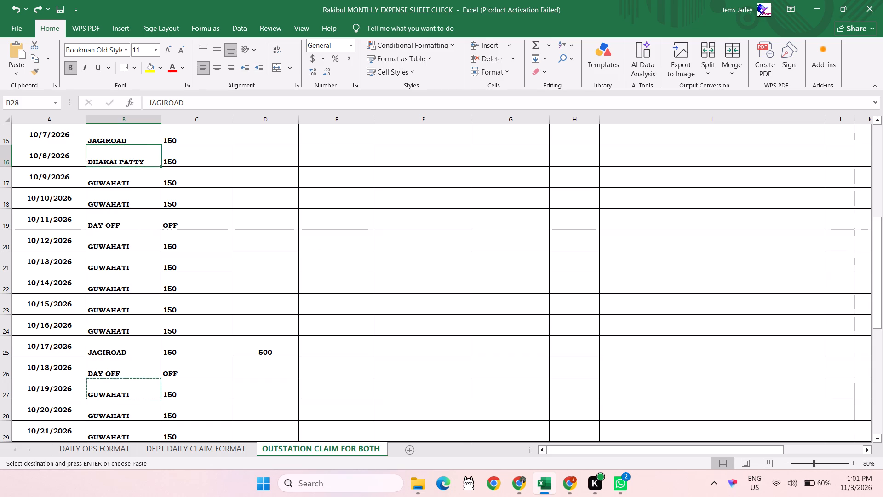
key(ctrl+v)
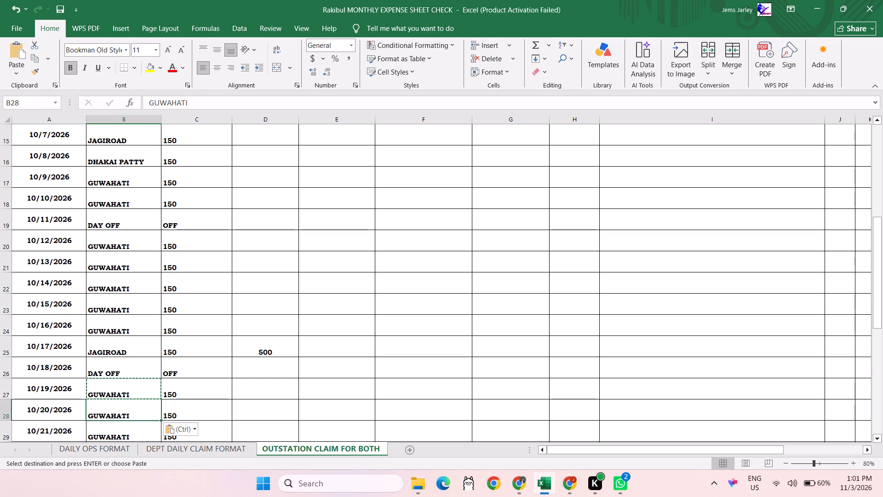
Replace the location name for 10/8/2026 with GUWAHATI, copied from the 10/20/2026 entry.
key(ctrl+c)
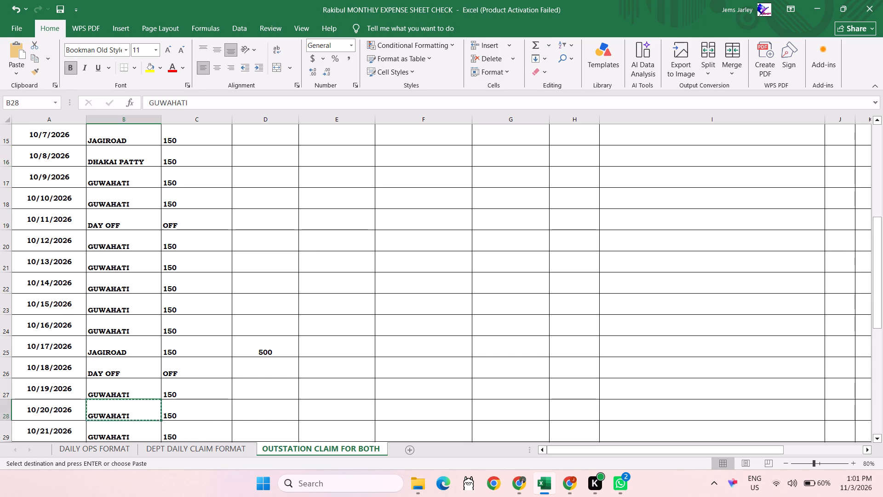
key(Up)
key(Up)
key(Up)
key(Up)
key(Up)
key(Up)
key(Up)
key(Up)
key(Up)
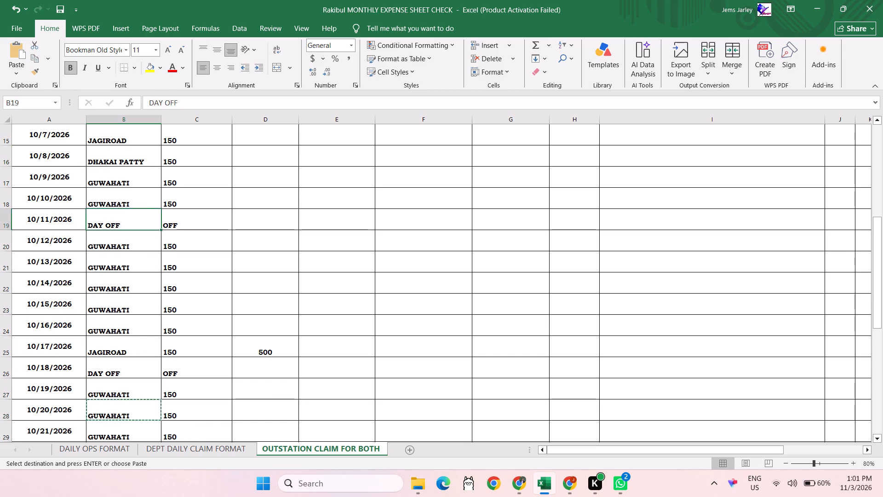
key(Up)
key(Up)
key(Up)
key(ctrl+v)
Replace the location name for 10/7/2026 with the copied GUWAHATI entry.
key(ctrl+Up)
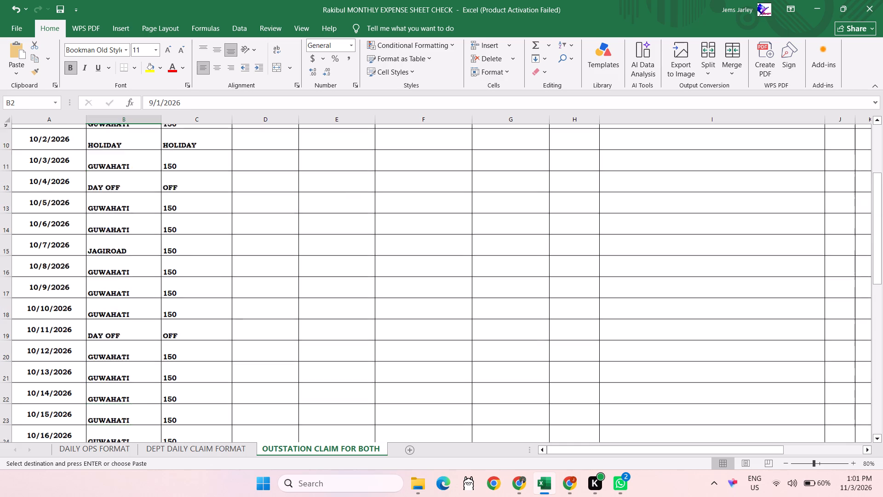
key(ctrl+Down)
key(ctrl+Up)
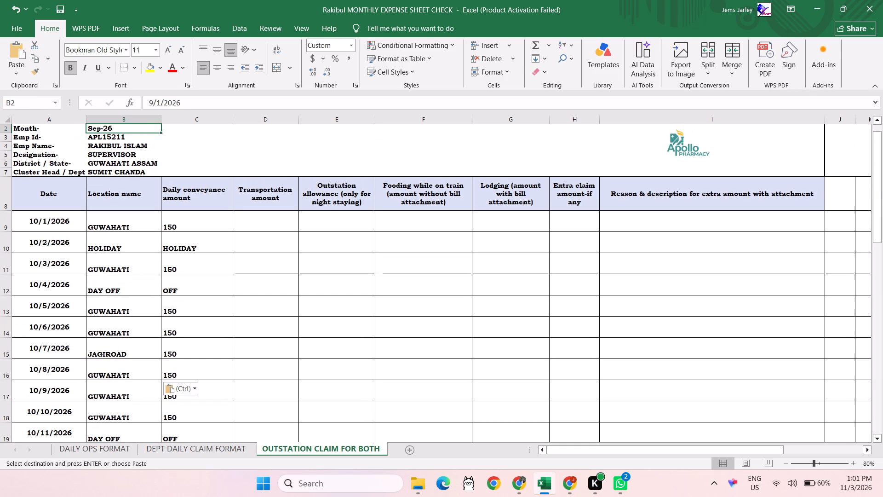
key(Down)
key(Down)
key(Down)
key(Down)
key(Down)
key(Down)
key(Down)
key(Down)
key(Down)
key(Down)
key(Down)
key(Down)
key(Down)
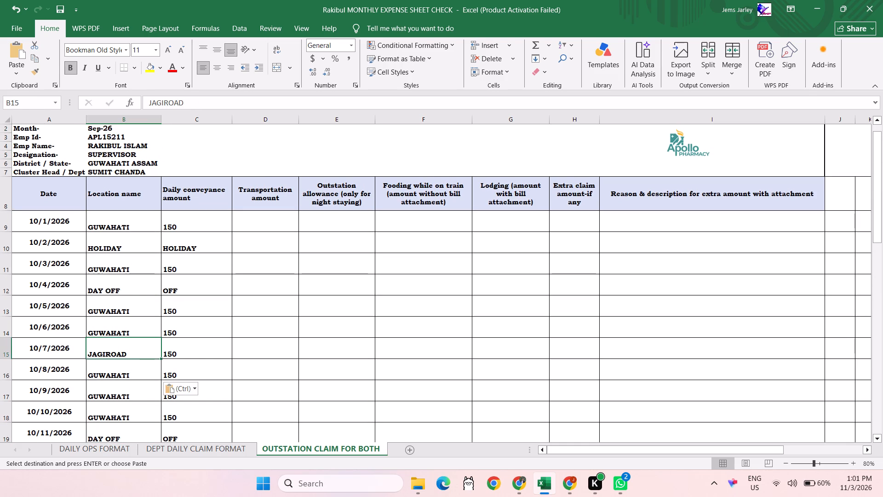
key(ctrl+v)
Review the outstation claim's location names and conveyance amounts from 10/2/2026 through 10/31/2026, down to the total rows.
key(Up)
key(Up)
key(Up)
key(Up)
key(Up)
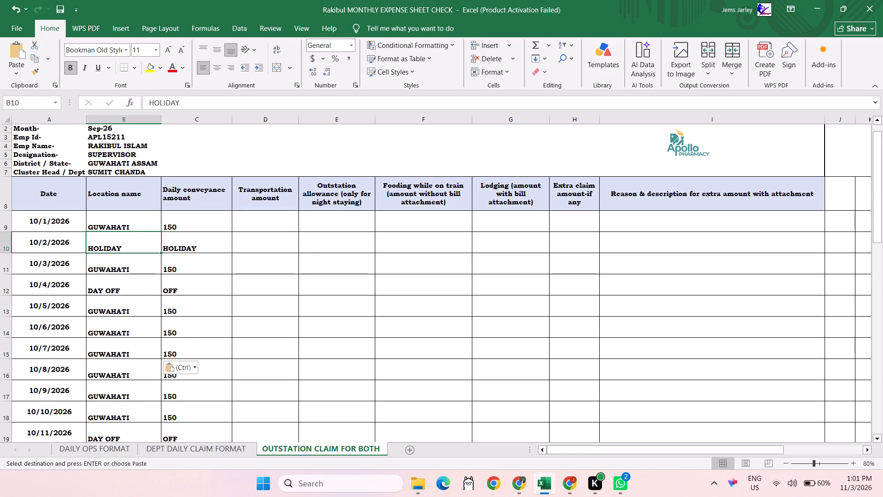
key(Down)
key(Down)
key(Down)
key(Down)
key(Down)
key(Down)
key(Down)
key(Down)
key(Down)
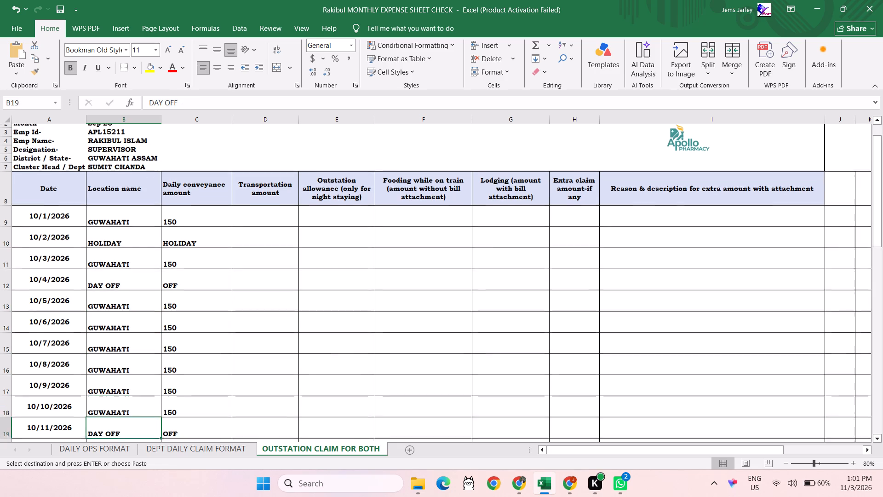
key(Down)
key(Down)
key(Down)
key(Down)
key(Down)
key(Down)
key(Down)
key(Down)
key(Down)
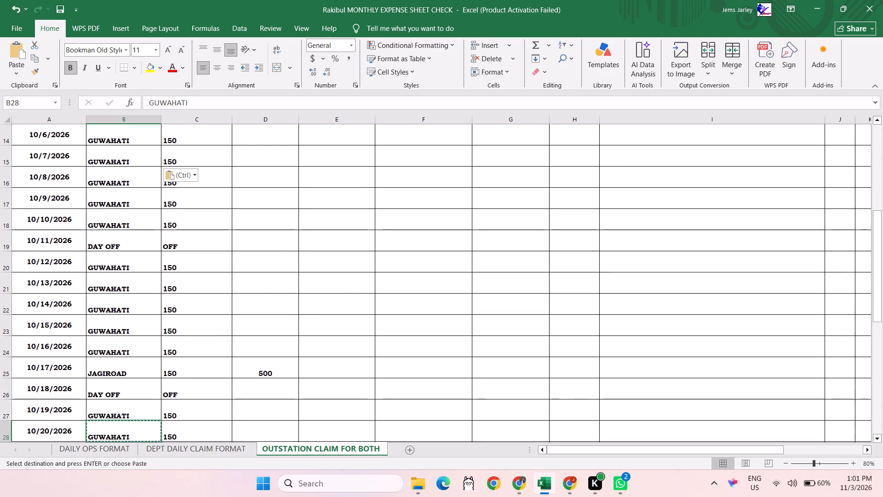
key(Up)
key(Up)
key(Up)
key(Down)
key(Down)
key(Down)
key(Down)
key(Down)
key(Down)
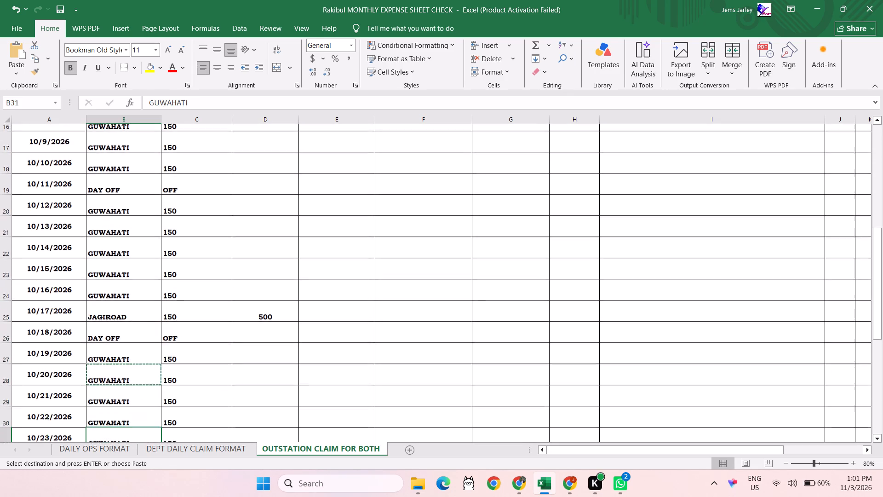
key(Down)
key(Down)
key(Down)
key(Down)
key(Down)
key(Down)
key(Down)
key(Down)
key(Down)
key(Down)
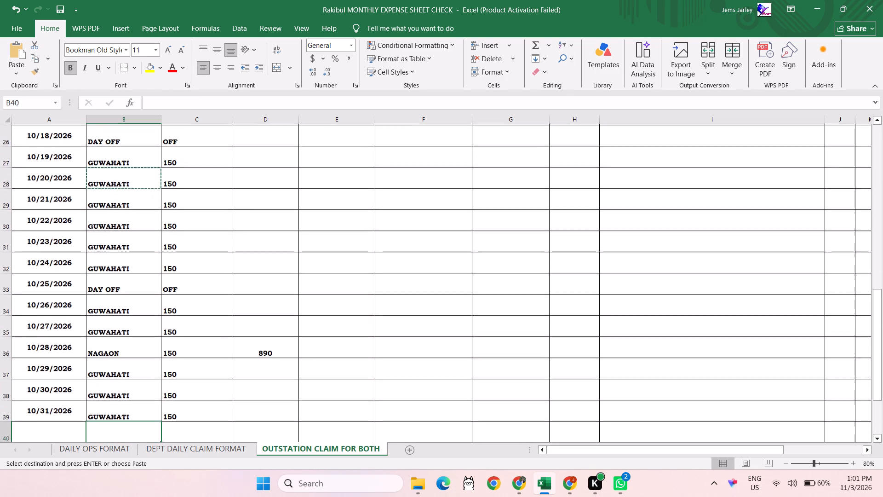
key(Down)
key(Down)
key(Down)
key(Down)
key(Down)
key(Down)
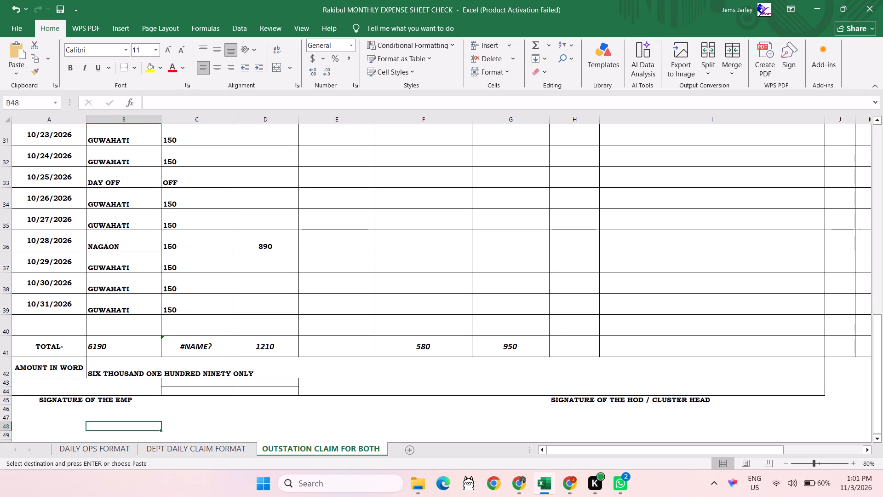
Correct the daily conveyance total in C41 to the formula =SUM(C9:C39).
click(189, 346)
click(193, 109)
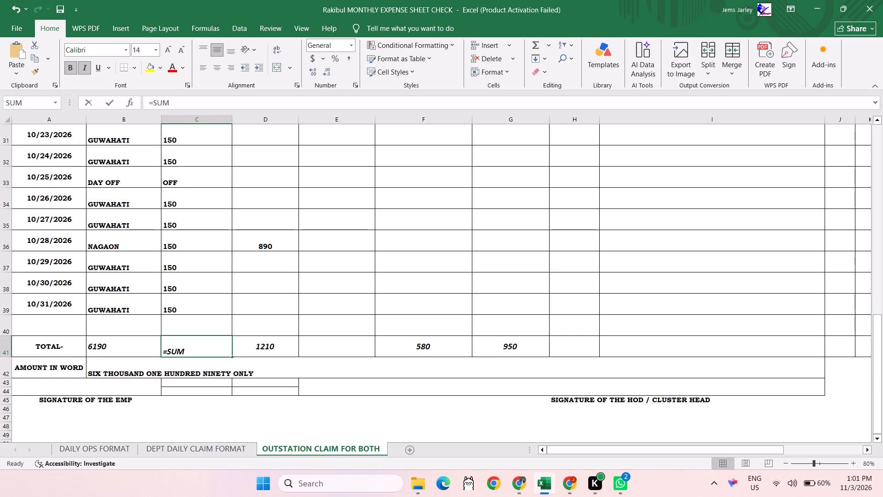
key(shift+parenleft)
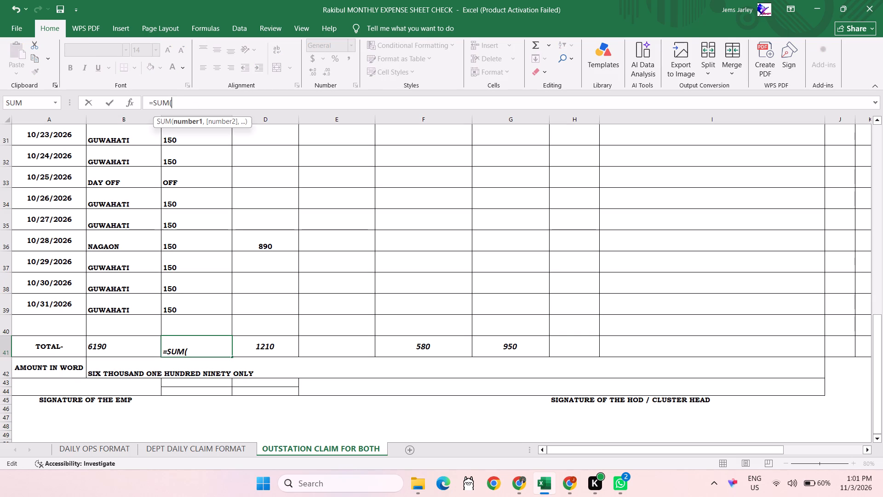
scroll(218, 97, up, 12)
scroll(220, 224, up, 9)
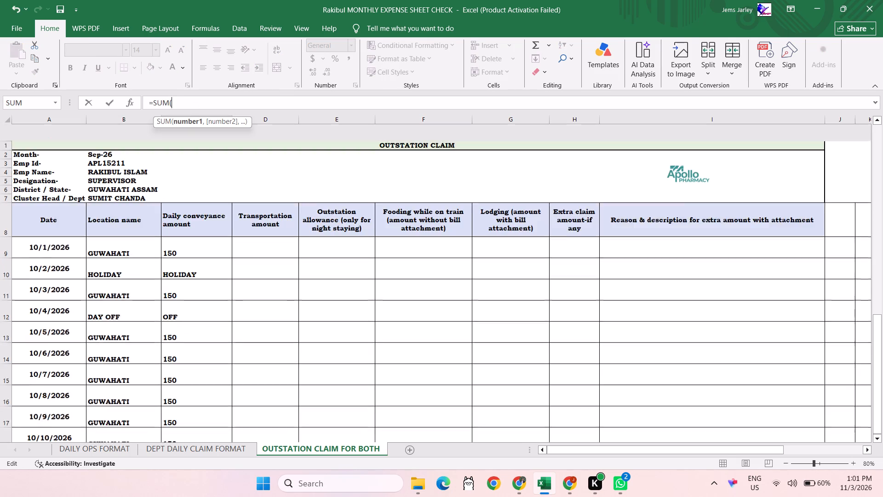
click(188, 232)
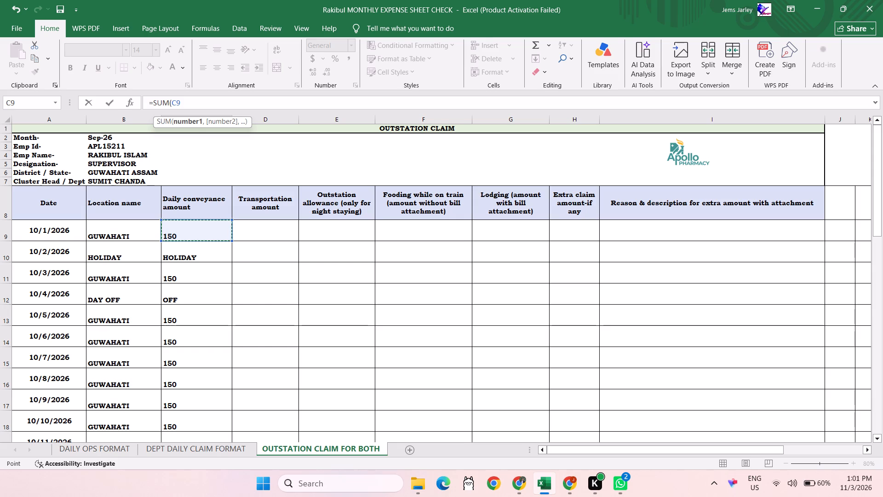
key(shift+Down)
key(shift+Down)
key(shift+Down)
key(shift+Down)
key(shift+Down)
key(shift+Down)
key(shift+Down)
key(shift+Down)
key(shift+Down)
key(shift+Down)
key(shift+Down)
key(shift+Down)
key(shift+Down)
key(shift+Down)
key(shift+Down)
key(shift+Down)
key(shift+Down)
key(shift+Down)
key(shift+Down)
key(shift+Down)
key(shift+Down)
key(shift+Down)
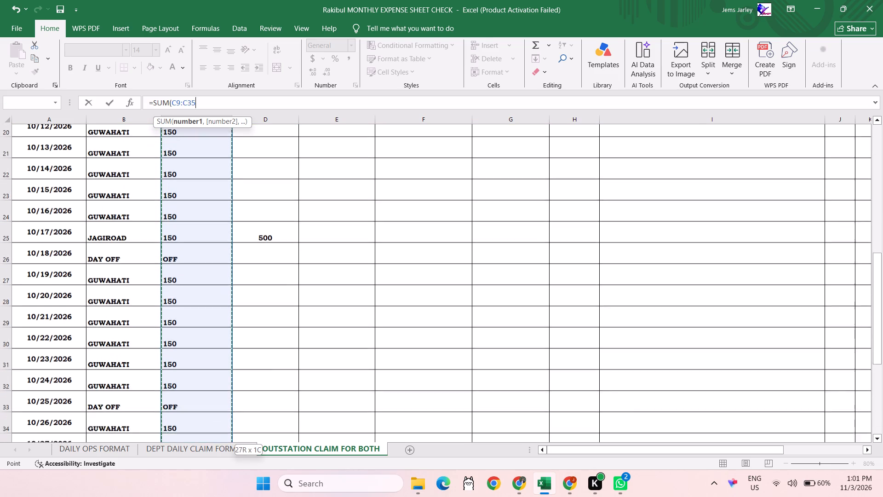
key(shift+Down)
key(shift+Down)
key(shift+Down)
key(shift+Down)
key(shift+Down)
key(shift+Down)
key(shift+Down)
key(shift+Up)
key(shift+Up)
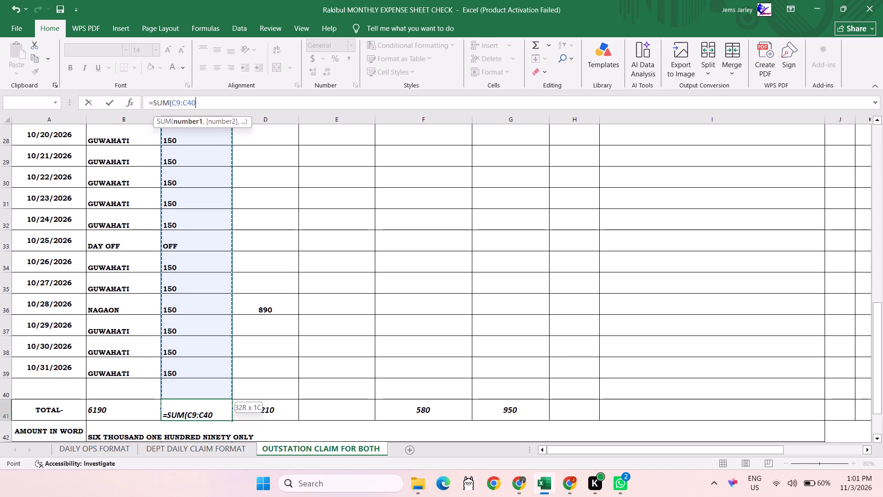
key(shift+Up)
key(ctrl+0)
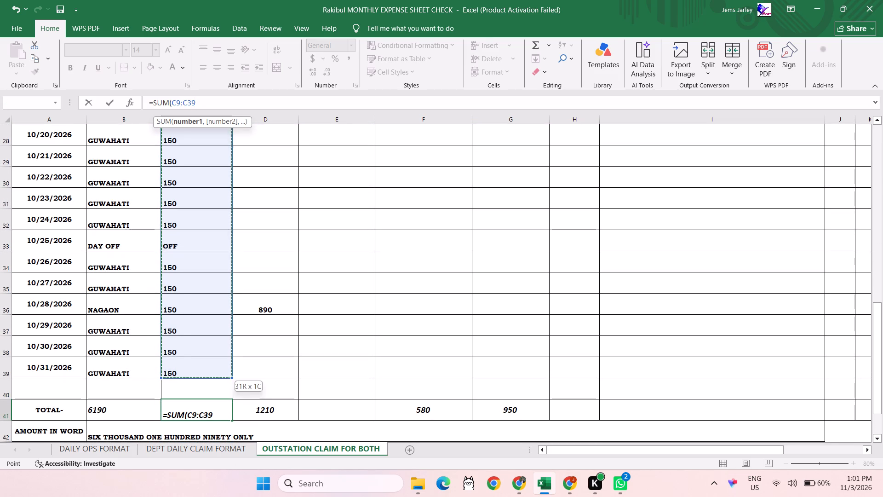
key(shift+parenright)
key(Return)
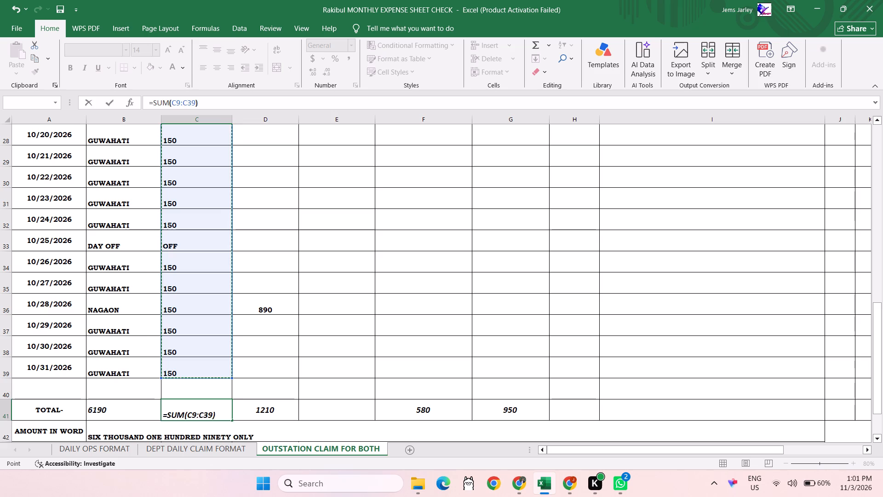
Copy the conveyance total formula into the transportation, outstation allowance, fooding and lodging totals, D41 through G41.
click(263, 408)
click(223, 414)
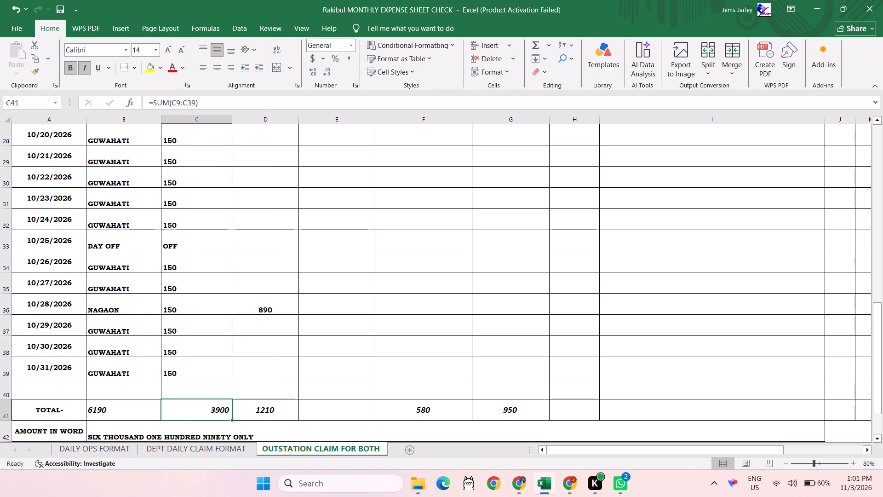
key(ctrl+c)
key(Right)
key(ctrl+v)
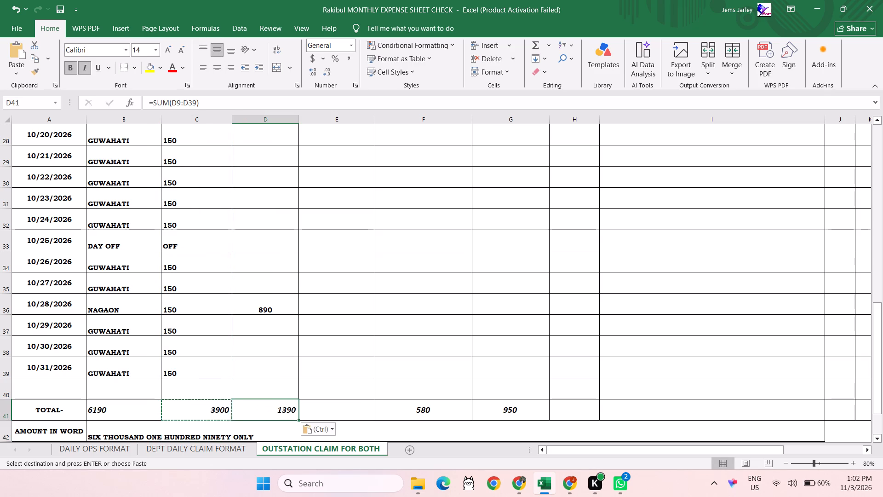
key(Right)
key(Right)
key(Left)
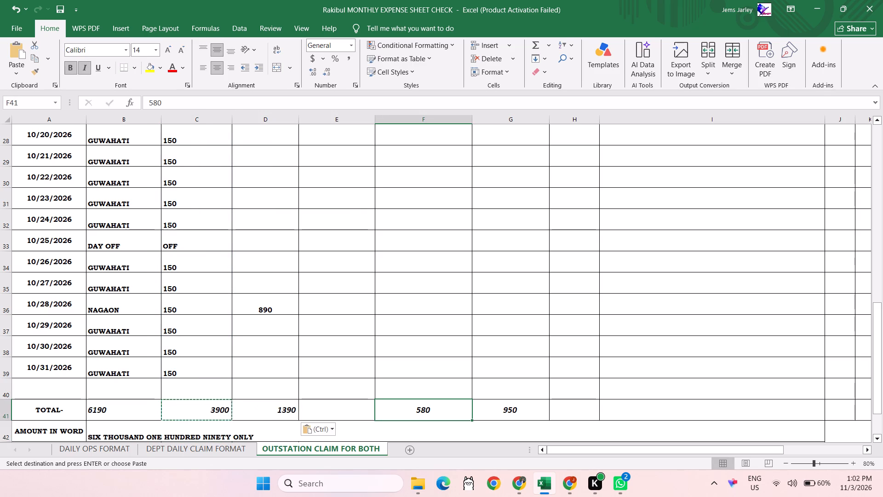
key(ctrl+v)
key(Right)
key(ctrl+v)
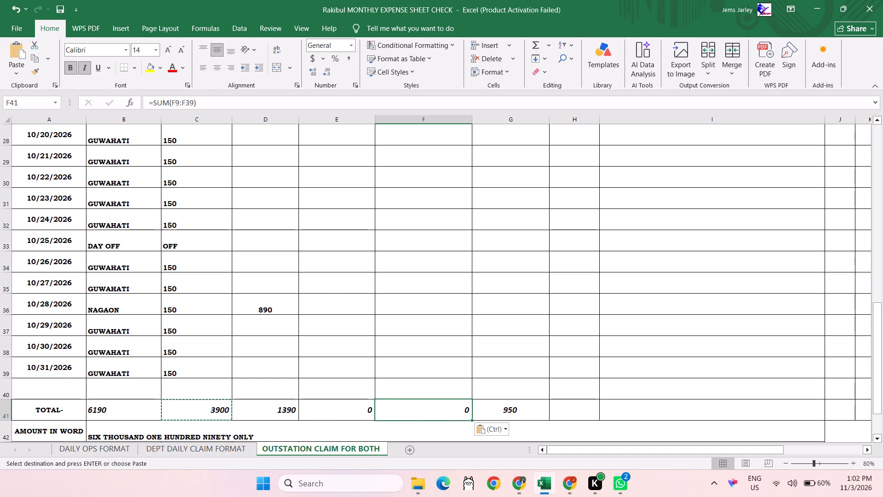
key(Right)
key(ctrl+v)
Replace the grand total in B41 with a SUM of C41:G41 and save the workbook.
key(Left)
key(Left)
key(Left)
key(Left)
key(Left)
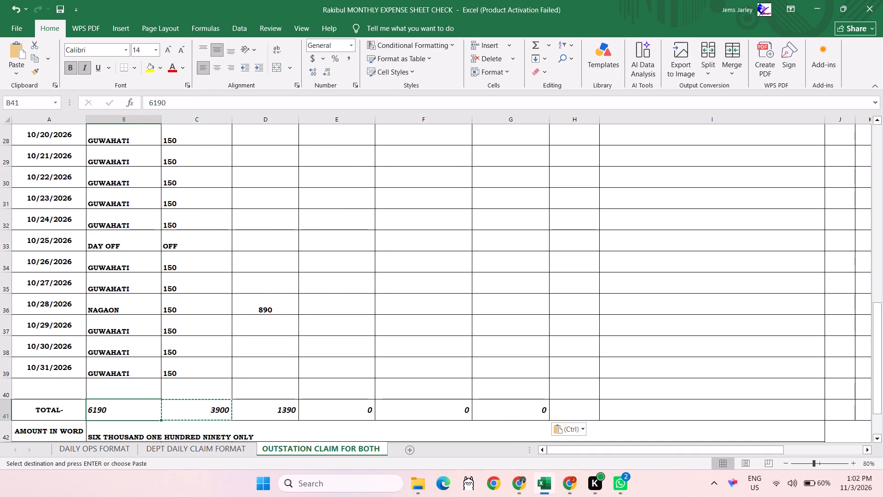
text(=sum)
key(Tab)
key(Right)
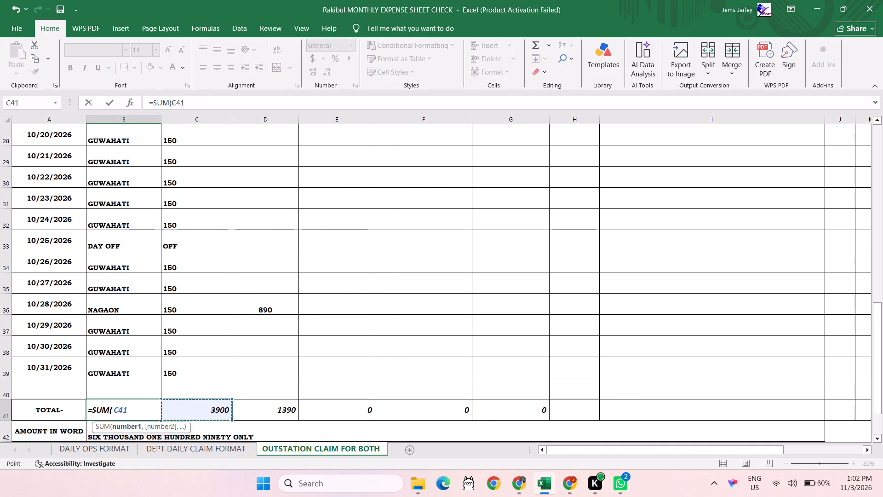
key(shift+Right)
key(shift+Right)
key(shift+Right)
key(shift+Right)
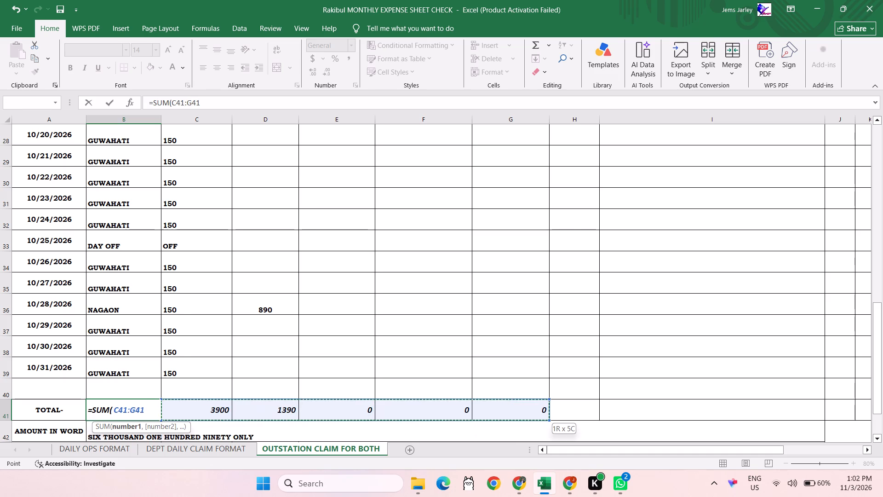
key(Return)
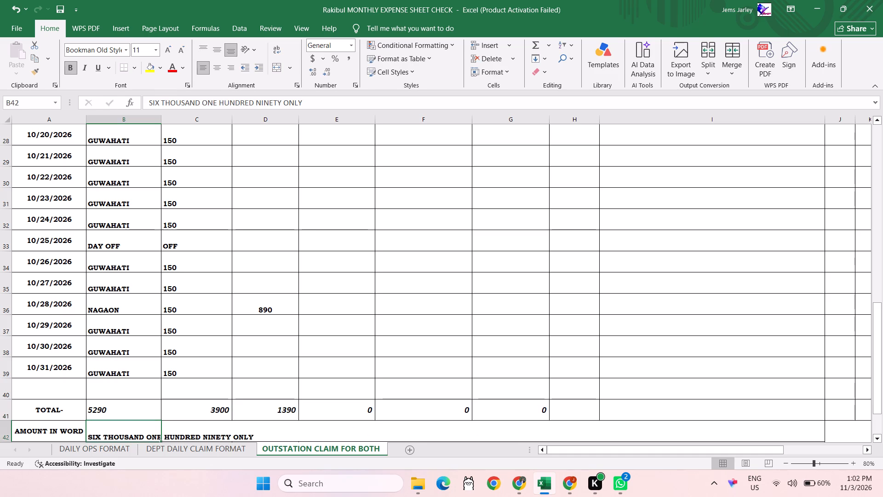
key(ctrl+s)
Switch to File Explorer, view the Hotel Billing & Invoice PDF from the Downloads folder, and close it.
key(alt+Tab)
key(alt+Tab)
key(alt+Tab)
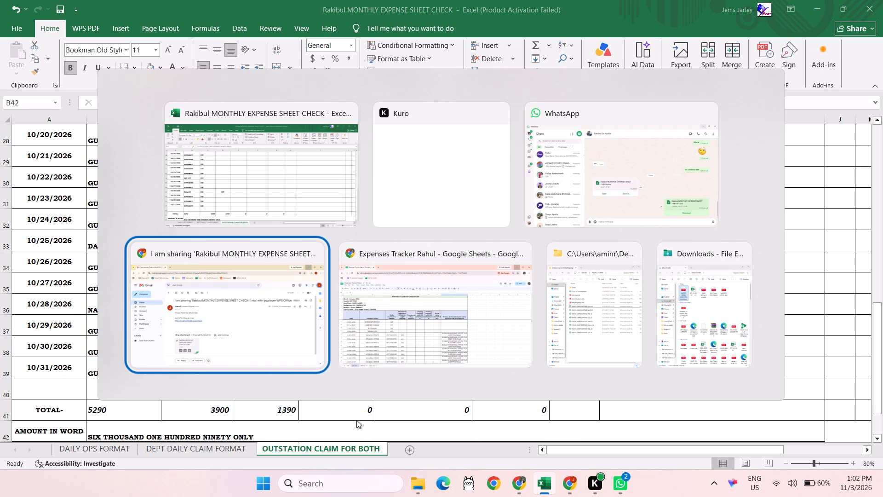
key(alt+Tab)
key(alt+Tab)
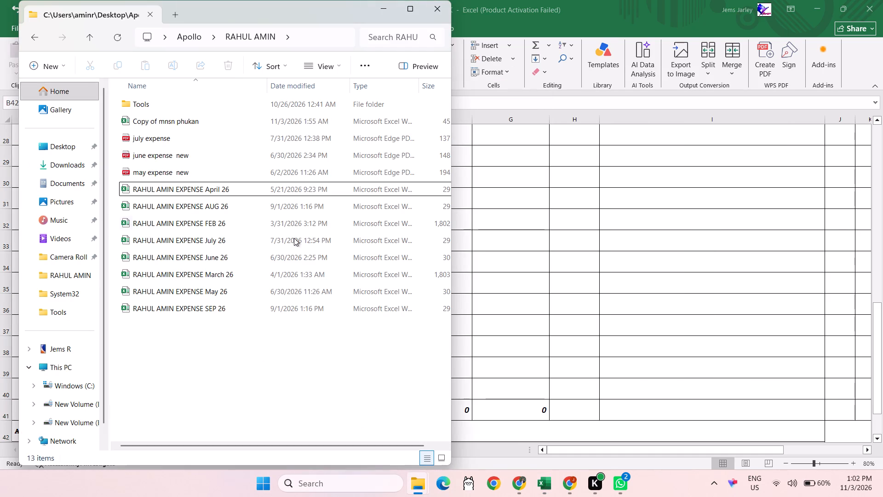
click(79, 171)
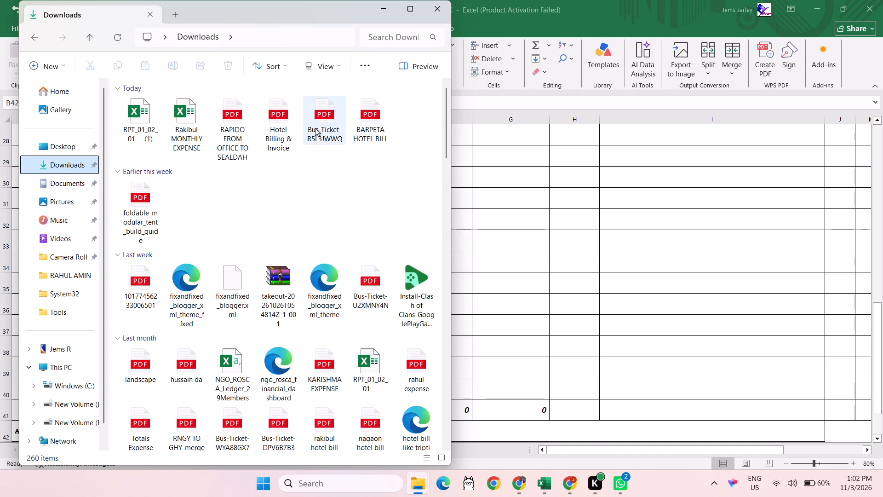
click(295, 124)
click(295, 124)
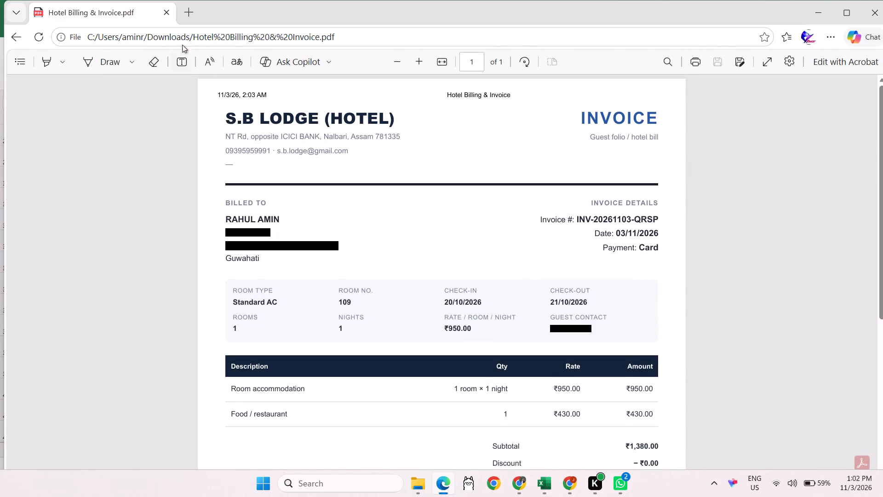
click(166, 12)
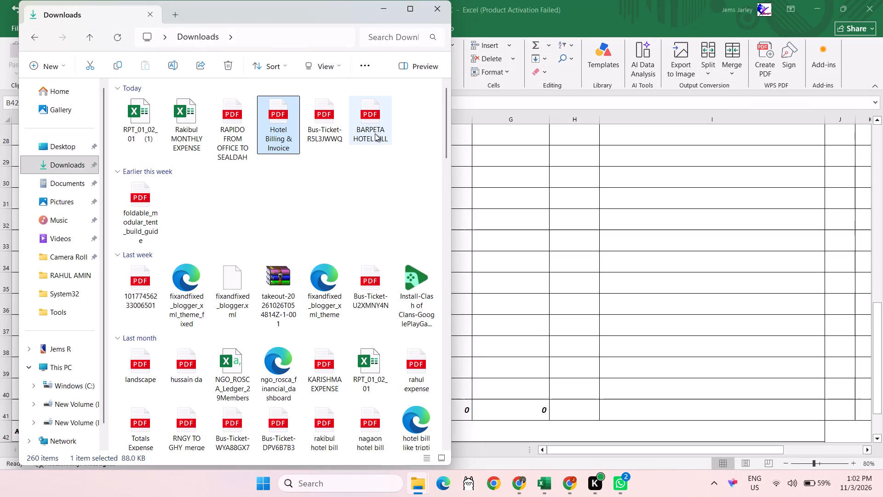
Examine the BARPETA HOTEL BILL PDF from its hotel details to its notes, then close it and the Downloads window.
double_click(375, 133)
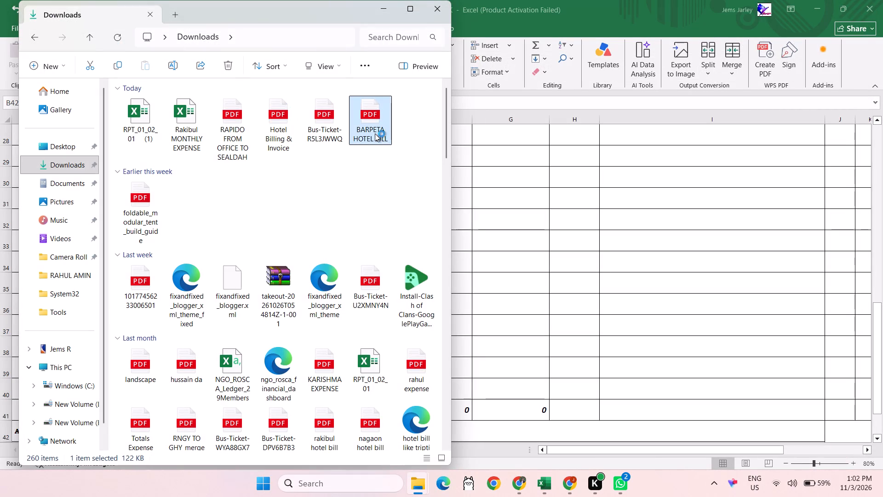
scroll(451, 369, down, 1)
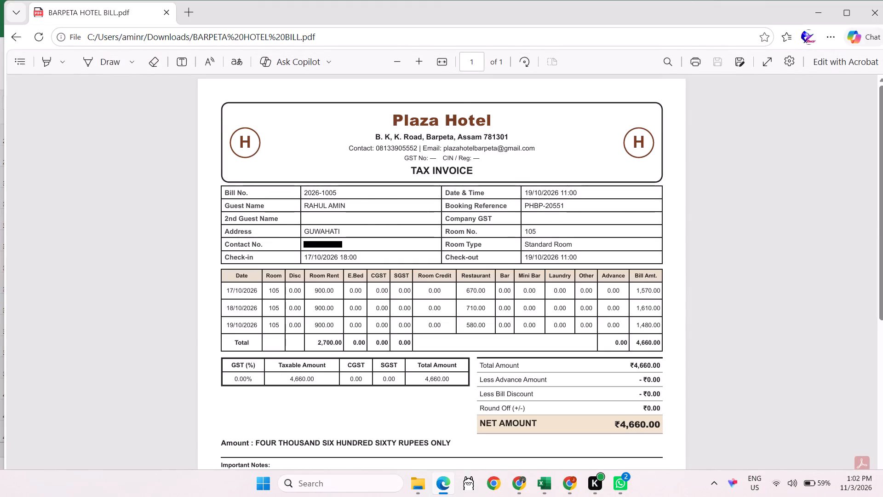
scroll(451, 369, down, 4)
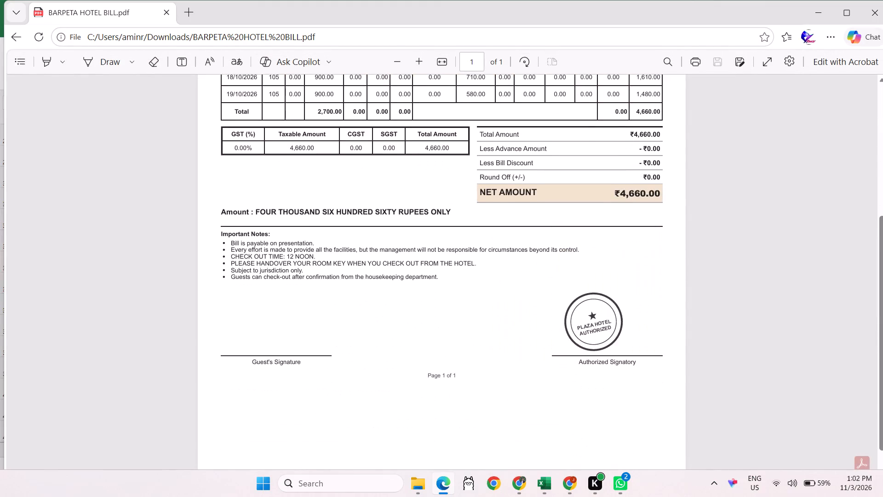
scroll(451, 369, up, 5)
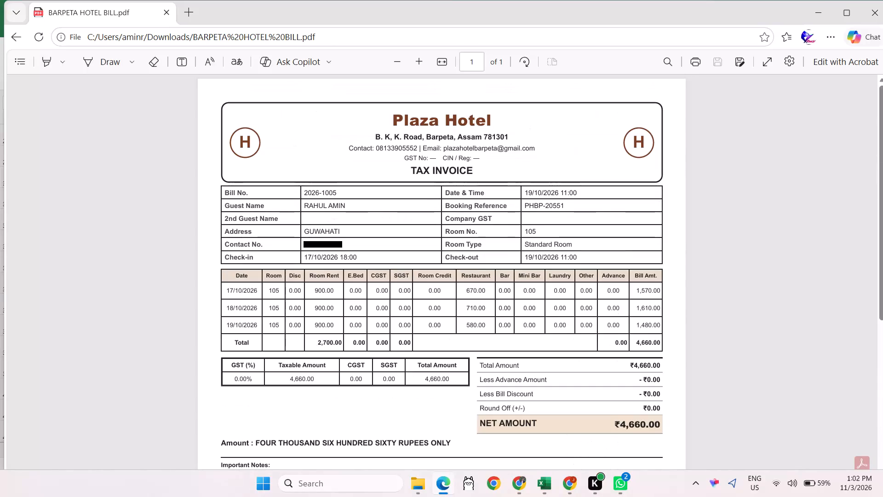
click(447, 144)
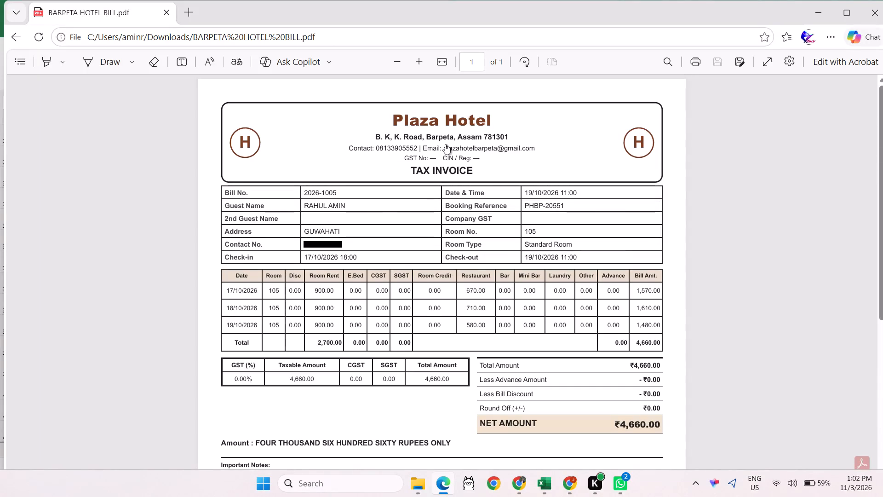
click(445, 144)
double_click(389, 147)
double_click(487, 151)
scroll(487, 151, down, 3)
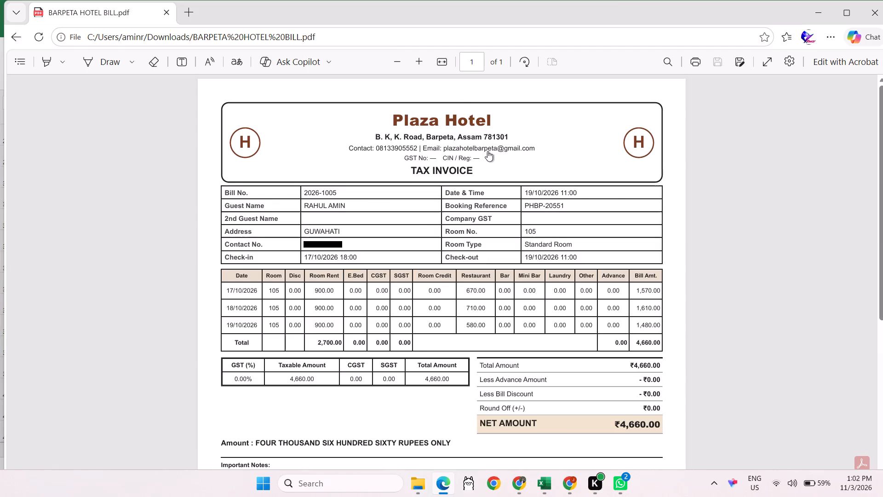
scroll(487, 151, down, 3)
click(873, 16)
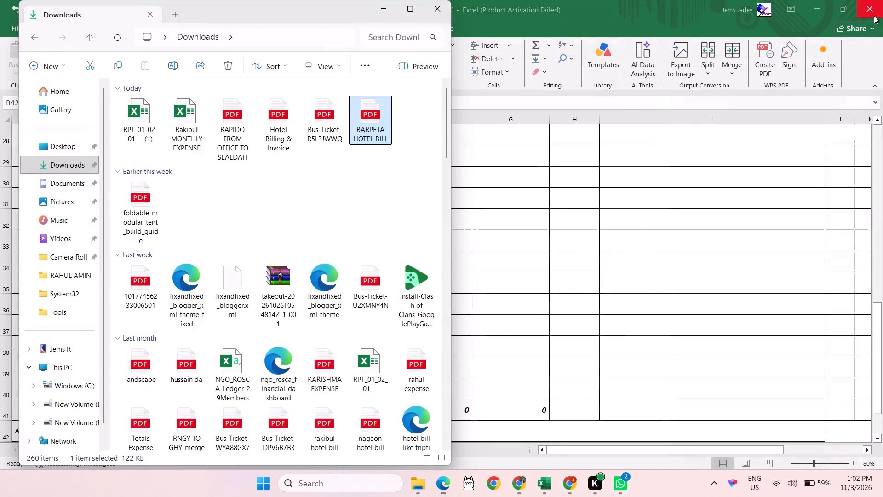
click(440, 15)
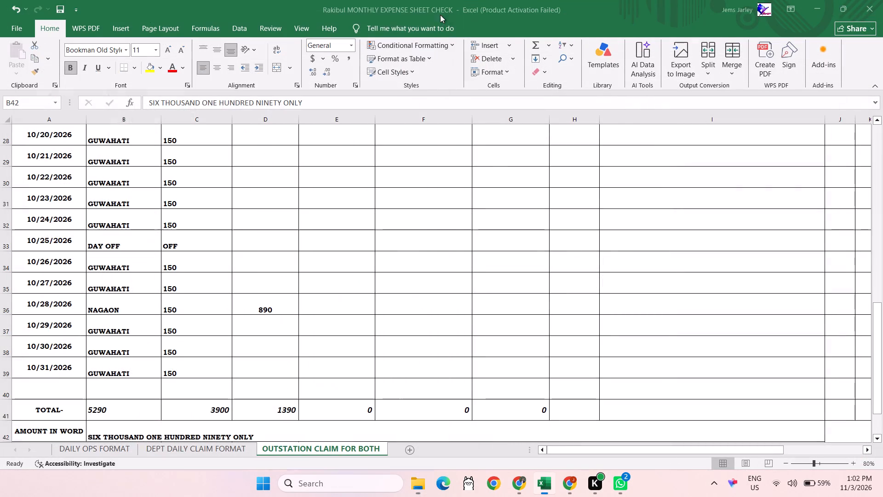
Save the expense workbook in Excel.
click(412, 187)
key(ctrl+s)
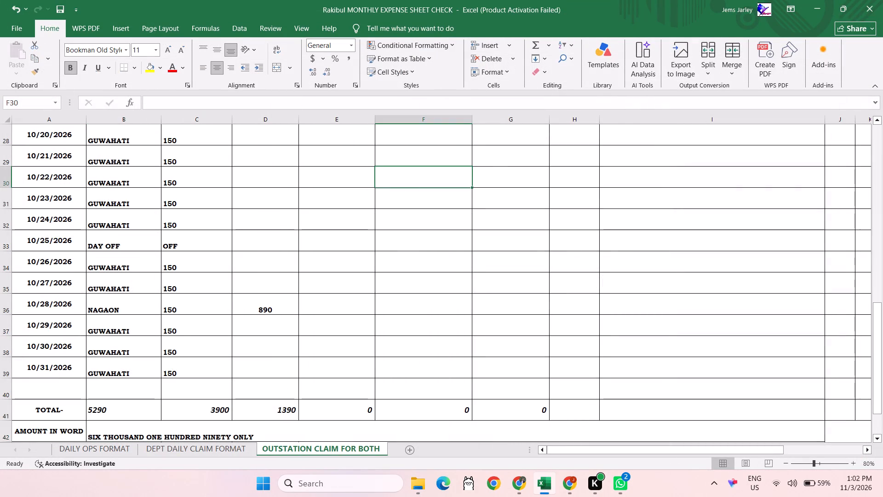
Select the AMOUNT IN WORD entry in B42, below the outstation claim's totals.
scroll(412, 187, down, 2)
click(208, 324)
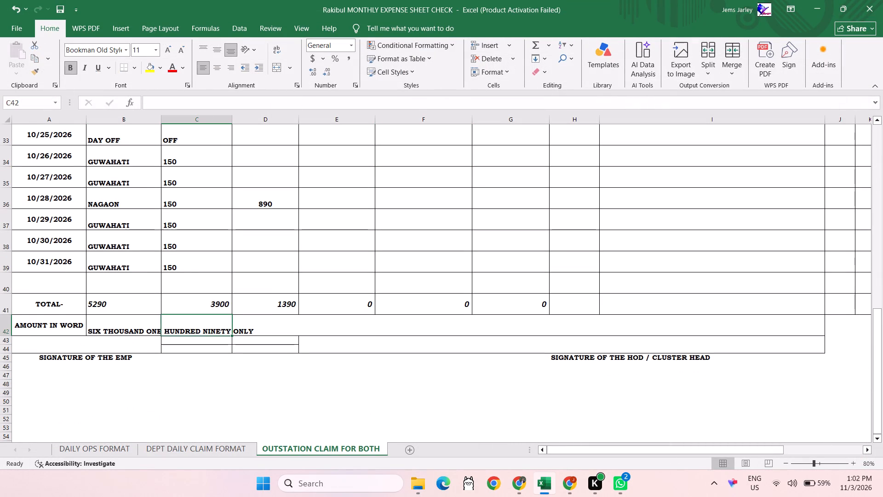
click(124, 331)
scroll(401, 313, up, 3)
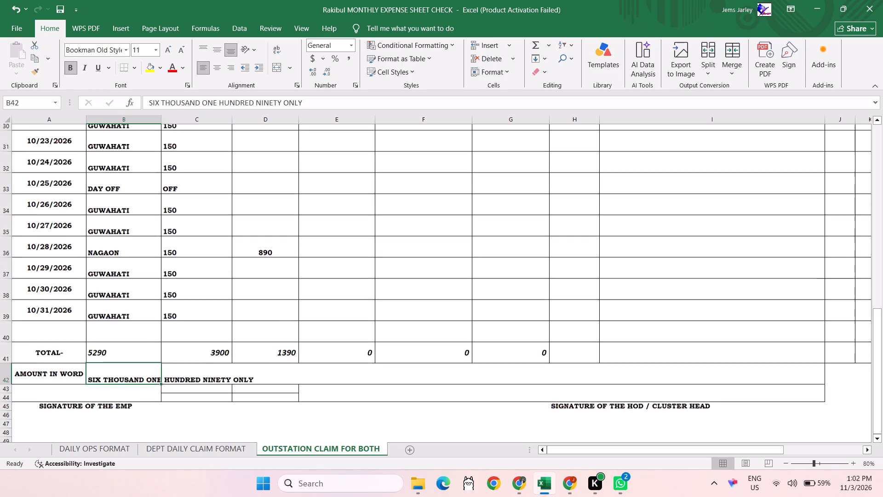
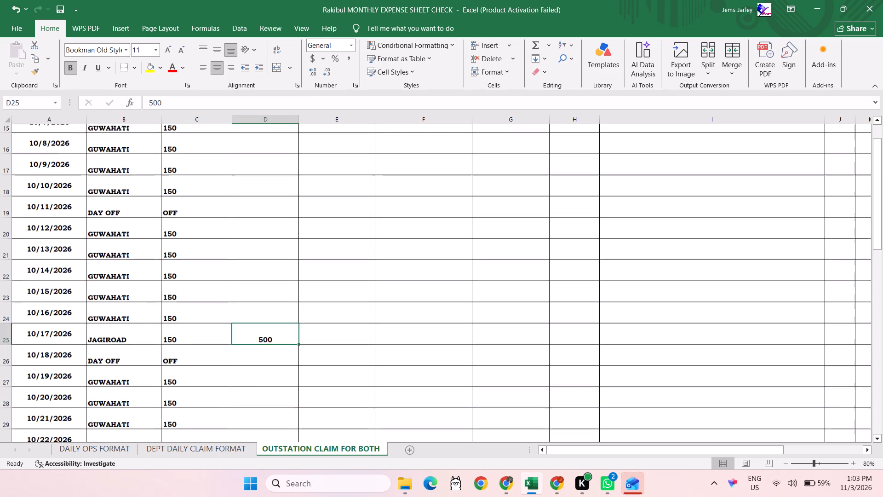
Enter 350 in F25 of the outstation claim, on the 10/17/2026 JAGIROAD row.
scroll(365, 216, down, 1)
click(430, 333)
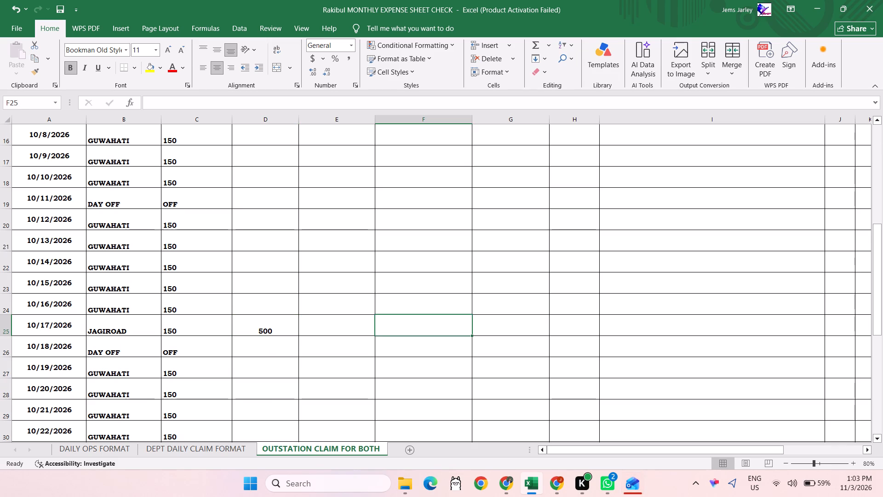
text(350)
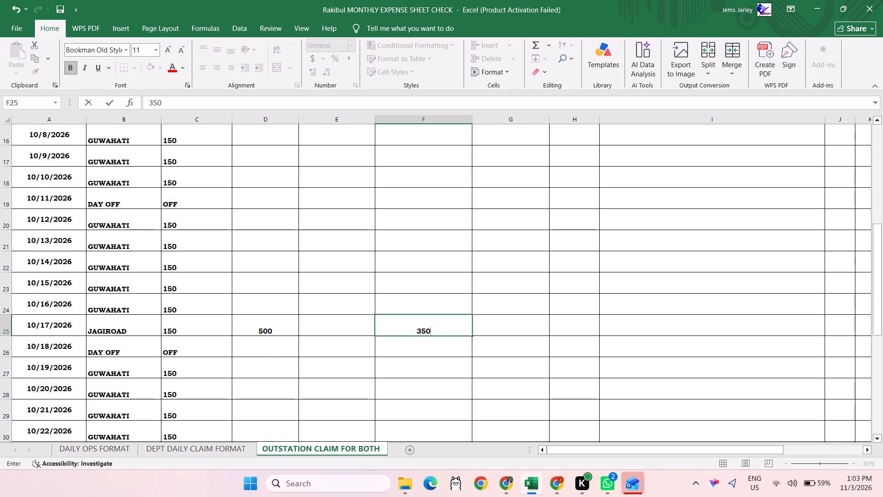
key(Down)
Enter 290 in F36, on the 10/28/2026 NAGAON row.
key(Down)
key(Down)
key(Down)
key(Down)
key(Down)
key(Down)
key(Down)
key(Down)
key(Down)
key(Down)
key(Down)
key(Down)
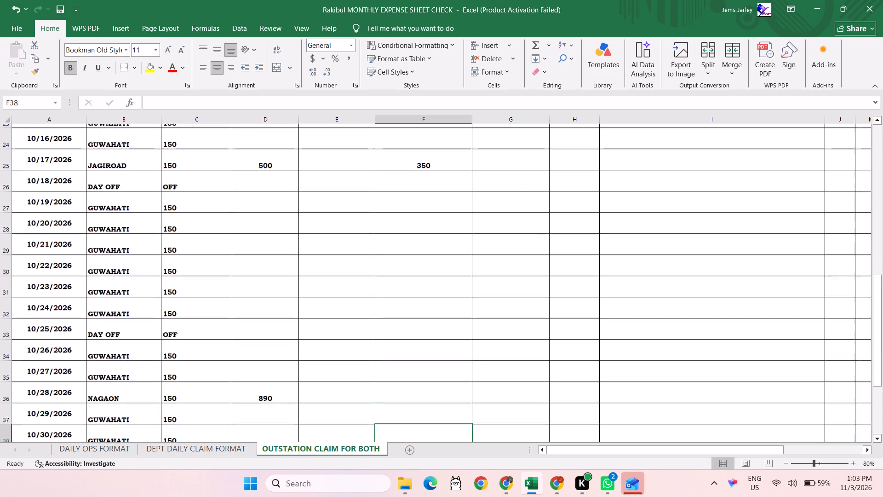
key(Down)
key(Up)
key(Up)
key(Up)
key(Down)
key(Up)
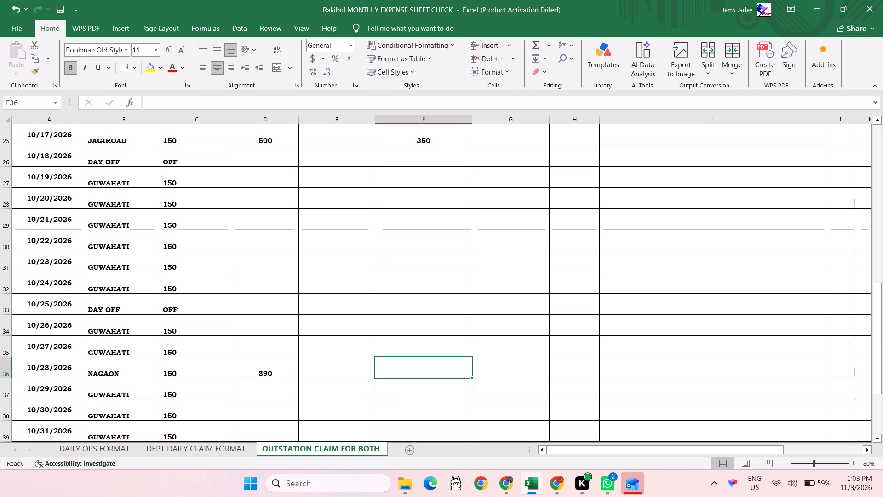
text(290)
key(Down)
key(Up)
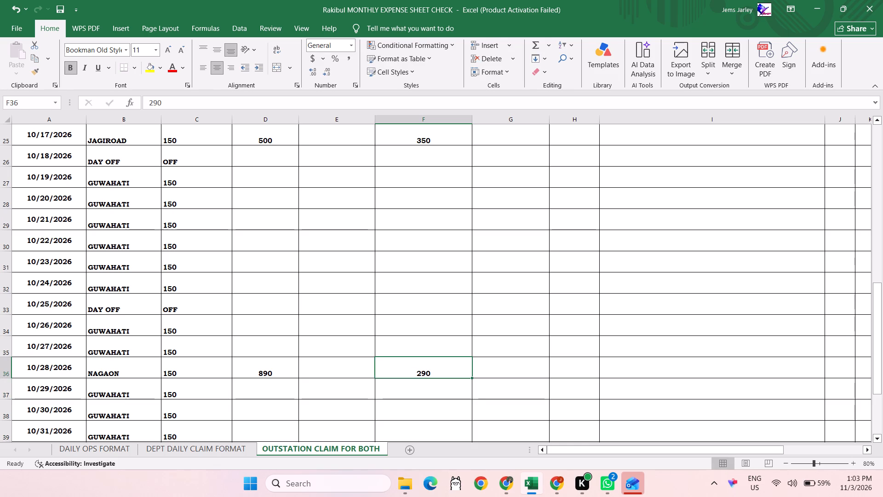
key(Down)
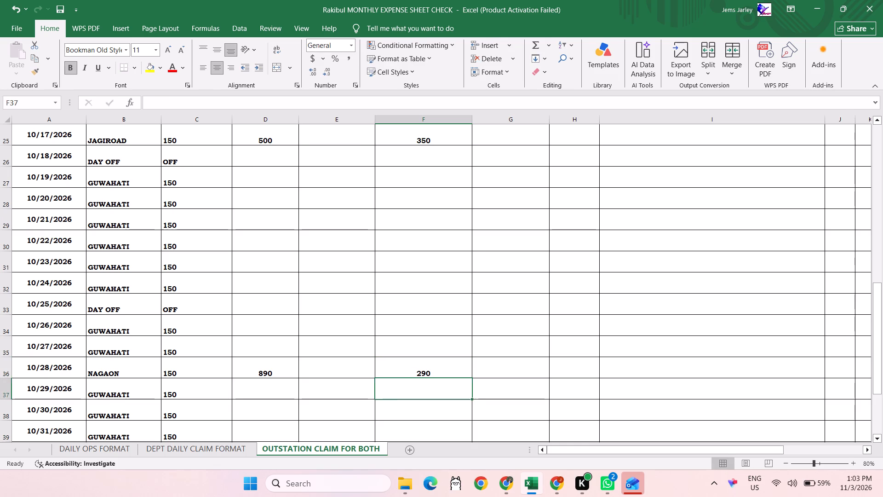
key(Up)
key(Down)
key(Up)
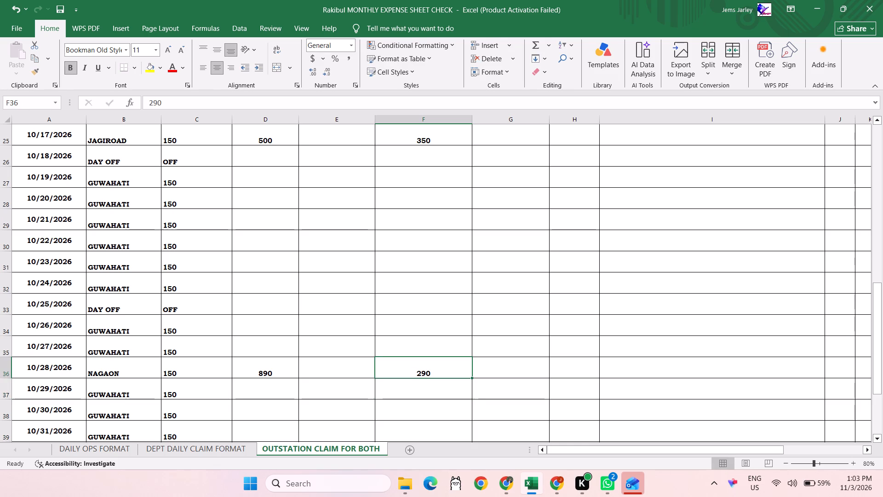
Save the expense workbook.
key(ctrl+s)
Set F36, on the 10/28/2026 NAGAON row, to 390.
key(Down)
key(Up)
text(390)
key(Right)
Begin a text entry starting with "trav" in I25, on the 10/17/2026 JAGIROAD row.
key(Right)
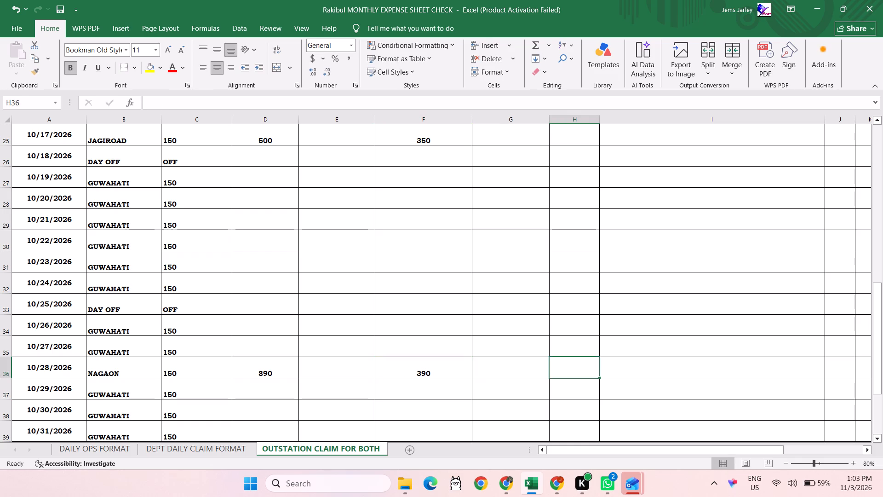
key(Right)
scroll(430, 333, up, 9)
scroll(430, 333, down, 5)
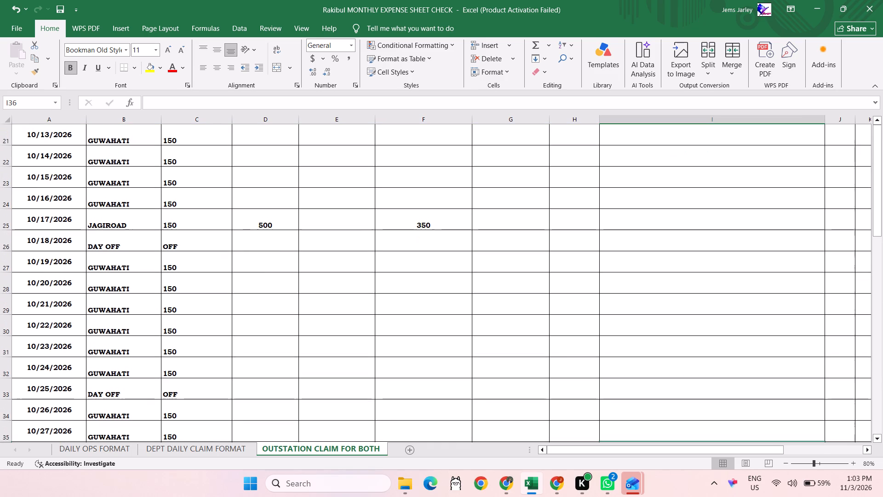
click(618, 225)
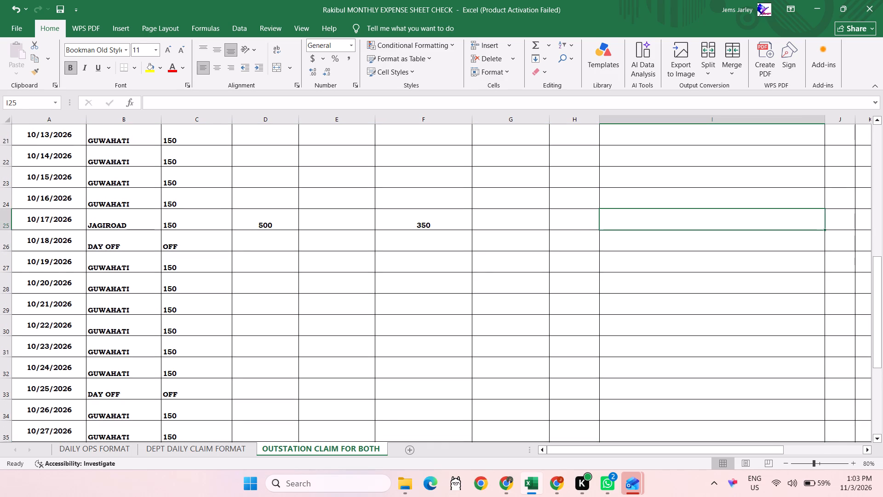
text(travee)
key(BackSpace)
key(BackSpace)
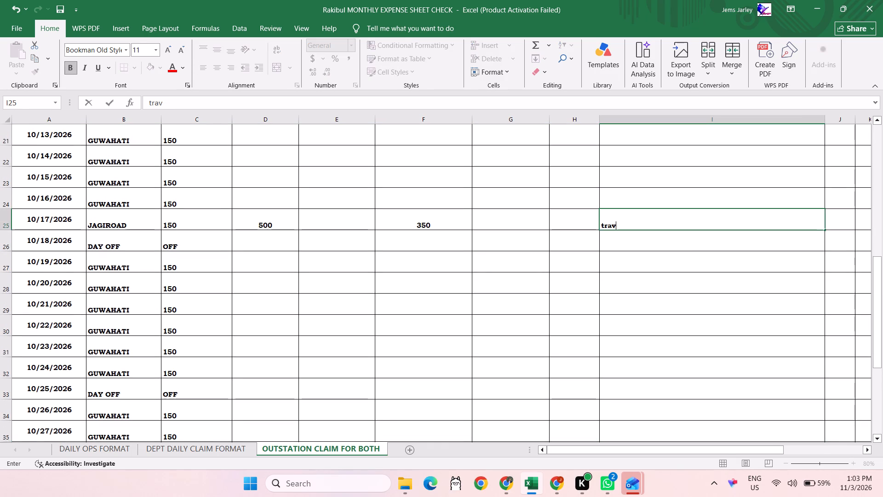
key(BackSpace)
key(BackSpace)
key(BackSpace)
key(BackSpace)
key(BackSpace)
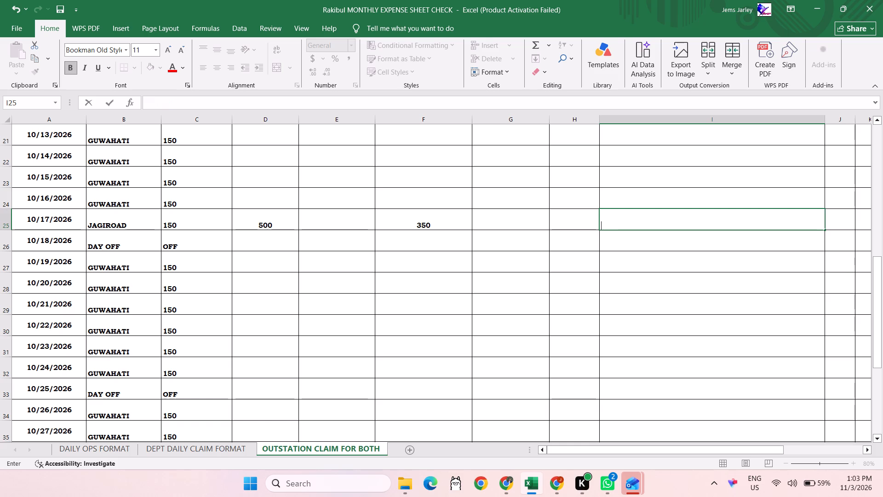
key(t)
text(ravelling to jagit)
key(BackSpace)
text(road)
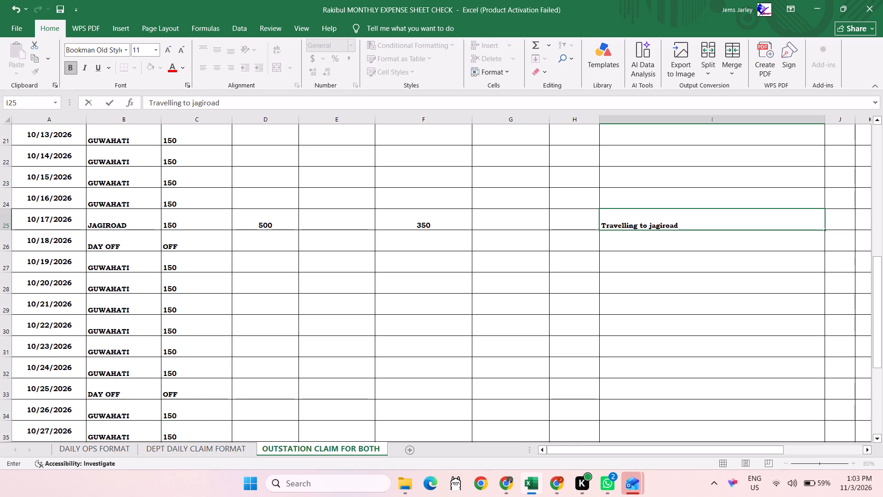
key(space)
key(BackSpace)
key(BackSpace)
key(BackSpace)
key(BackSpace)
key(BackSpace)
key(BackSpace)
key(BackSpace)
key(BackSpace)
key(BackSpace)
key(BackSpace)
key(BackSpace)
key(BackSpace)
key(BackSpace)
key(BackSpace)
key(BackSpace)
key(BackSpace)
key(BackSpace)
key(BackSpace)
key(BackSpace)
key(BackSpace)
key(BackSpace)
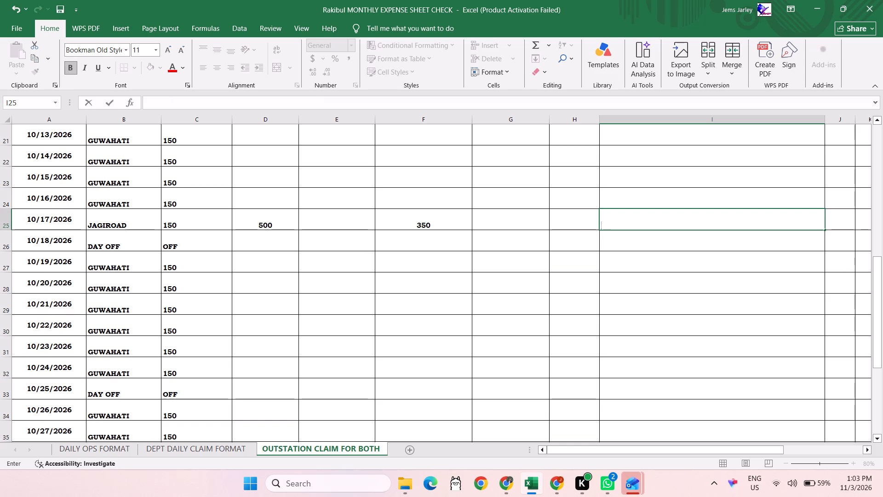
Enter "Guwahati to Jagiroad to Guwahati" as the reason and description for 10/17/2026, with each place name capitalised.
text(guwahati to jagiroad an)
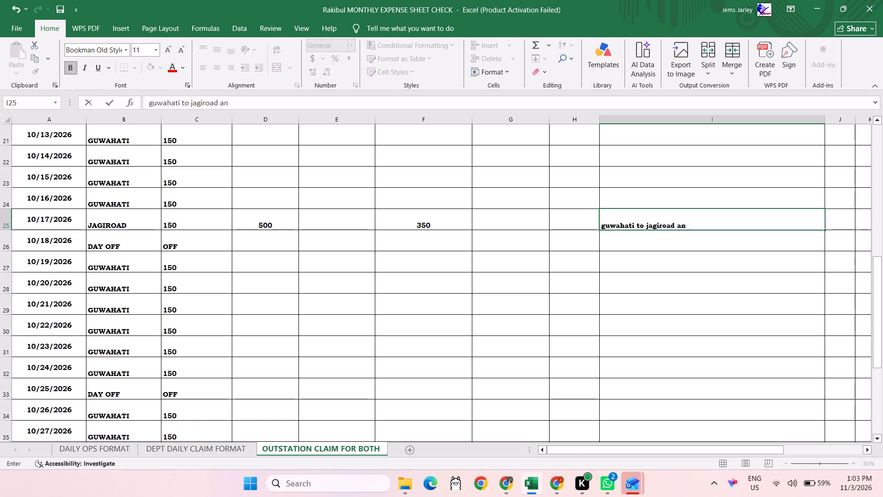
key(BackSpace)
key(BackSpace)
text(to Guwahati)
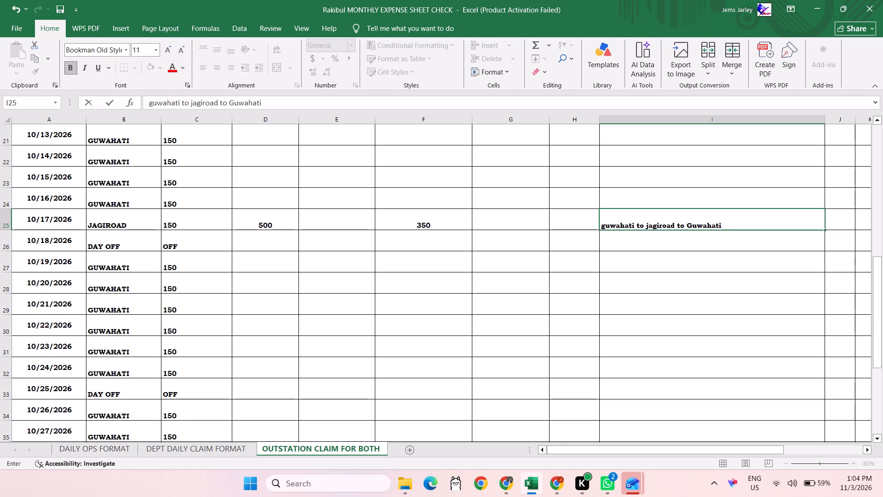
click(604, 225)
key(BackSpace)
key(shift+g)
key(Right)
key(Right)
key(Right)
key(Right)
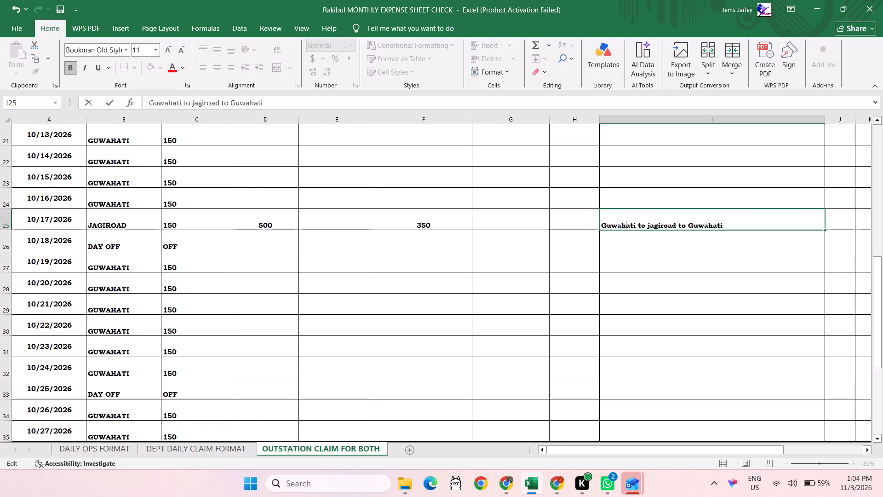
key(Right)
key(Right)
key(Right)
key(Right)
key(Right)
key(Right)
key(Right)
key(Right)
key(BackSpace)
key(shift+j)
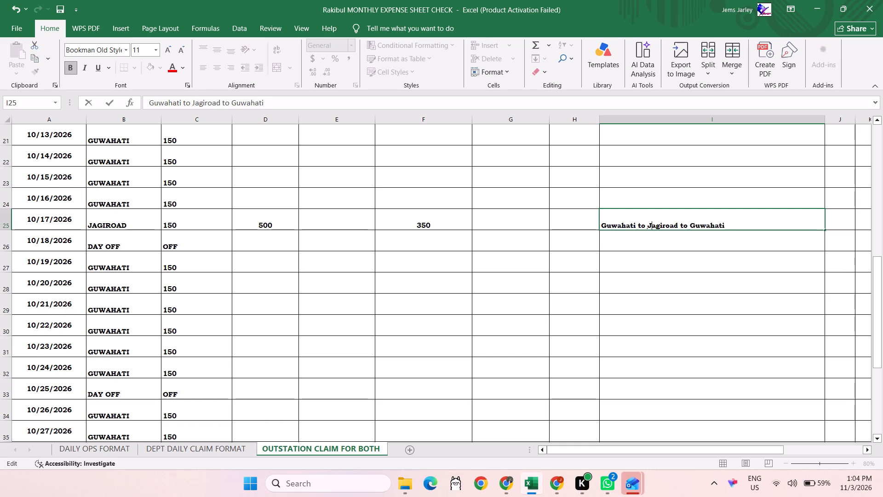
key(ctrl+Right)
key(ctrl+Right)
key(ctrl+Right)
key(ctrl+Right)
Append ", Branch Visit purpose" to the reason and description for 10/17/2026.
key(comma)
key(space)
key(b)
key(BackSpace)
text(Branch Visit purpose)
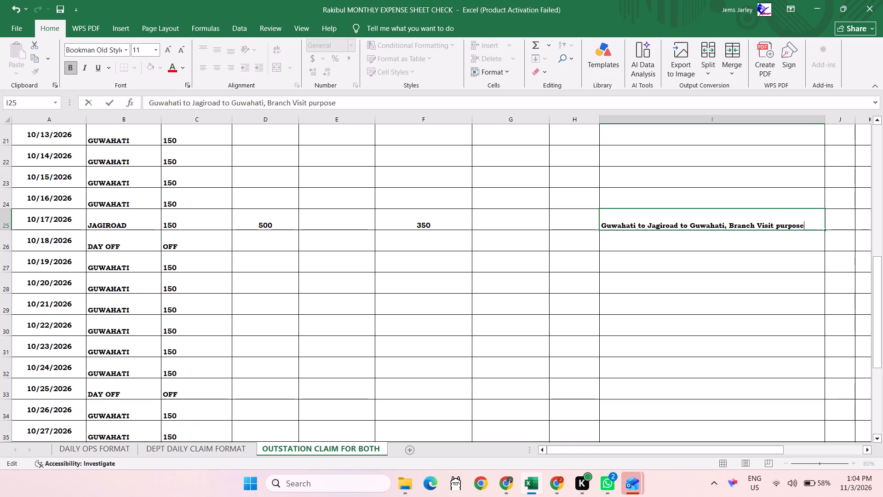
key(Return)
Copy the 10/17/2026 reason and description into the same column of the 10/28/2026 row, cell I36.
key(Return)
key(Return)
key(Return)
key(Return)
key(Return)
key(Return)
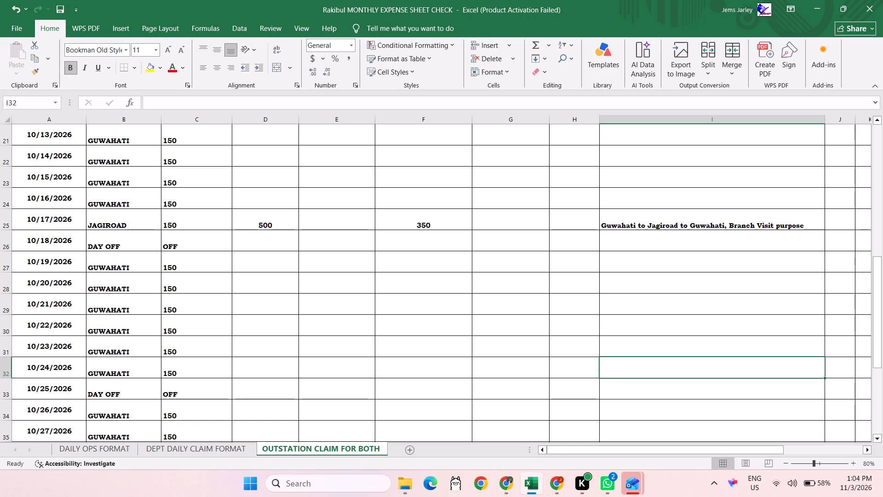
key(Return)
key(Return)
key(Return)
key(Return)
key(Return)
key(Return)
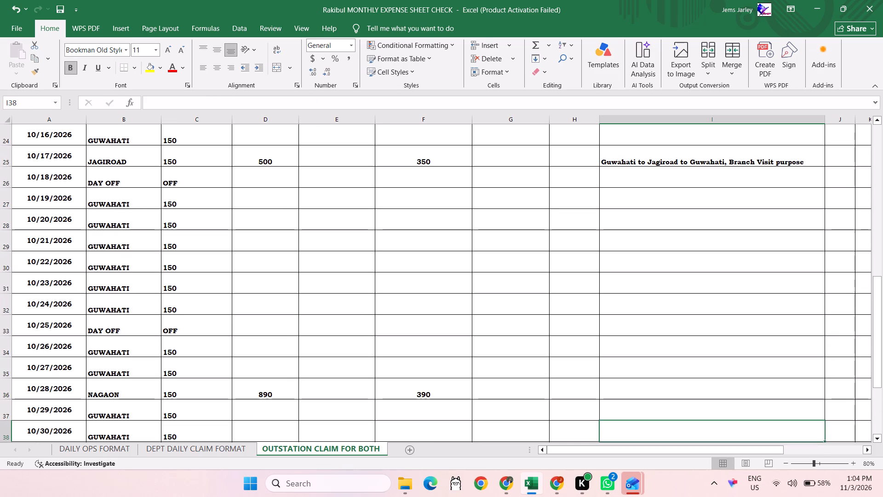
key(ctrl+Up)
key(ctrl+c)
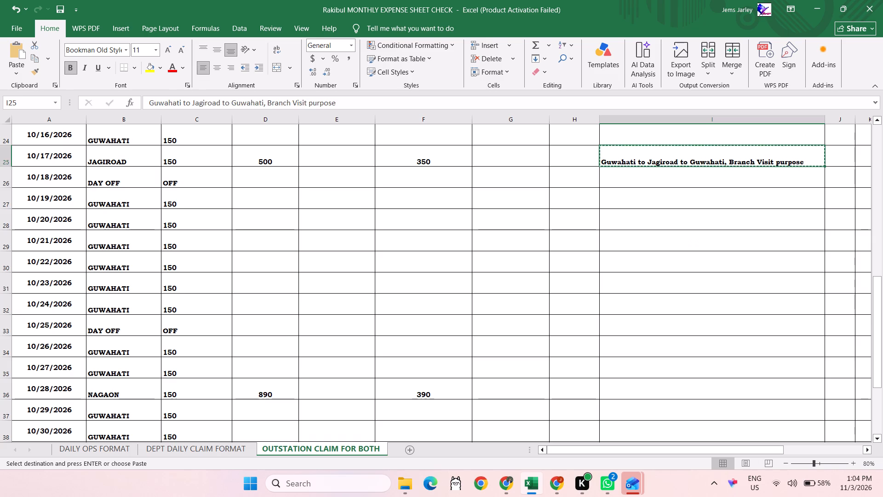
key(Down)
key(Down)
key(Down)
key(Down)
key(Down)
key(Down)
key(Down)
key(Down)
key(Down)
key(Down)
key(Down)
key(ctrl+v)
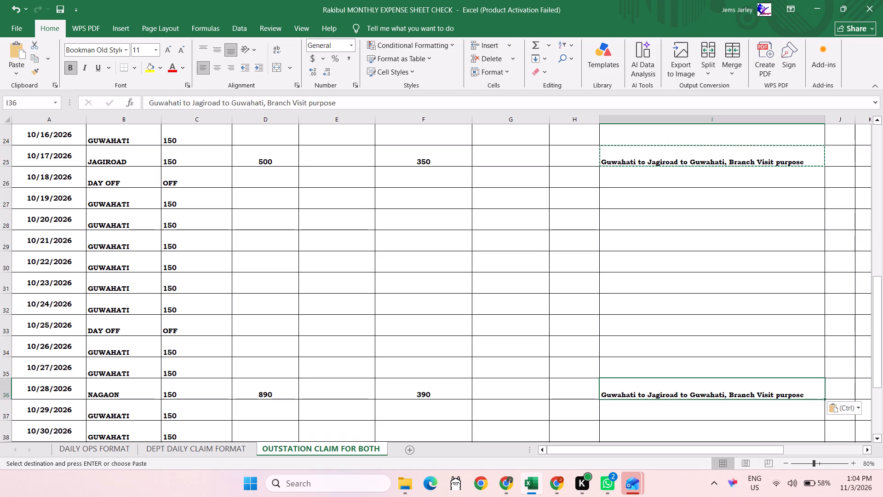
Replace Jagiroad with "Dhakai Patty" in the reason and description for 10/28/2026.
double_click(207, 106)
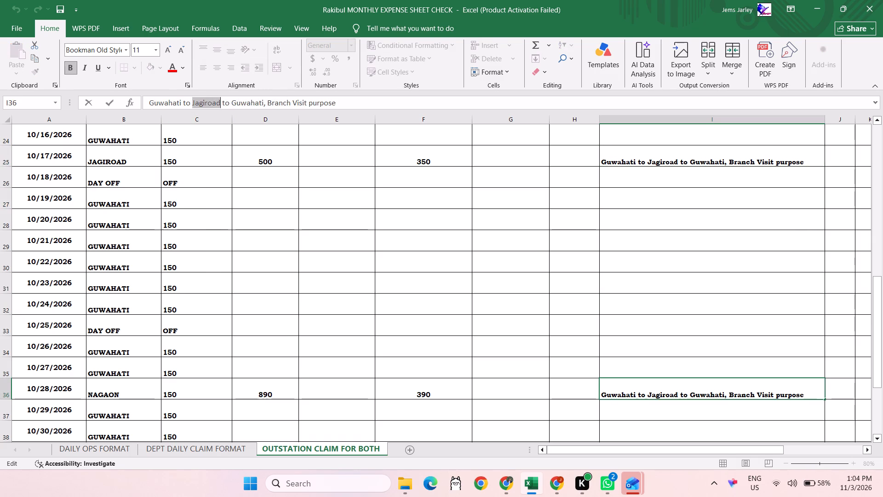
key(shift+n)
key(BackSpace)
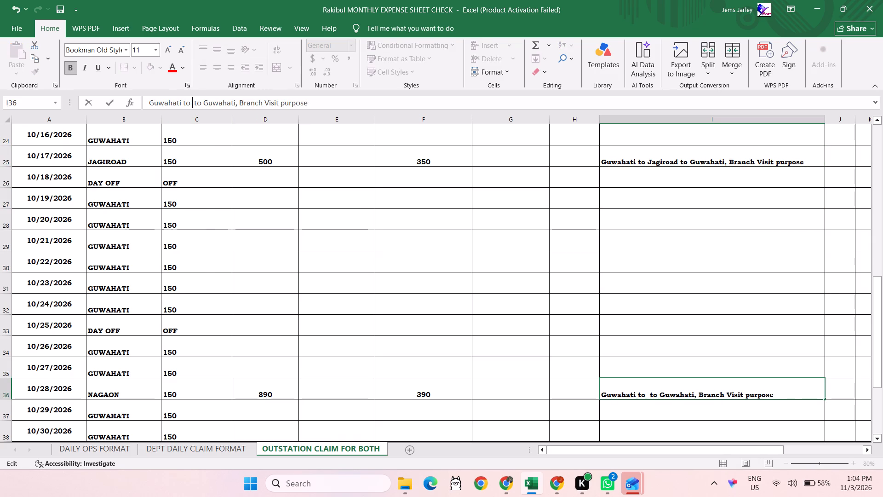
text(Dhakai)
key(space)
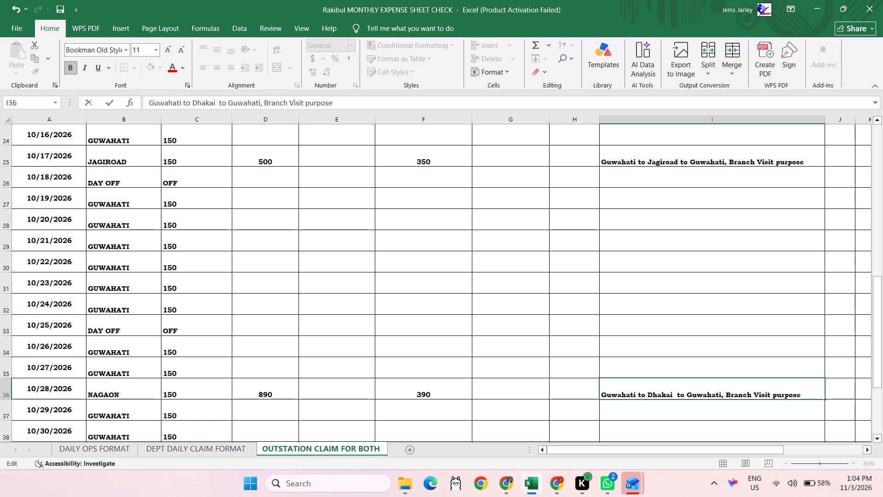
text(Patty)
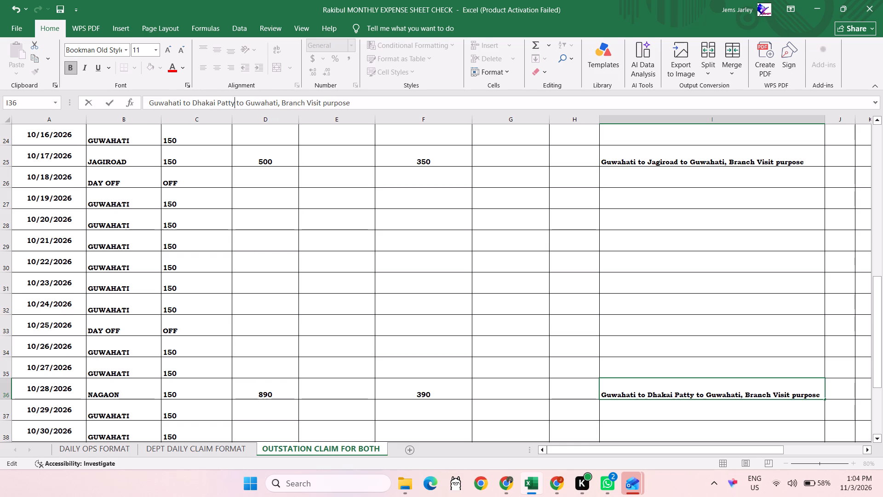
click(652, 302)
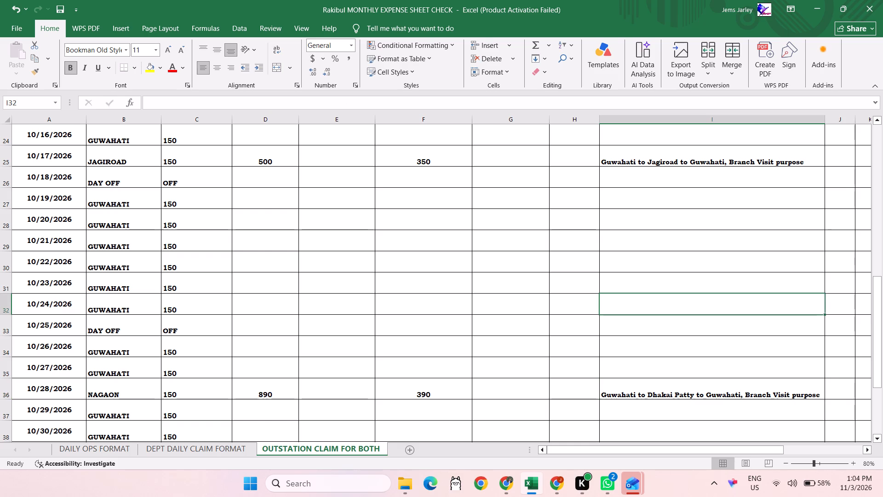
Change the location name for 10/28/2026 to "Dhakai Patty, NAGAON".
click(134, 397)
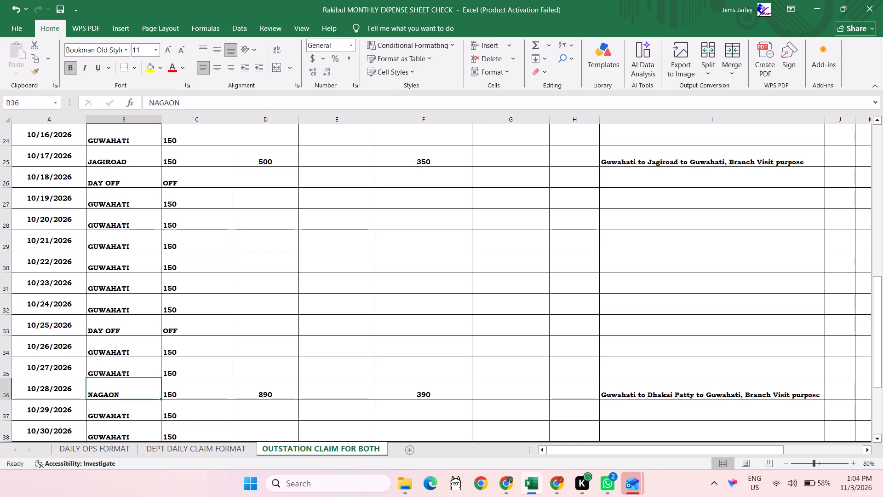
click(147, 103)
text(Dhakai Patty)
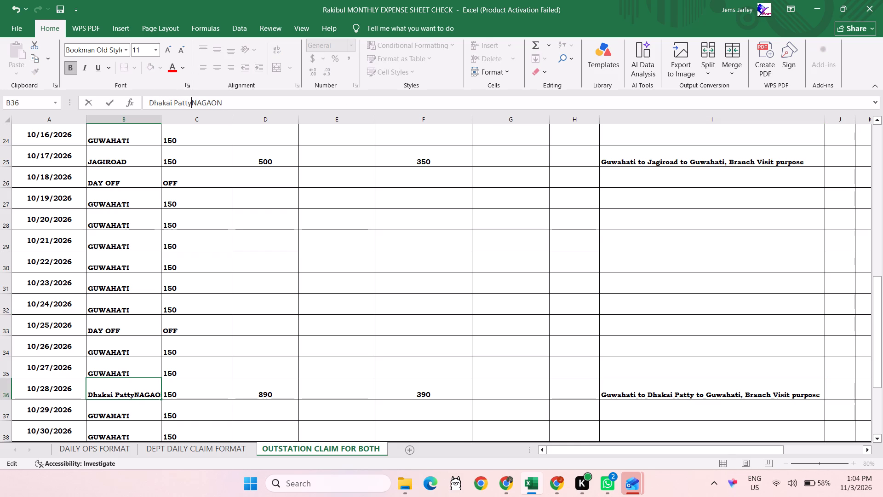
text(,)
key(space)
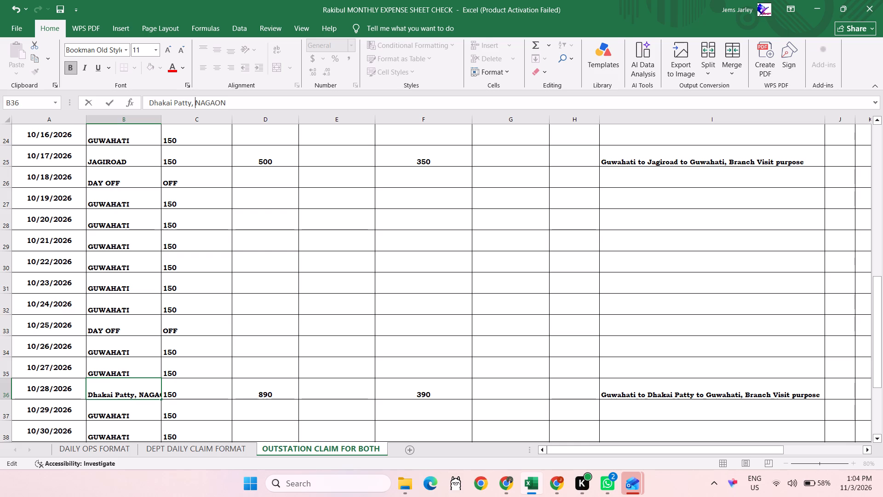
click(283, 185)
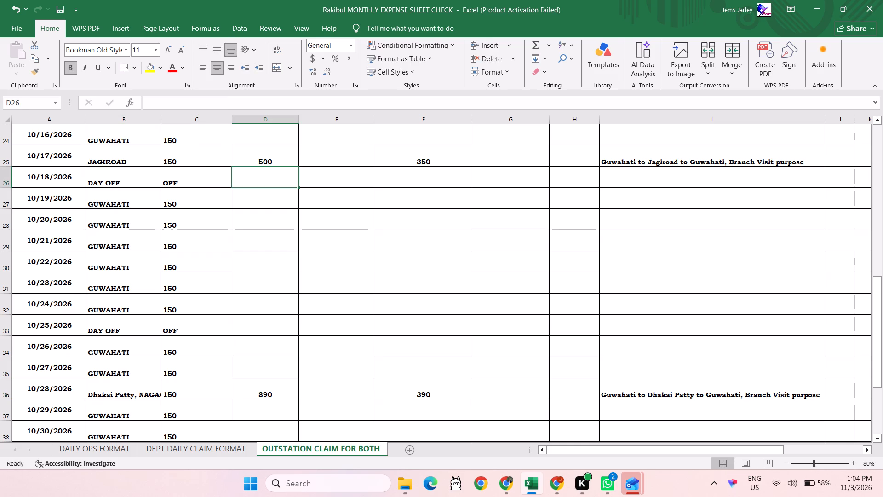
Widen the Location name column just enough to fit "Dhakai Patty, NAGAON" in full.
click(637, 389)
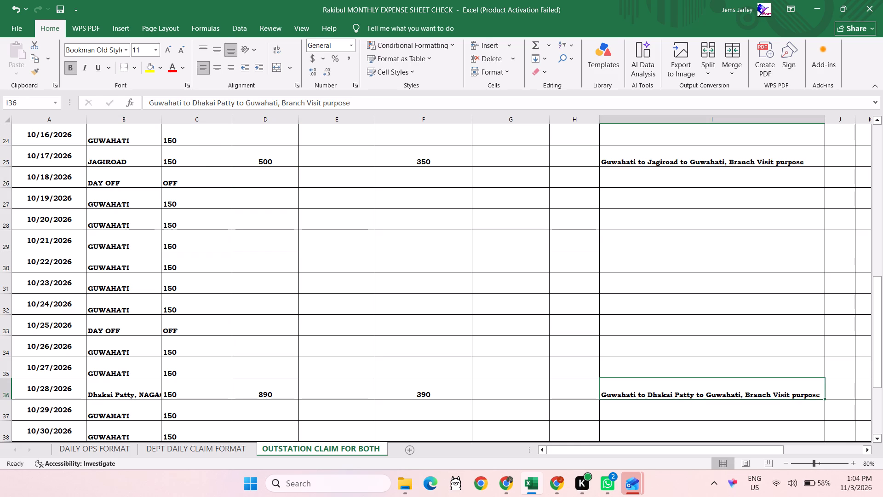
click(147, 386)
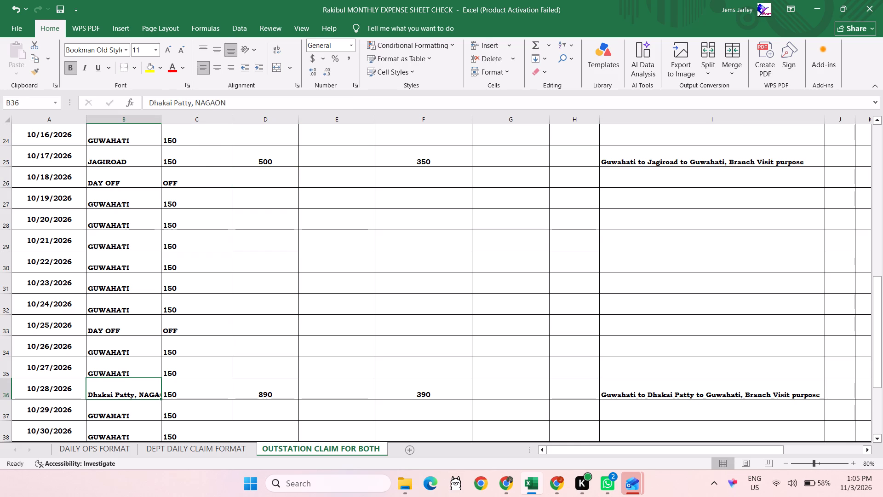
click(356, 363)
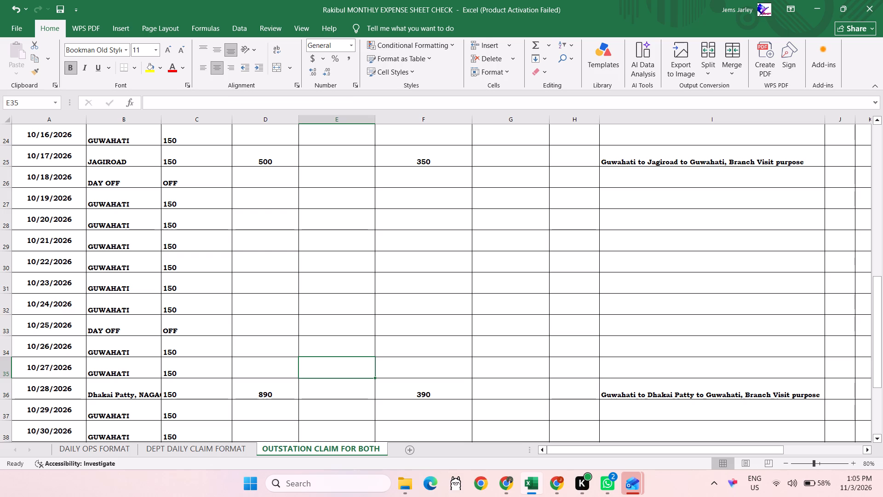
double_click(163, 120)
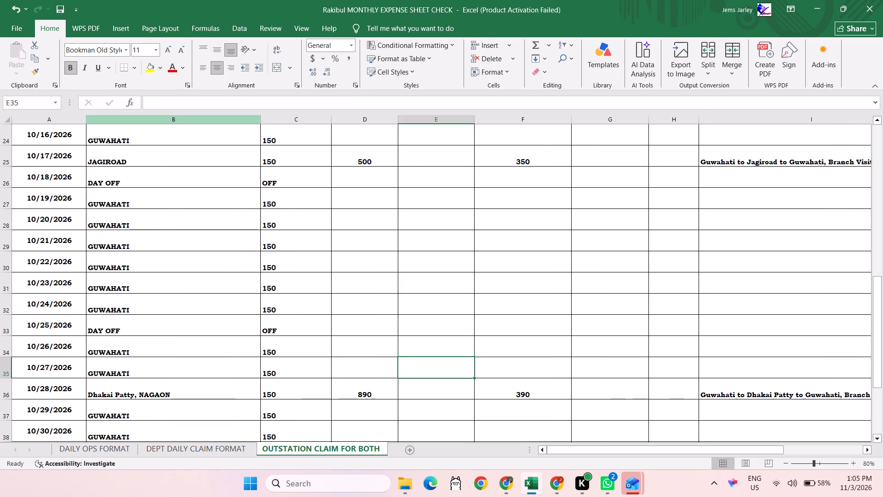
drag(261, 121, 158, 119)
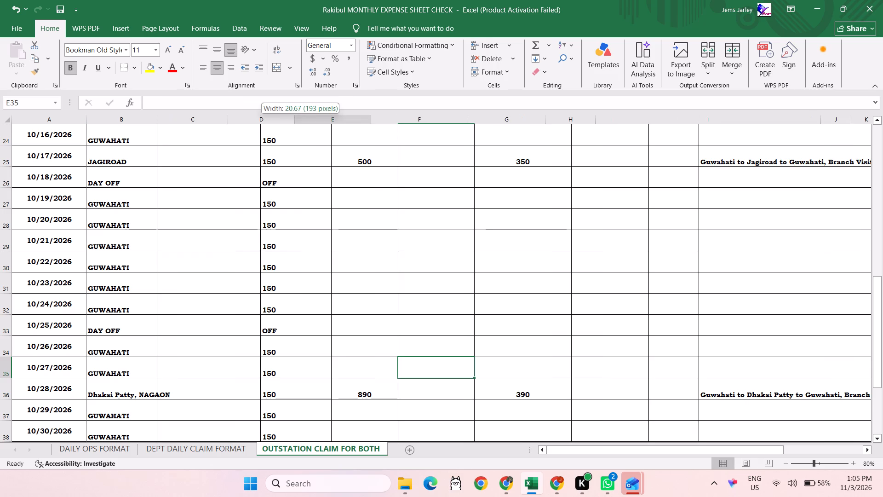
drag(158, 119, 178, 119)
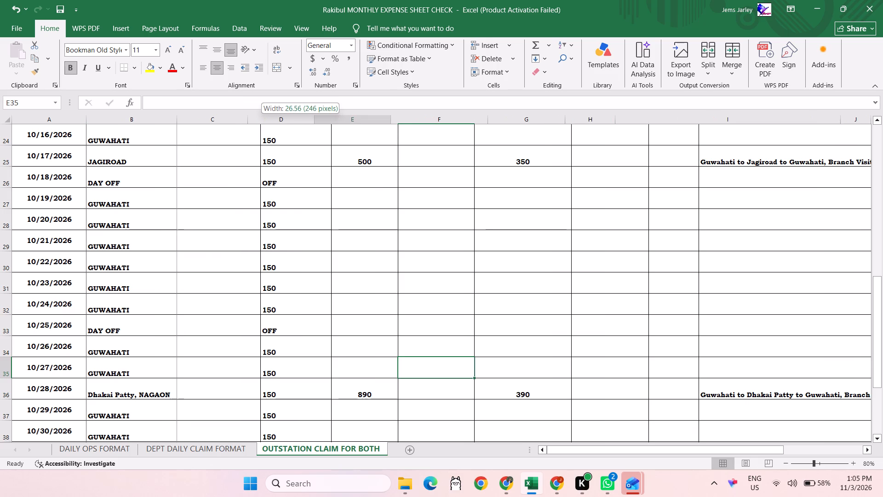
drag(178, 119, 174, 119)
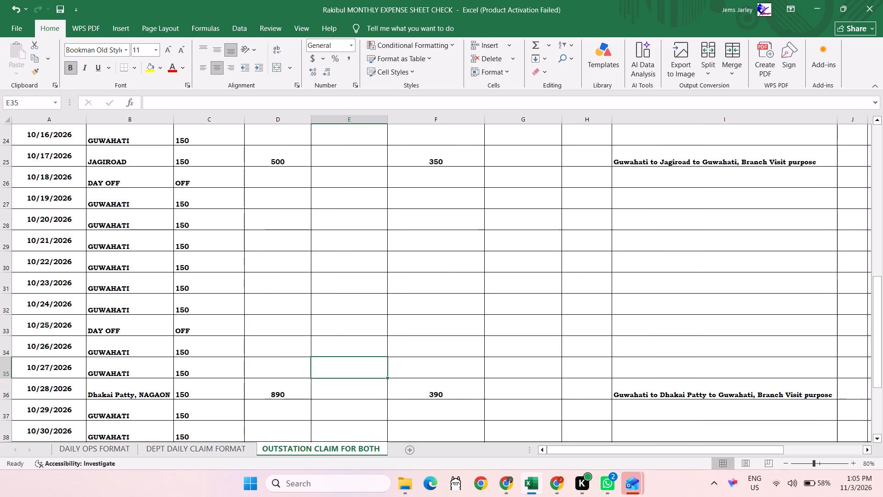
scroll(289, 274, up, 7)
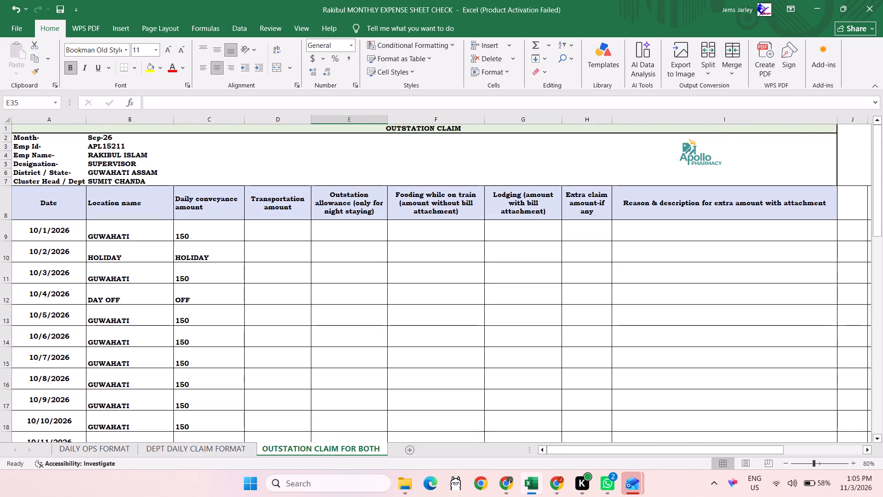
Save the expense workbook with the corrected outstation claim.
key(ctrl+s)
key(ctrl+s)
key(ctrl+s)
key(ctrl+s)
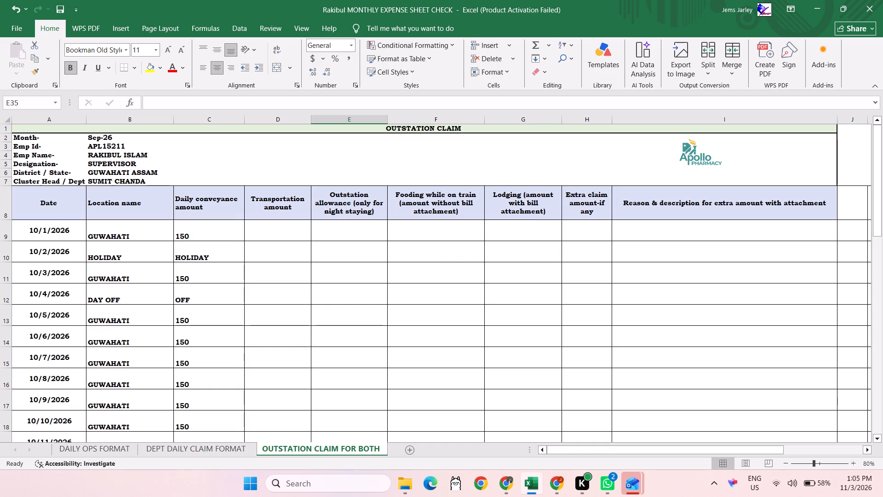
scroll(289, 274, right, 1)
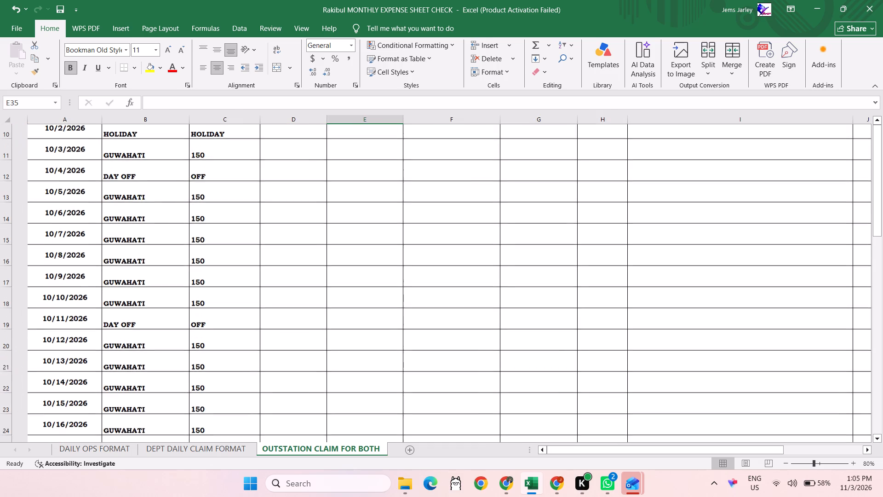
scroll(289, 274, right, 1)
click(67, 15)
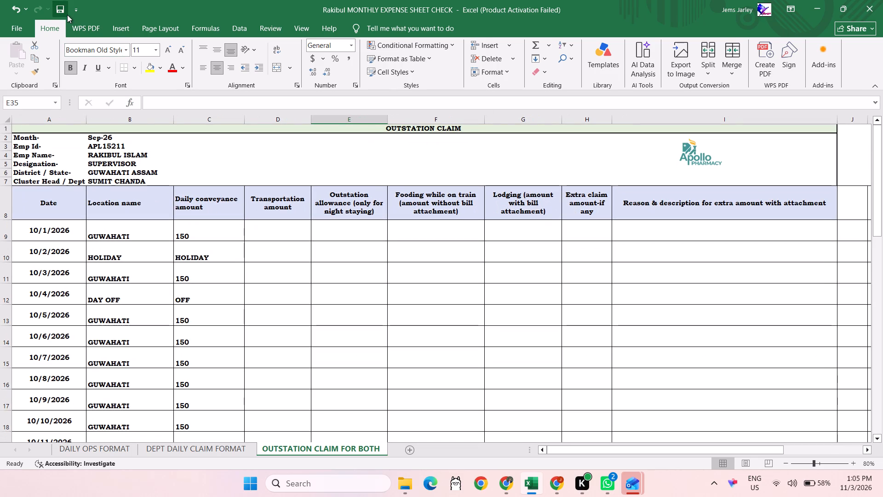
click(18, 23)
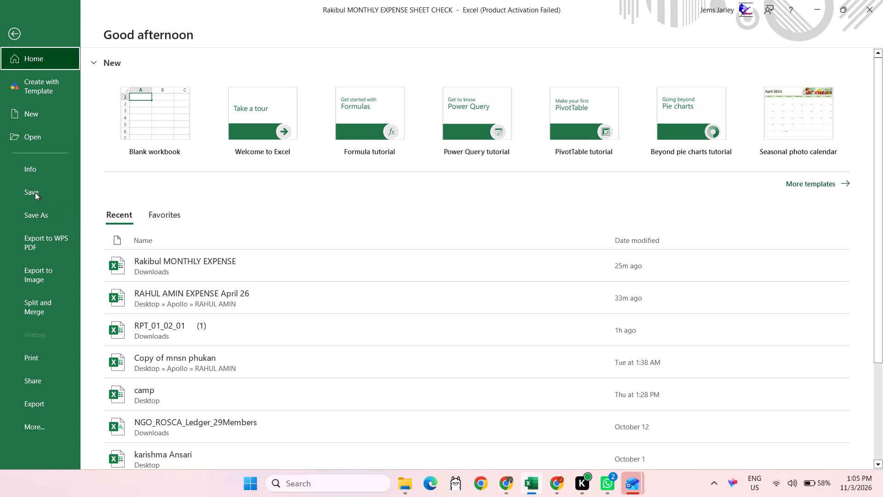
click(11, 29)
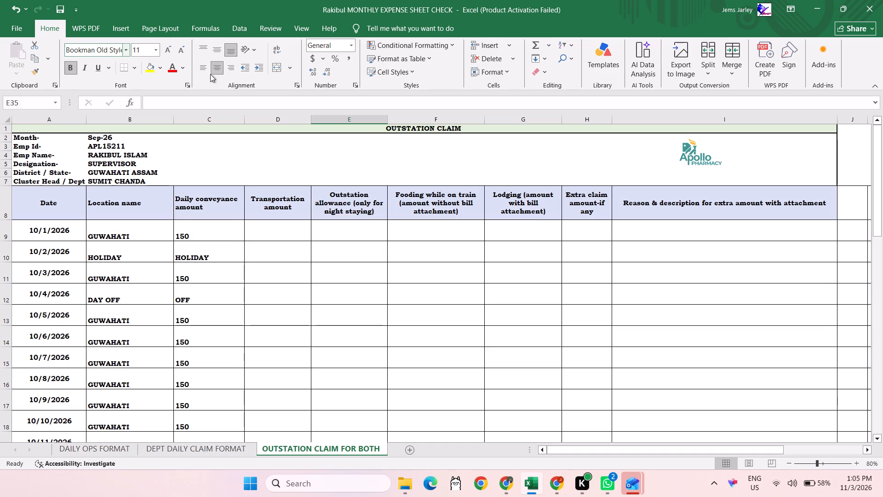
Check the print preview of the OUTSTATION CLAIM FOR BOTH sheet and return to the worksheet.
click(19, 31)
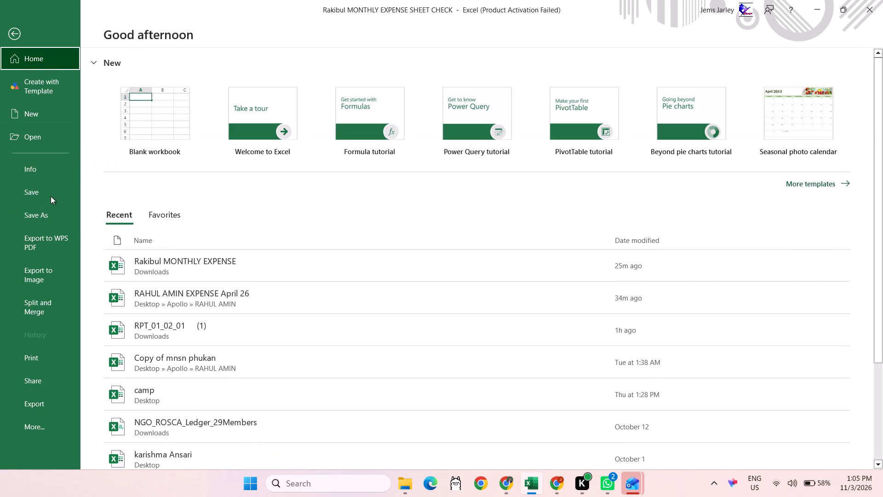
click(40, 357)
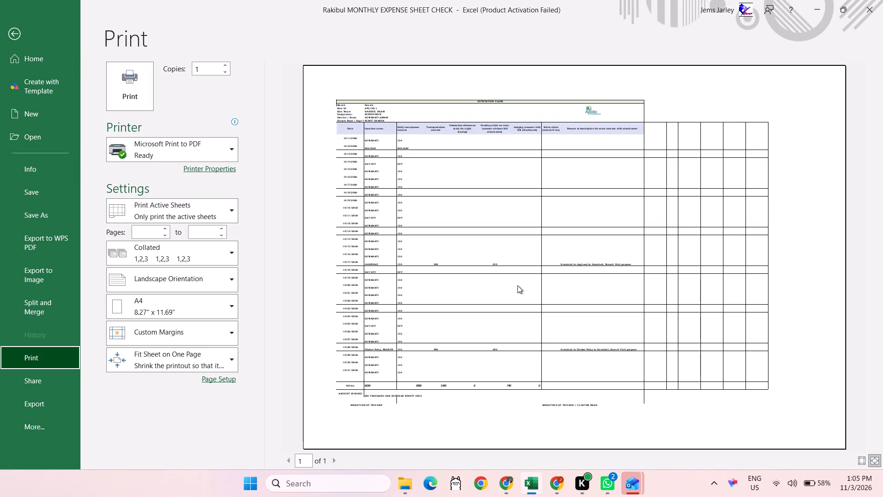
scroll(517, 285, down, 3)
scroll(517, 285, up, 3)
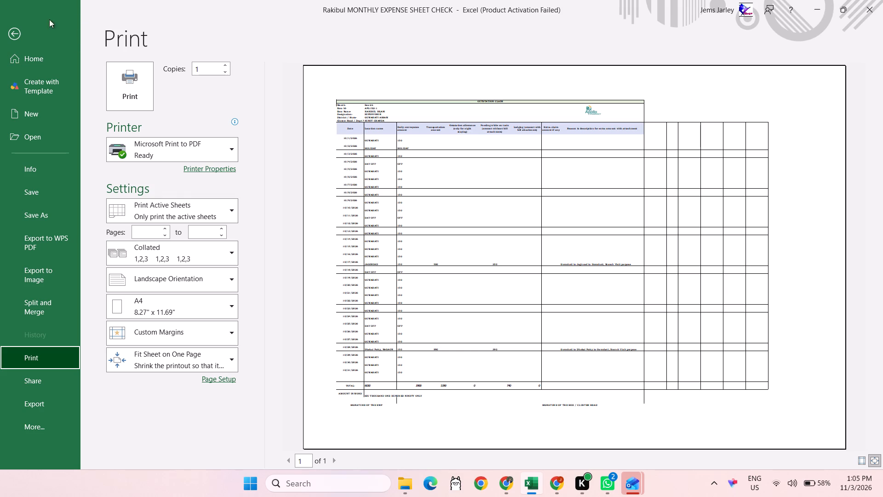
click(23, 39)
scroll(372, 275, down, 7)
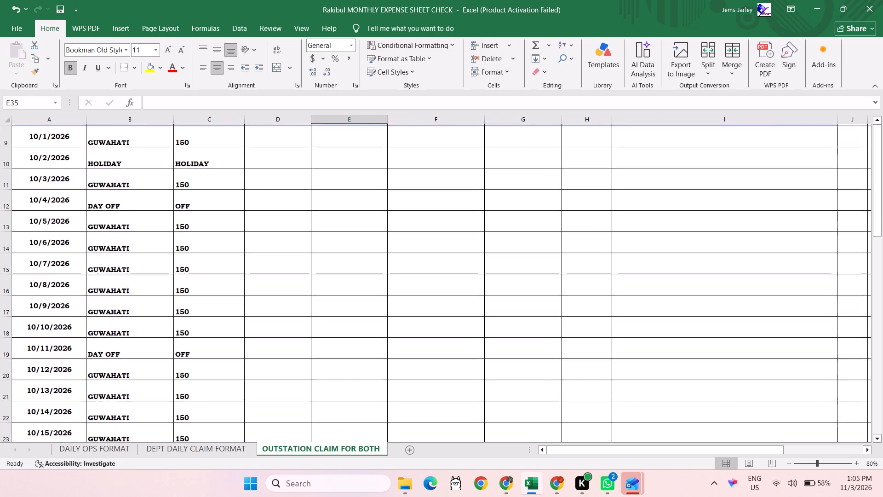
scroll(372, 275, down, 2)
scroll(372, 275, up, 10)
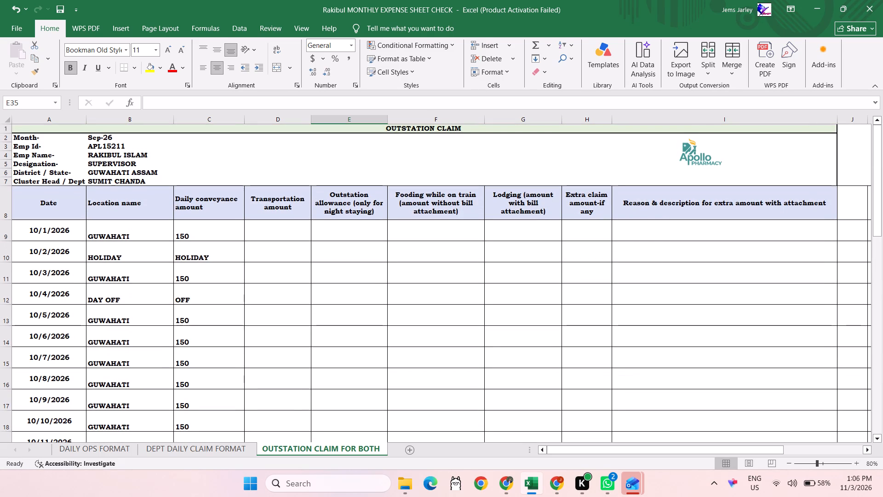
Change the outstation claim's Month date in cell B2 to 10/1/2026.
click(27, 134)
click(37, 126)
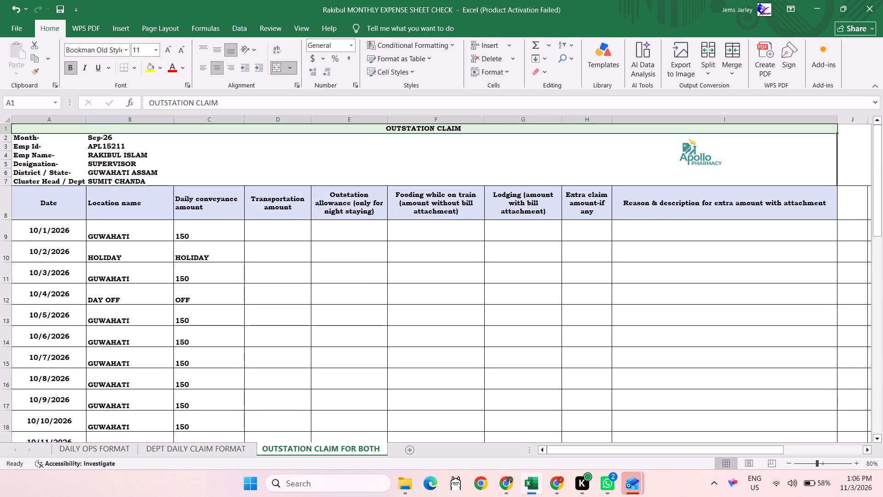
key(Down)
key(Down)
key(Down)
key(Down)
key(Down)
key(Down)
key(Down)
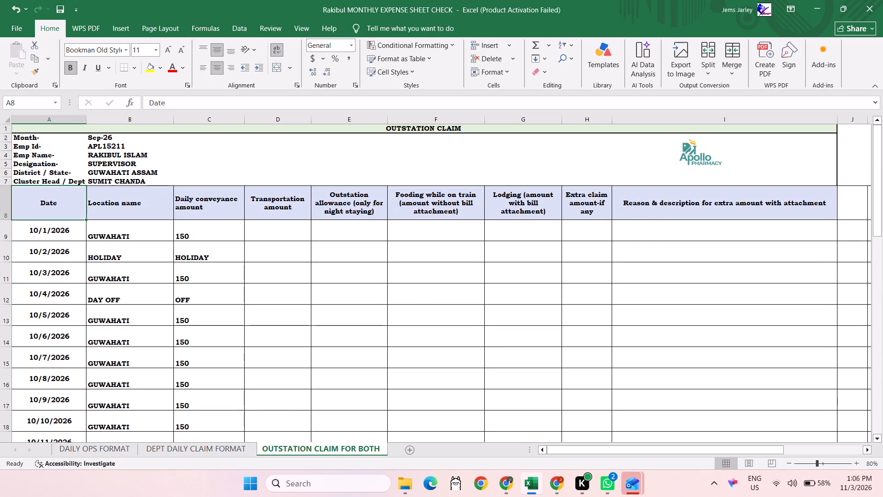
key(Up)
key(Up)
key(Up)
key(Up)
key(Up)
key(Up)
key(Right)
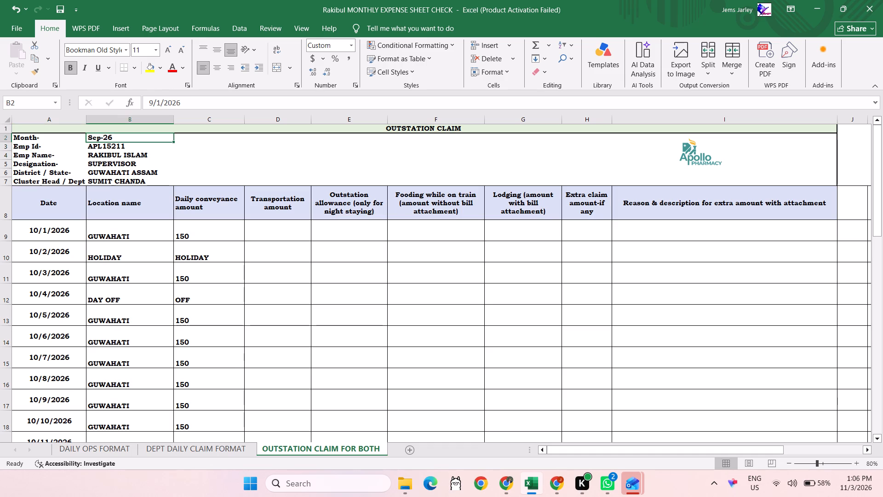
click(155, 100)
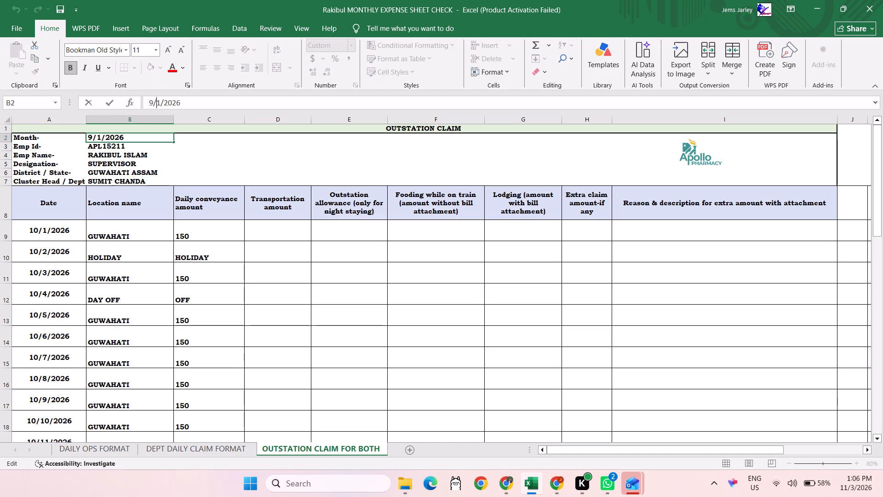
key(Left)
key(BackSpace)
text(10)
key(Return)
click(195, 307)
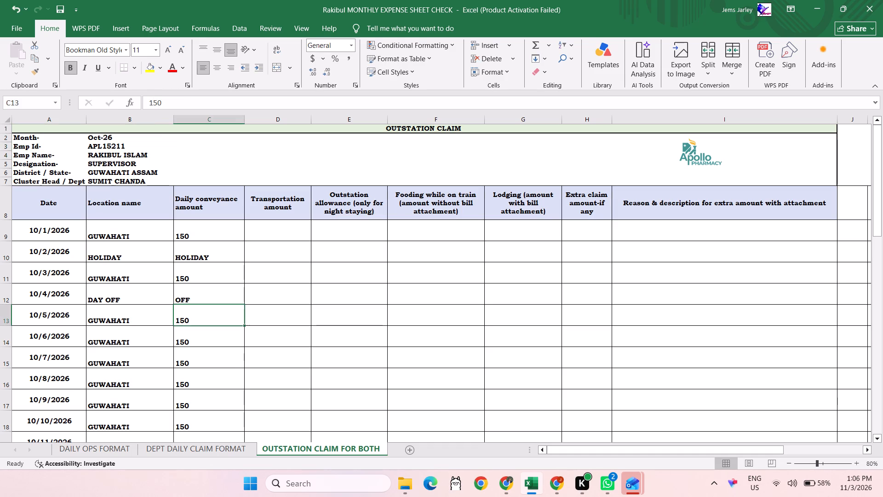
Select the outstation claim from the title row through row 47, columns A to I, and set it to print as Print Selection.
click(30, 129)
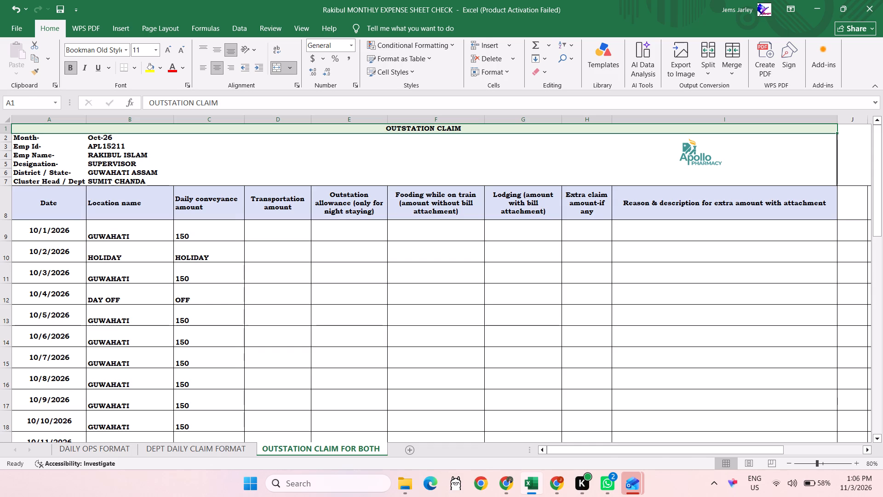
key(shift+Down)
key(shift+Down)
key(shift+Down)
key(shift+Down)
key(shift+Down)
key(shift+Down)
key(shift+Down)
key(shift+Down)
key(shift+Down)
key(shift+Down)
key(shift+Down)
key(shift+Down)
key(shift+Down)
key(shift+Down)
key(shift+Down)
key(shift+Down)
key(shift+Down)
key(shift+Down)
key(shift+Down)
key(shift+Down)
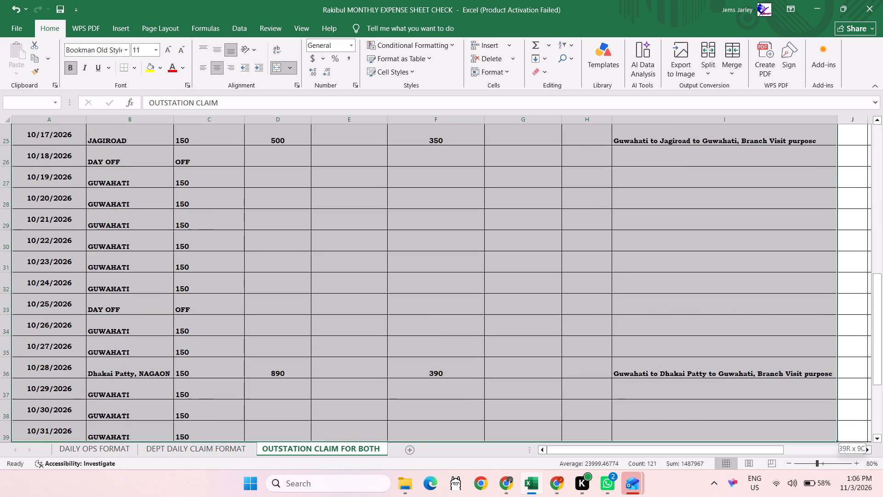
key(shift+Up)
key(shift+Up)
key(shift+Up)
key(shift+Up)
key(shift+Up)
key(shift+Up)
key(shift+Up)
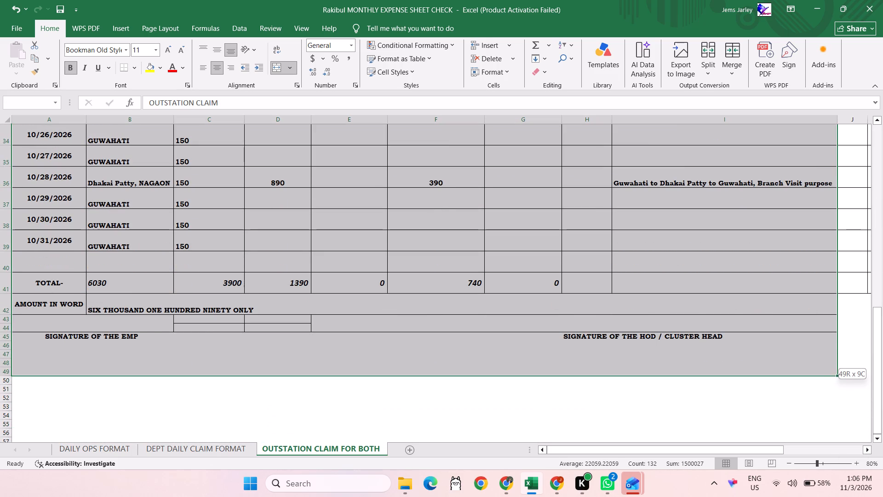
key(shift+Up)
key(shift+Up)
key(shift+Down)
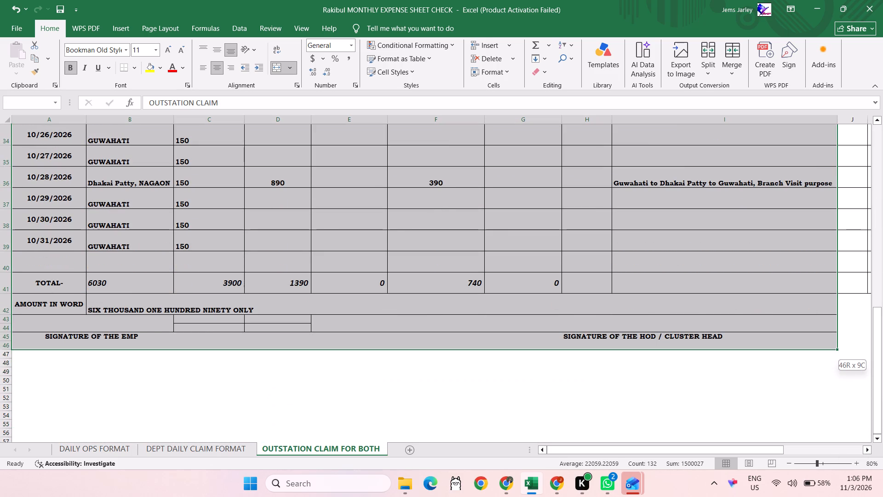
key(ctrl+p)
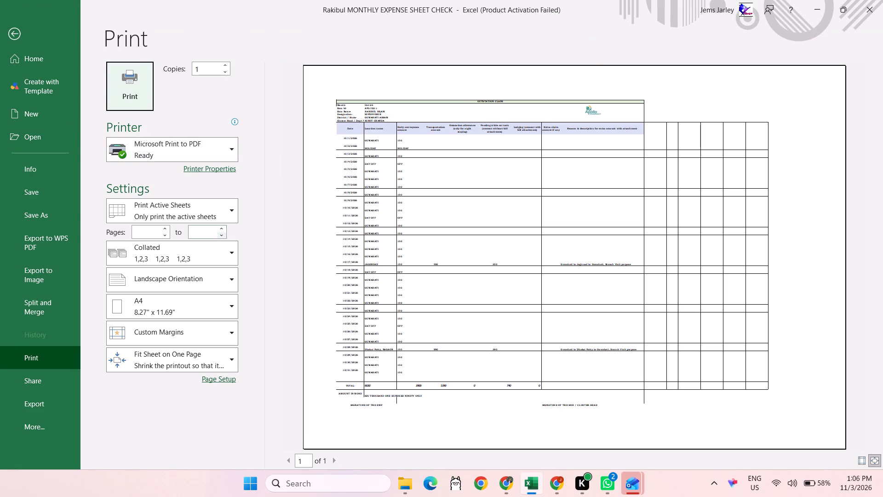
click(189, 153)
click(266, 121)
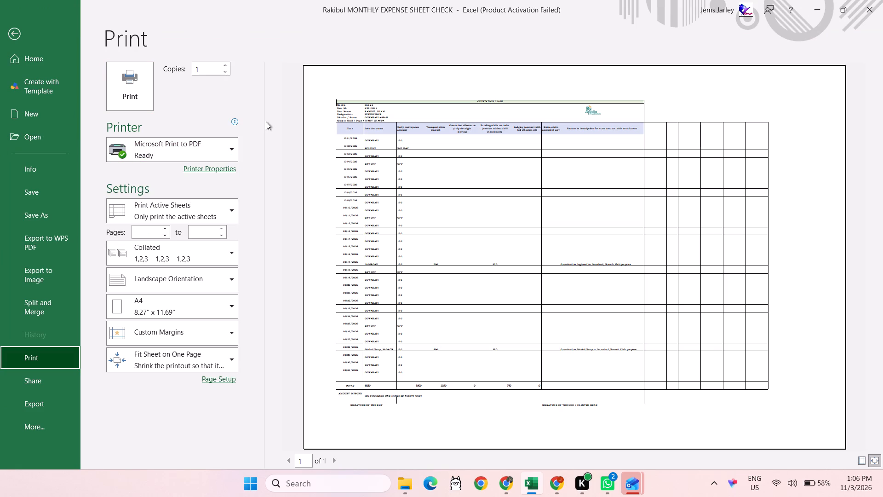
click(186, 361)
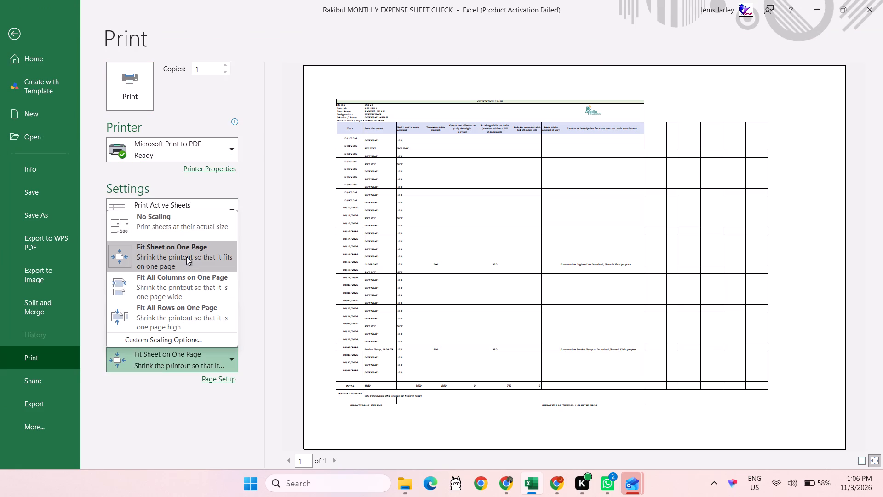
click(264, 195)
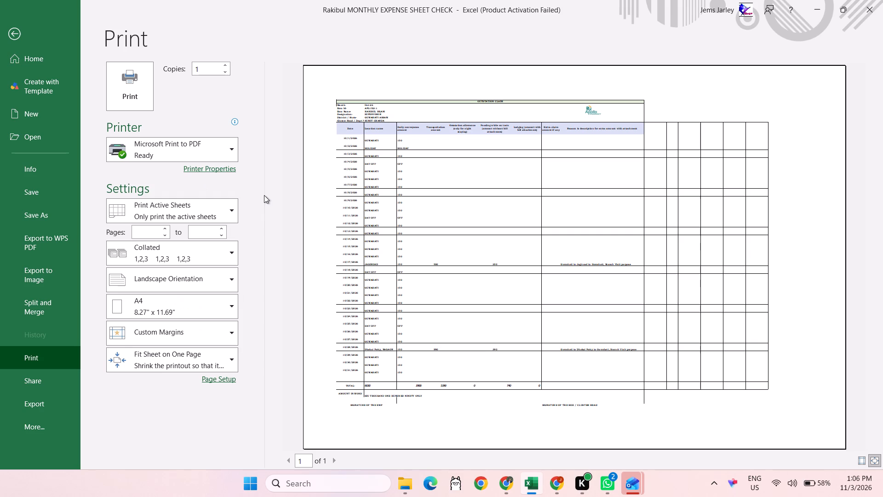
click(195, 215)
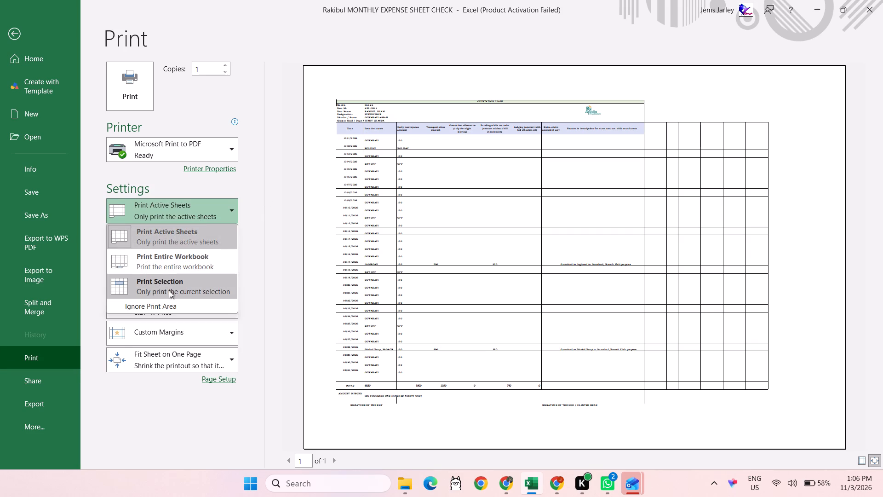
click(179, 286)
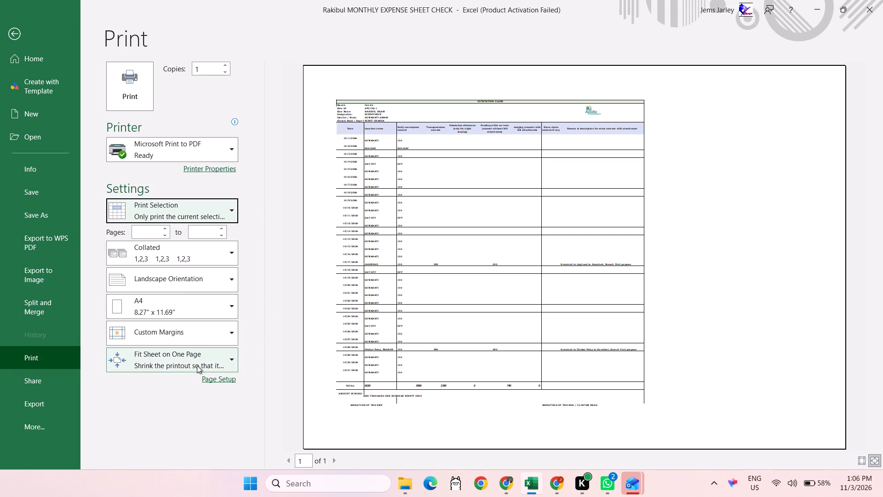
Set the selection's printout to Portrait Orientation with Fit Sheet on One Page scaling, and save the workbook.
click(195, 361)
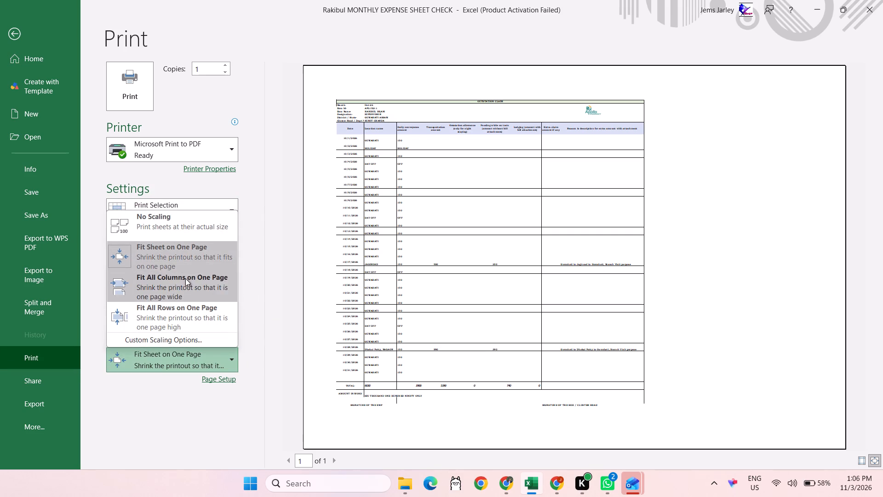
click(211, 257)
click(195, 277)
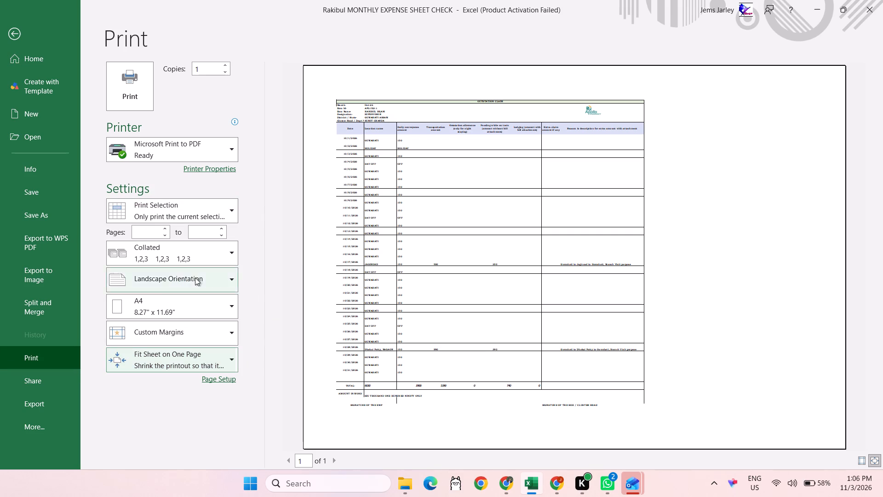
click(173, 305)
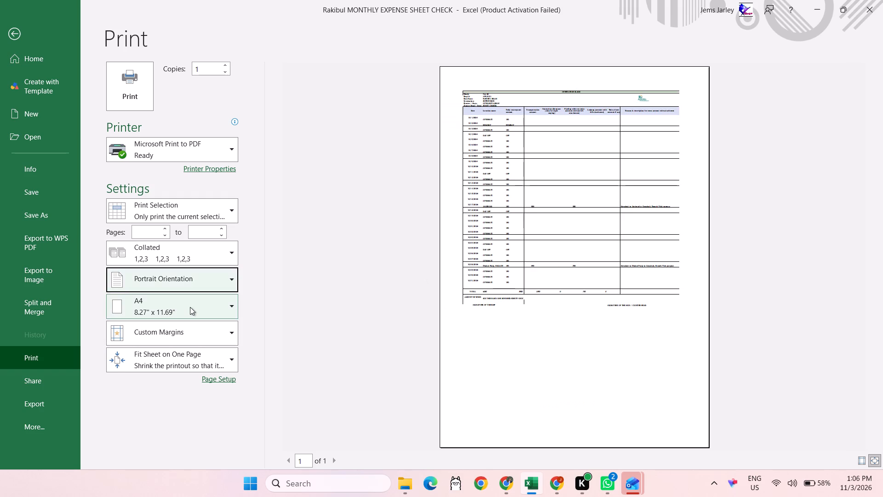
click(314, 365)
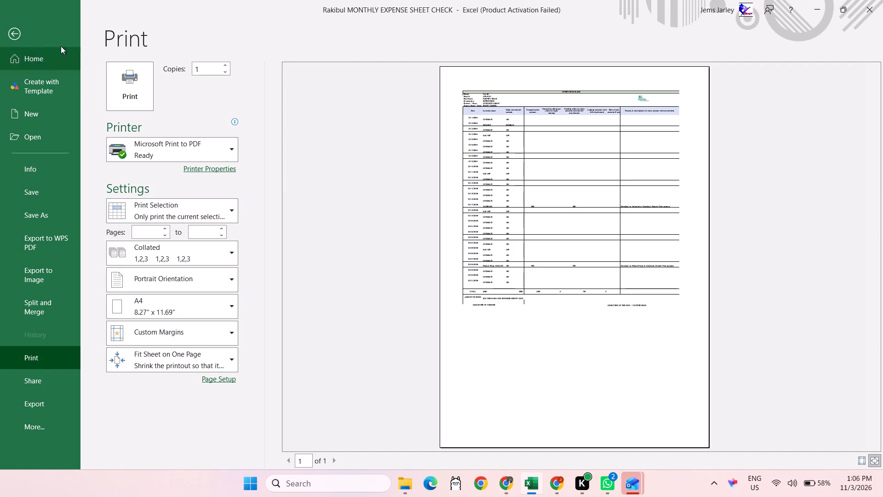
click(16, 40)
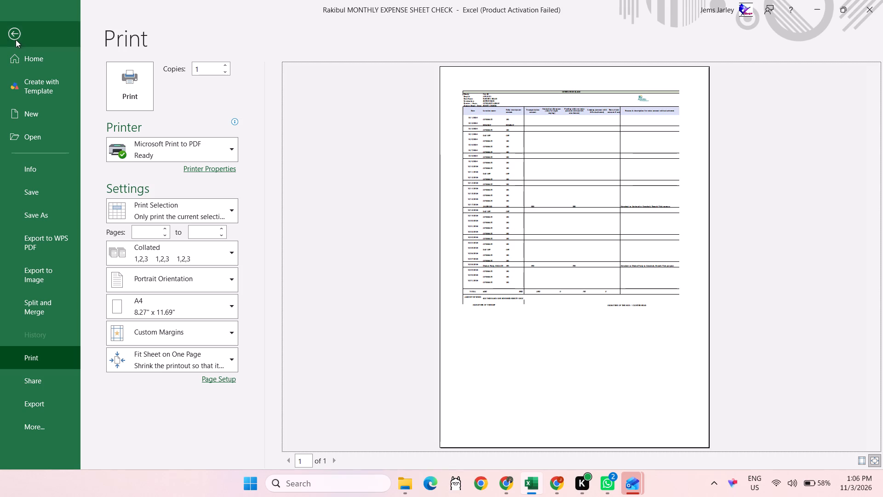
key(ctrl+s)
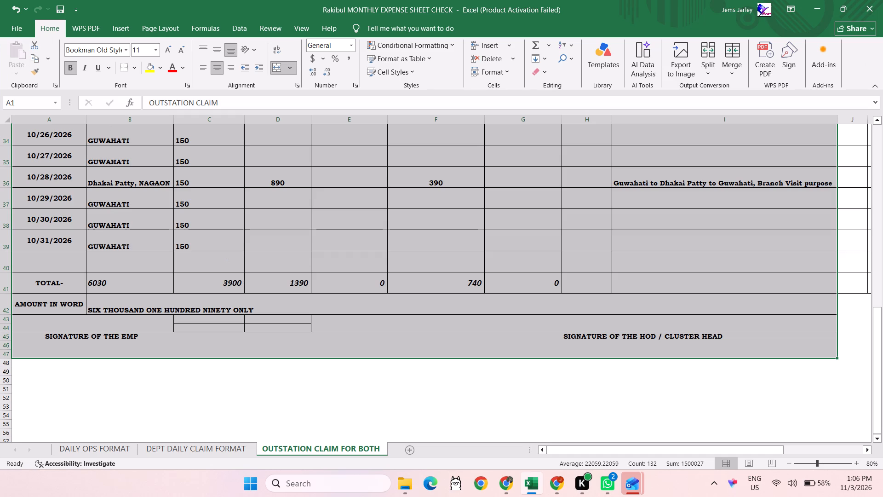
Give all rows of the outstation claim sheet one uniform height, just tall enough for a single line of text.
scroll(228, 260, up, 10)
click(5, 116)
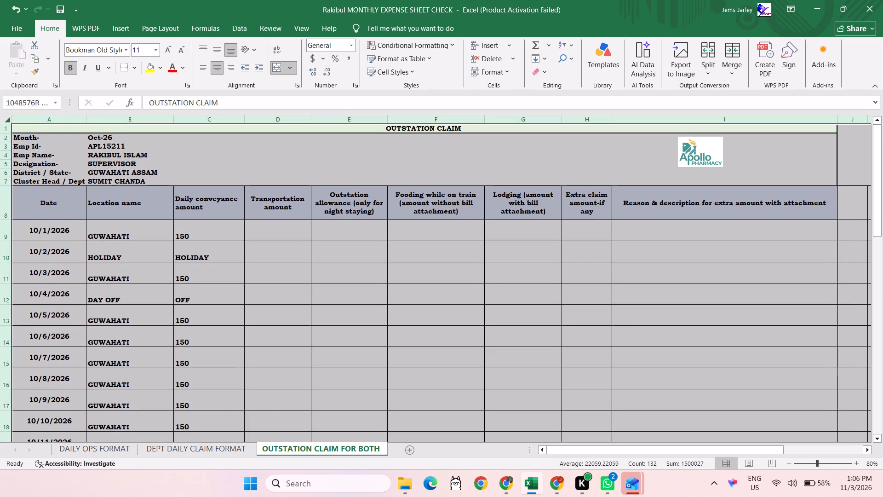
click(5, 132)
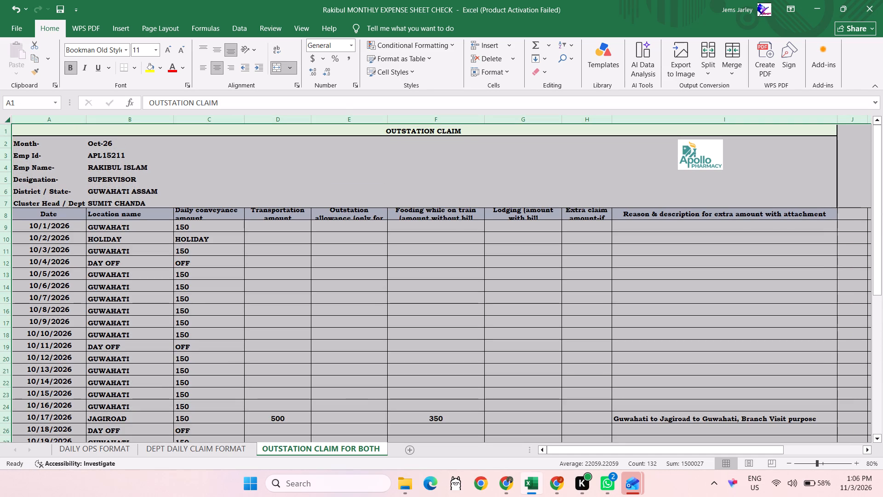
Increase the height of rows 8 to 45 of the outstation claim together, leaving room for two lines of header text.
click(444, 336)
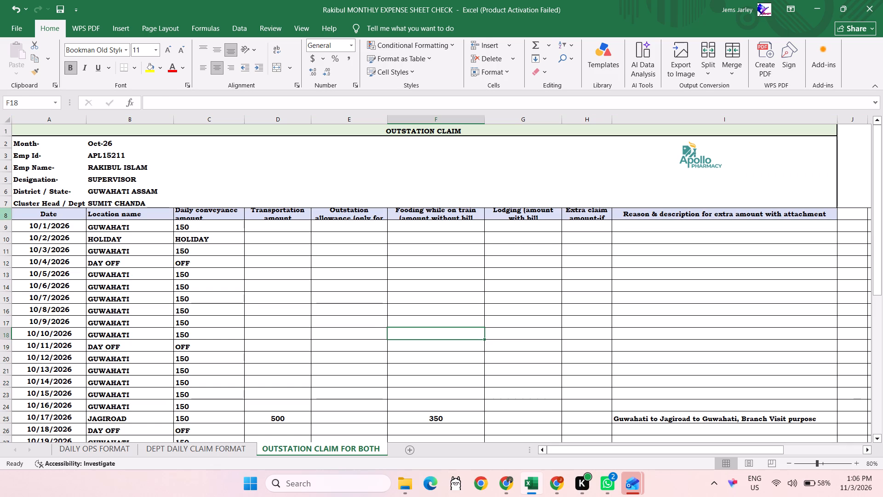
click(5, 215)
key(ctrl+shift+Down)
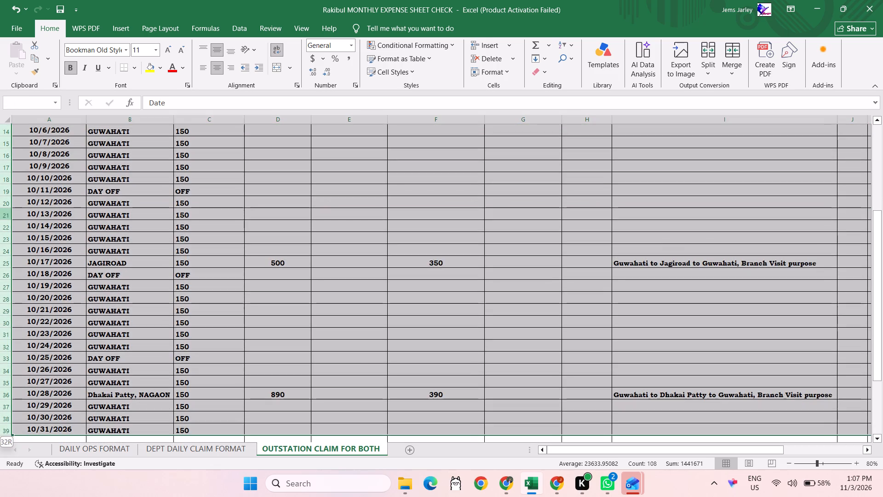
key(ctrl+shift+Down)
key(ctrl+shift+Down)
key(ctrl+shift+Down)
key(ctrl+shift+Down)
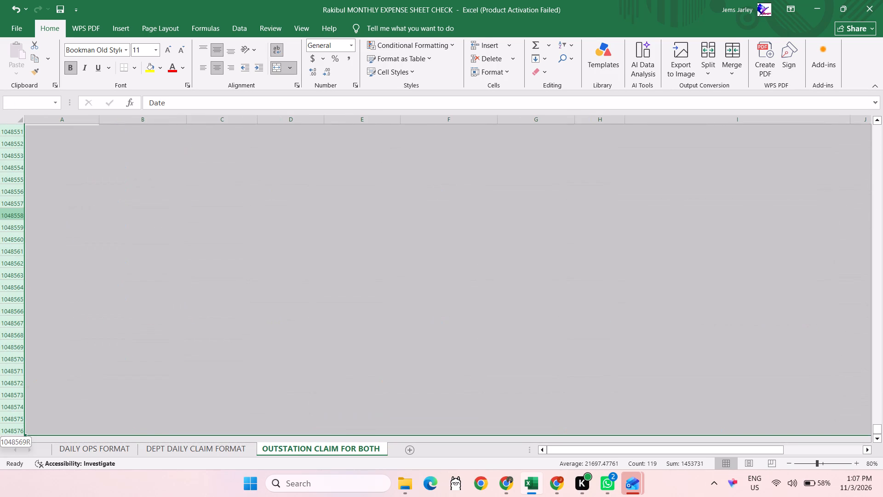
key(ctrl+shift+Up)
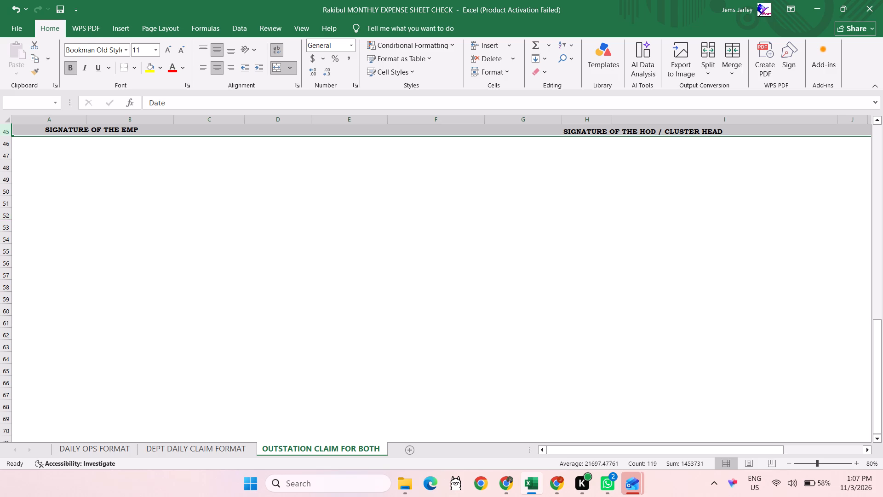
scroll(147, 360, up, 2)
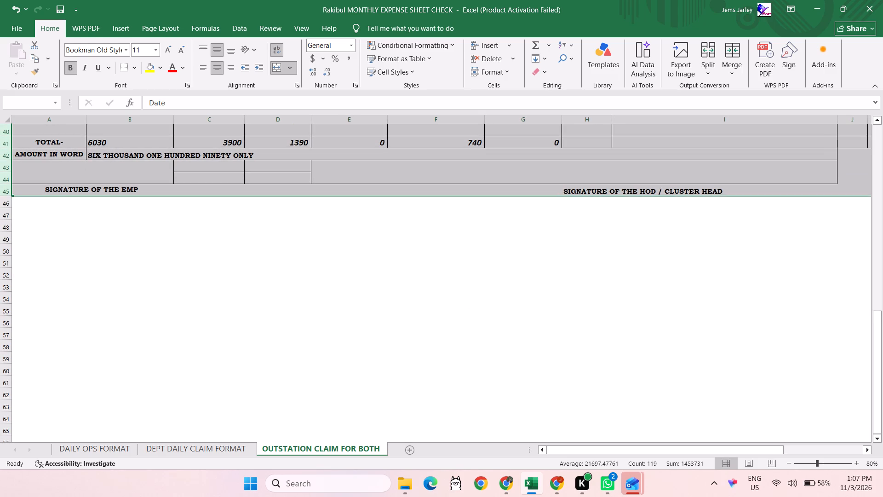
drag(3, 194, 2, 198)
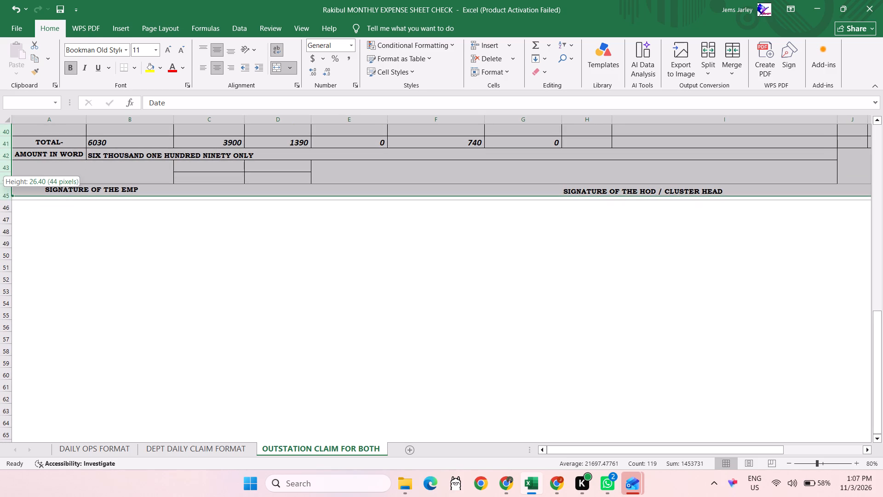
drag(2, 198, 1, 201)
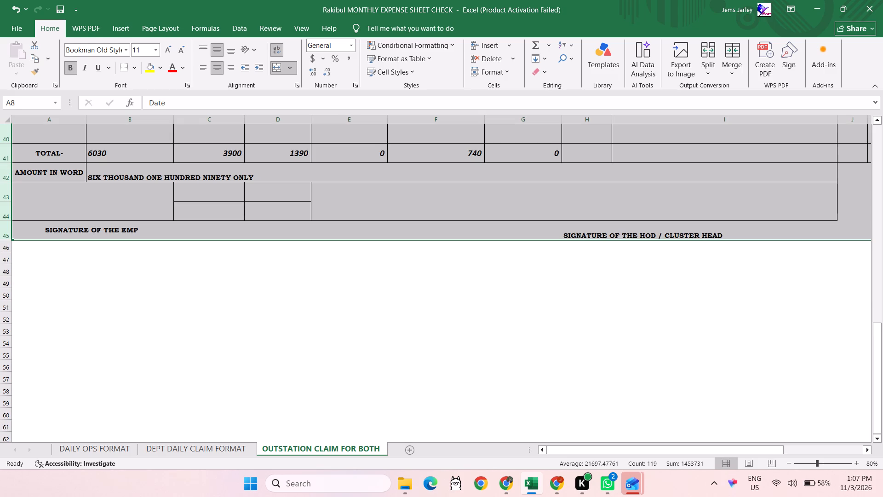
scroll(213, 354, up, 7)
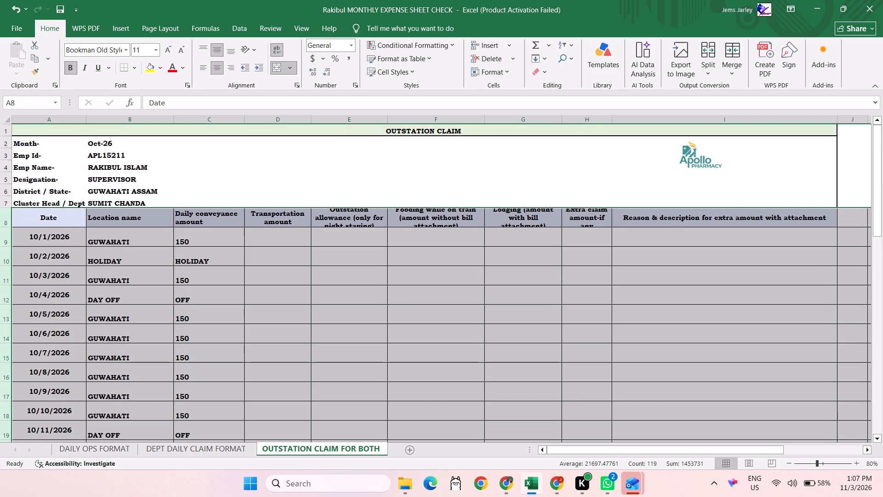
click(333, 381)
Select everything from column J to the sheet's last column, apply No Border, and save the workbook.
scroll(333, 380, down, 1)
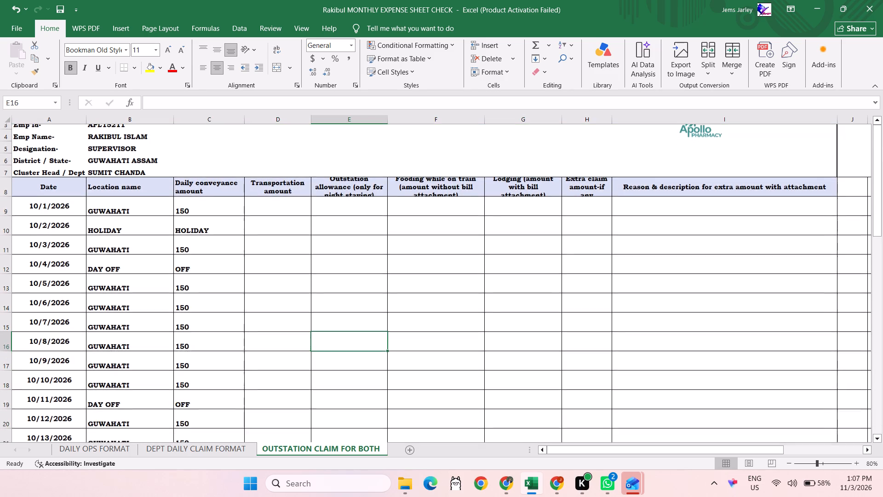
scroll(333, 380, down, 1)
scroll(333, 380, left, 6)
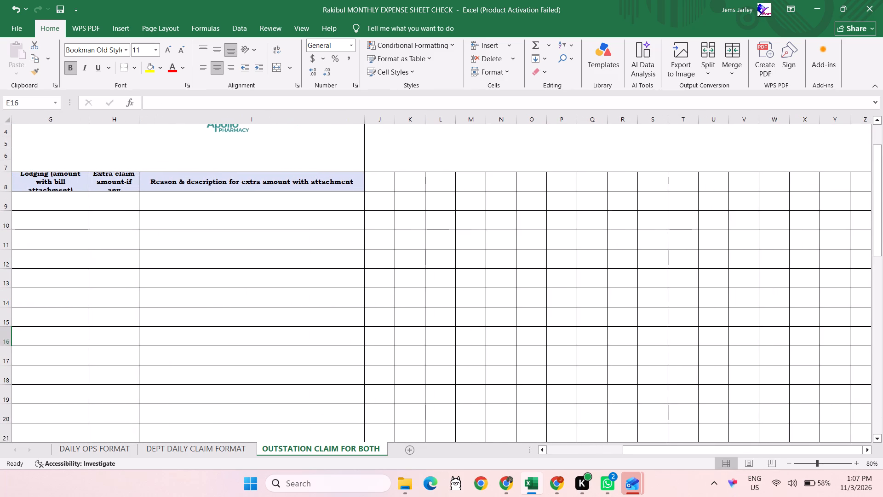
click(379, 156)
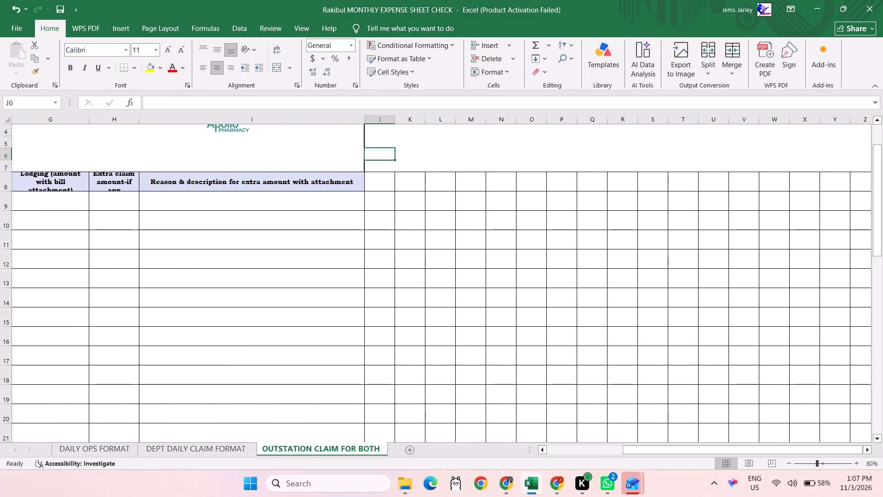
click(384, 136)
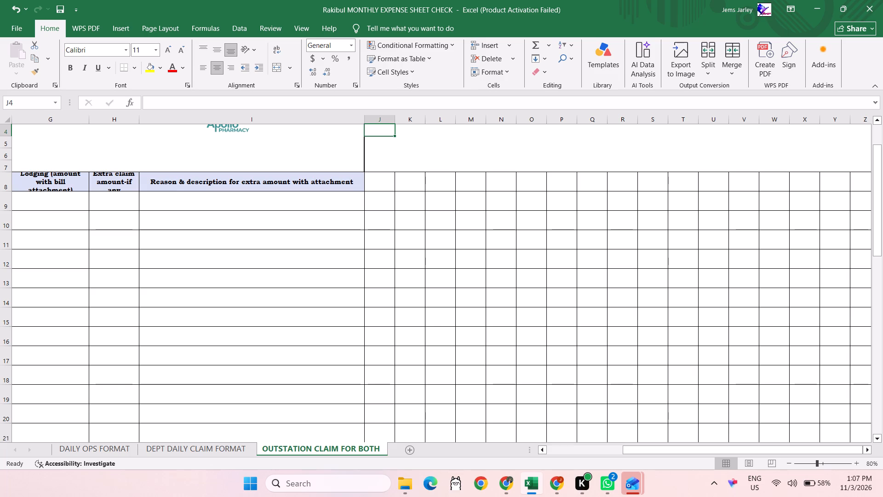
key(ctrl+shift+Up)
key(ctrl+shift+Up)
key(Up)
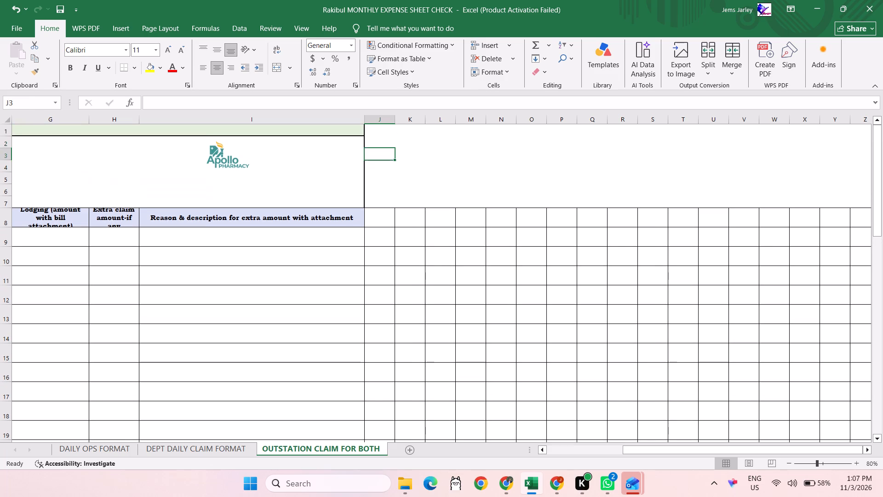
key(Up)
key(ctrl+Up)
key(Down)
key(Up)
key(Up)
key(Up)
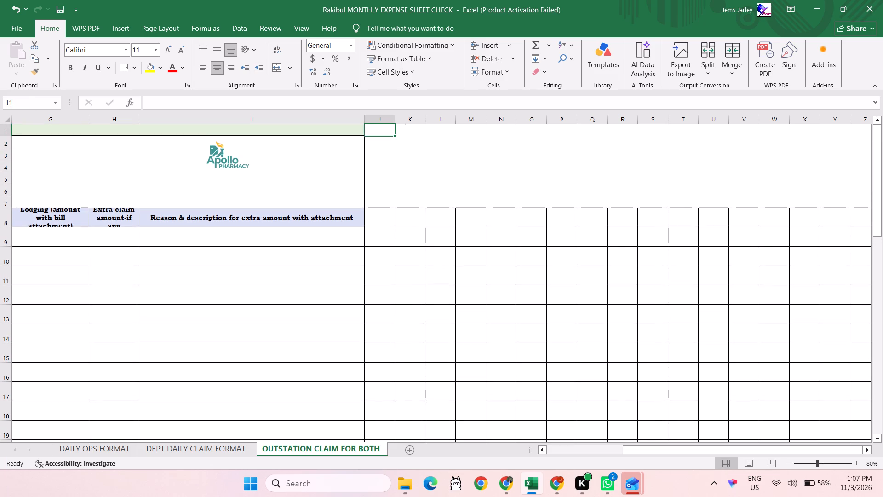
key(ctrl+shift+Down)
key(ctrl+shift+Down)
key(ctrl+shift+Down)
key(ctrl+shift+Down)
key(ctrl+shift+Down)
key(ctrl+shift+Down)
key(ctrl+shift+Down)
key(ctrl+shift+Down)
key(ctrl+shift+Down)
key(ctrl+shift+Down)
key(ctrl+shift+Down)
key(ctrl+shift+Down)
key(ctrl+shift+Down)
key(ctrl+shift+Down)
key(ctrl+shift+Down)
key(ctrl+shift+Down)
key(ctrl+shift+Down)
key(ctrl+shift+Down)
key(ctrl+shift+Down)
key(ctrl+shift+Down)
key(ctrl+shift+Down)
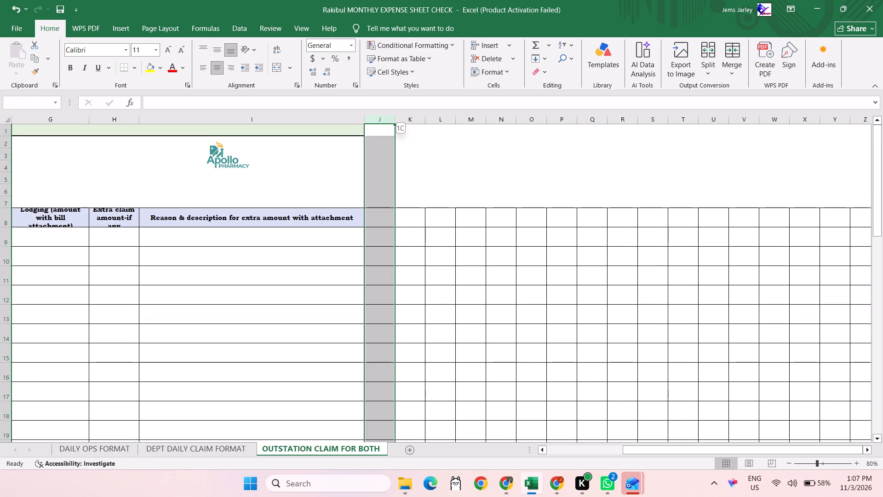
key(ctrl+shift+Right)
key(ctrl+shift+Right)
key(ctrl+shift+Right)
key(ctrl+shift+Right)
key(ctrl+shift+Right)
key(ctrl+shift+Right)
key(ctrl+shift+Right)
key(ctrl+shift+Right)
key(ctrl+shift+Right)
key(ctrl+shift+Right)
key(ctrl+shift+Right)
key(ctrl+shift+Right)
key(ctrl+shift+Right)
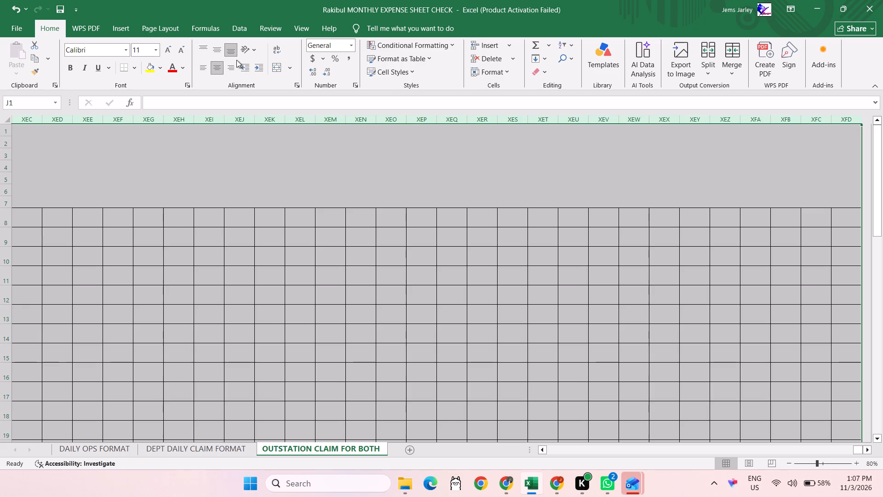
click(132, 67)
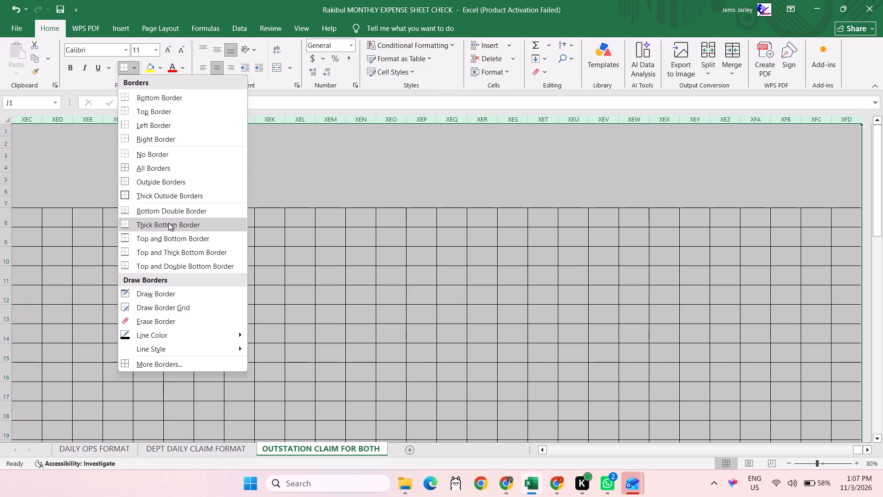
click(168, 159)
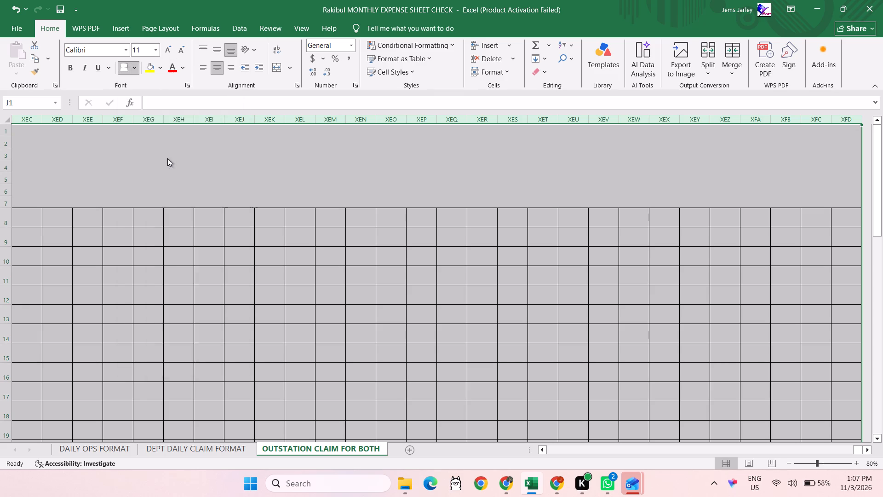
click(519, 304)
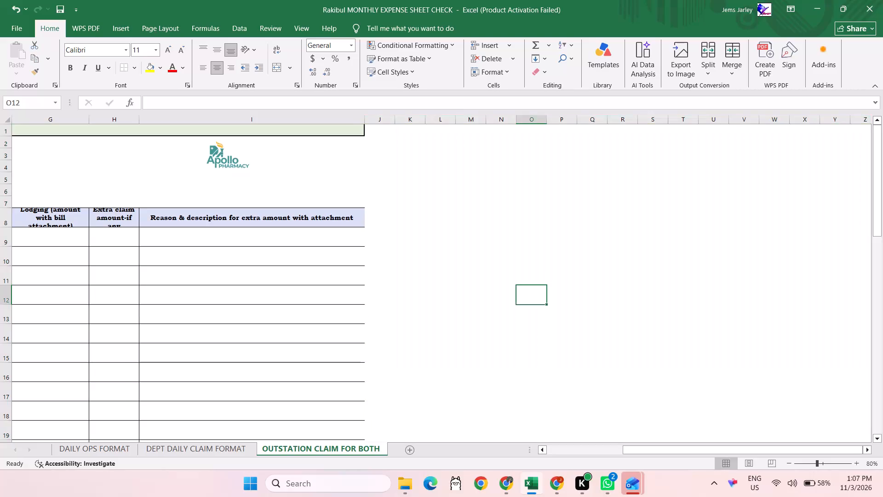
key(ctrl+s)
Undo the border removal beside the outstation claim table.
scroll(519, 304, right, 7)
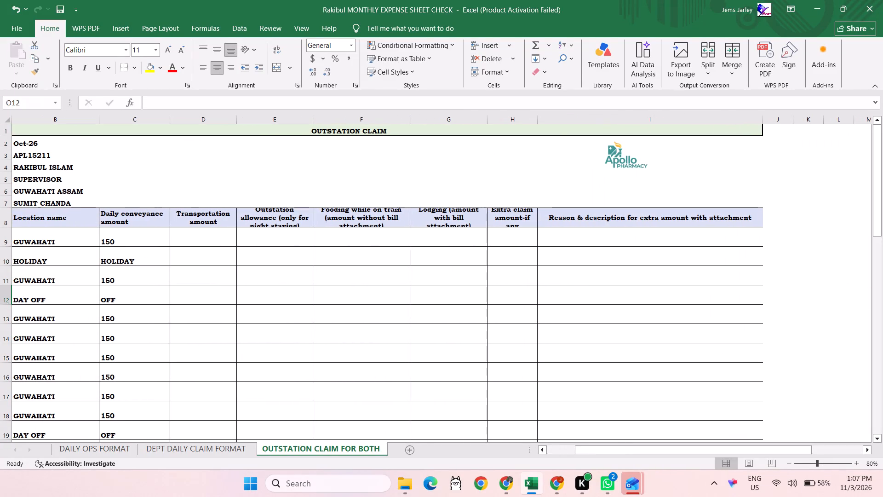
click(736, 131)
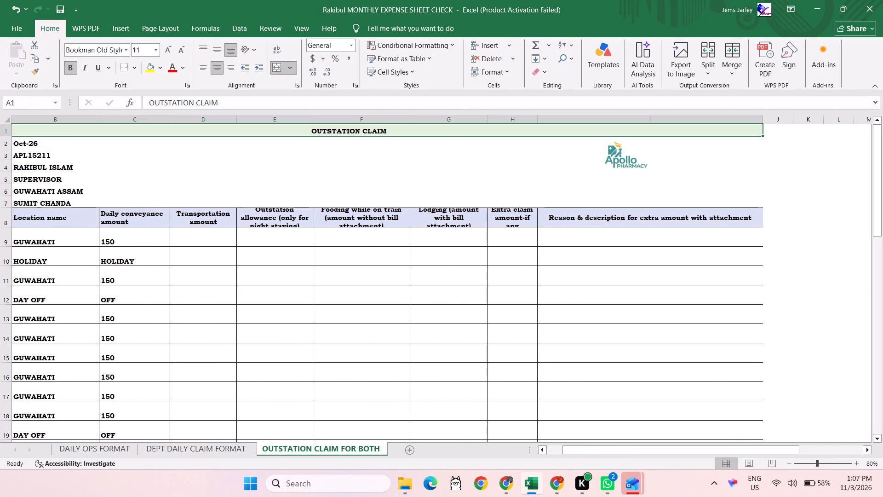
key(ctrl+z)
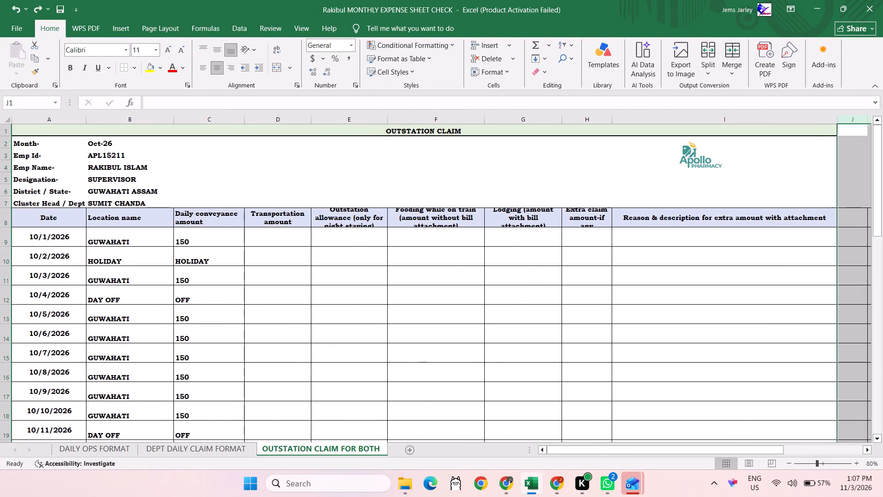
Apply No Border to all columns from J onwards, beyond the outstation claim table.
scroll(752, 224, left, 4)
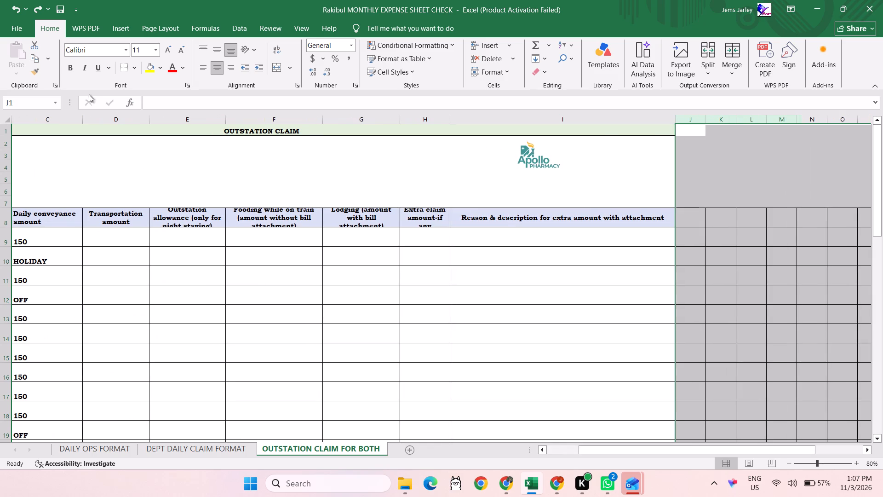
click(134, 67)
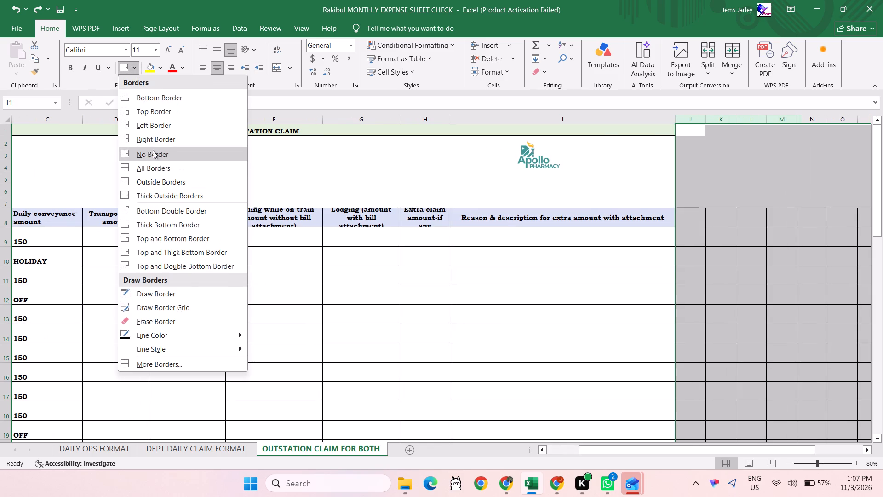
click(161, 158)
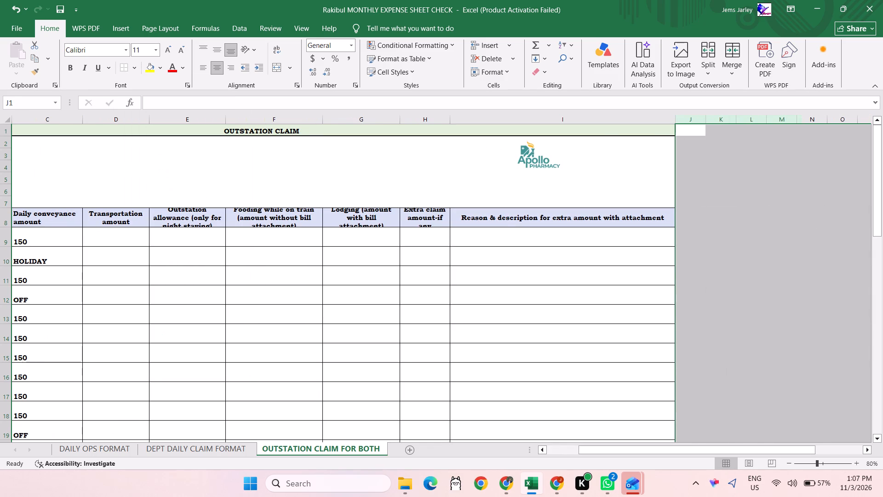
click(772, 222)
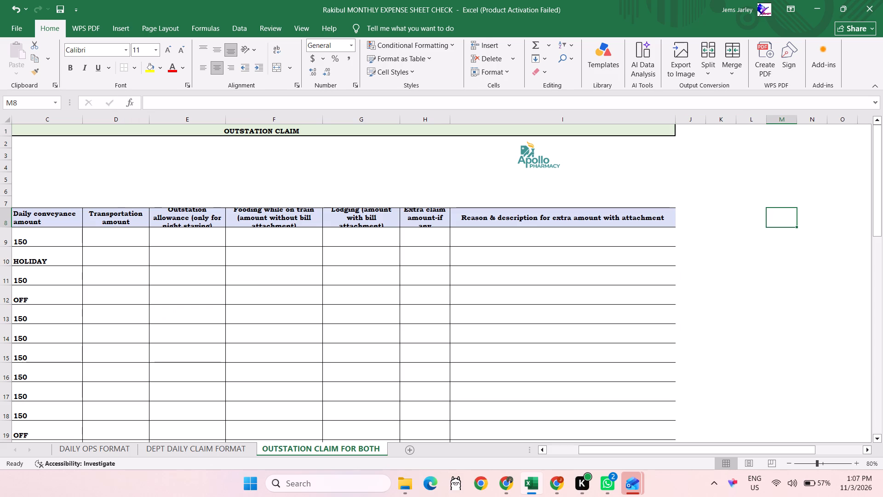
Add a Right Border along the outer edge of columns A to I, from the title row down the whole sheet, and save the workbook.
click(665, 213)
click(657, 133)
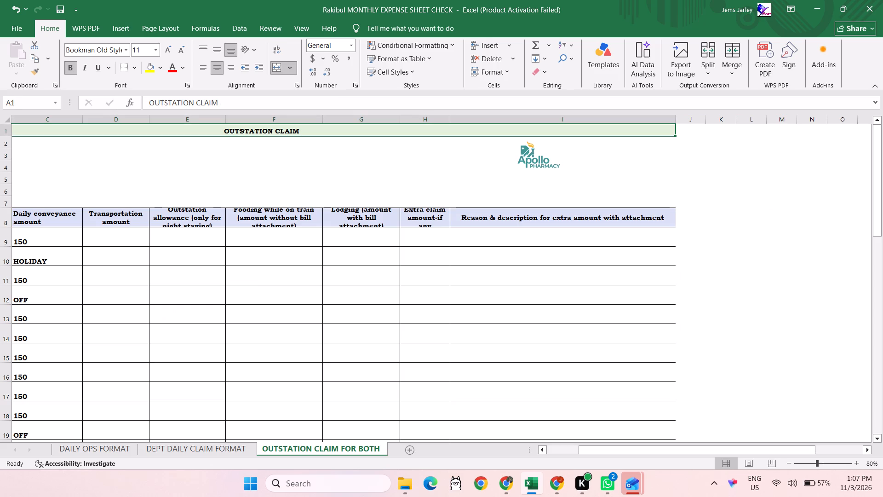
key(ctrl+shift+Down)
key(ctrl+shift+Down)
key(ctrl+shift+Down)
key(ctrl+shift+Down)
key(ctrl+shift+Down)
key(ctrl+shift+Down)
key(ctrl+shift+Down)
key(ctrl+shift+Down)
key(ctrl+shift+Down)
key(ctrl+shift+Down)
key(ctrl+shift+Down)
key(ctrl+shift+Down)
key(ctrl+shift+Down)
key(ctrl+shift+Down)
key(ctrl+shift+Down)
key(ctrl+shift+Down)
key(ctrl+shift+Down)
key(ctrl+shift+Down)
key(ctrl+shift+Down)
key(ctrl+shift+Down)
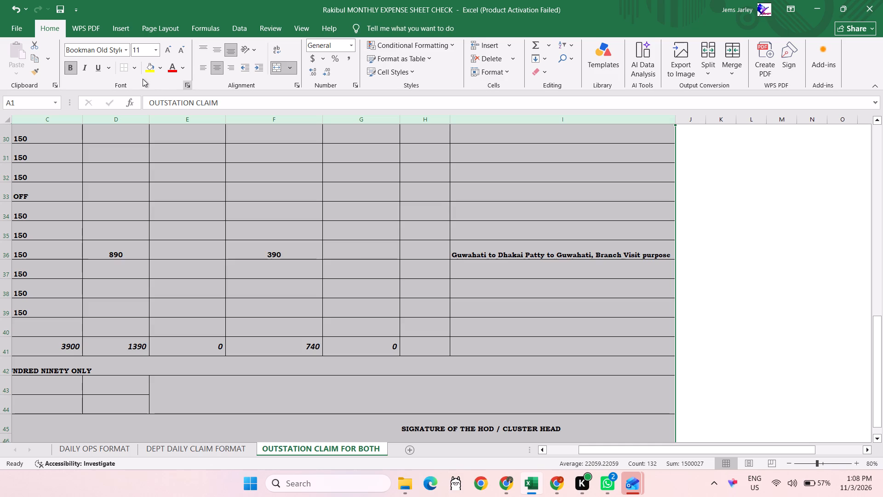
click(135, 69)
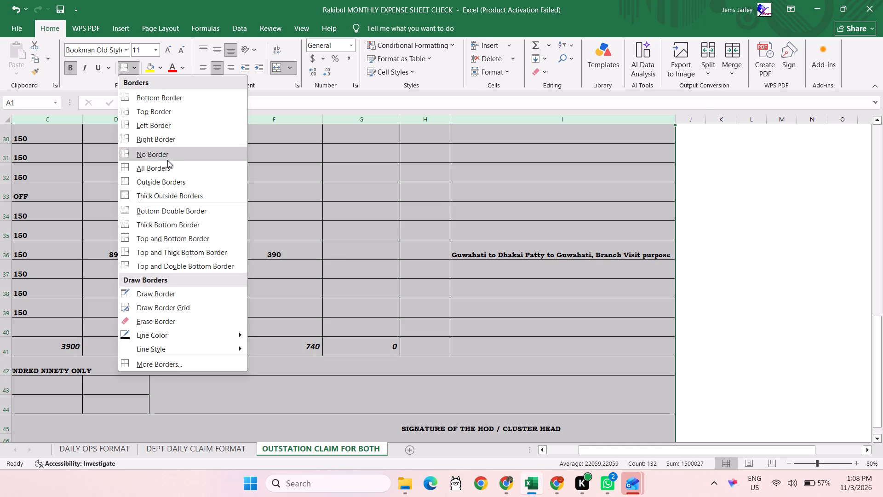
click(175, 138)
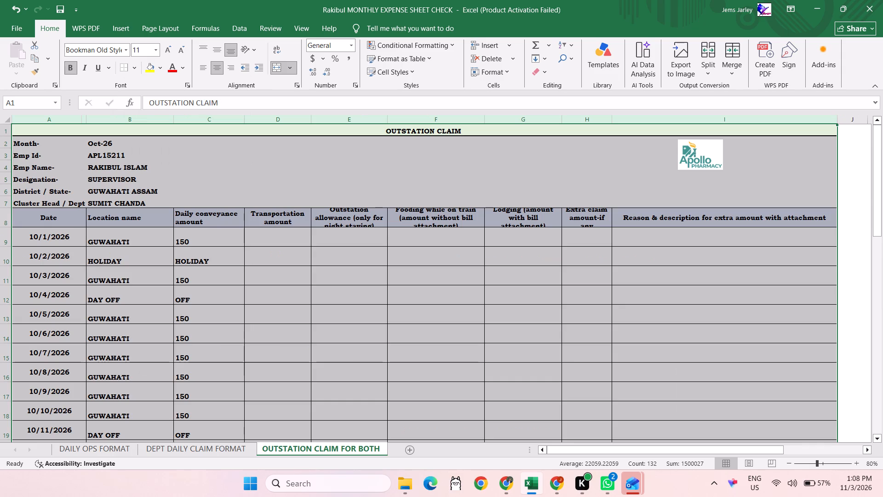
click(742, 306)
scroll(742, 306, down, 9)
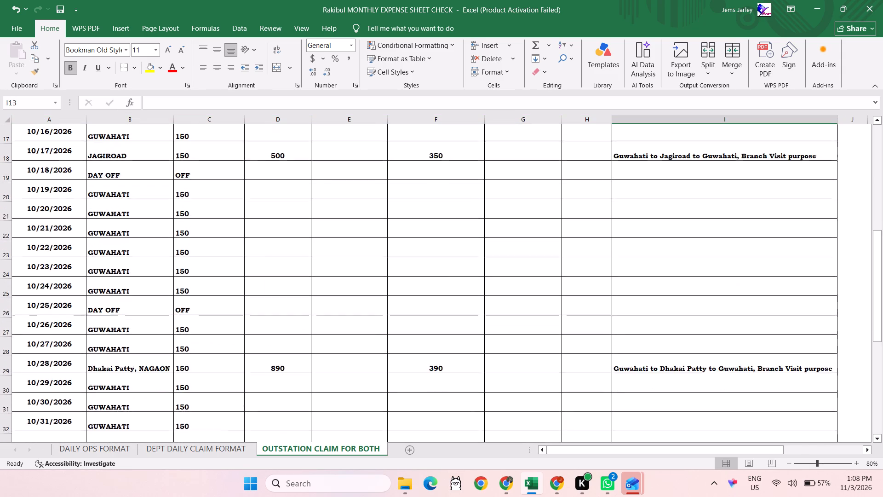
scroll(742, 306, down, 4)
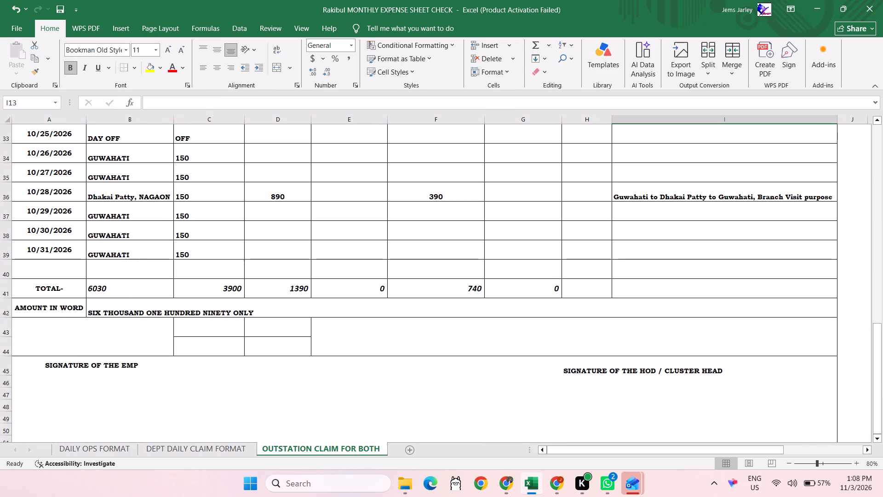
scroll(742, 306, down, 8)
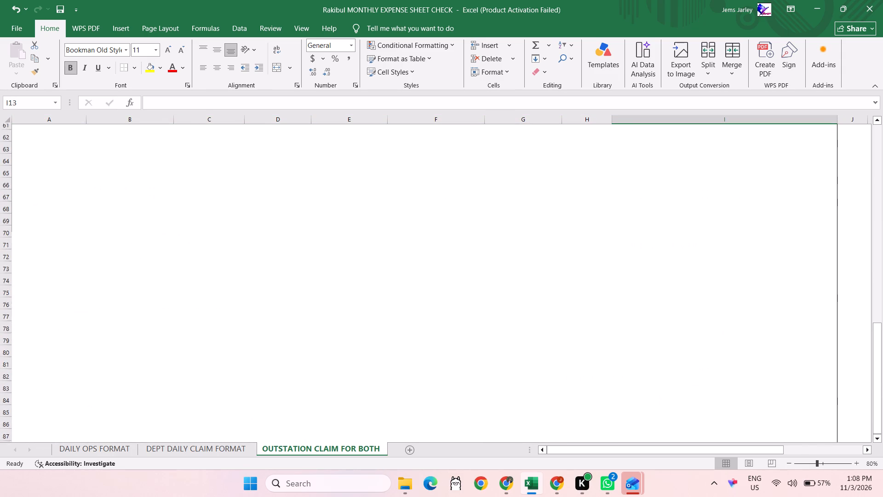
scroll(742, 306, up, 10)
key(ctrl+s)
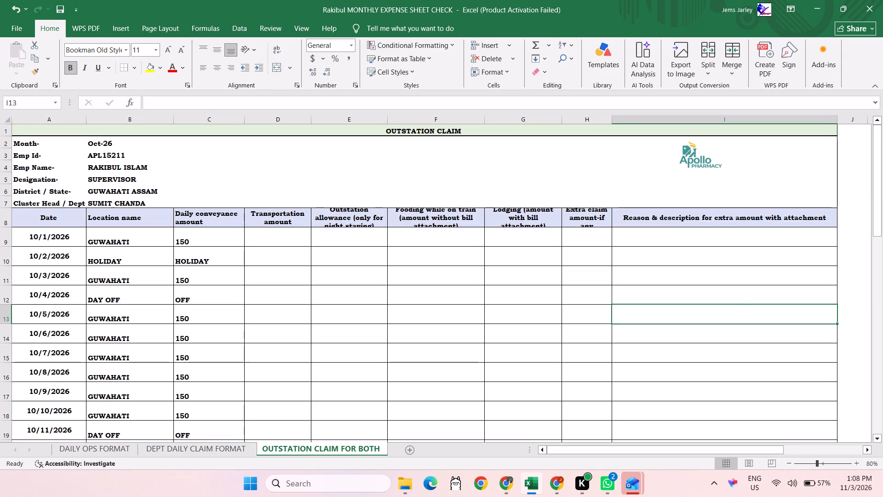
Open the print preview for the outstation claim sheet.
key(ctrl+p)
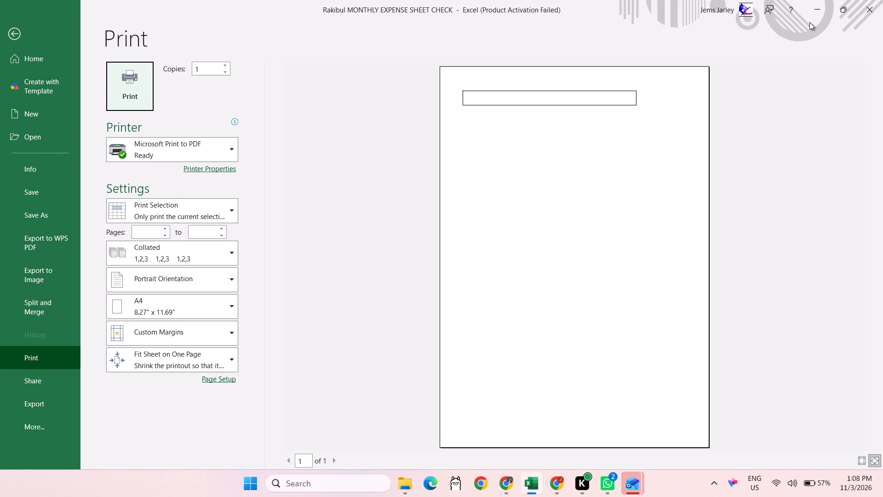
Save the workbook and preview the printout of the selected outstation claim, columns A to I from the title row through the signature row.
click(20, 42)
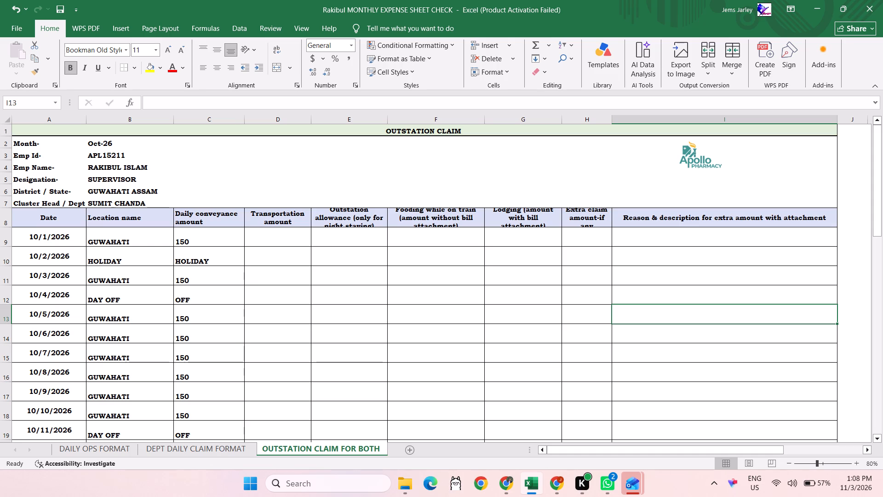
click(99, 129)
key(ctrl+shift+Down)
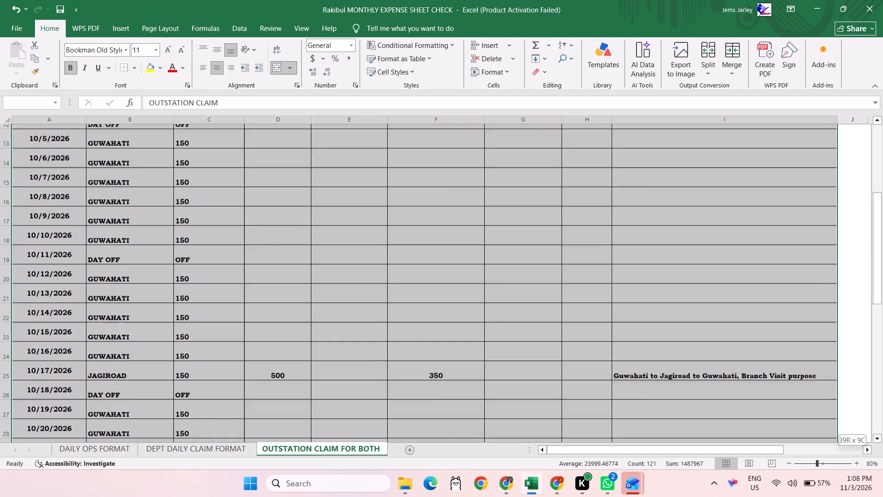
key(ctrl+shift+Down)
key(ctrl+shift+Down)
key(ctrl+shift+Down)
key(ctrl+shift+Down)
key(ctrl+shift+Down)
key(ctrl+shift+Down)
key(ctrl+shift+Down)
key(ctrl+shift+Down)
key(ctrl+shift+Down)
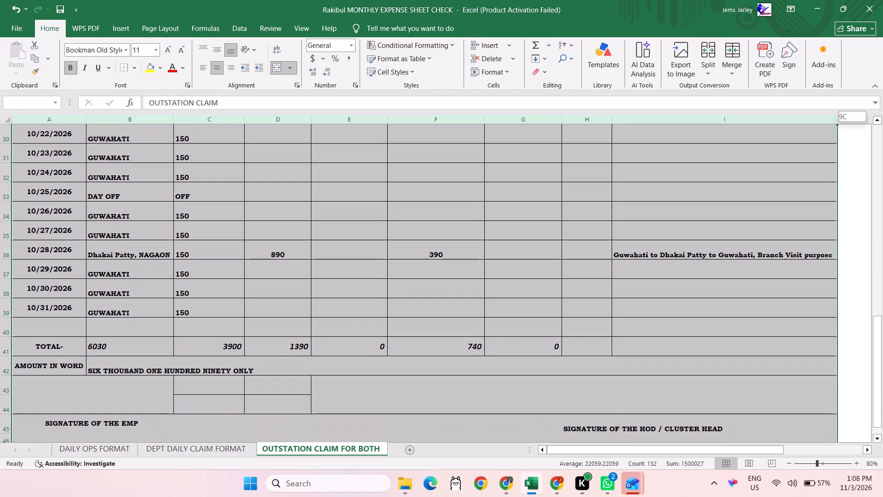
key(ctrl+shift+Up)
key(ctrl+shift+Down)
key(ctrl+shift+Up)
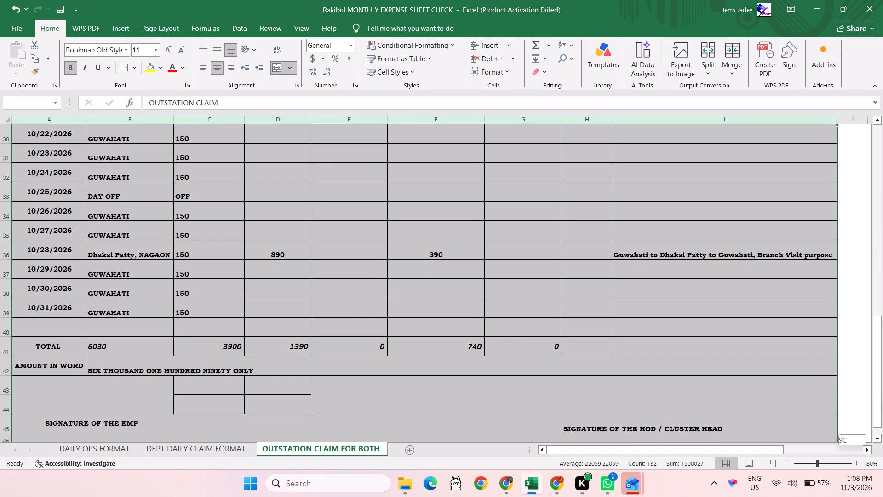
key(ctrl+s)
key(ctrl+p)
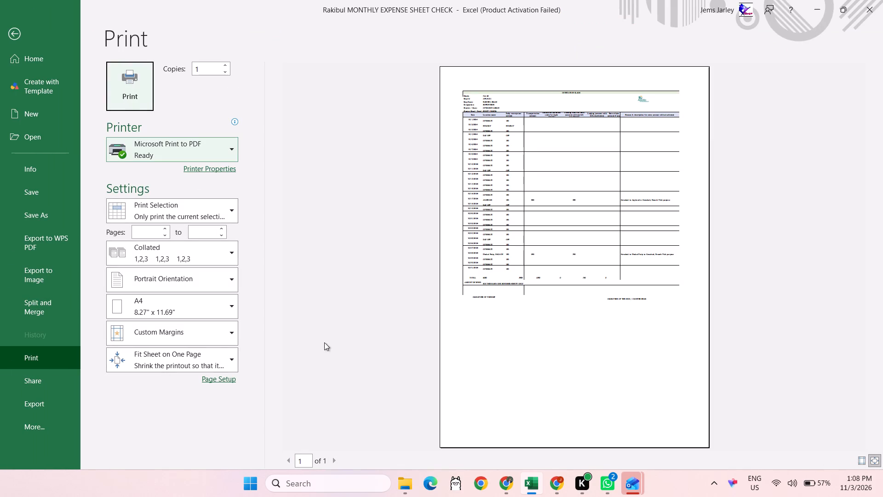
Configure the printout as A4 with Narrow margins and Landscape orientation, and check the page preview.
click(178, 309)
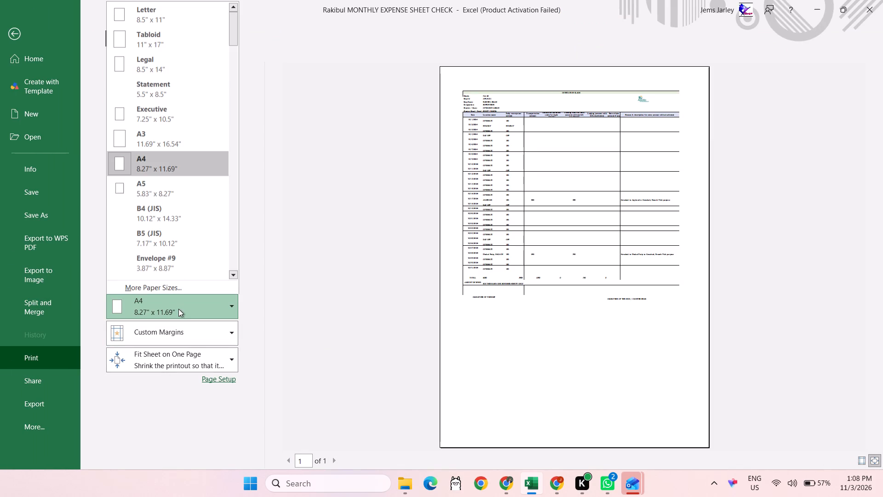
click(151, 160)
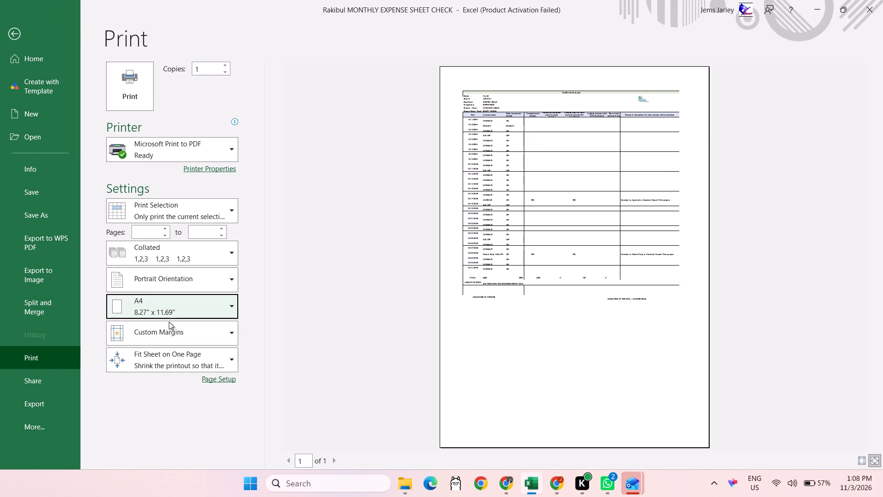
click(167, 329)
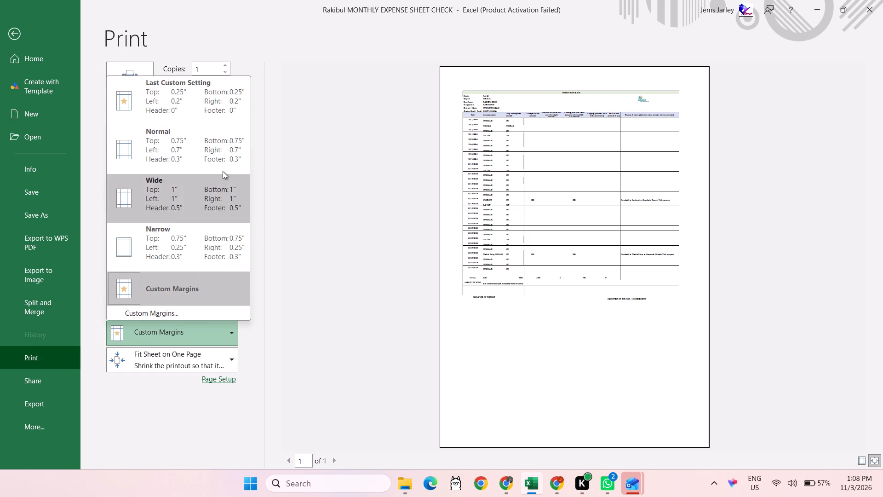
click(185, 242)
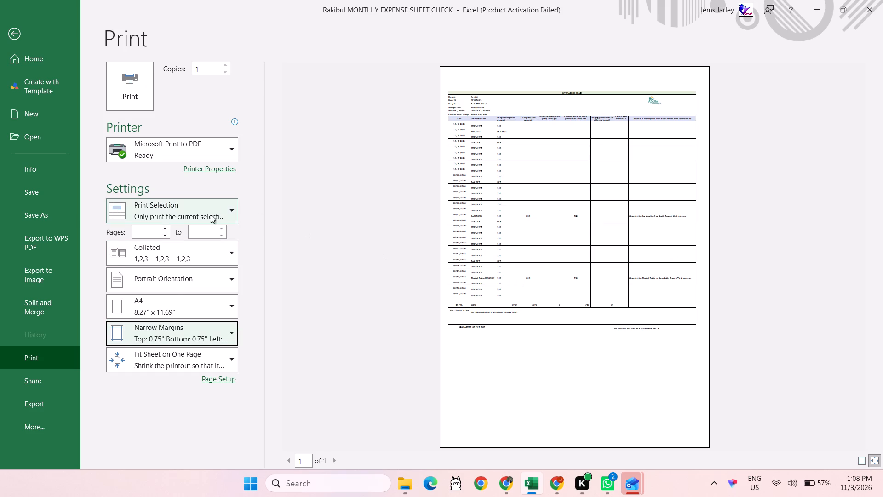
click(197, 281)
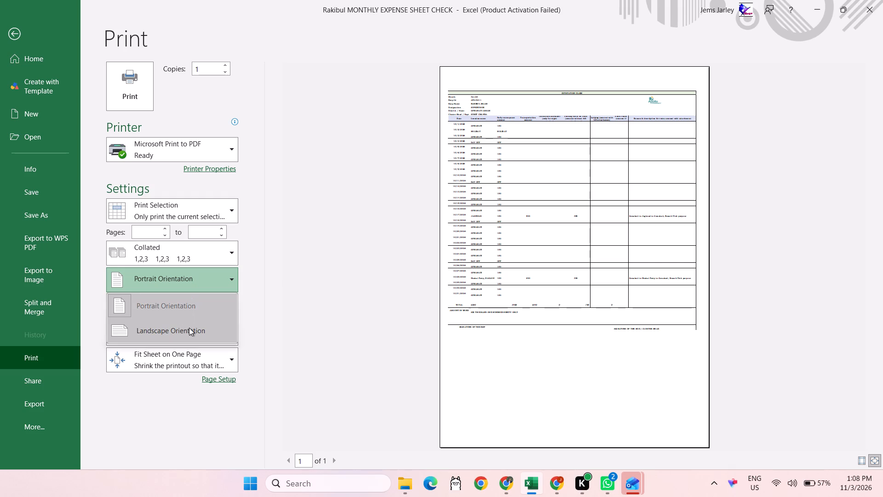
click(191, 328)
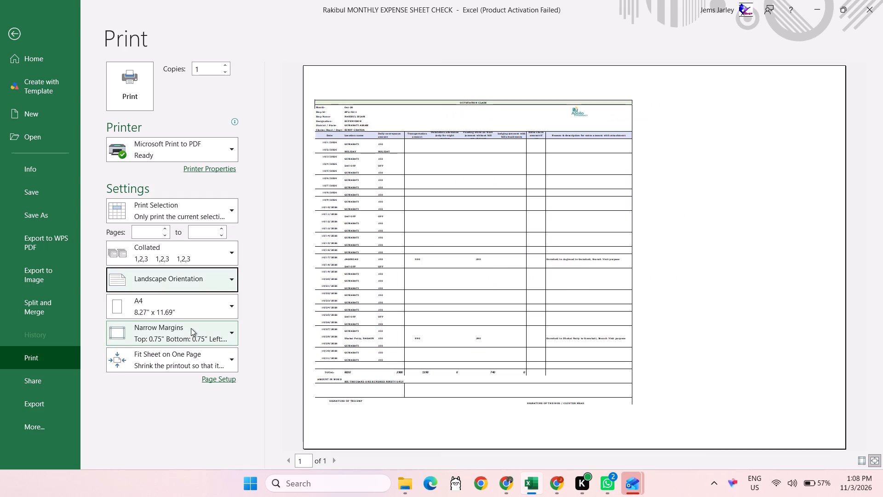
scroll(476, 295, down, 4)
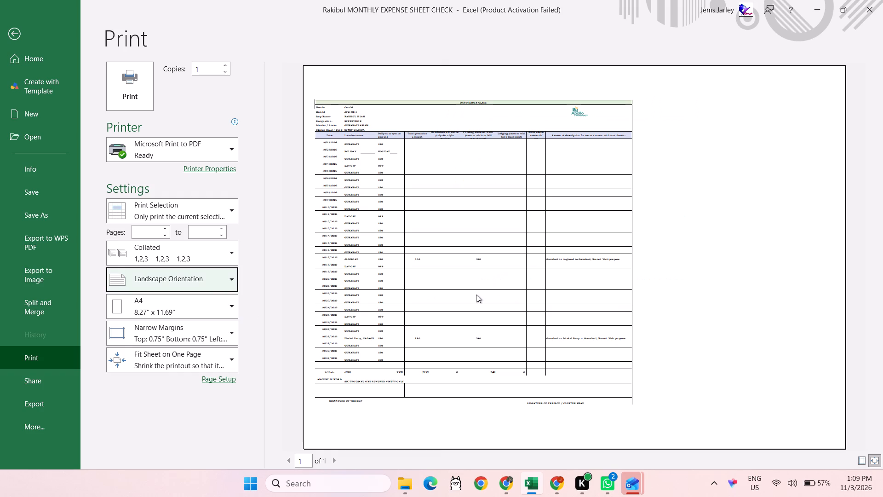
scroll(419, 356, down, 3)
Print the selected claim to a PDF in Downloads, entering a file name that begins with "rakibul expe".
click(121, 82)
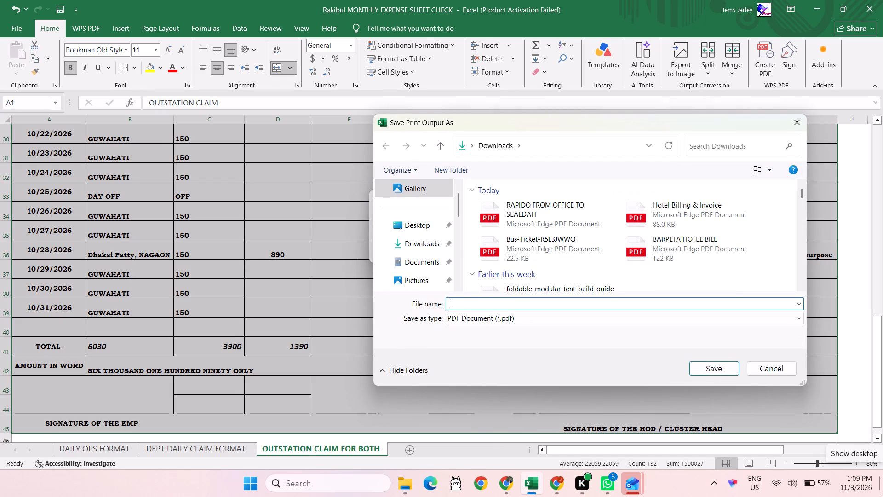
text(rakibul)
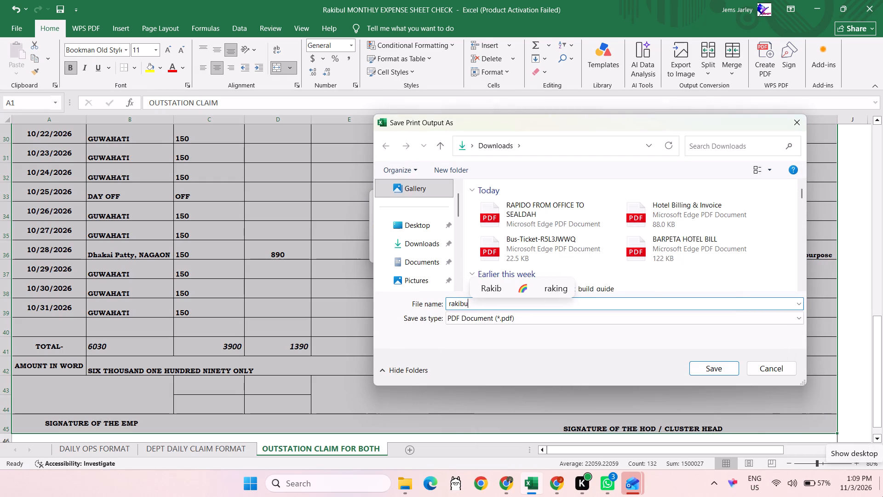
key(space)
text(exp)
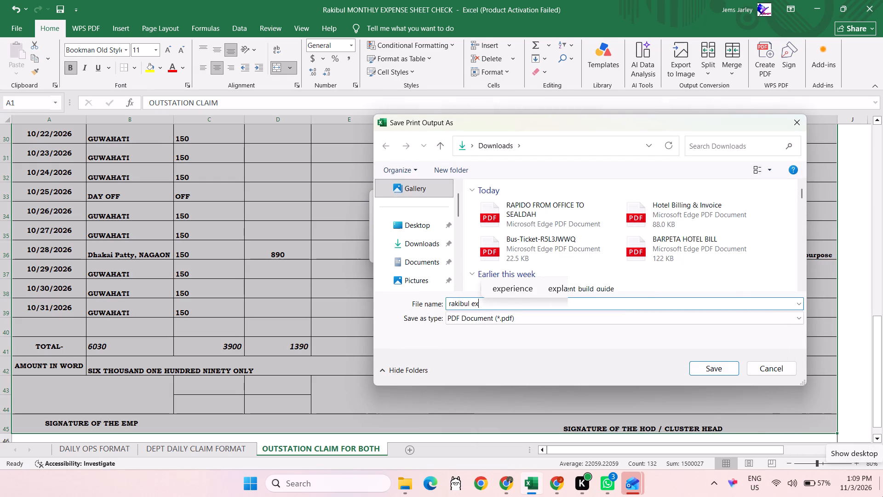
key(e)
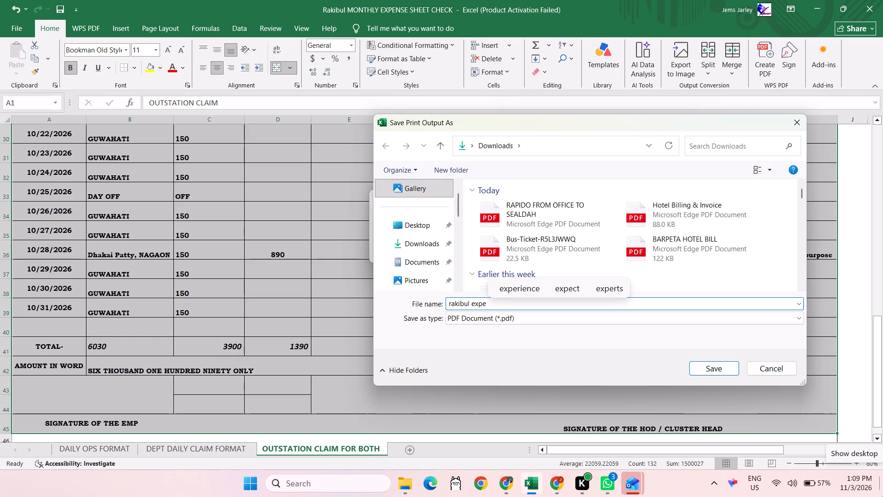
Complete the PDF file name as "rakibul expenses" and save the printout in Downloads.
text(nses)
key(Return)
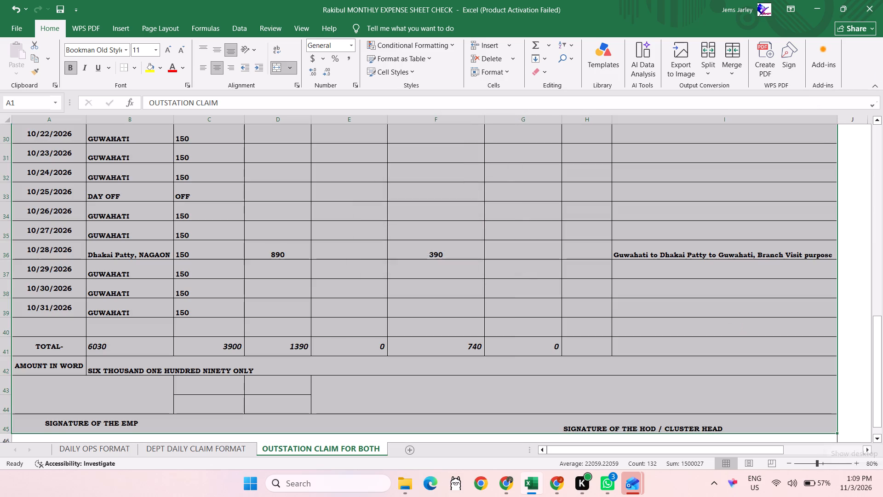
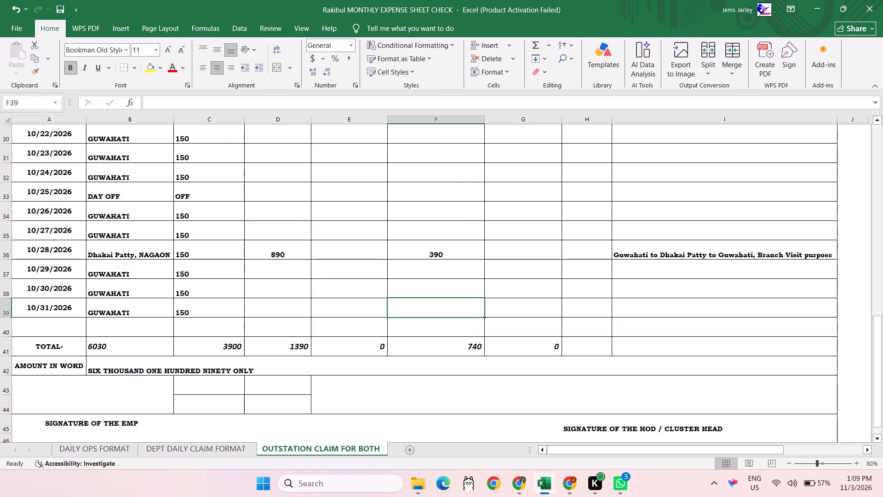
Save a copy of the workbook in the Downloads folder under the name "Rakibul MONTHLY EXPENS Oct".
key(ctrl+shift+s)
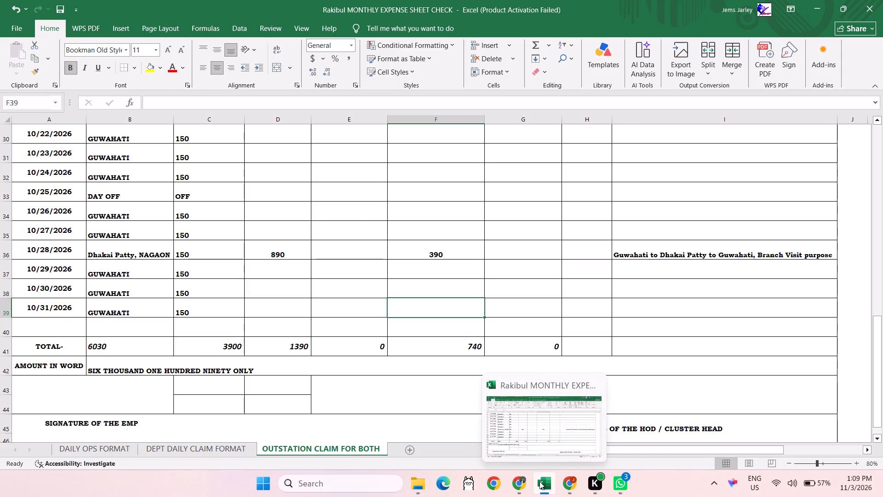
click(27, 32)
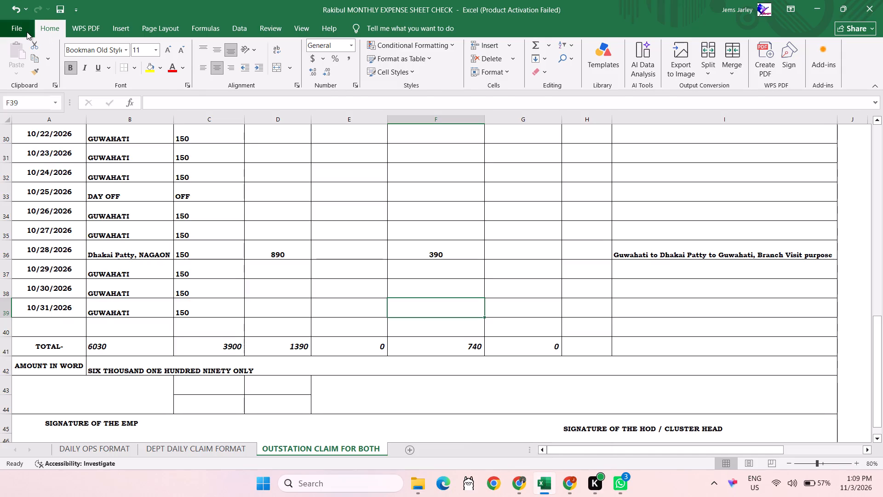
click(40, 214)
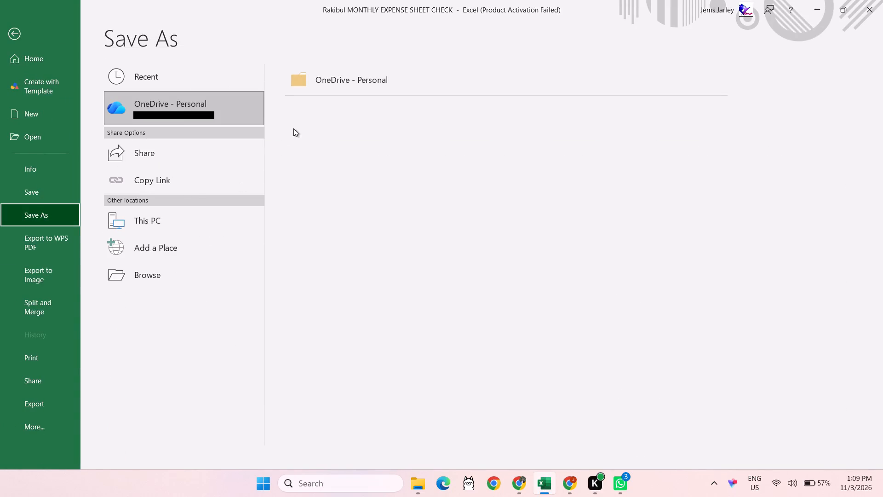
click(161, 225)
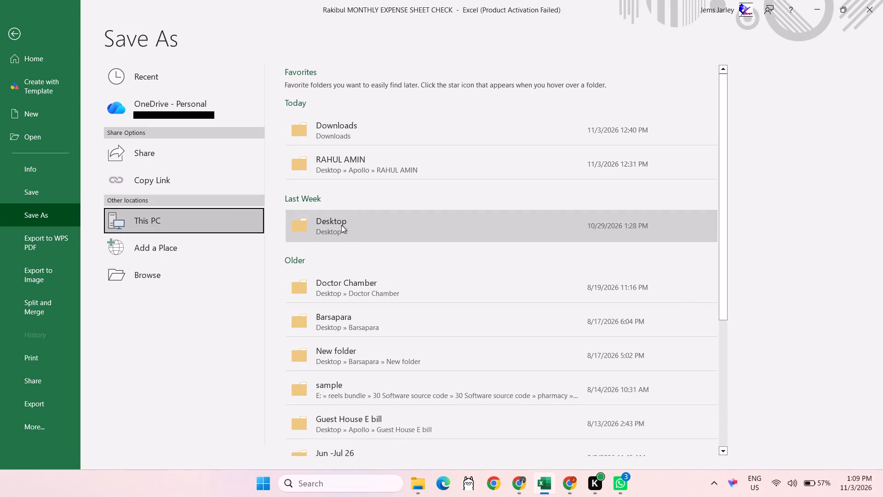
double_click(370, 127)
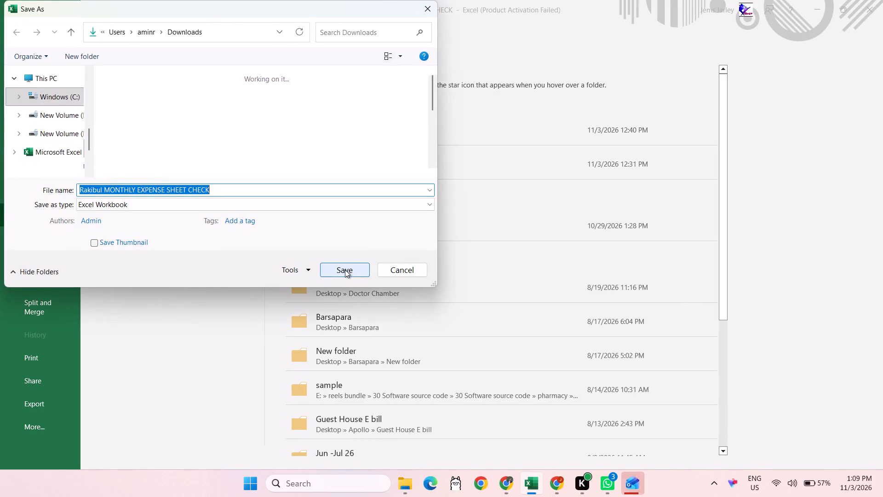
click(256, 187)
key(BackSpace)
key(BackSpace)
key(BackSpace)
key(BackSpace)
key(BackSpace)
key(BackSpace)
key(BackSpace)
key(BackSpace)
key(BackSpace)
key(BackSpace)
key(BackSpace)
key(BackSpace)
key(BackSpace)
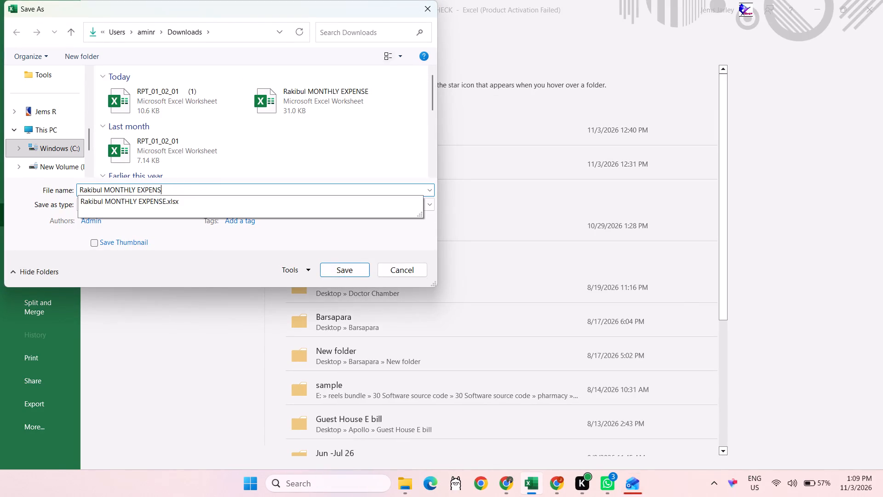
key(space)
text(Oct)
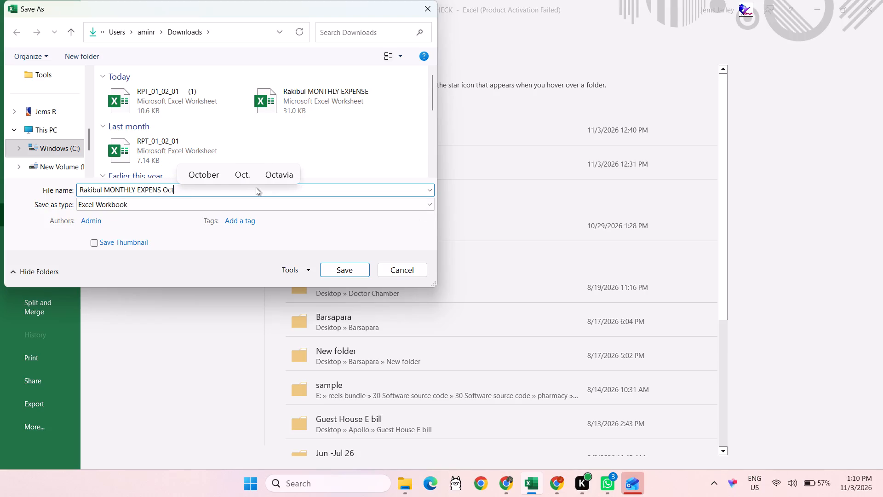
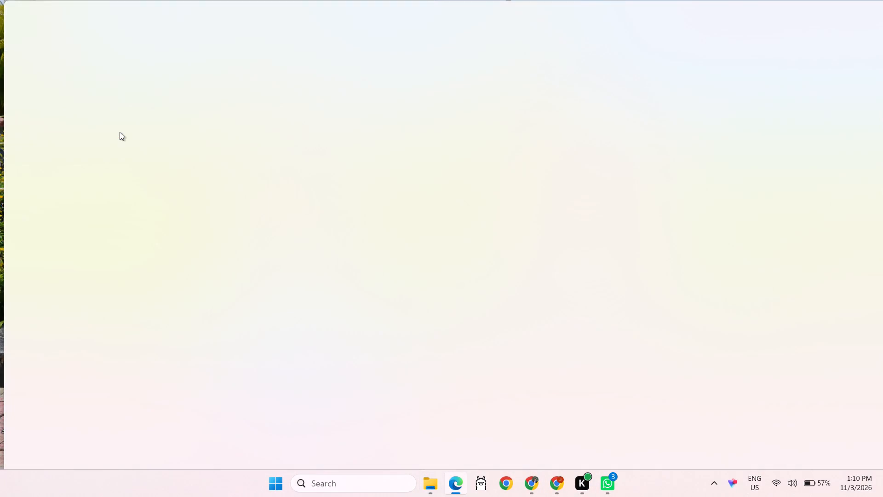
Review the outstation claim in "rakibul expenses.pdf" from the header through the signature row, and close the PDF.
scroll(361, 250, down, 8)
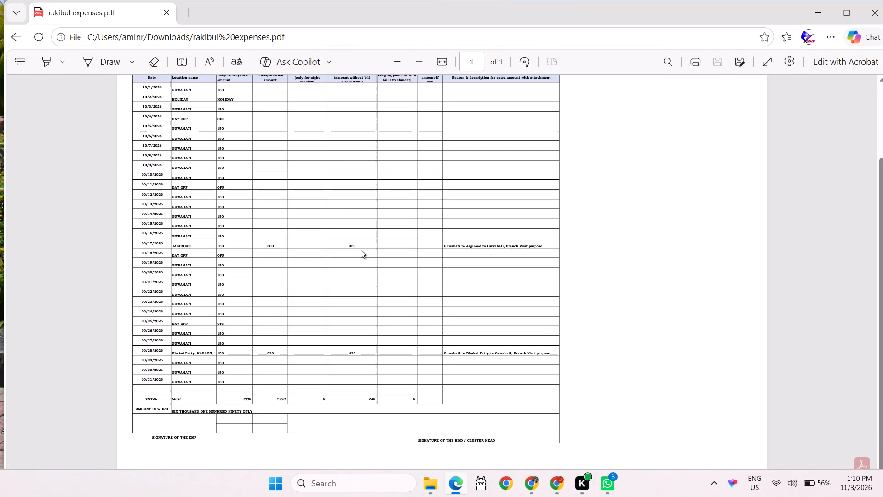
scroll(361, 250, up, 6)
scroll(361, 250, right, 1)
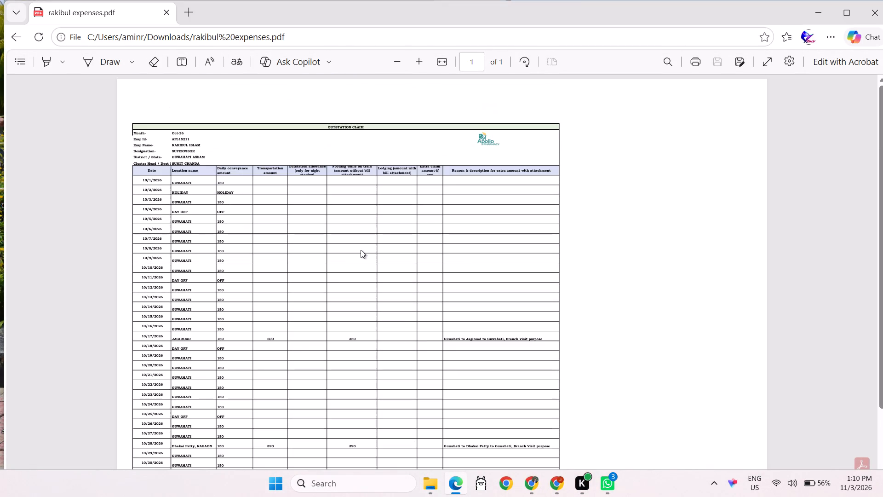
scroll(361, 250, right, 2)
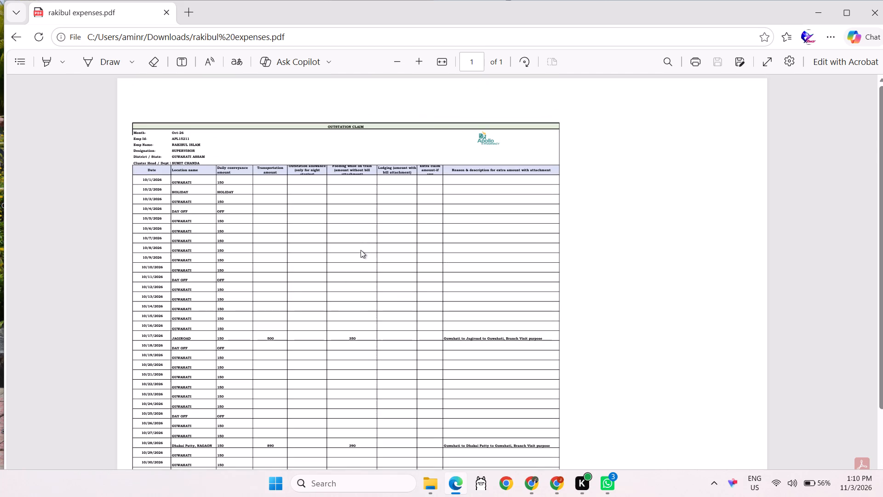
scroll(361, 250, right, 1)
click(166, 15)
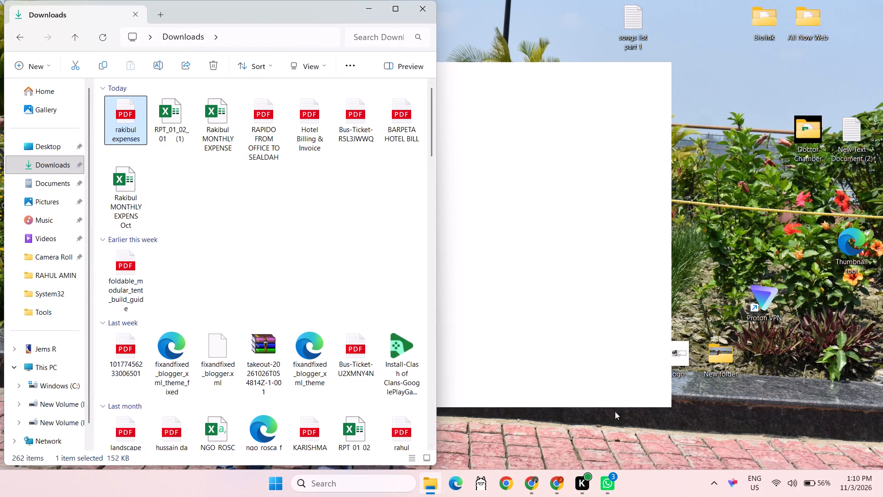
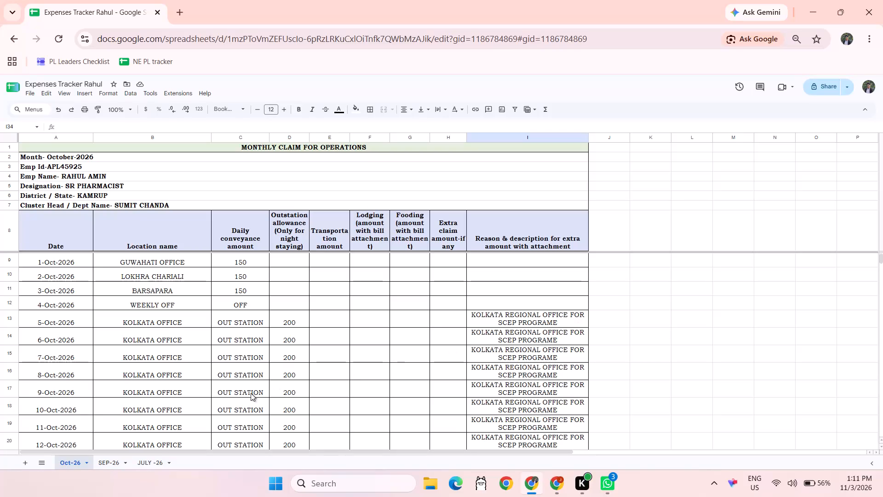
Add a new blank sheet to the expenses tracker, directly after the Oct-26 sheet.
click(28, 464)
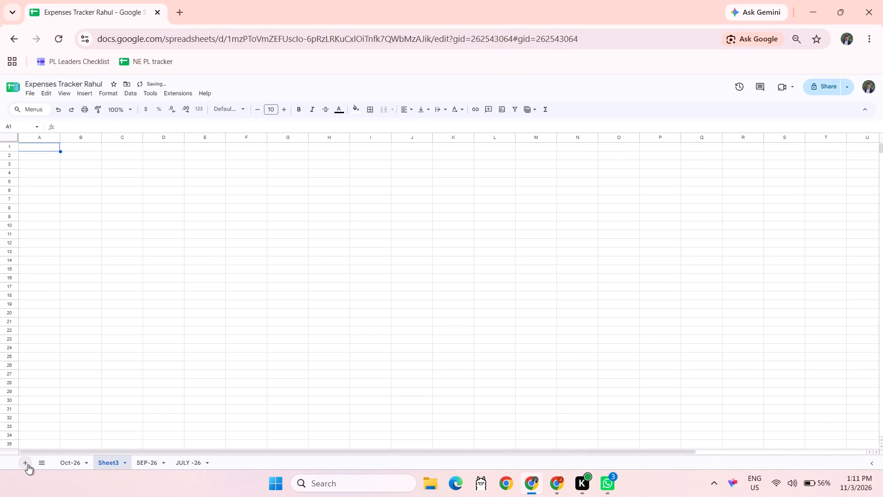
Rename the Oct-26 sheet as "Oct-26 OS" by adding the OS suffix.
click(77, 460)
click(88, 462)
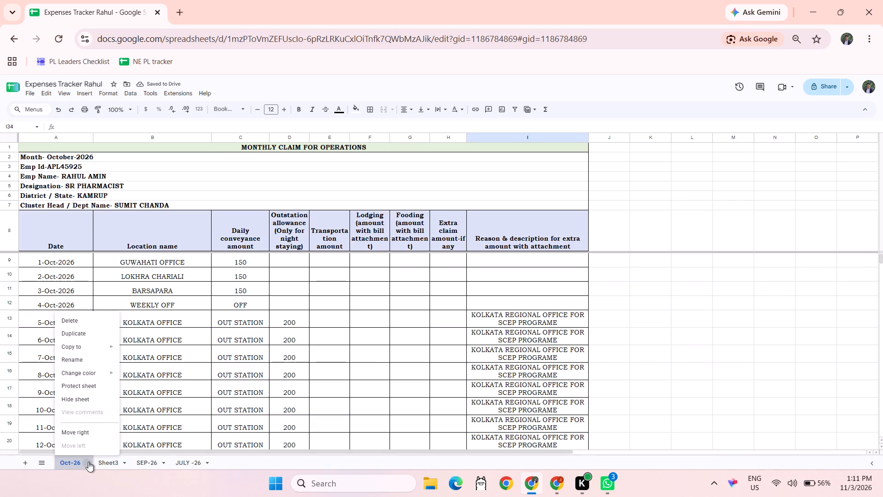
click(90, 365)
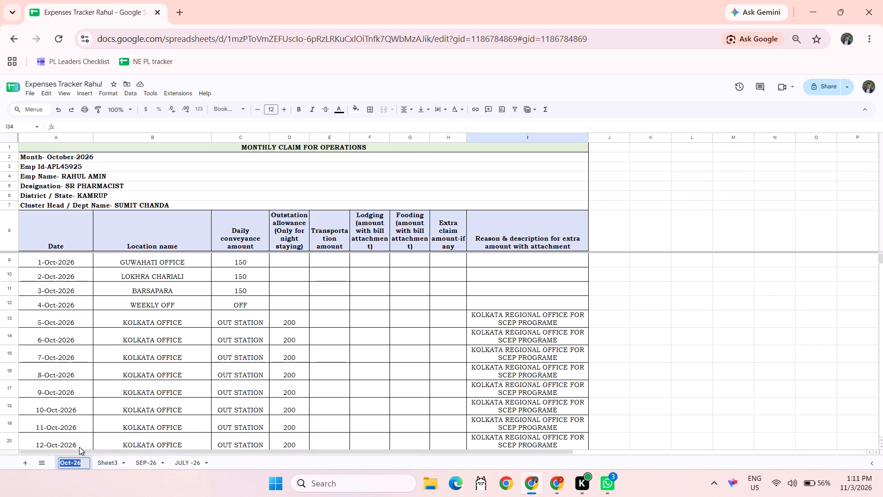
click(82, 462)
key(space)
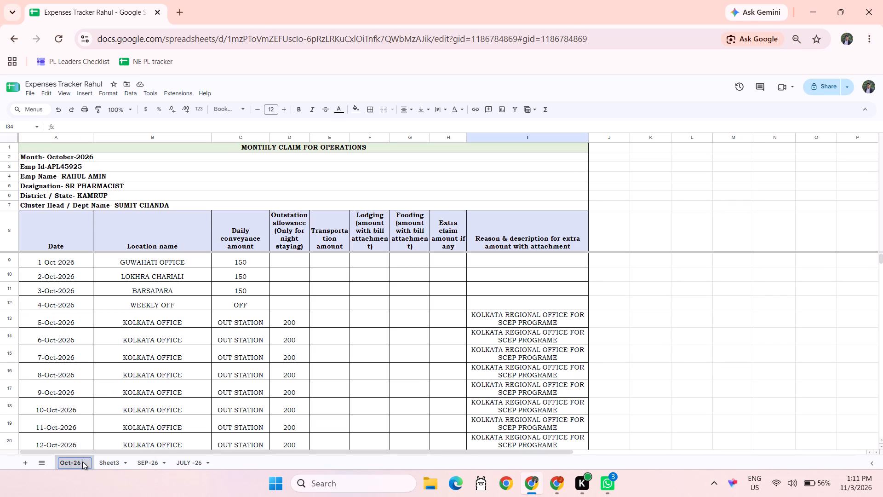
text(OS)
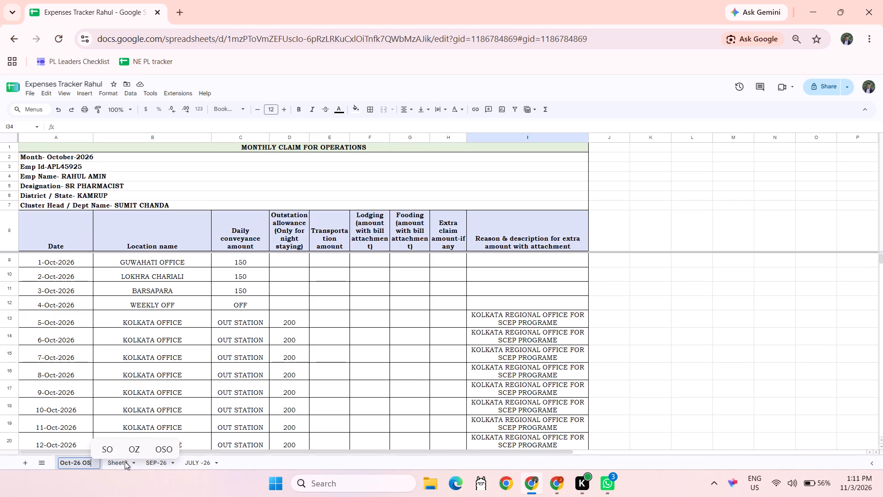
click(120, 463)
click(130, 465)
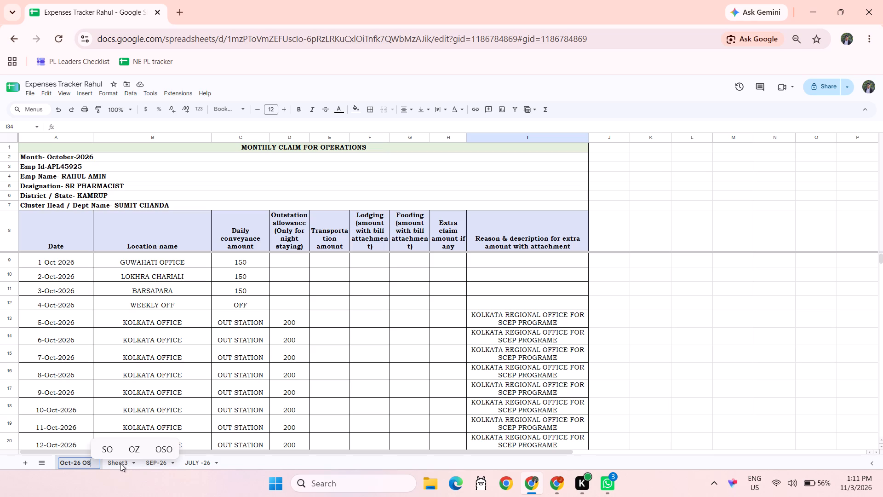
click(120, 463)
click(230, 352)
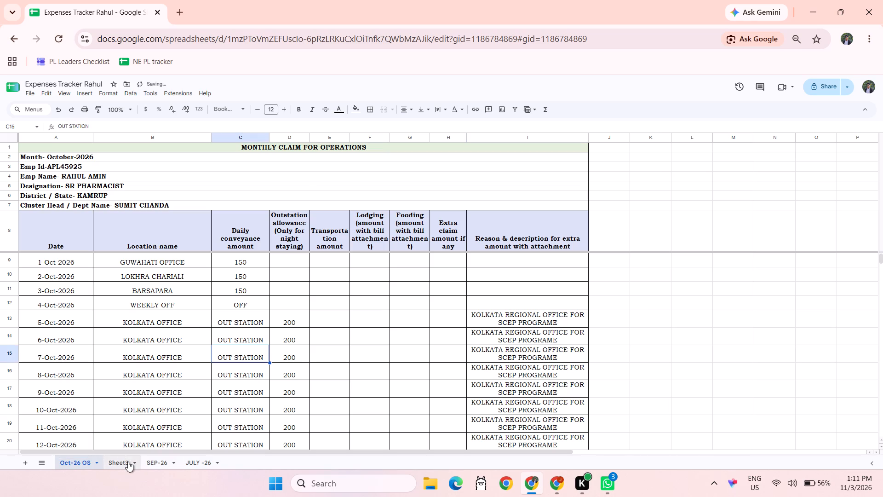
Rename the new blank sheet, Sheet3, as "Oct -26 DOS".
click(135, 462)
click(133, 462)
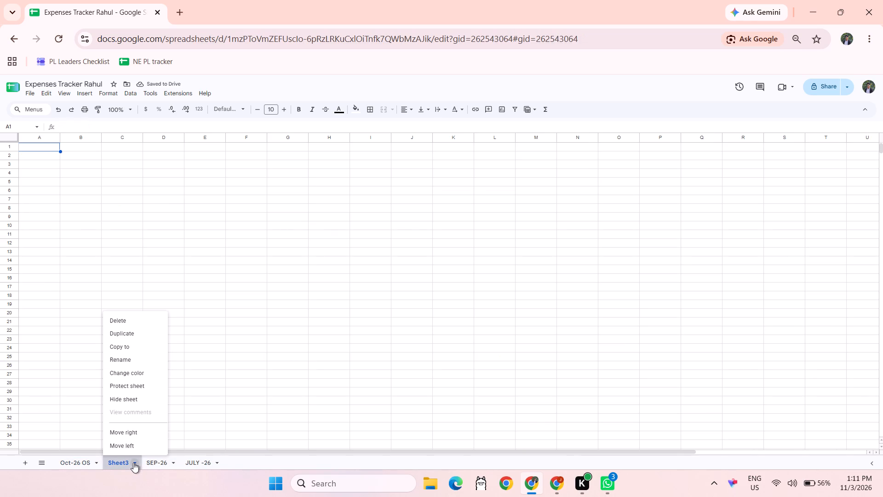
click(132, 356)
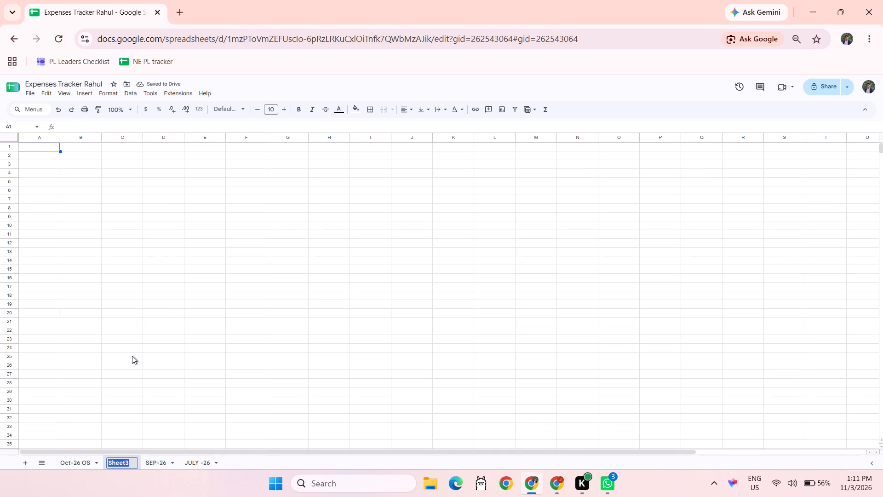
text(Oct)
key(space)
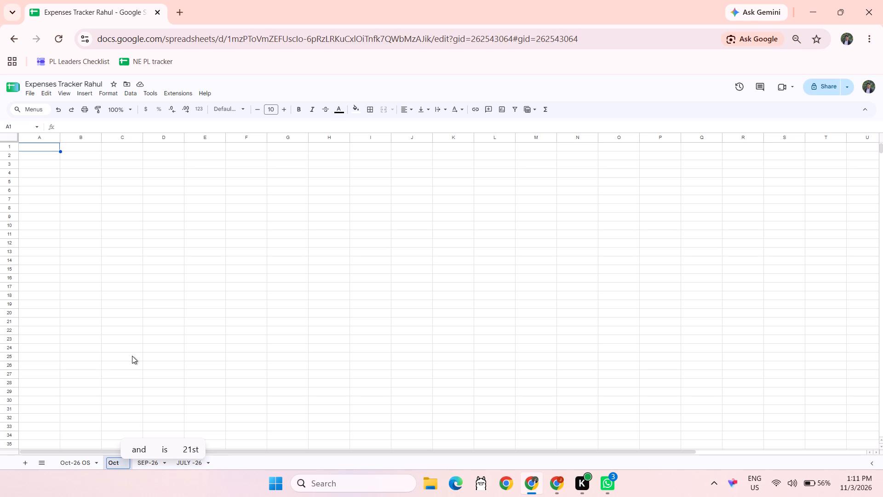
text(-26)
key(space)
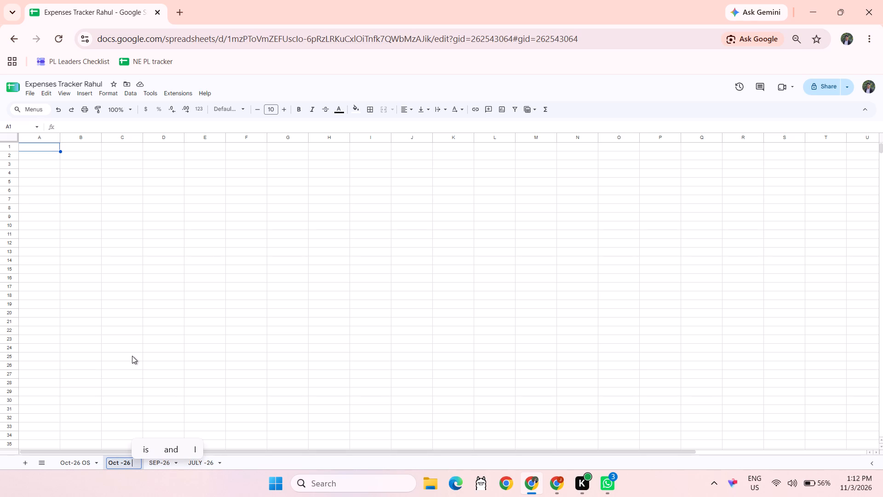
key(shift+d)
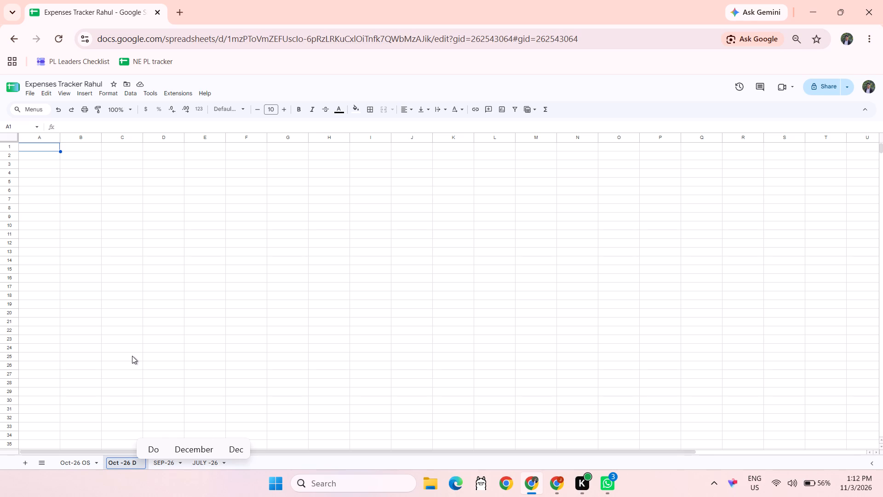
text(os)
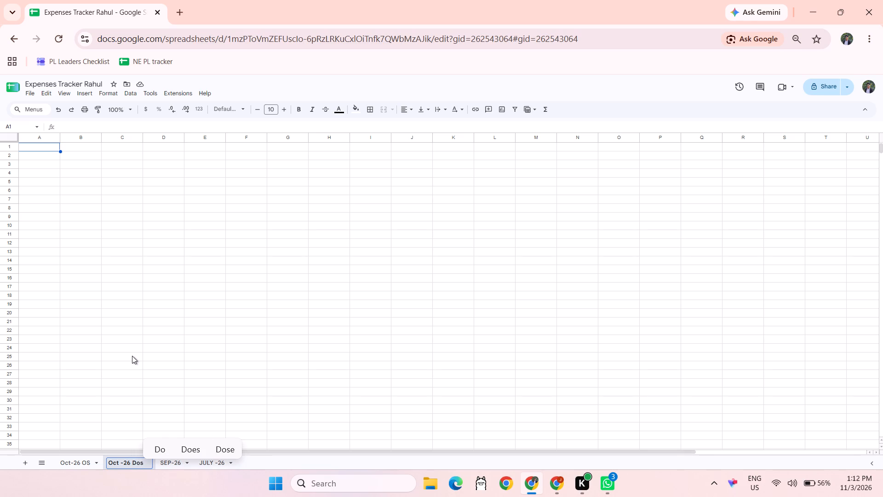
key(BackSpace)
key(BackSpace)
text(OS)
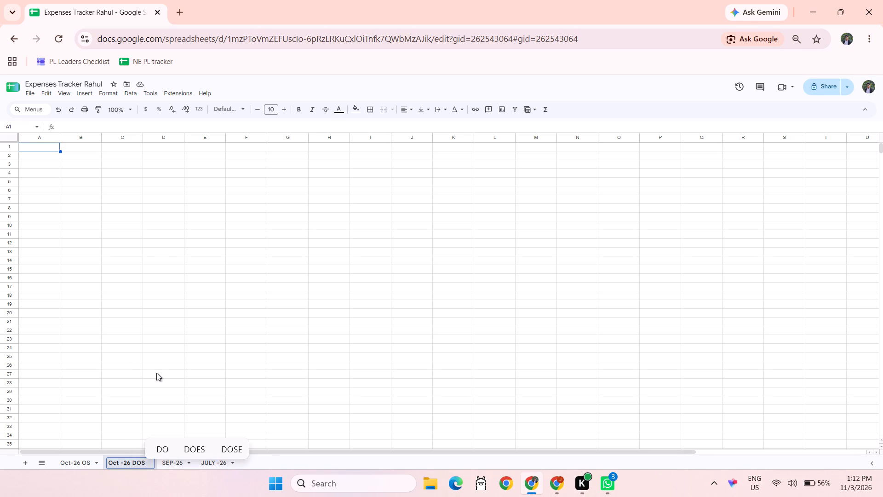
click(156, 373)
Change the ending of the blank October sheet's name so the sheet is called "Oct -26 Dops".
click(148, 462)
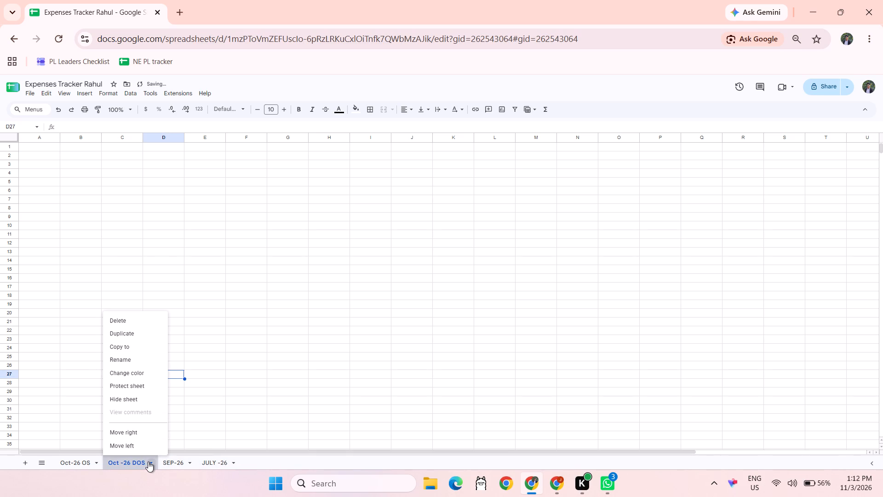
click(139, 359)
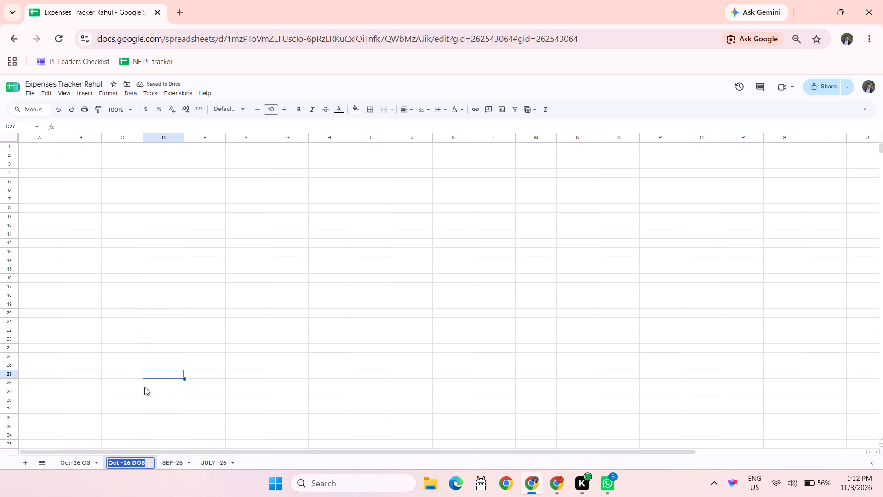
click(148, 465)
key(BackSpace)
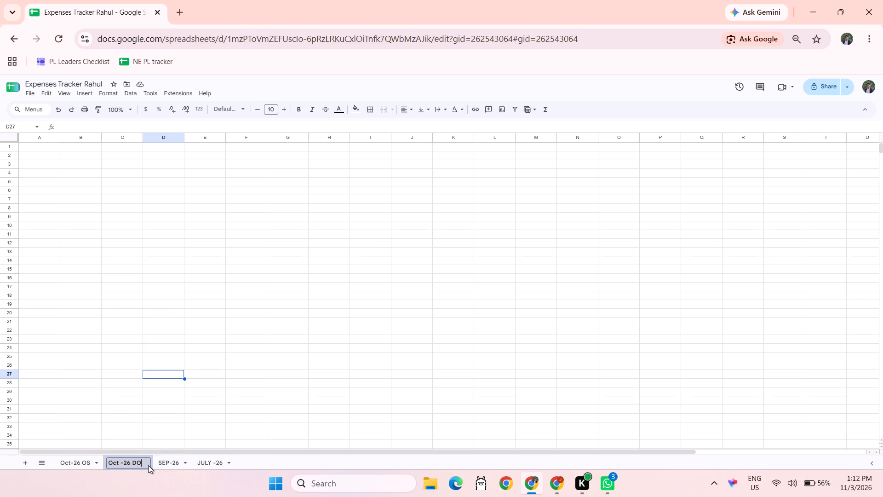
key(BackSpace)
text(ps)
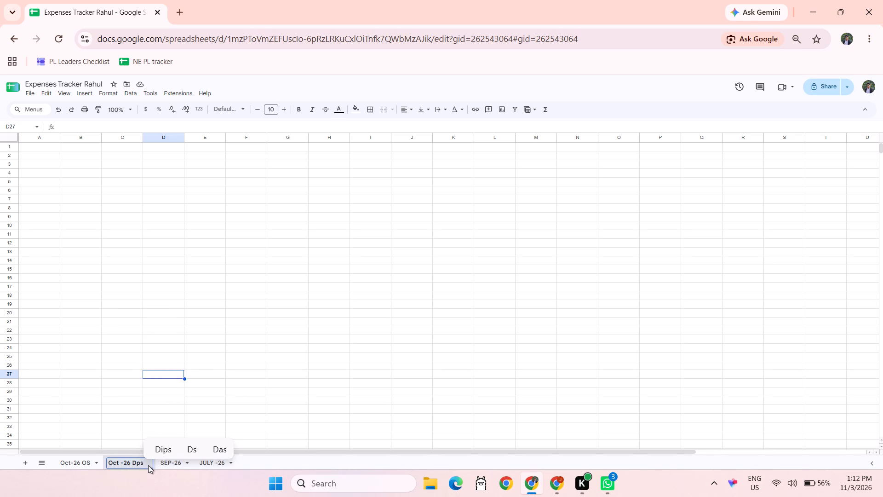
key(BackSpace)
key(BackSpace)
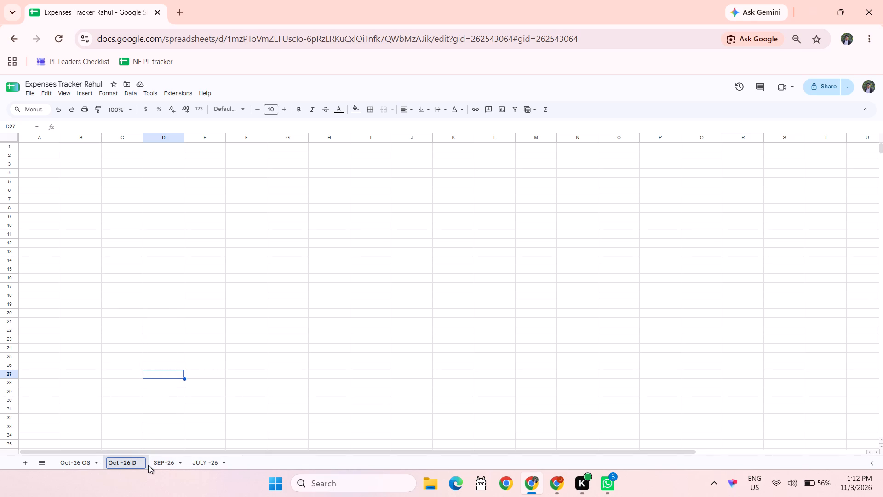
text(ops)
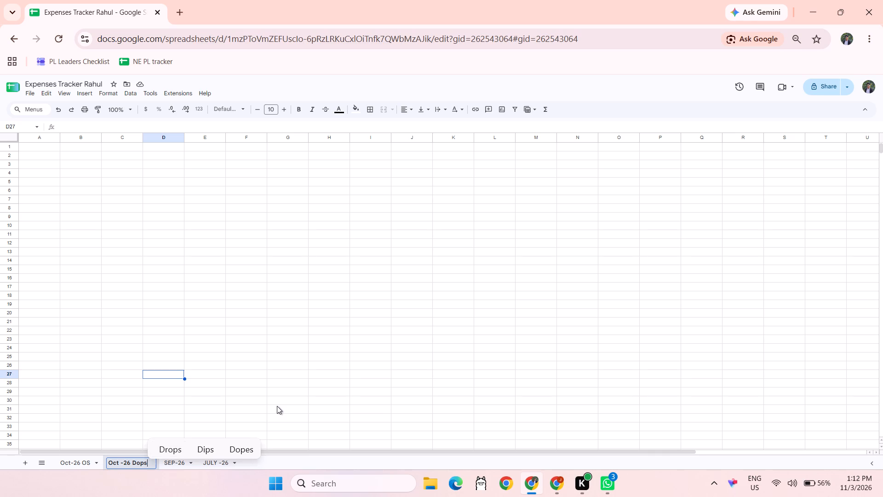
click(277, 406)
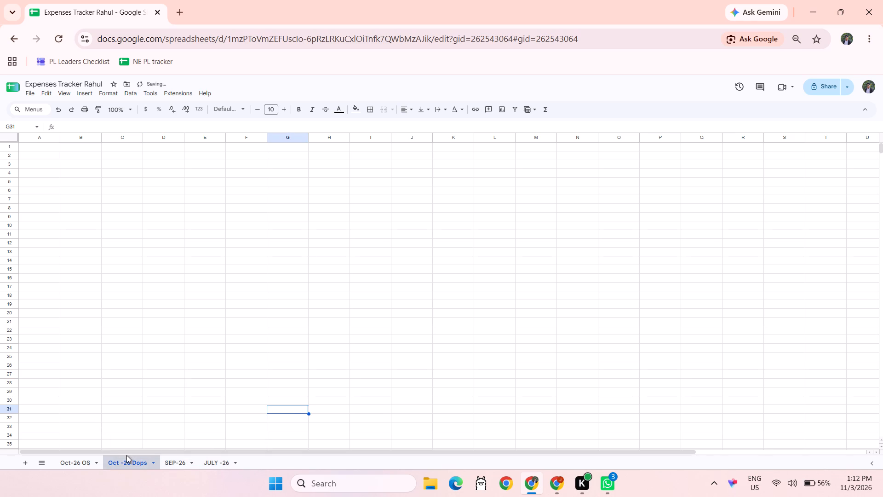
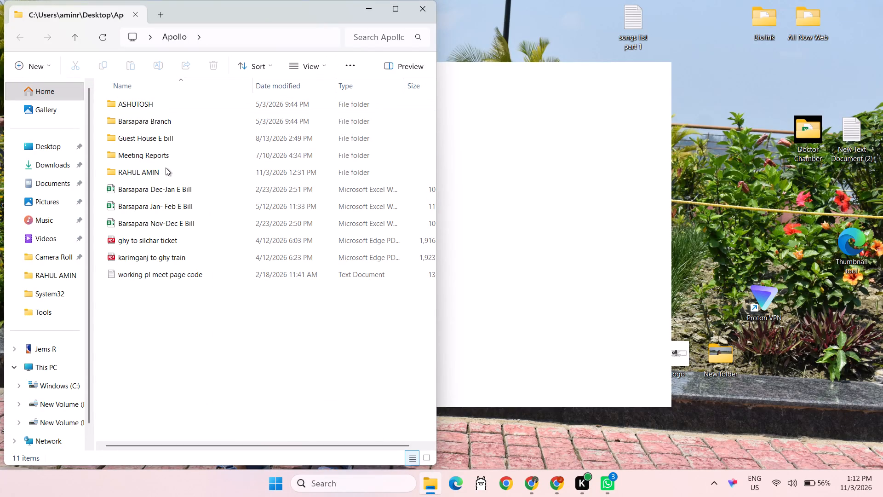
In the employee's folder inside Apollo, open the SEP 26 and AUG 26 expense workbooks in turn to check their claims, closing each.
double_click(164, 169)
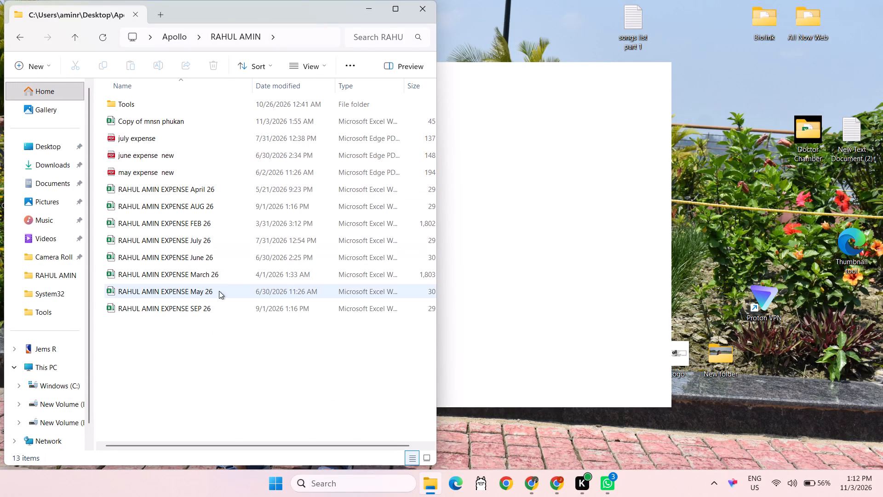
double_click(220, 307)
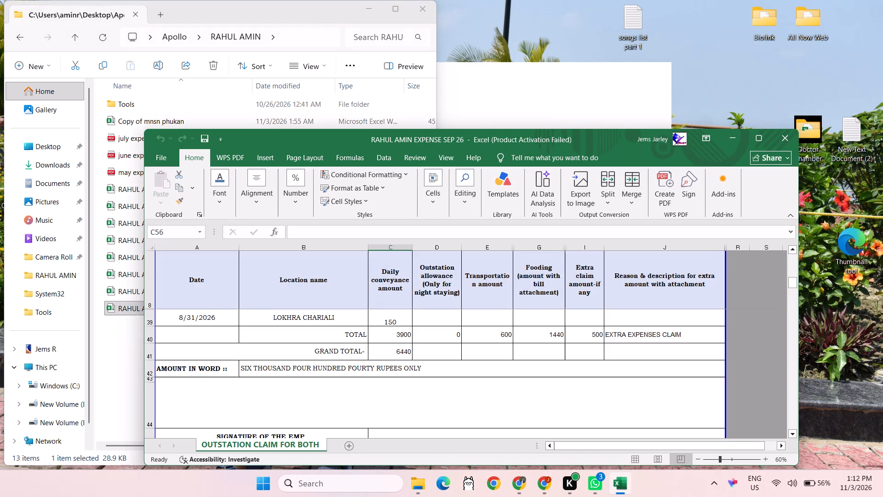
click(784, 137)
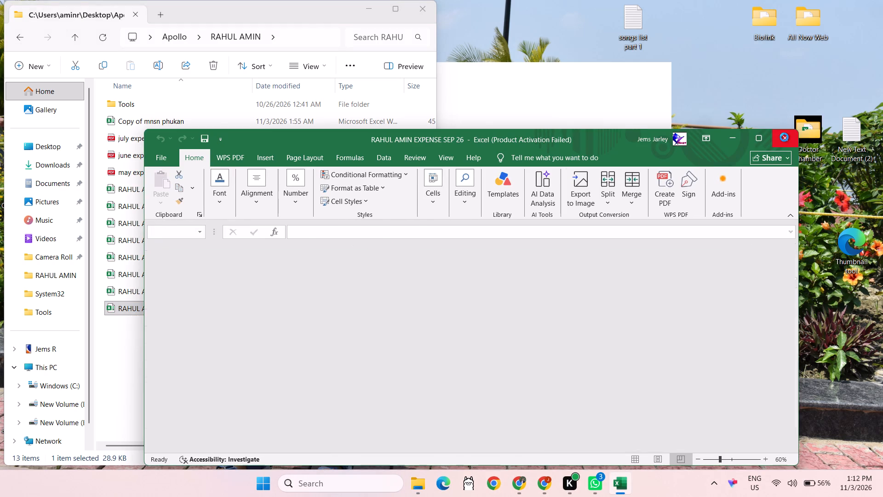
double_click(220, 211)
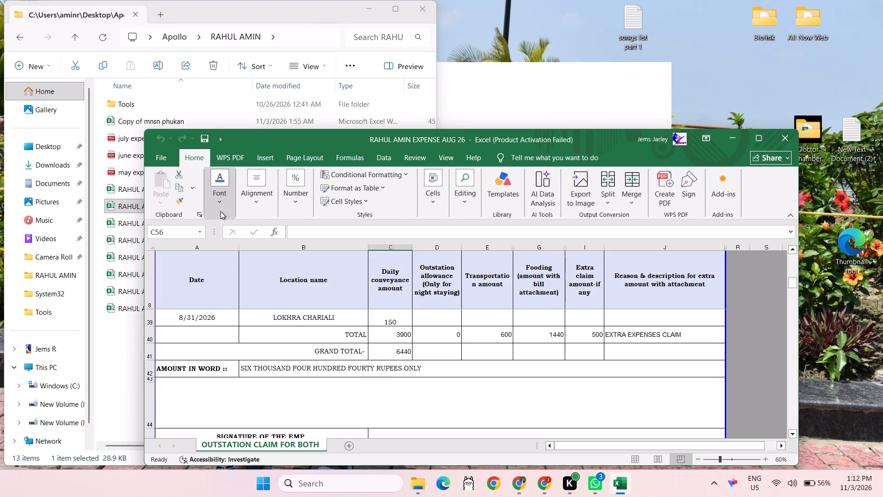
click(787, 133)
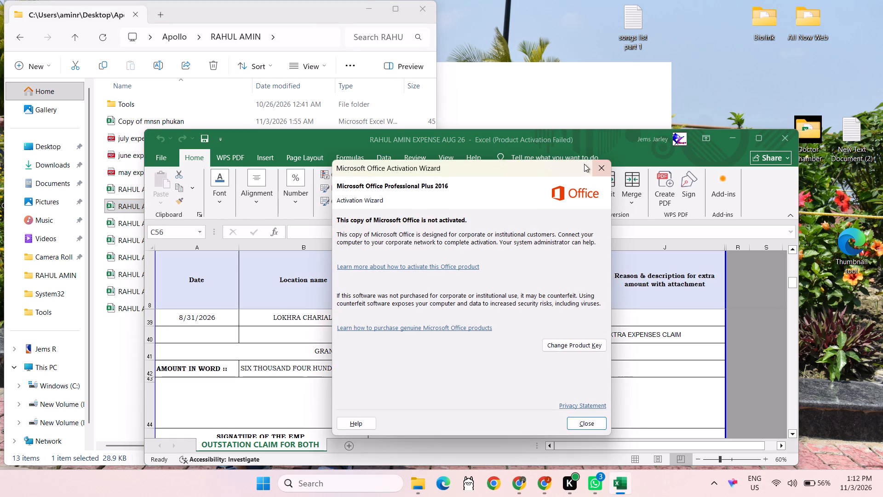
click(592, 167)
click(783, 143)
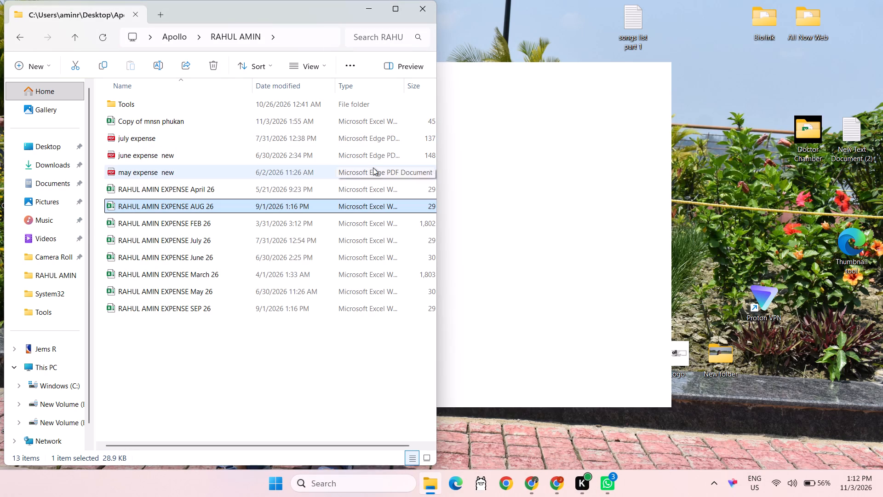
Check the outstation claims in the April 26, July 26 and June 26 expense workbooks one after another, closing each.
double_click(242, 188)
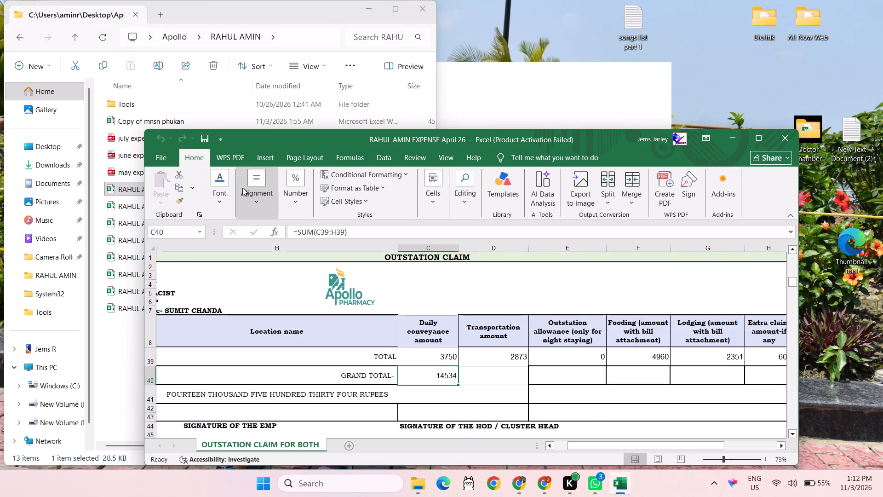
click(604, 173)
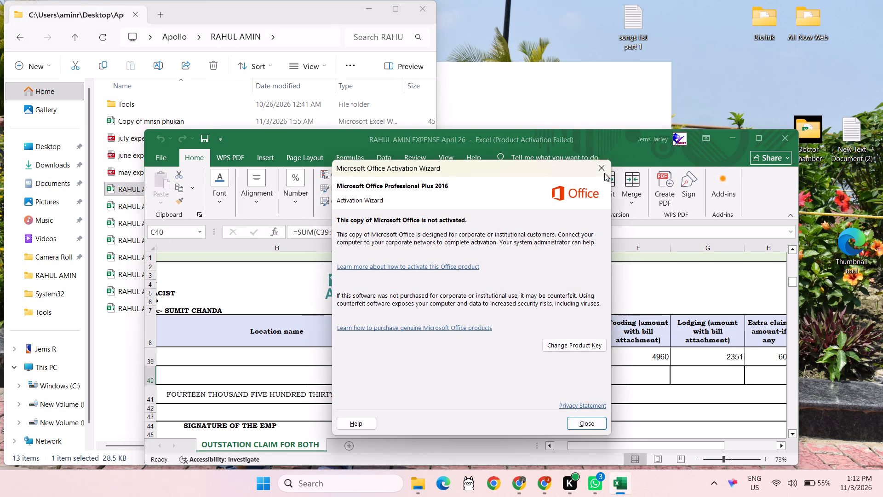
click(793, 138)
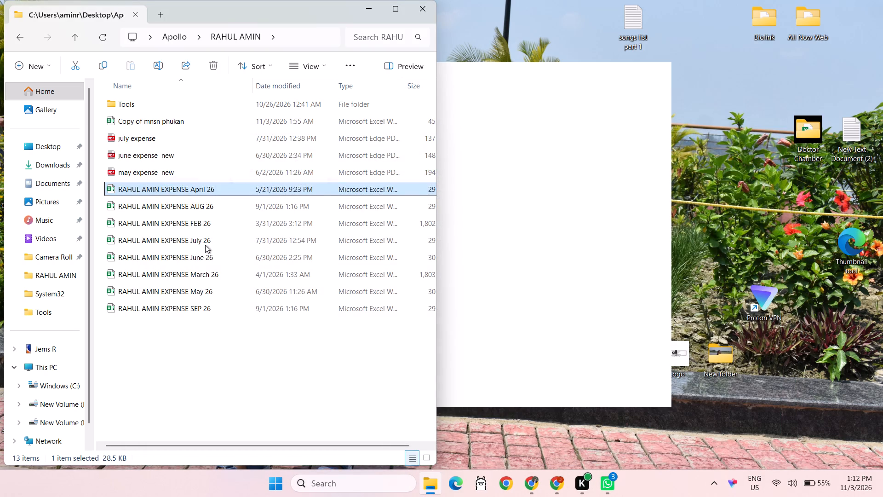
double_click(205, 245)
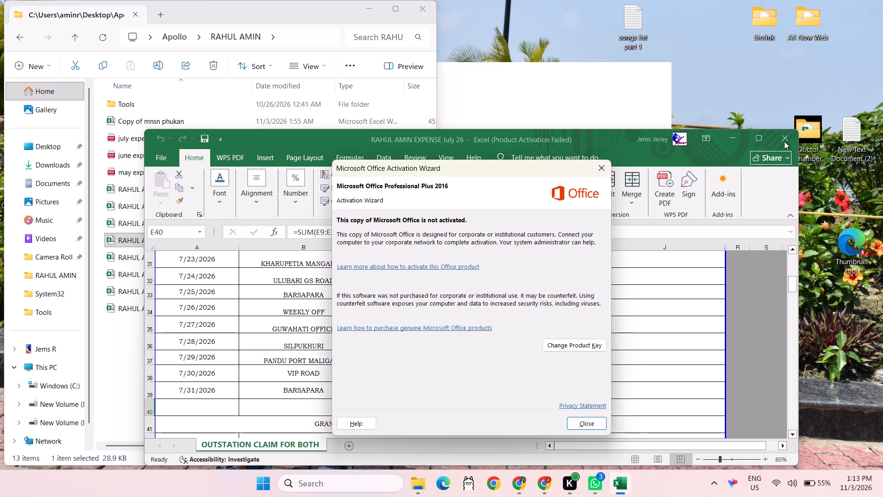
click(603, 170)
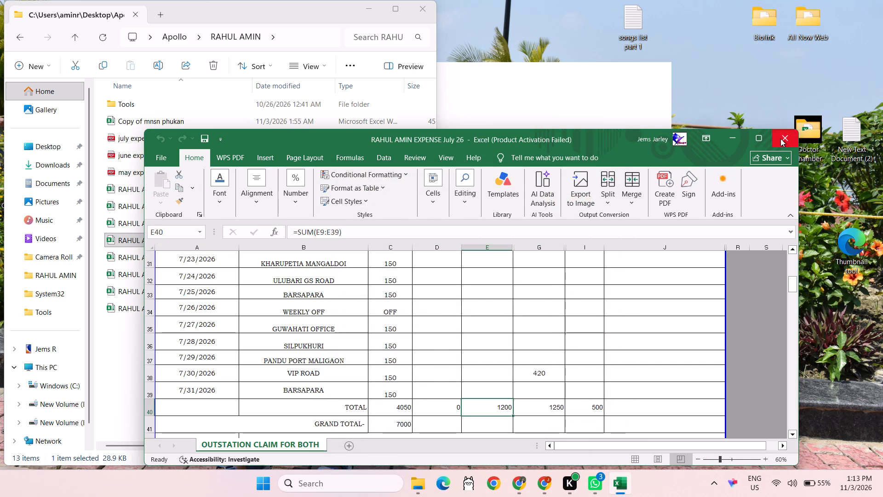
click(780, 139)
double_click(201, 262)
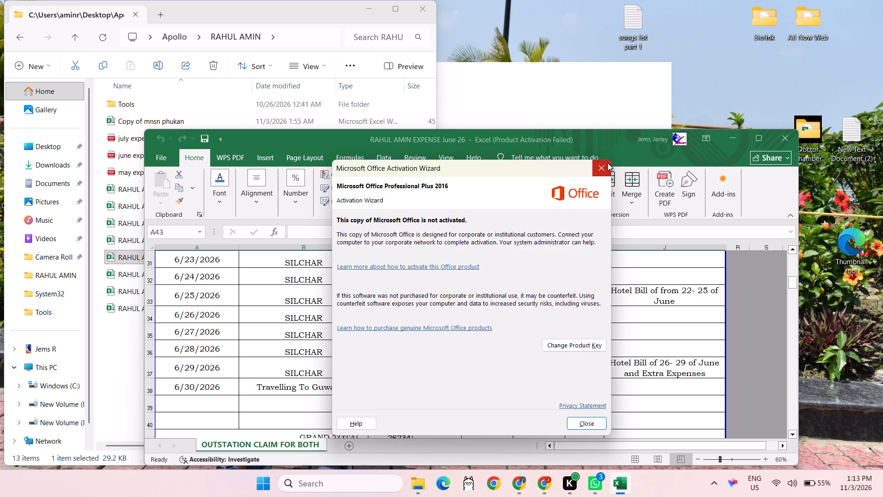
click(606, 163)
click(787, 133)
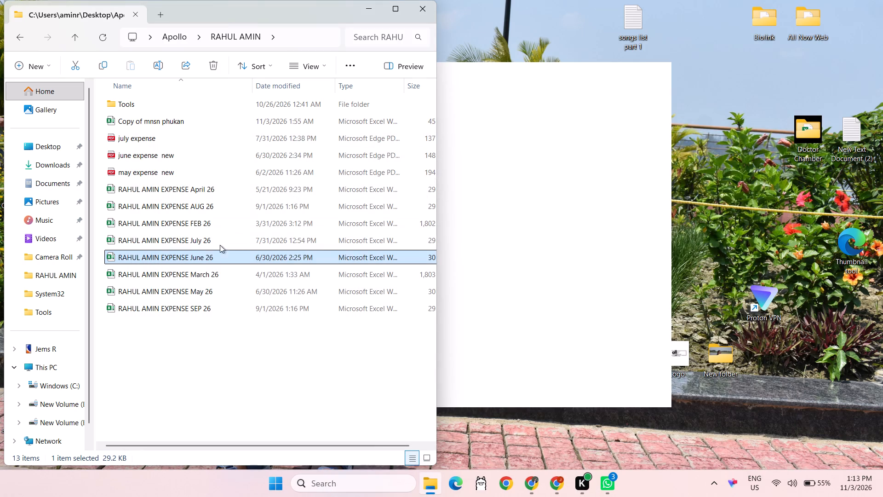
Open the March 26 expense workbook to check its claim.
double_click(184, 277)
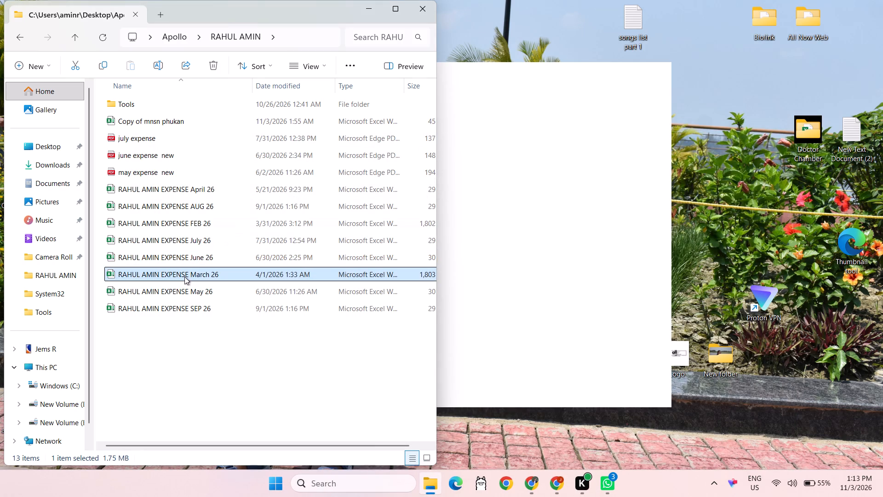
double_click(195, 263)
double_click(195, 273)
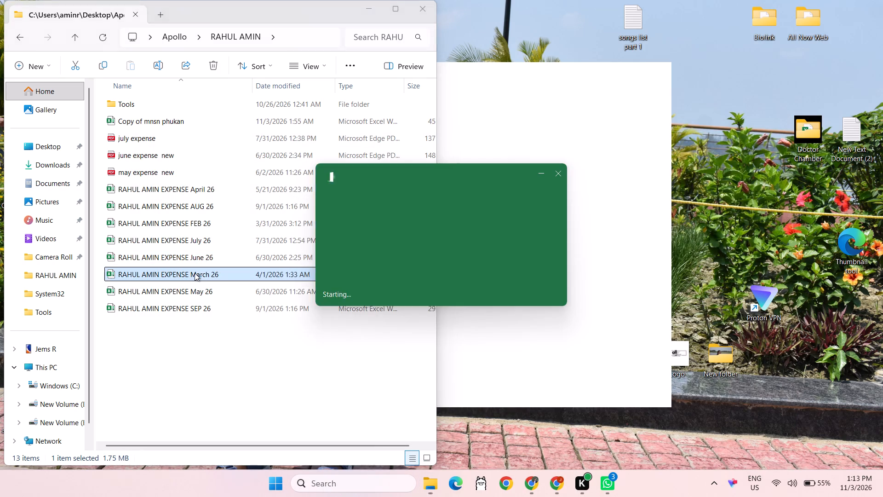
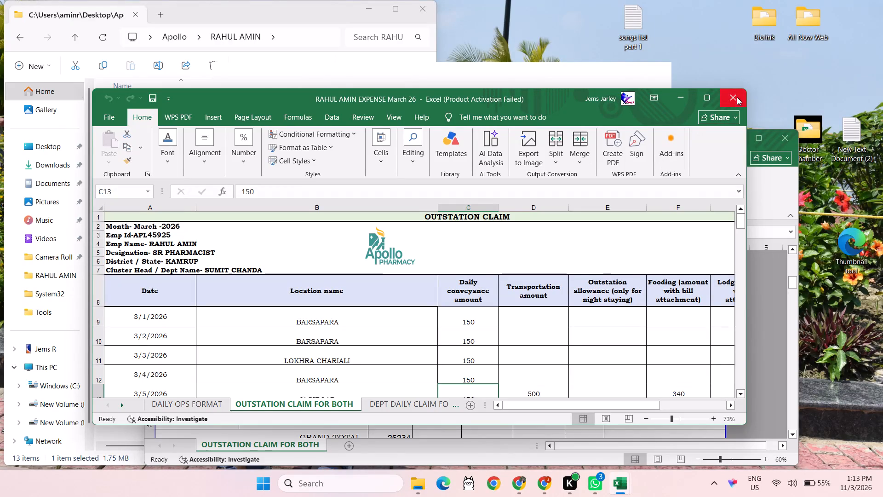
Close the March 26 expense workbook.
drag(737, 97, 557, 140)
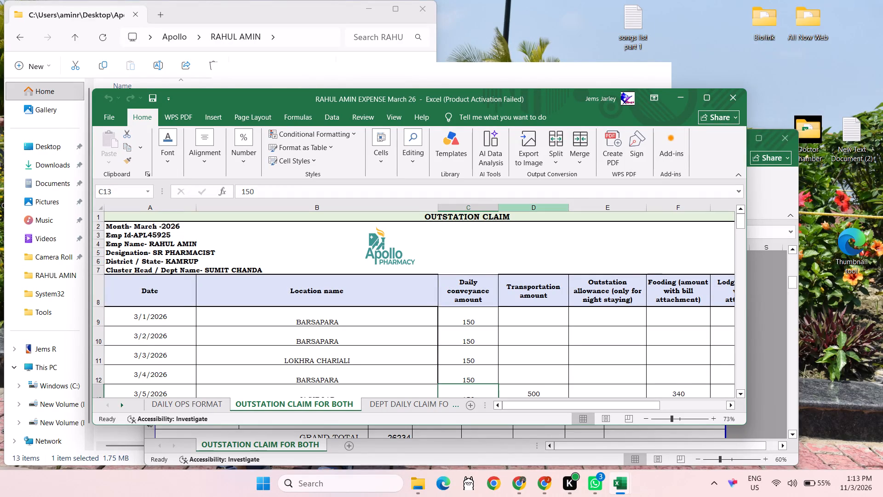
click(734, 100)
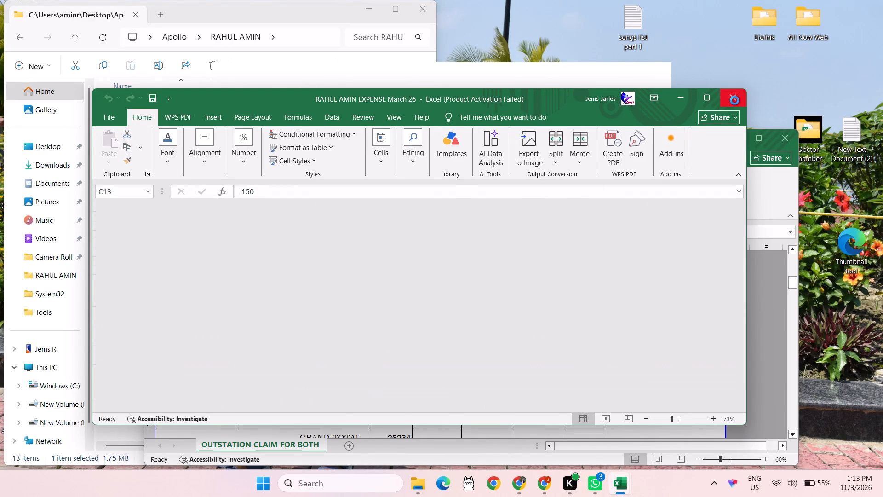
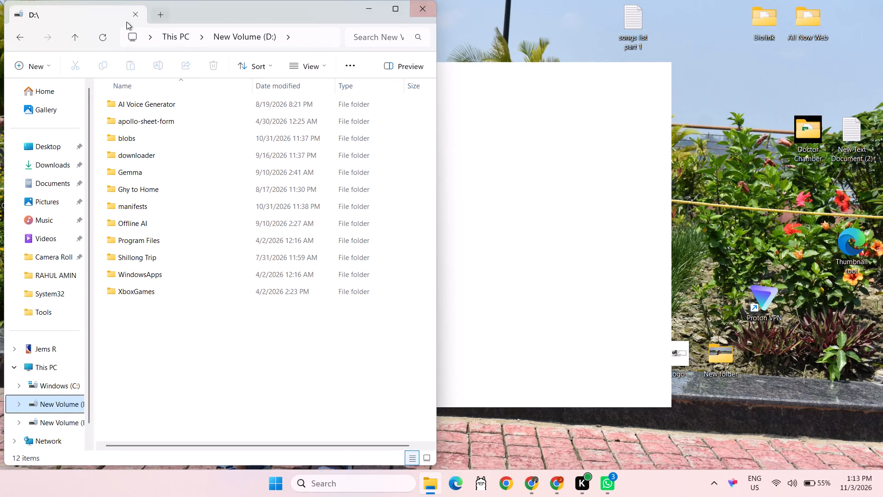
Reopen the March 26 expense workbook, dismiss the activation wizard and maximise the workbook window.
click(13, 41)
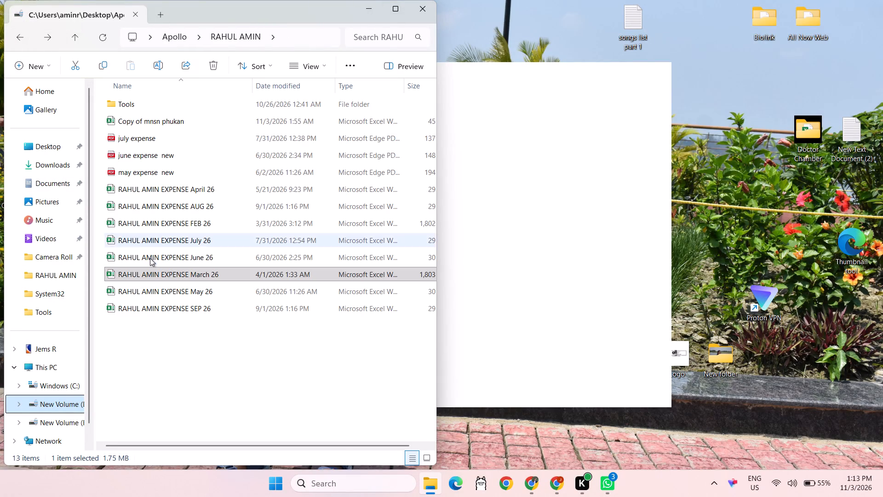
click(220, 277)
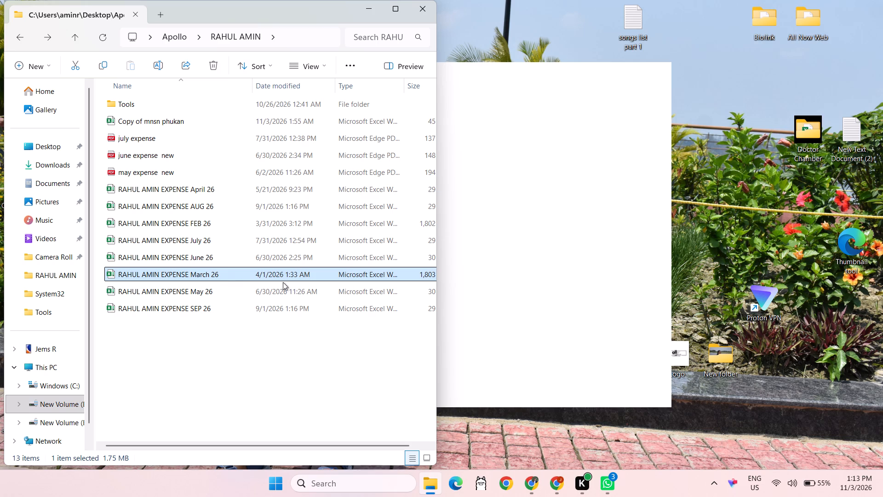
double_click(243, 270)
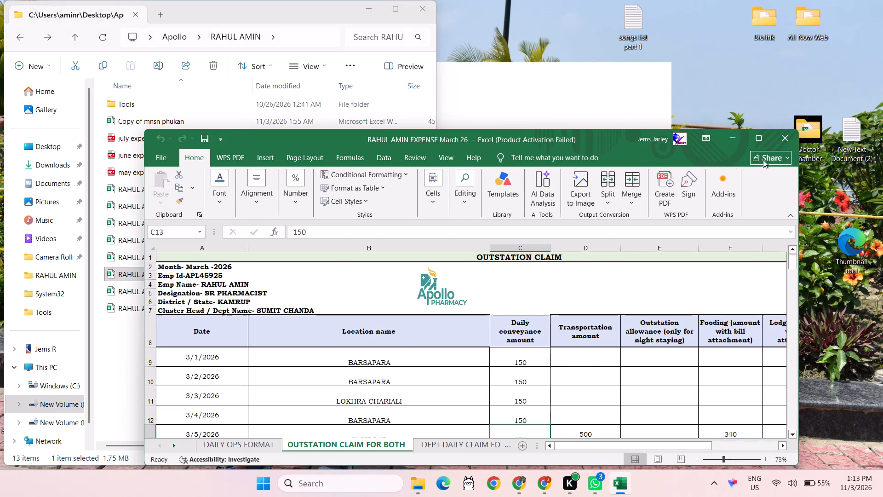
click(758, 133)
click(598, 173)
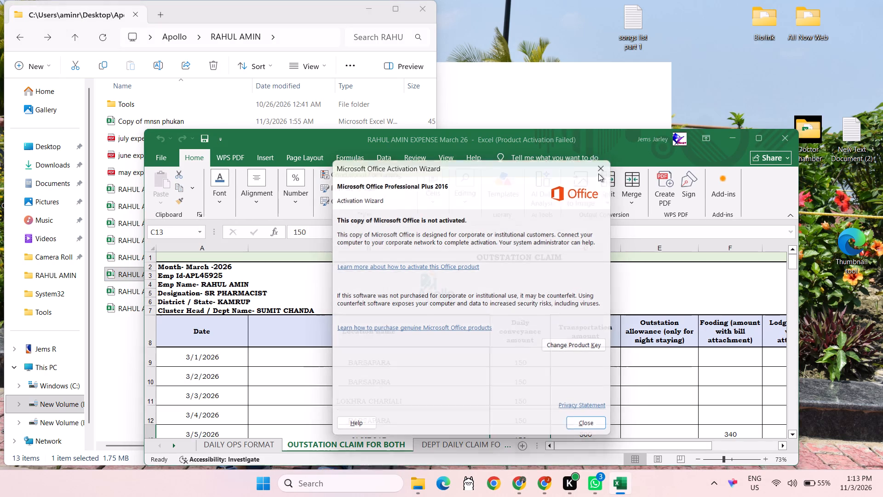
click(768, 144)
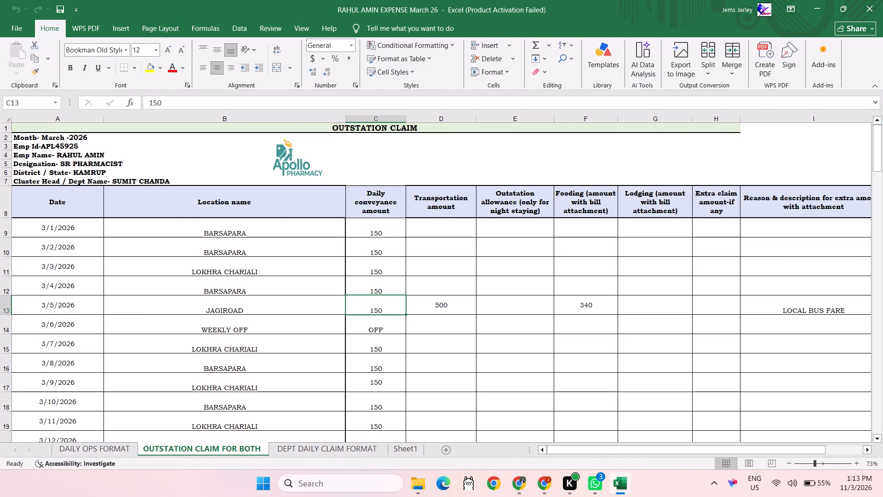
Examine the OUTSTATION CLAIM FOR BOTH and DAILY OPS FORMAT sheets of the March workbook from header to totals.
scroll(537, 336, right, 1)
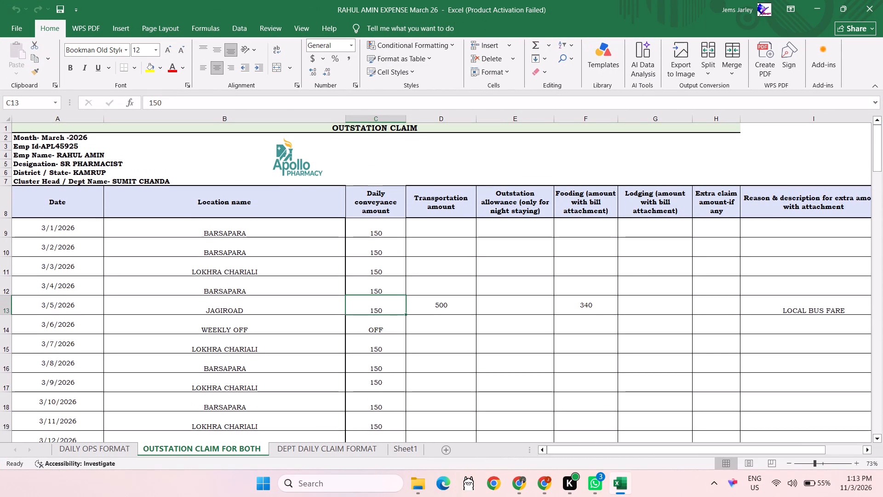
scroll(424, 343, down, 10)
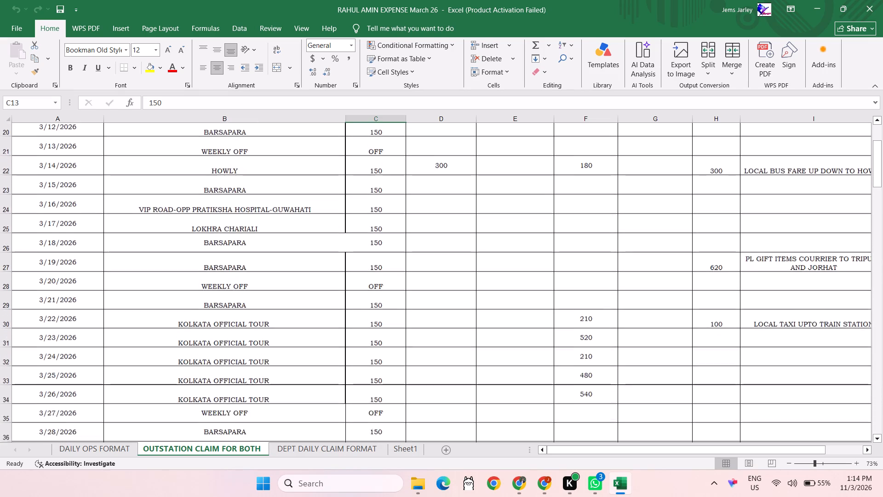
scroll(424, 343, down, 6)
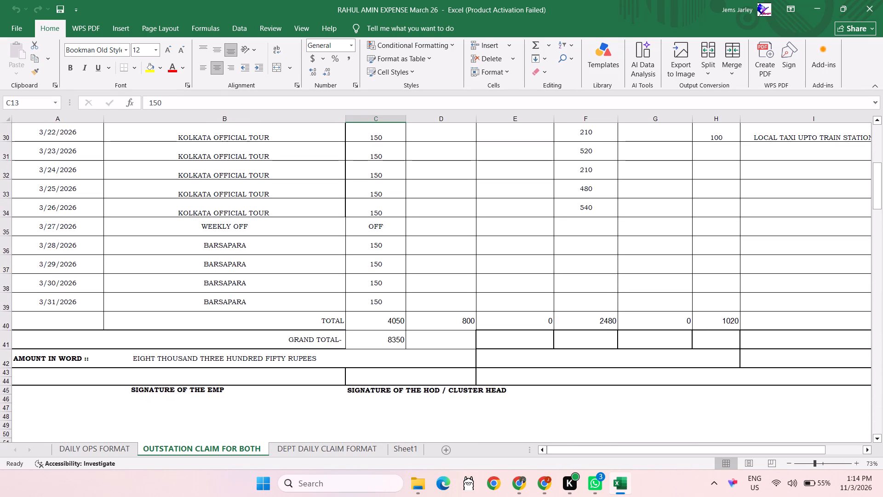
scroll(424, 343, up, 7)
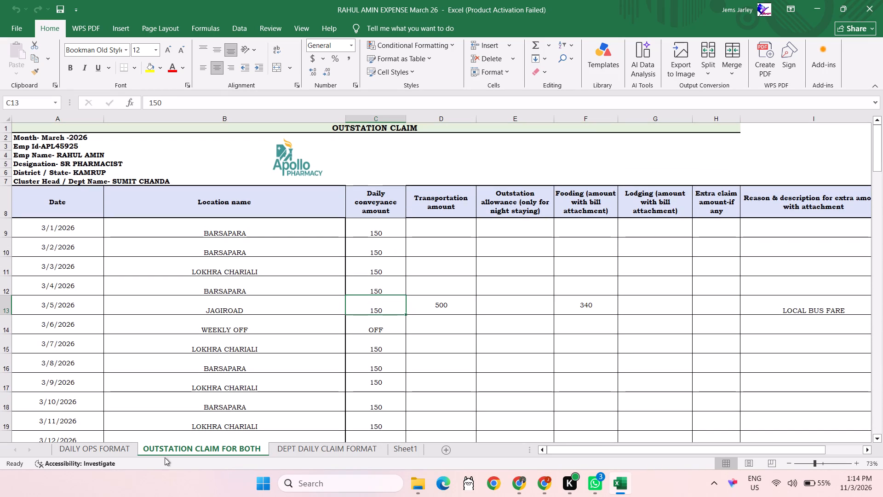
click(122, 447)
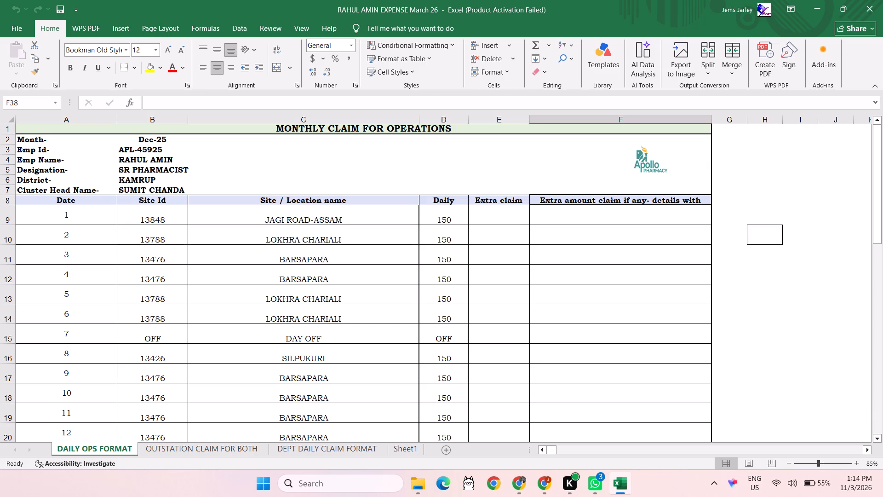
scroll(314, 329, down, 11)
scroll(314, 329, up, 11)
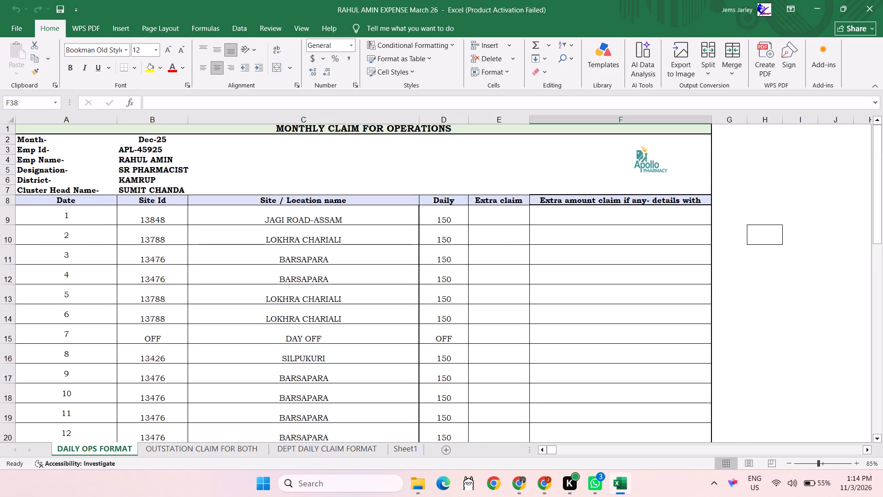
Copy the whole monthly operations claim form, A1:F45, from the DAILY OPS FORMAT sheet into the tracker's Oct -26 Dops sheet at A1.
click(33, 132)
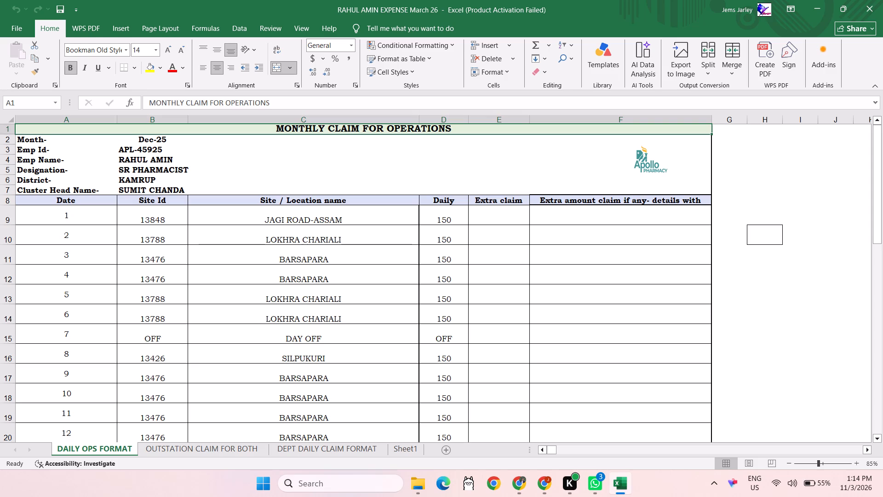
key(shift+Down)
key(shift+Down)
key(shift+Down)
key(shift+Down)
key(shift+Down)
key(shift+Down)
key(shift+Down)
key(shift+Down)
key(shift+Down)
key(shift+Down)
key(shift+Down)
key(shift+Down)
key(shift+Down)
key(shift+Down)
key(shift+Down)
key(shift+Down)
key(shift+Down)
key(shift+Down)
key(shift+Down)
key(shift+Down)
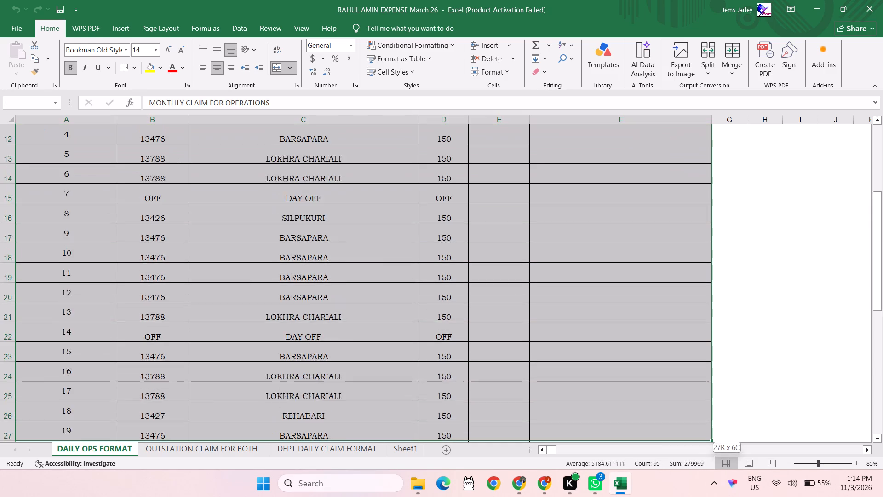
key(shift+Up)
key(shift+Up)
key(shift+Up)
key(shift+Up)
key(shift+Up)
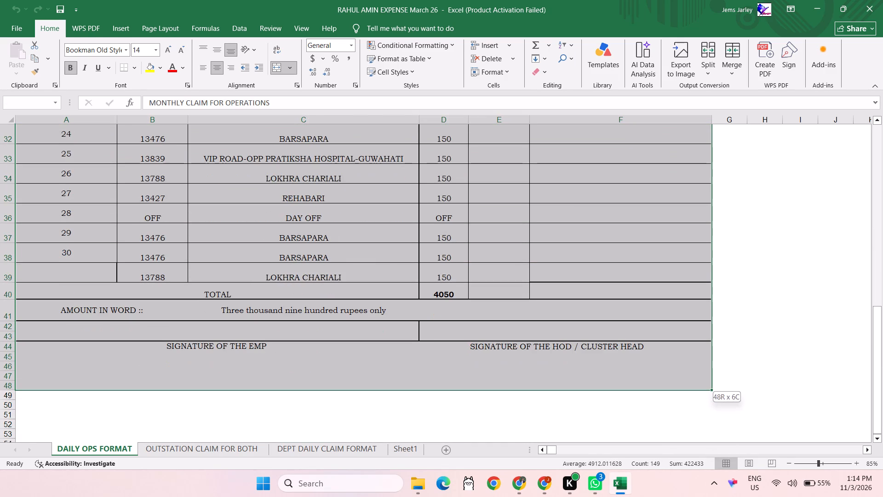
key(shift+Up)
key(shift+Up)
key(shift+Up)
key(ctrl+c)
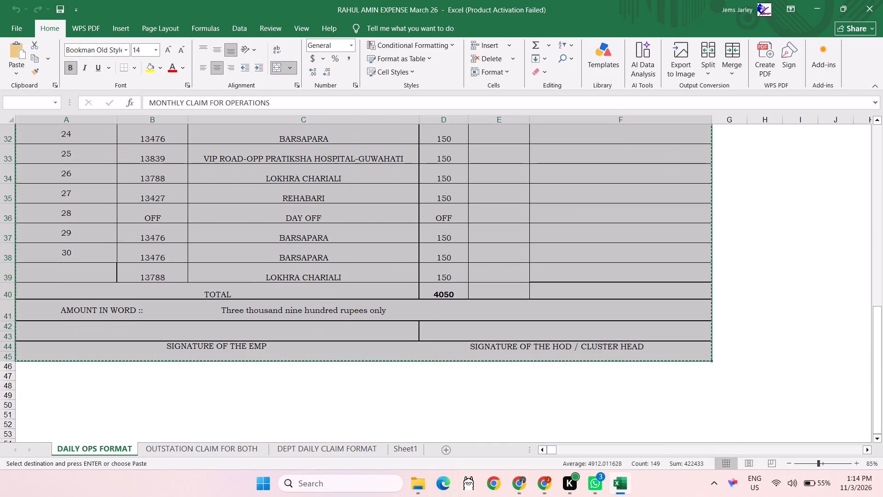
click(522, 483)
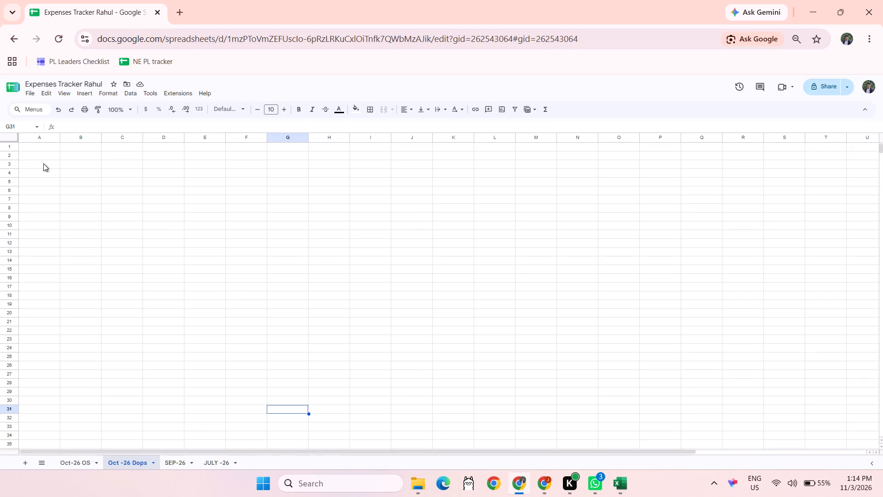
click(33, 146)
key(ctrl+v)
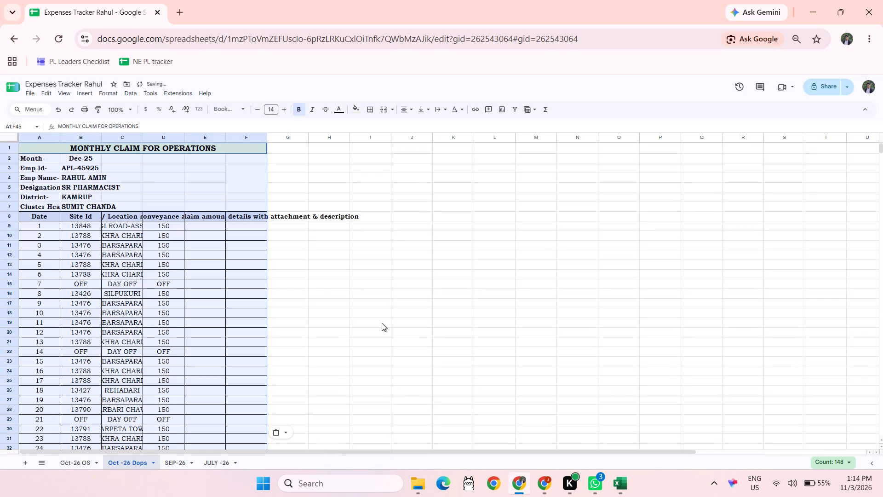
Fit all column widths of the Oct -26 Dops sheet to their contents and check the form down to the signatures.
click(407, 331)
click(8, 138)
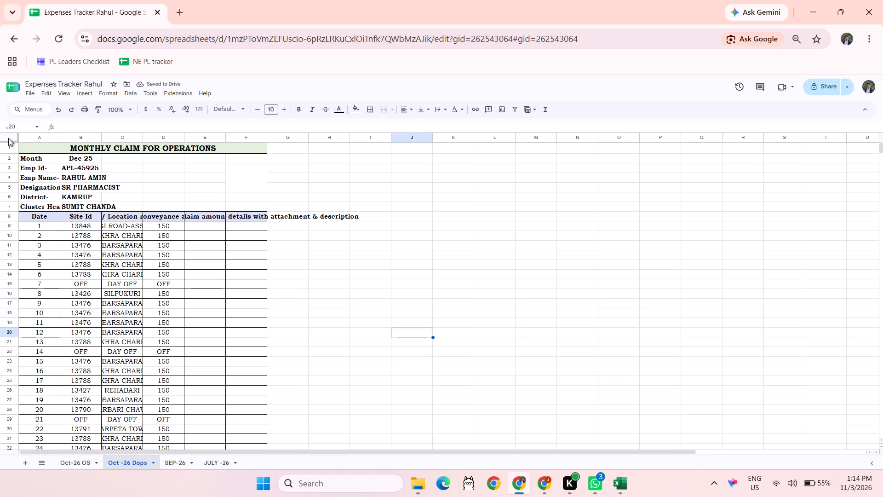
double_click(62, 138)
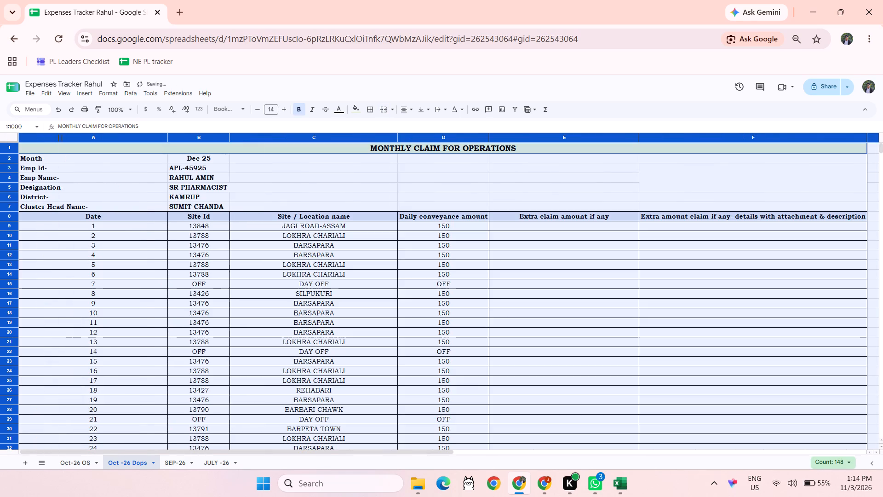
click(647, 336)
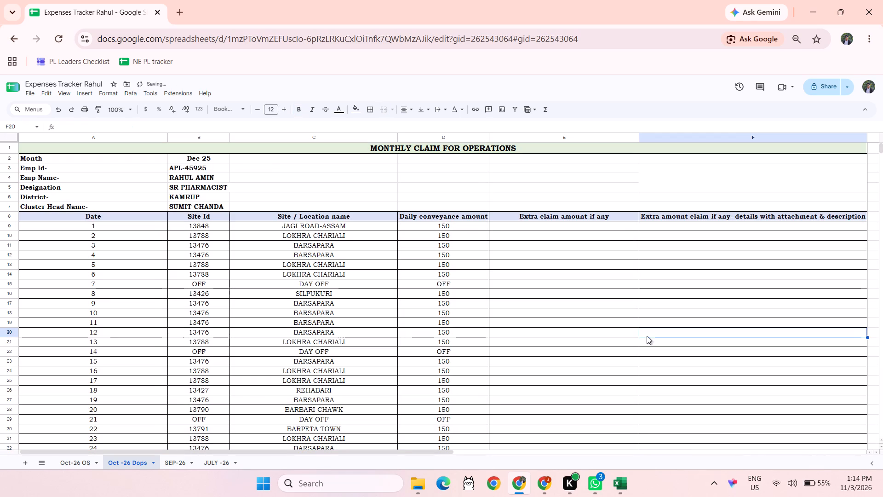
scroll(647, 336, down, 5)
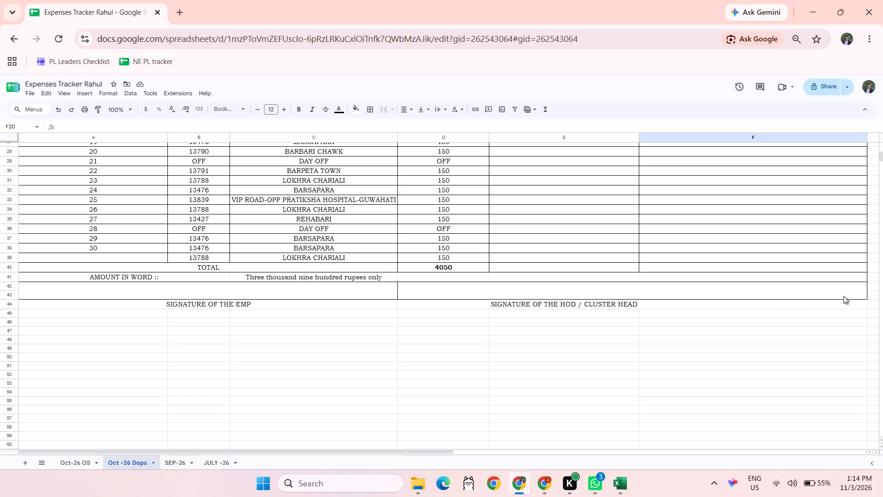
Copy the Apollo Pharmacy logo from the March workbook's DAILY OPS FORMAT sheet into the Oct-26 OS header block, above the Transportation and Lodging columns.
click(82, 462)
scroll(321, 405, up, 2)
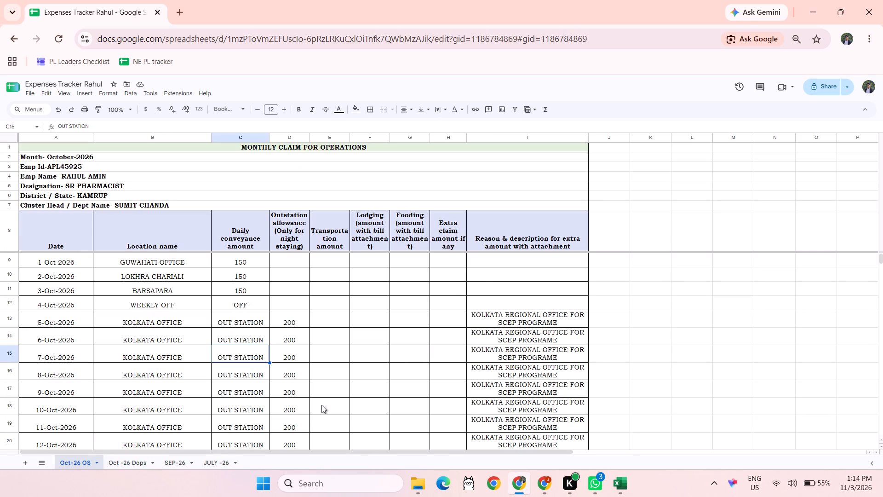
scroll(321, 405, up, 5)
click(625, 484)
click(516, 405)
scroll(516, 405, up, 11)
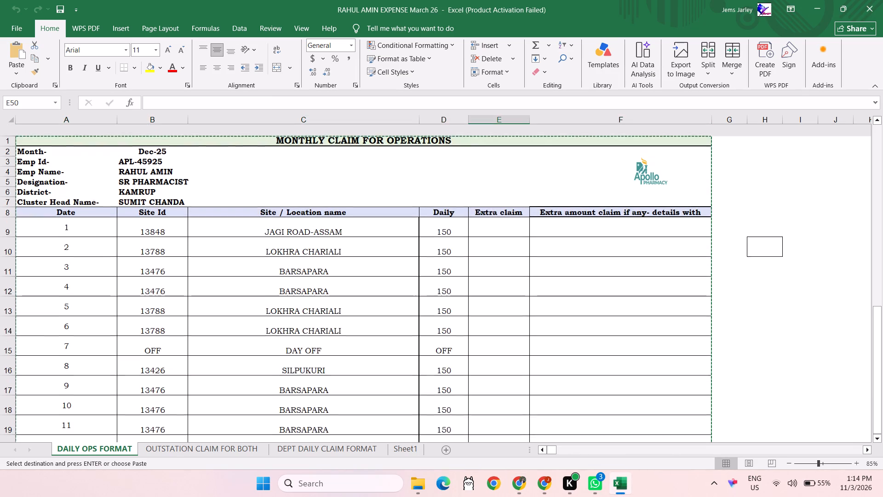
click(649, 155)
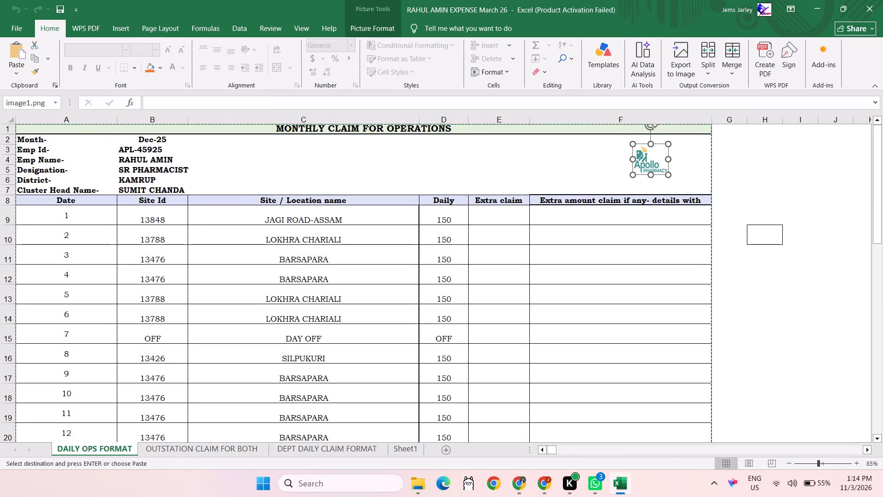
key(ctrl+c)
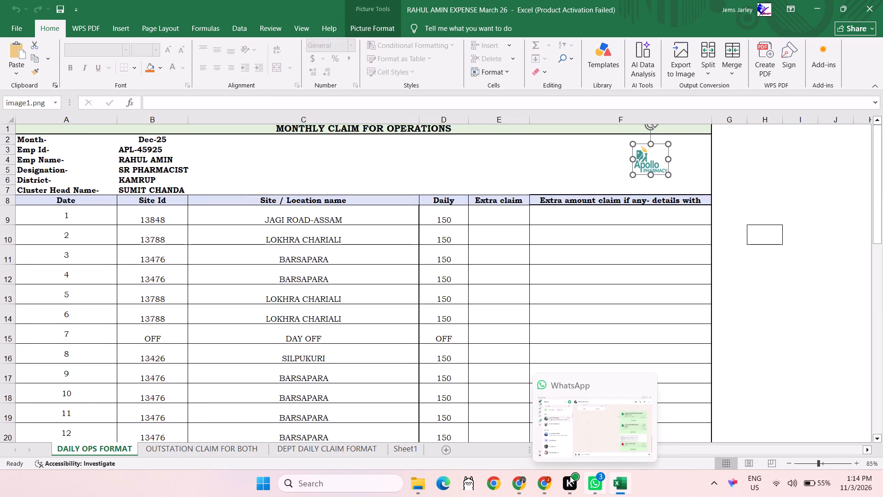
click(519, 485)
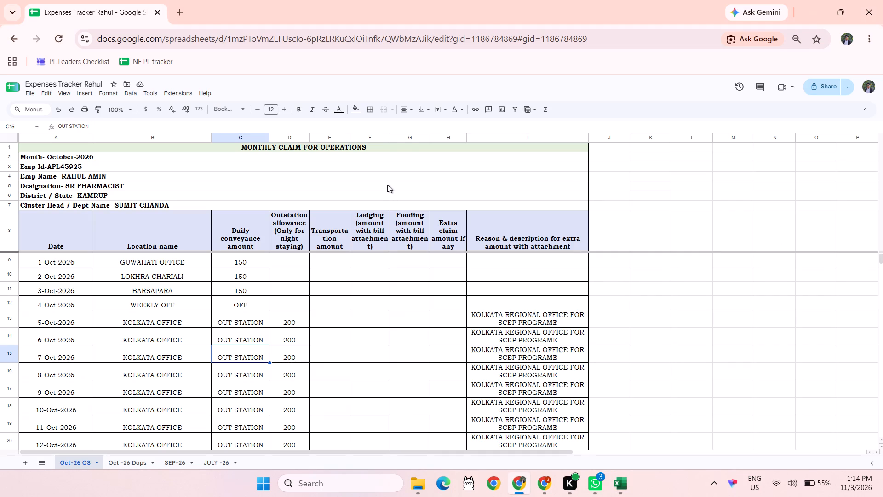
click(387, 185)
click(628, 226)
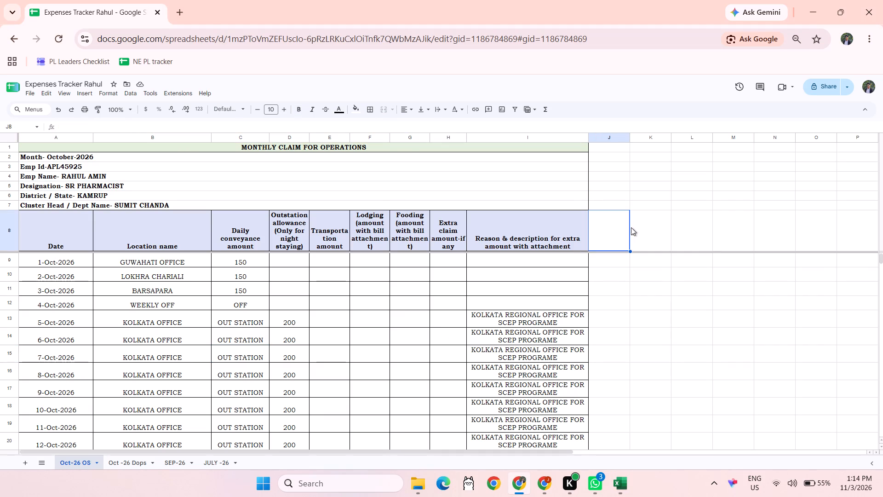
click(643, 231)
key(ctrl+v)
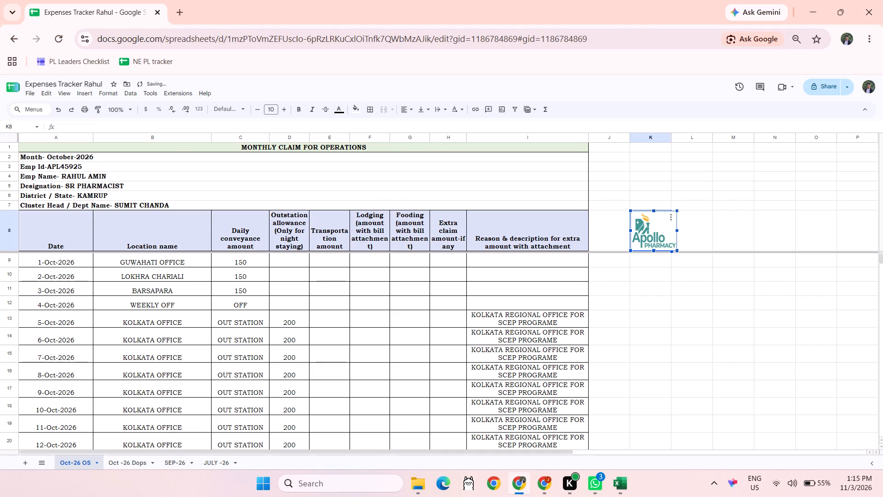
drag(652, 237, 481, 189)
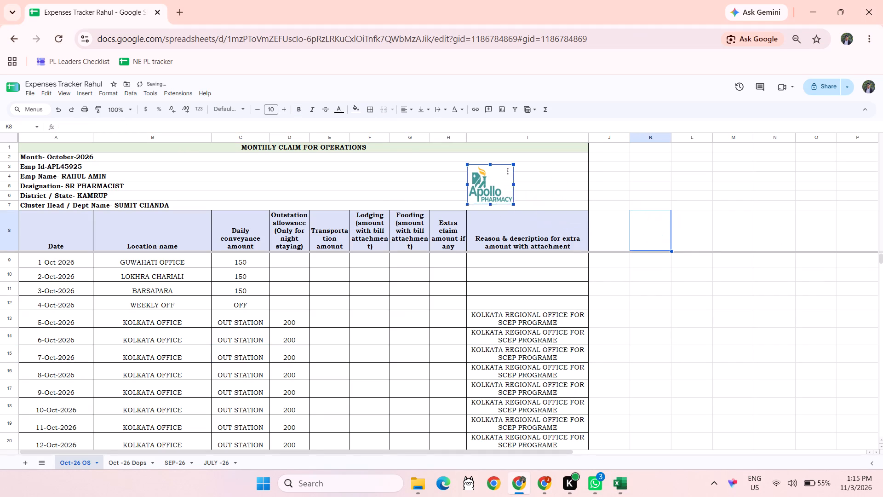
drag(481, 189, 364, 186)
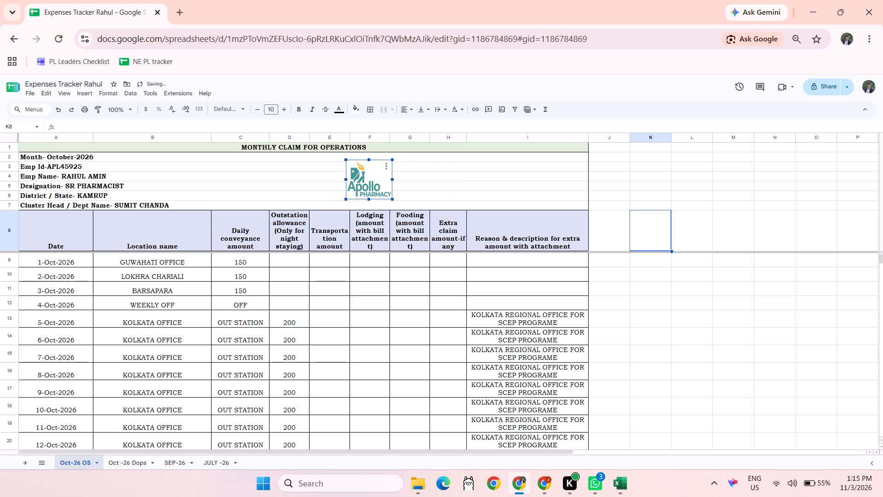
click(791, 181)
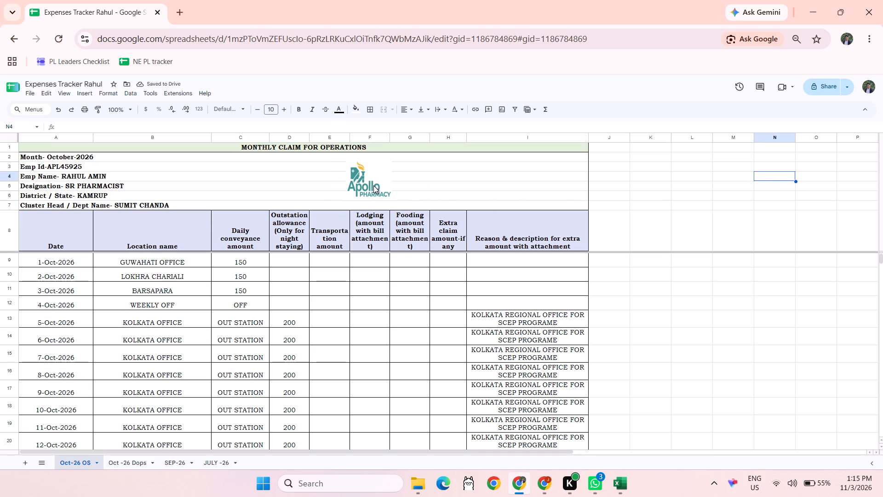
Clear all borders from the employee details block A2:I7 at the head of the Oct-26 OS sheet.
click(373, 185)
click(321, 177)
click(265, 155)
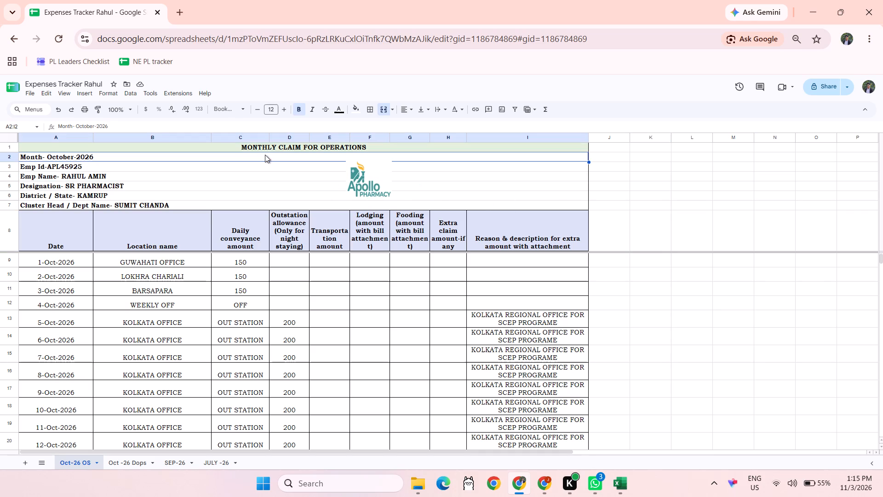
key(ctrl+shift+Down)
key(ctrl+shift+Down)
key(ctrl+shift+Up)
key(ctrl+shift+Up)
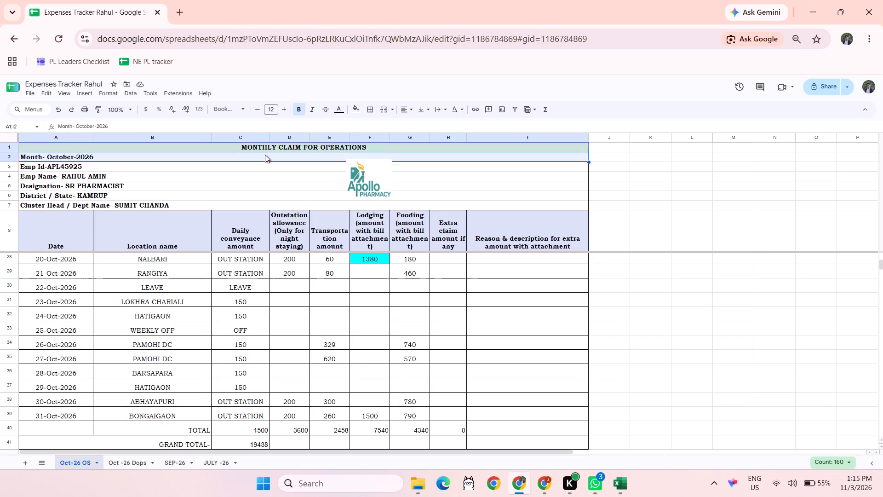
key(ctrl+shift+Up)
key(ctrl+shift+Down)
key(ctrl+shift+Up)
key(shift+Down)
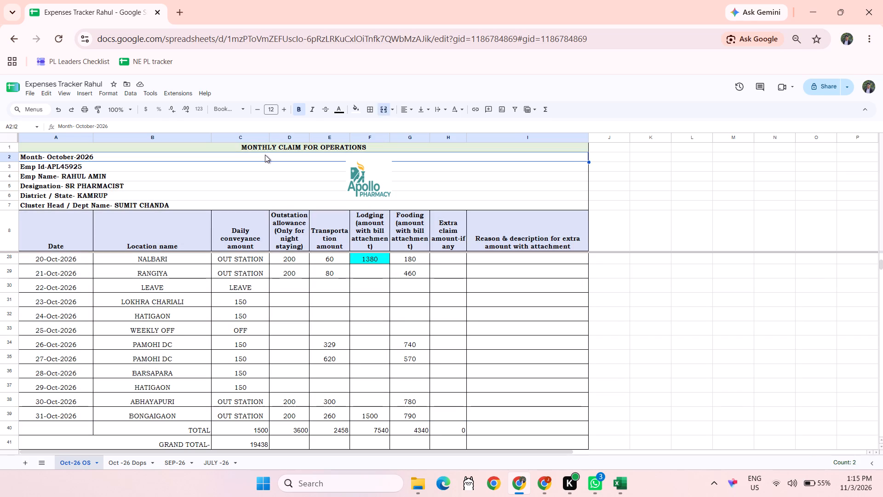
key(shift+Down)
key(shift+Down)
key(shift+Down)
key(shift+Down)
key(shift+Down)
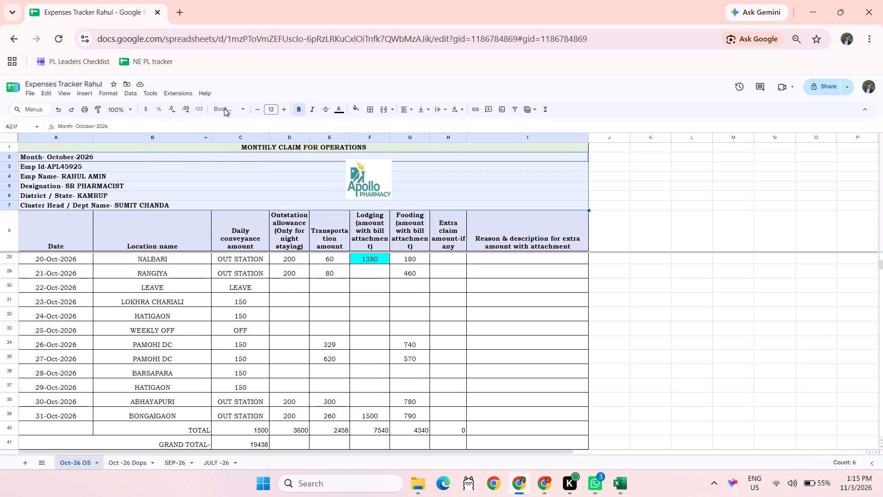
click(369, 108)
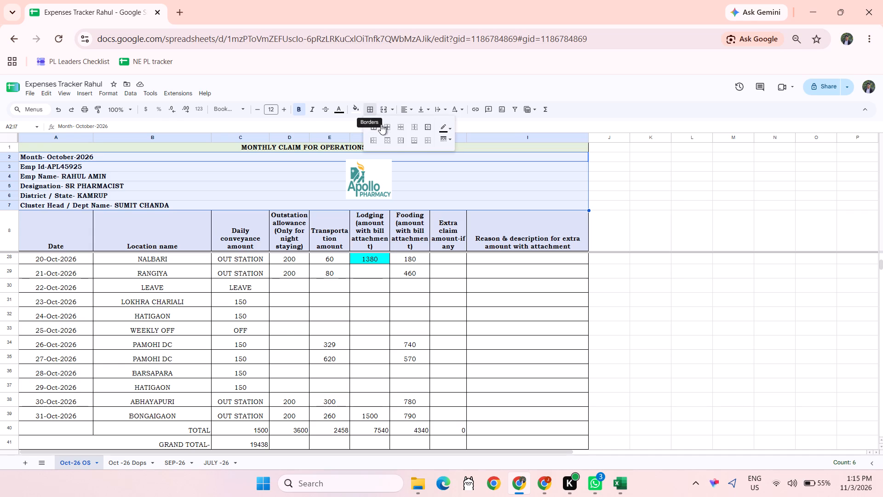
click(425, 137)
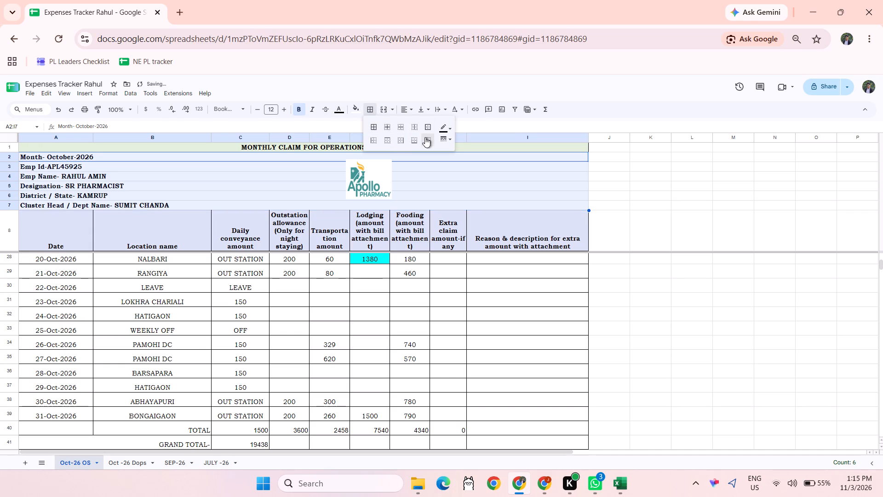
click(450, 129)
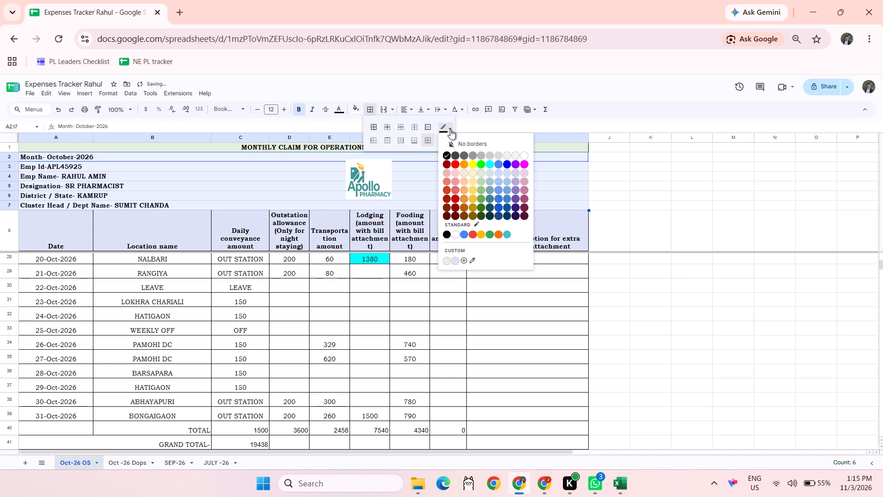
Set the fill of the employee details block A2:I7 to white and look over the Oct-26 OS sheet.
click(357, 114)
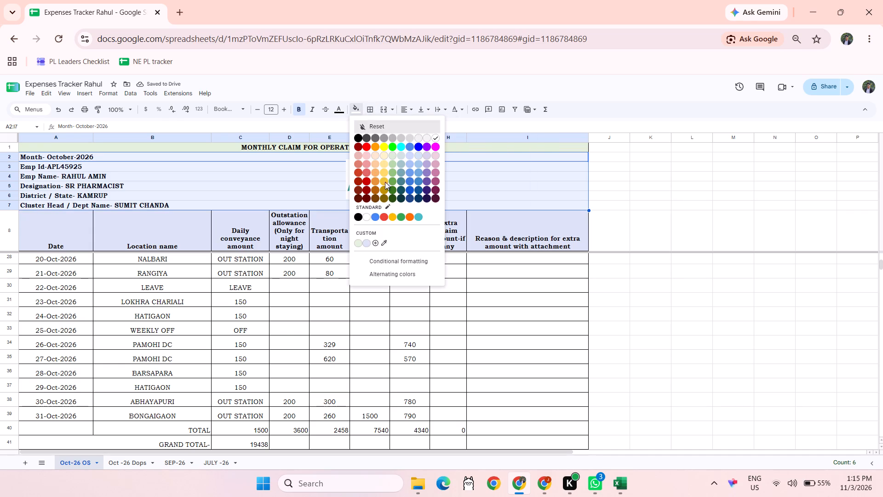
click(435, 139)
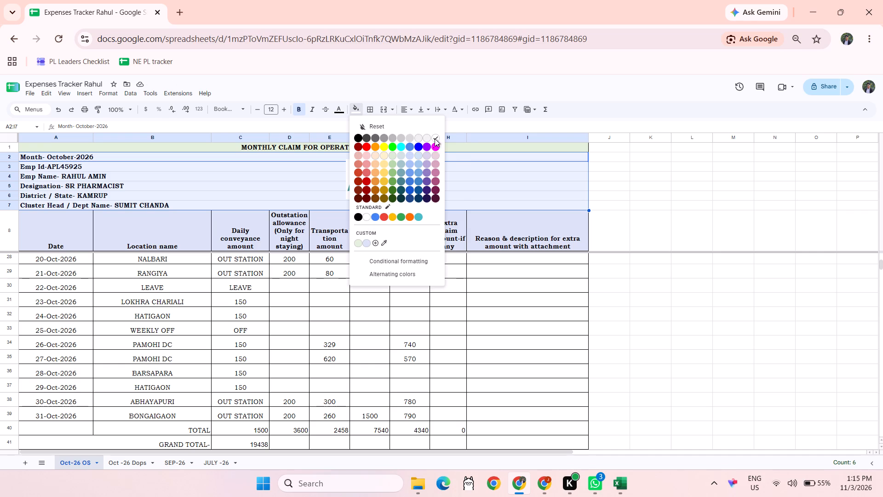
click(709, 342)
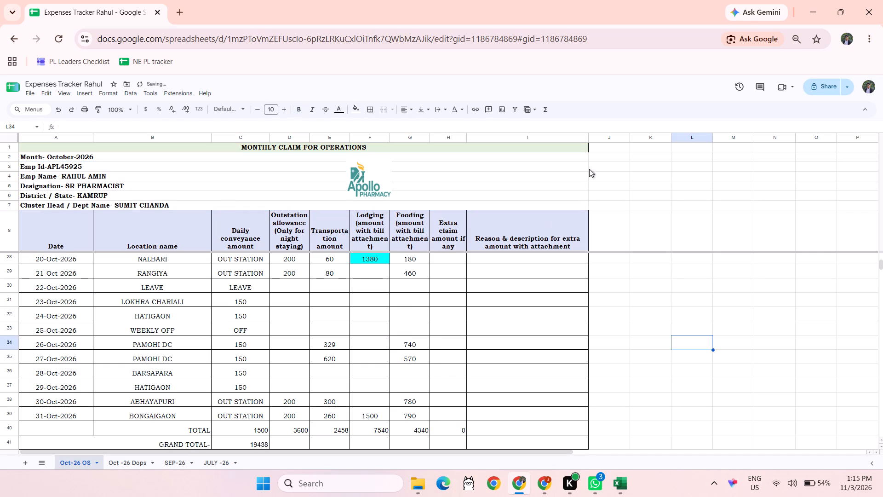
scroll(534, 254, down, 3)
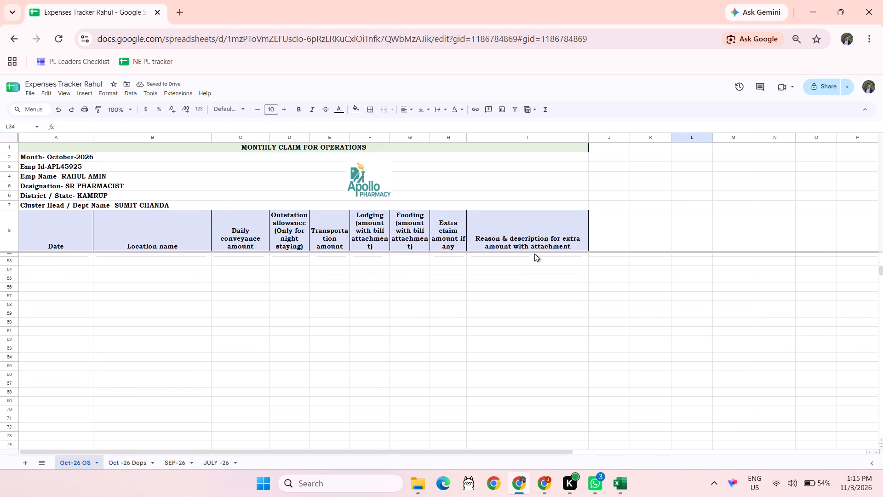
scroll(534, 254, down, 2)
scroll(534, 254, up, 12)
scroll(534, 254, right, 1)
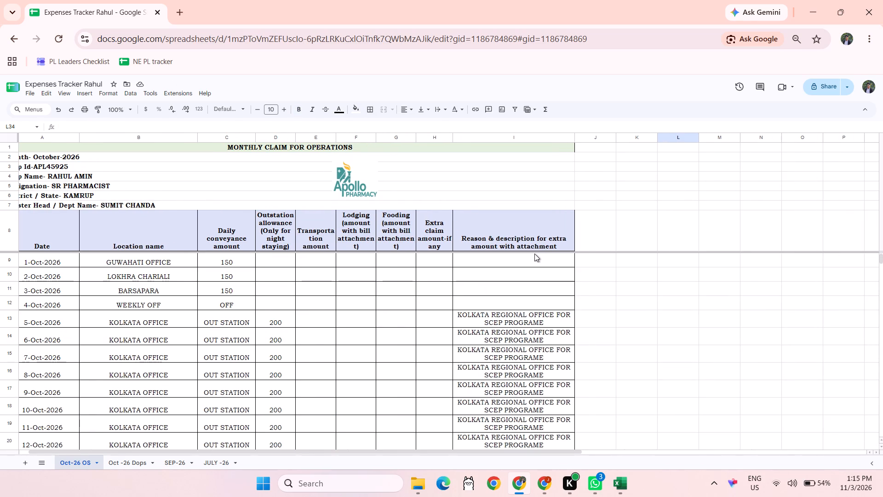
scroll(534, 254, right, 2)
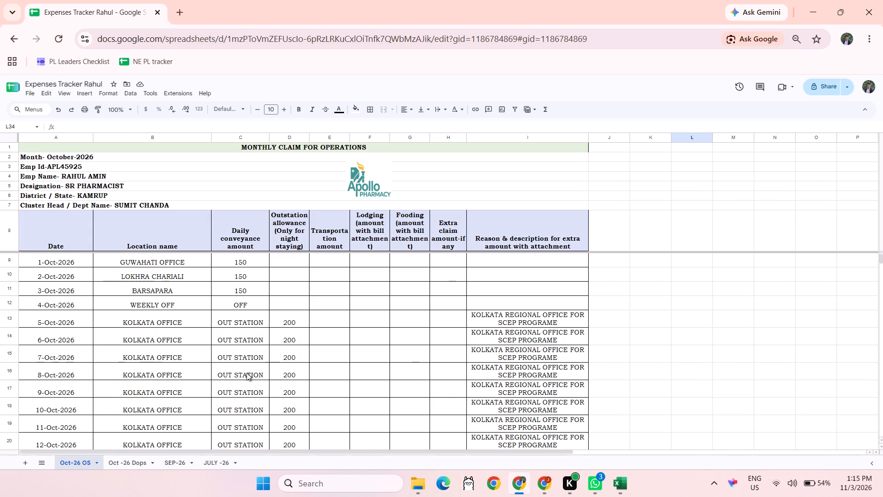
Copy the Apollo Pharmacy logo from the Oct-26 OS sheet into the Oct -26 Dops header block, above the Daily conveyance amount column.
click(132, 466)
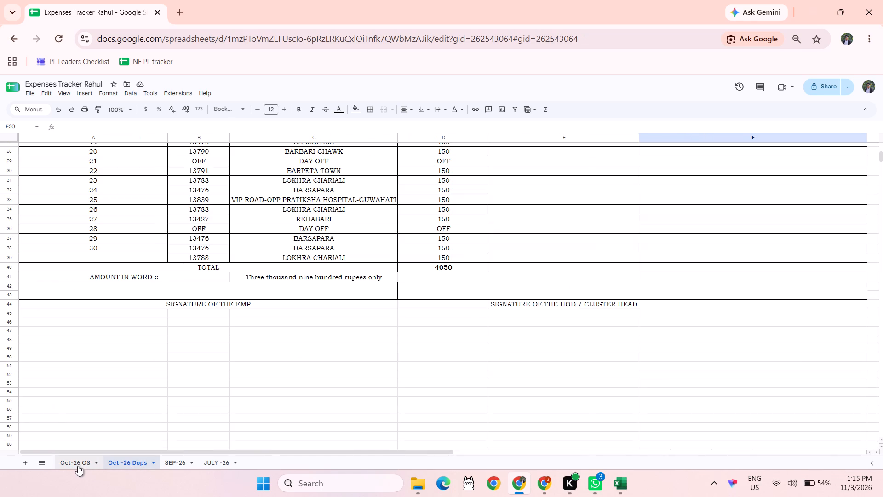
click(79, 465)
click(369, 181)
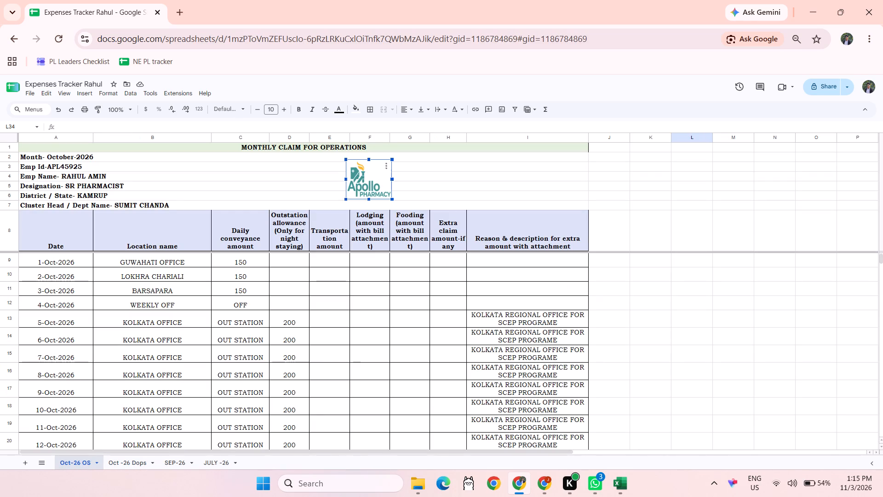
key(ctrl+c)
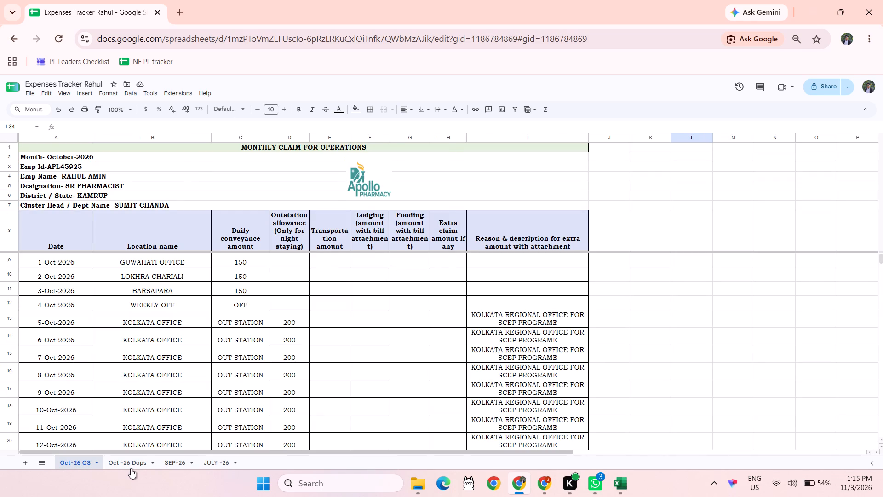
click(129, 466)
scroll(281, 369, up, 10)
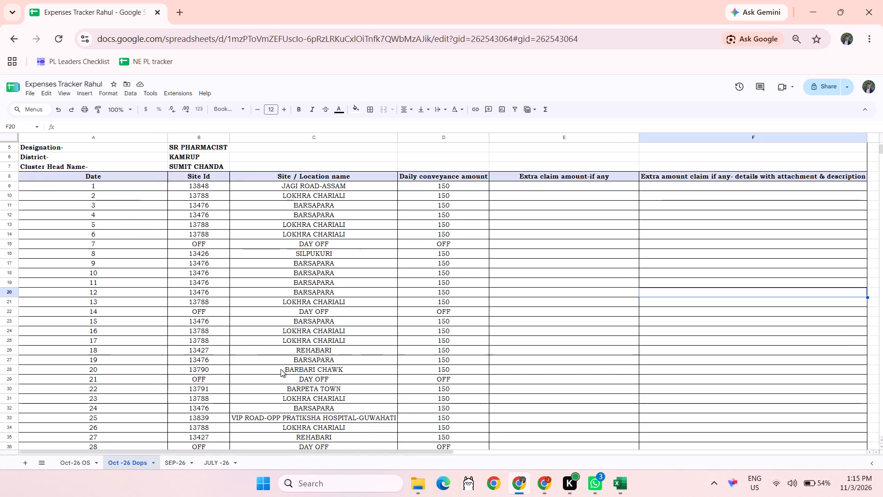
click(417, 181)
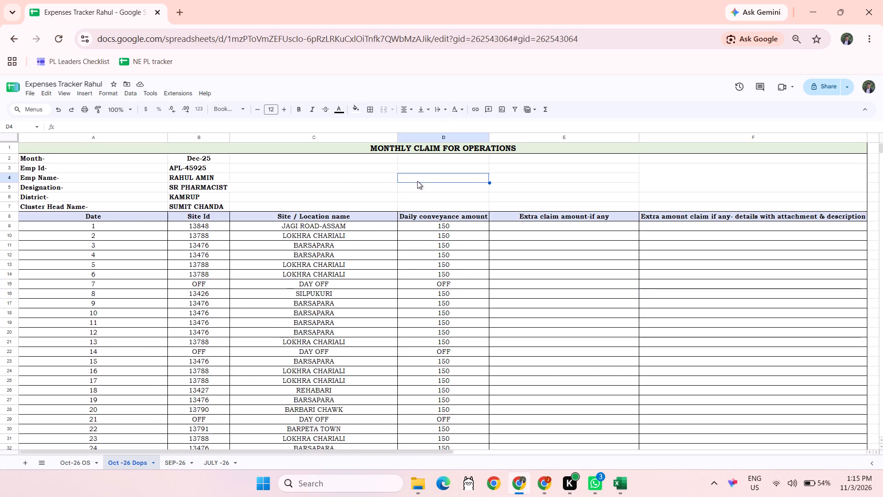
key(ctrl+v)
click(467, 203)
drag(467, 203, 460, 196)
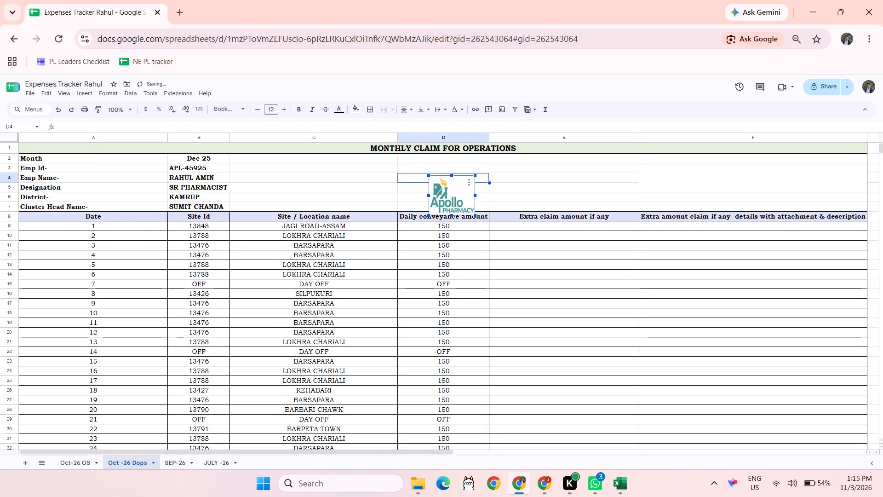
drag(460, 196, 454, 185)
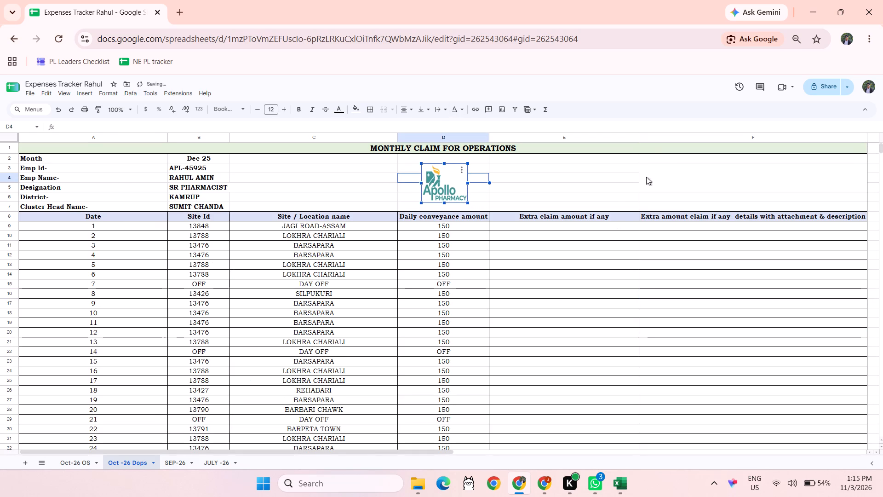
Narrow columns E and F of the Oct -26 Dops sheet and make heading row 8 about three text lines tall.
drag(638, 139, 556, 139)
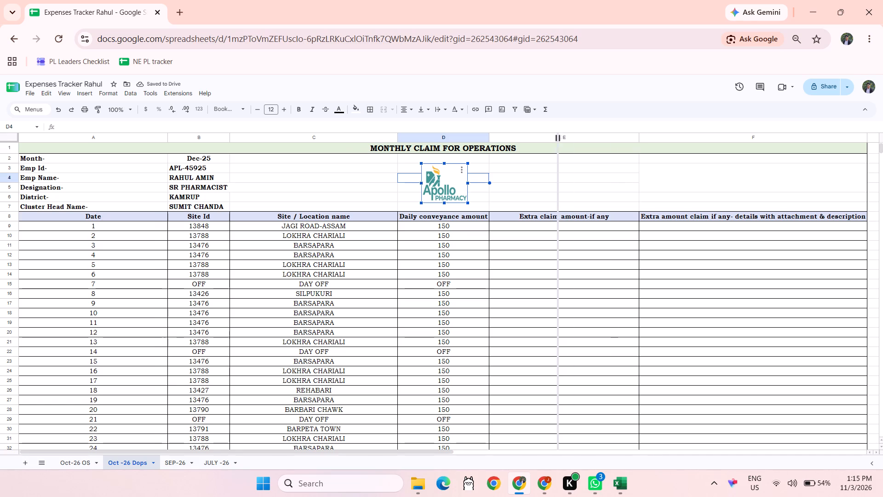
drag(556, 139, 554, 139)
drag(554, 139, 581, 145)
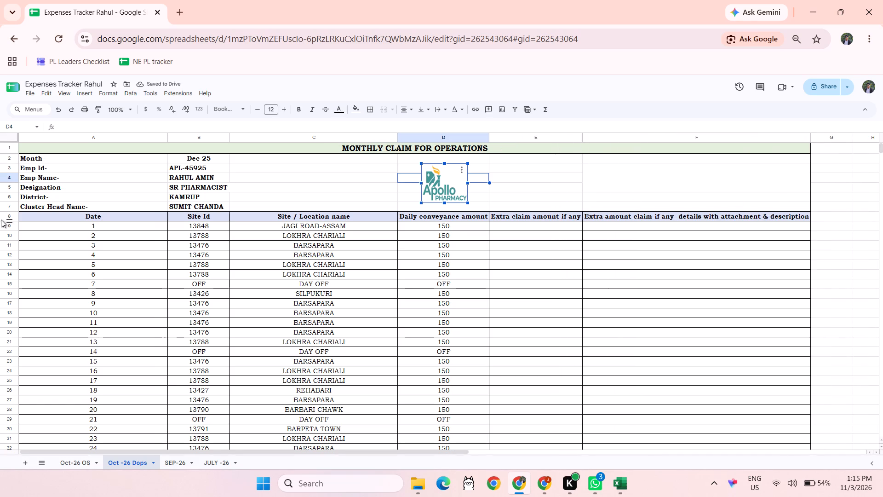
drag(8, 220, 3, 237)
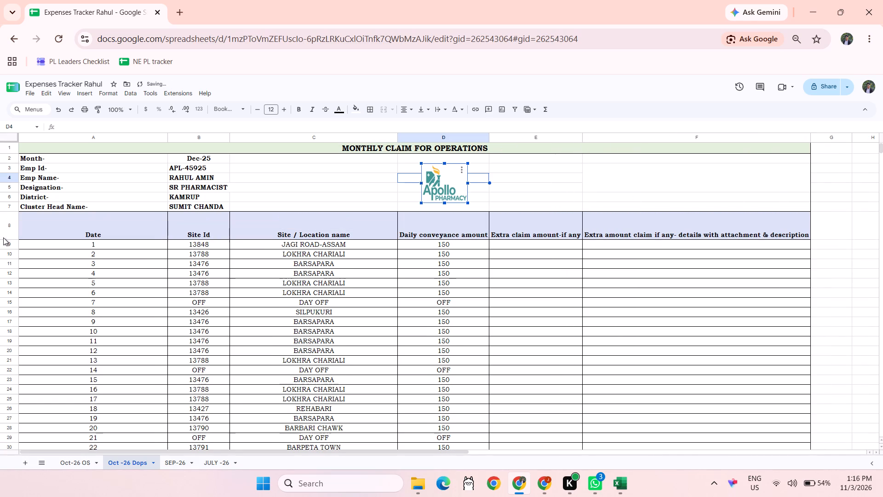
drag(812, 137, 715, 149)
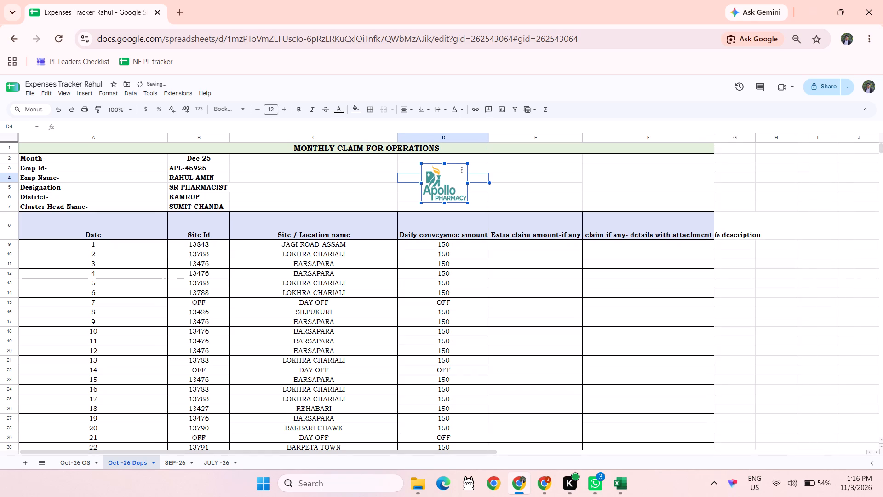
drag(715, 139, 683, 140)
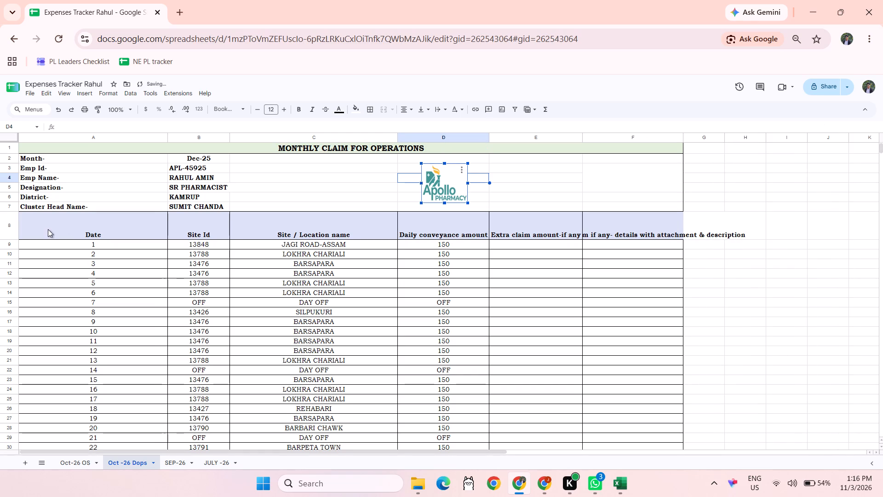
Wrap the text of heading row 8 in the Oct -26 Dops sheet and check the form down to the signatures.
click(8, 224)
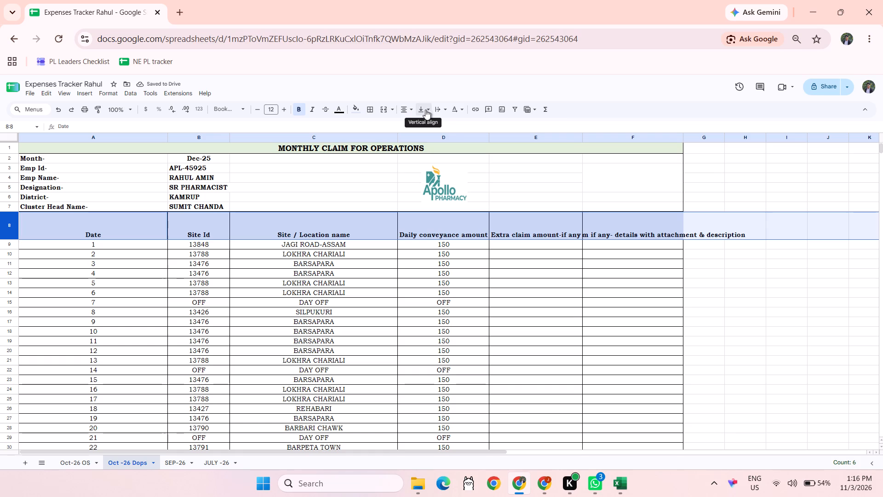
click(445, 110)
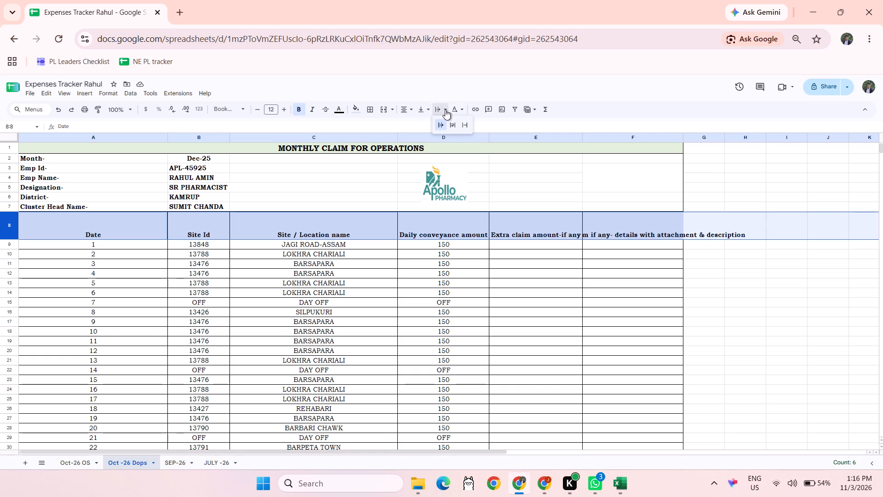
click(456, 124)
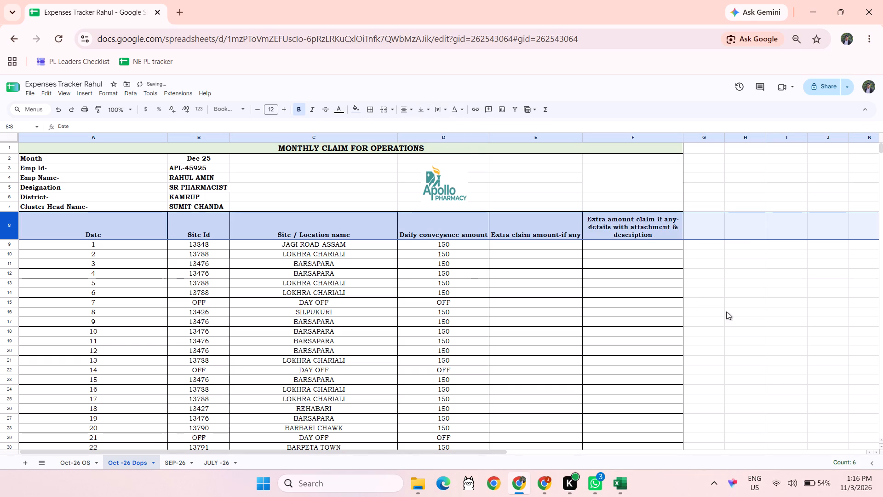
click(774, 300)
scroll(575, 327, down, 2)
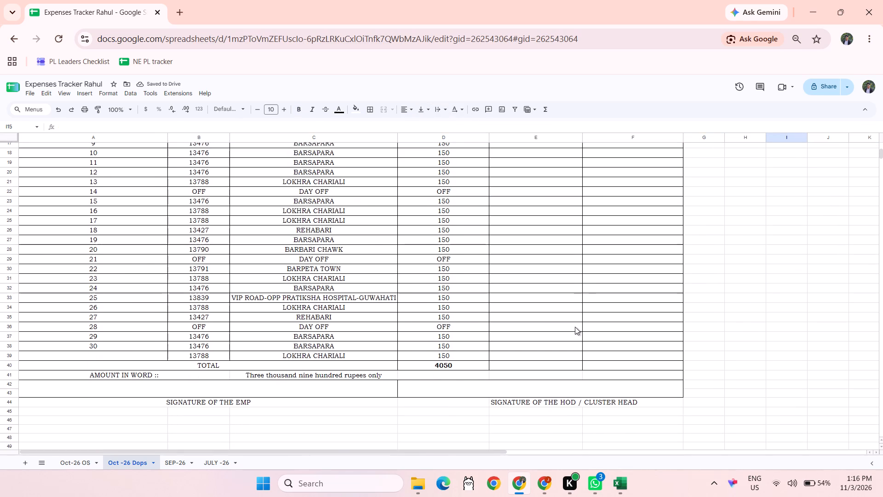
scroll(575, 327, down, 1)
scroll(575, 327, up, 6)
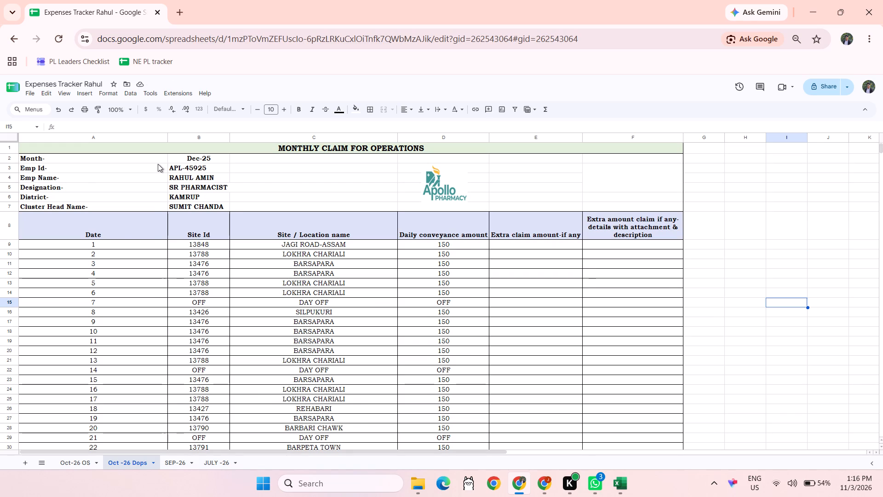
Narrow column A to just fit the Cluster Head Name label and widen the Site Id column slightly.
drag(168, 137, 108, 139)
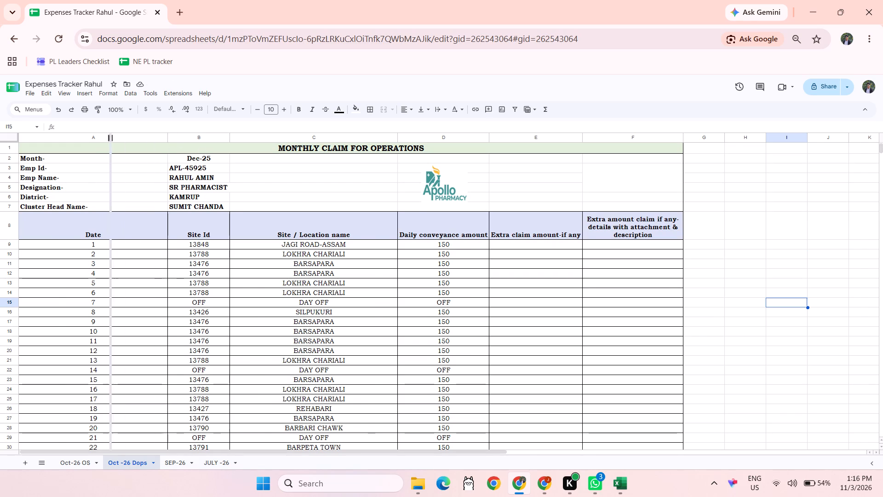
drag(108, 139, 96, 138)
drag(99, 140, 94, 140)
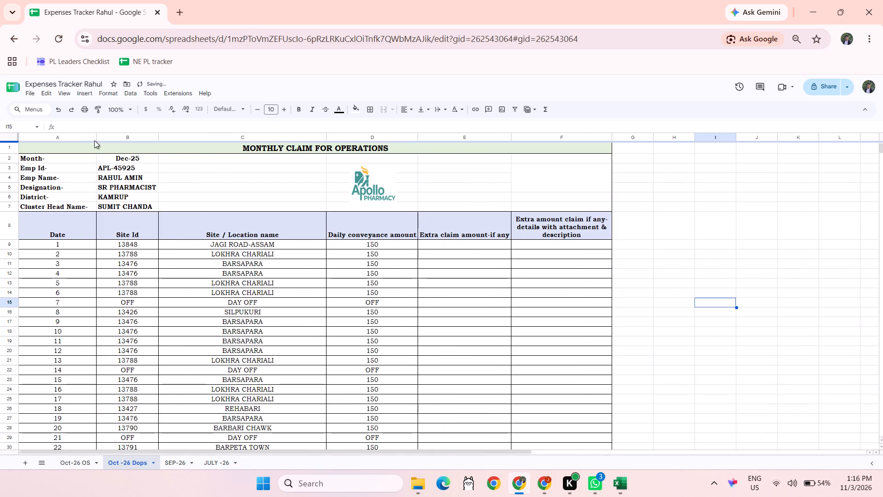
drag(94, 140, 81, 141)
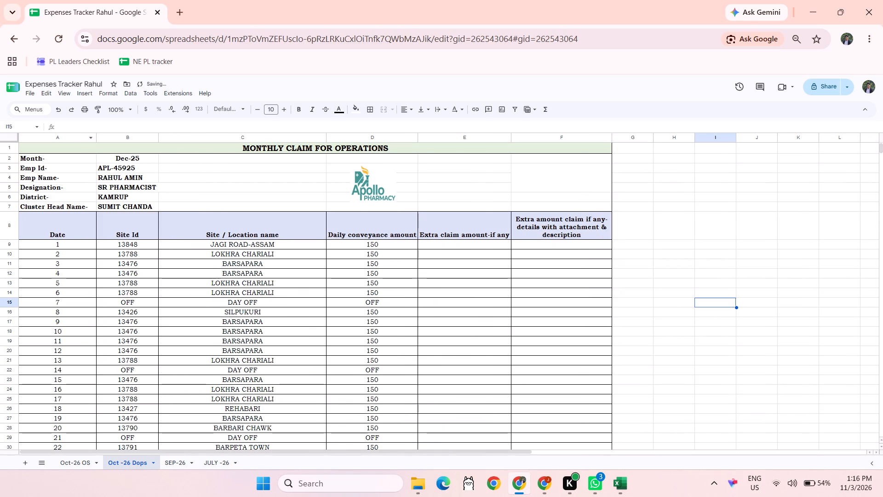
drag(97, 137, 91, 138)
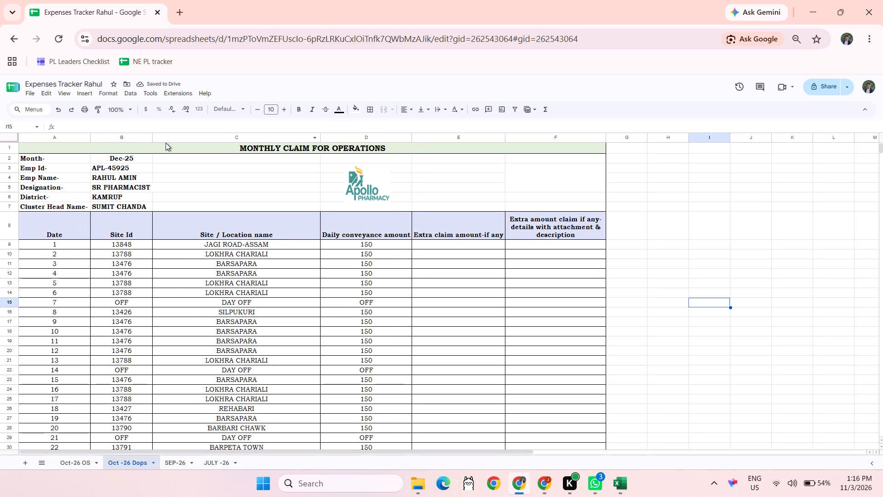
drag(152, 138, 161, 137)
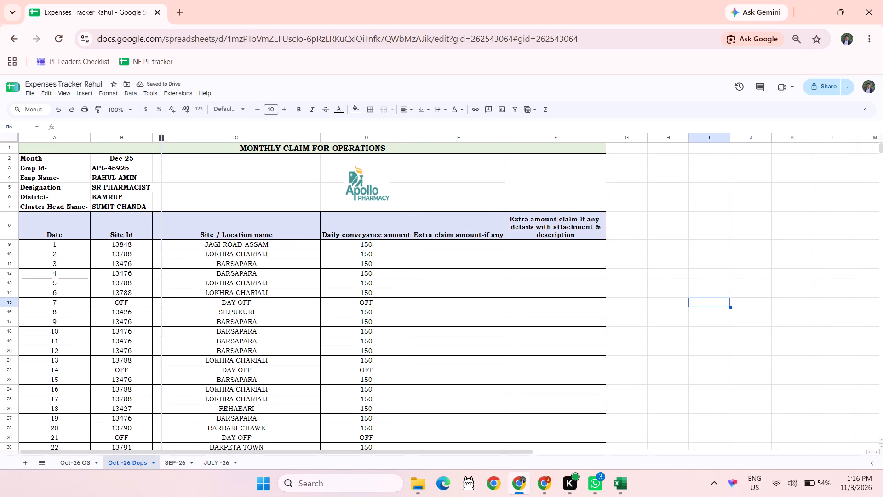
drag(161, 137, 162, 137)
click(182, 307)
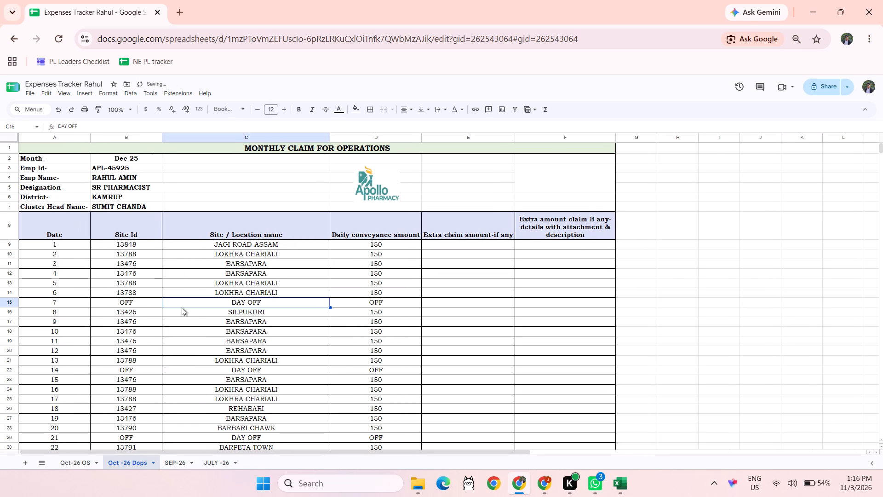
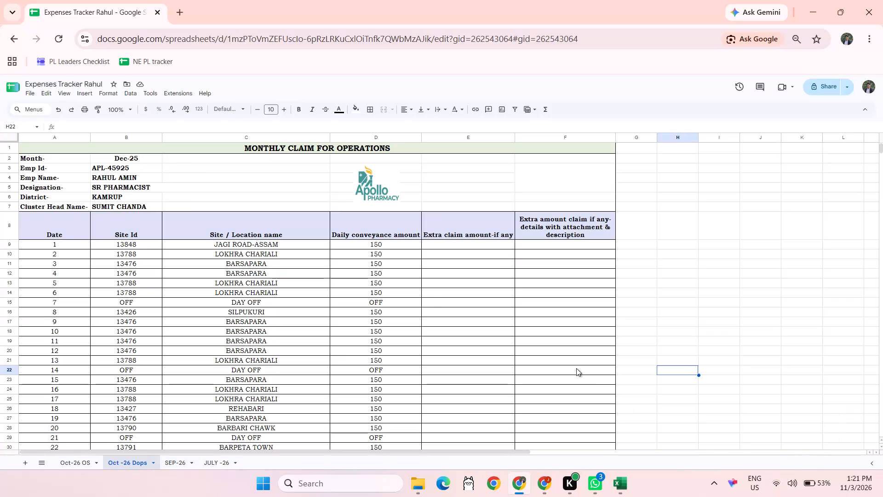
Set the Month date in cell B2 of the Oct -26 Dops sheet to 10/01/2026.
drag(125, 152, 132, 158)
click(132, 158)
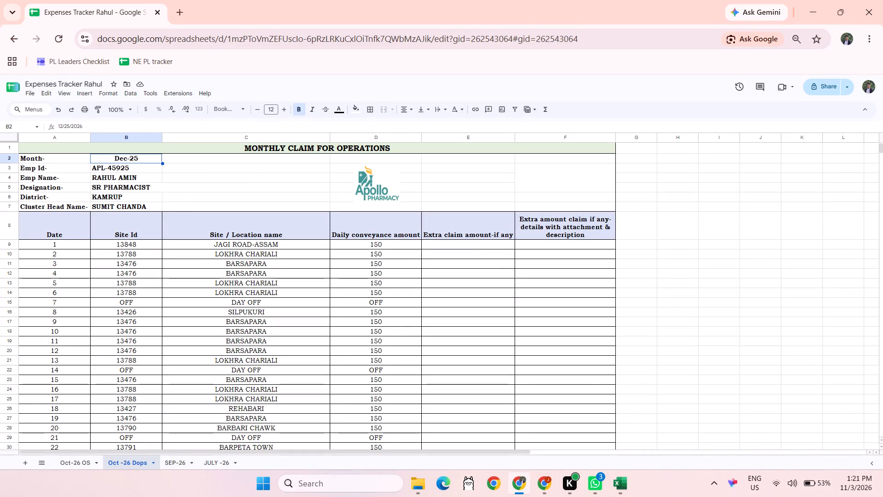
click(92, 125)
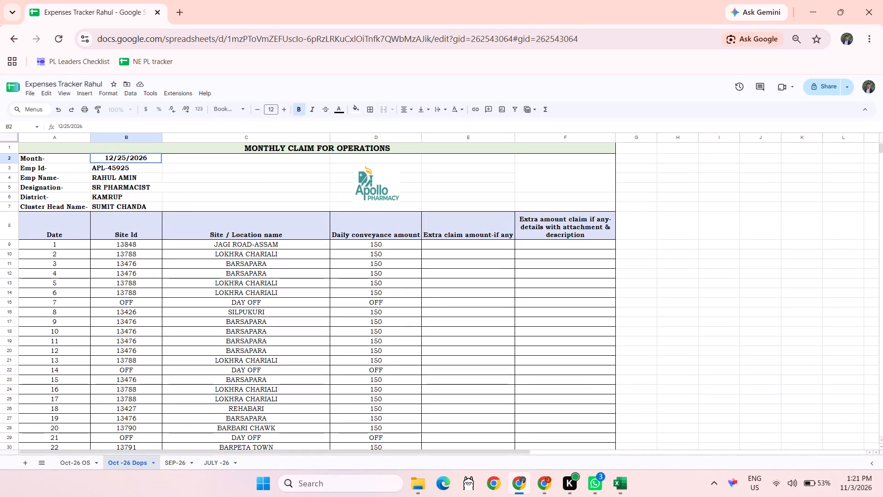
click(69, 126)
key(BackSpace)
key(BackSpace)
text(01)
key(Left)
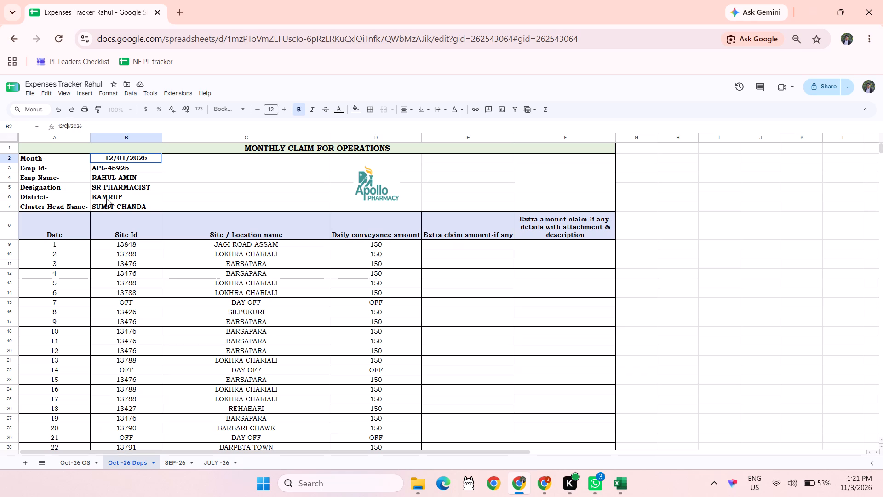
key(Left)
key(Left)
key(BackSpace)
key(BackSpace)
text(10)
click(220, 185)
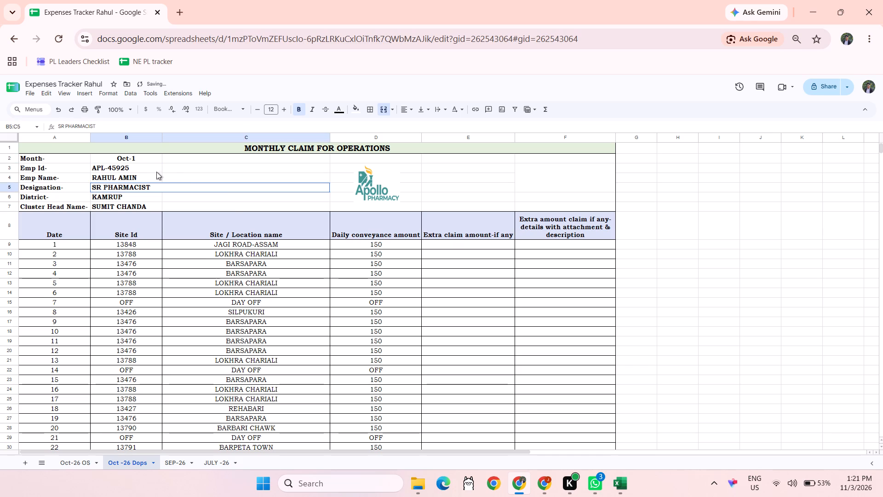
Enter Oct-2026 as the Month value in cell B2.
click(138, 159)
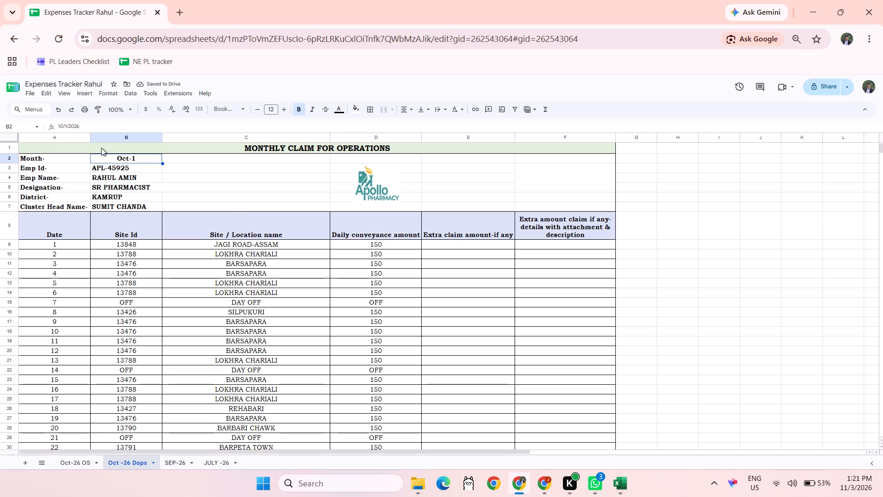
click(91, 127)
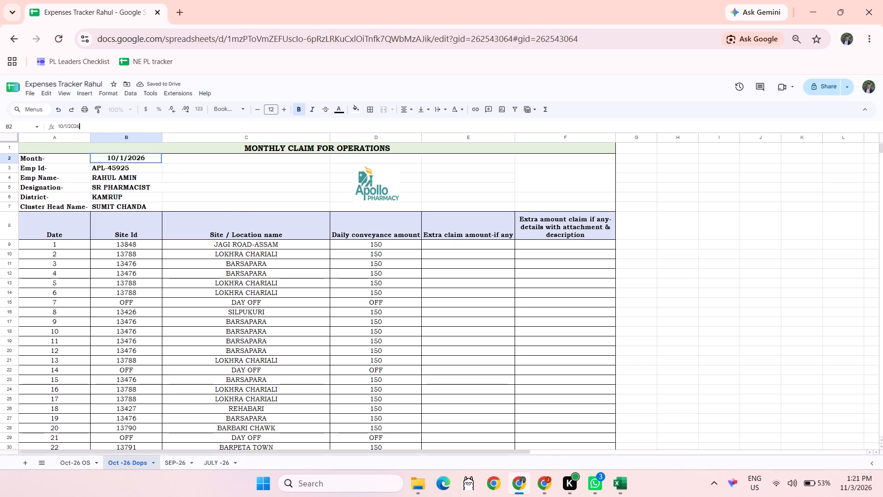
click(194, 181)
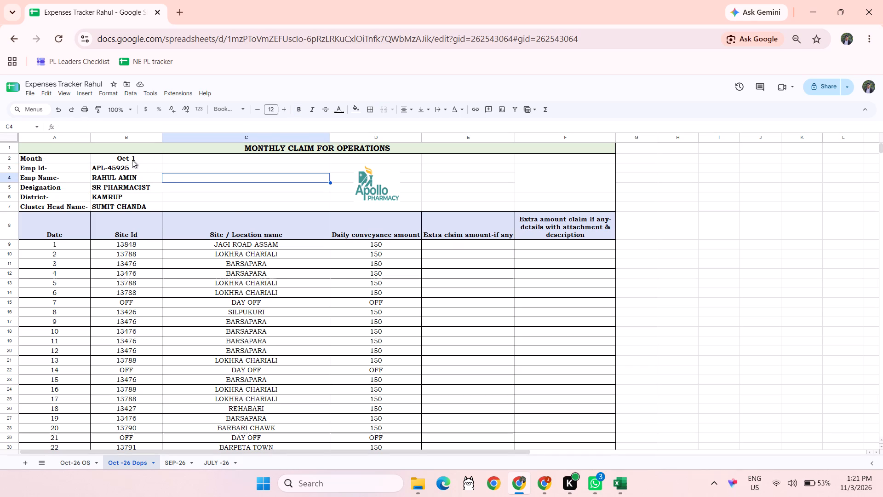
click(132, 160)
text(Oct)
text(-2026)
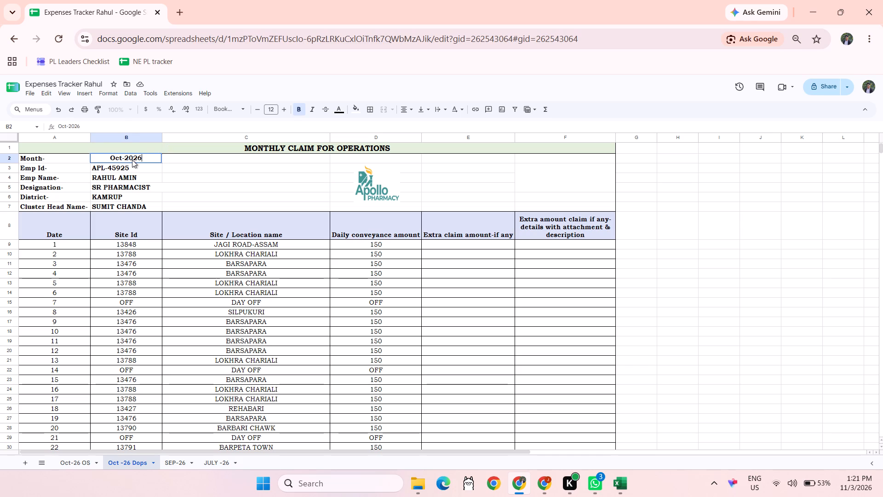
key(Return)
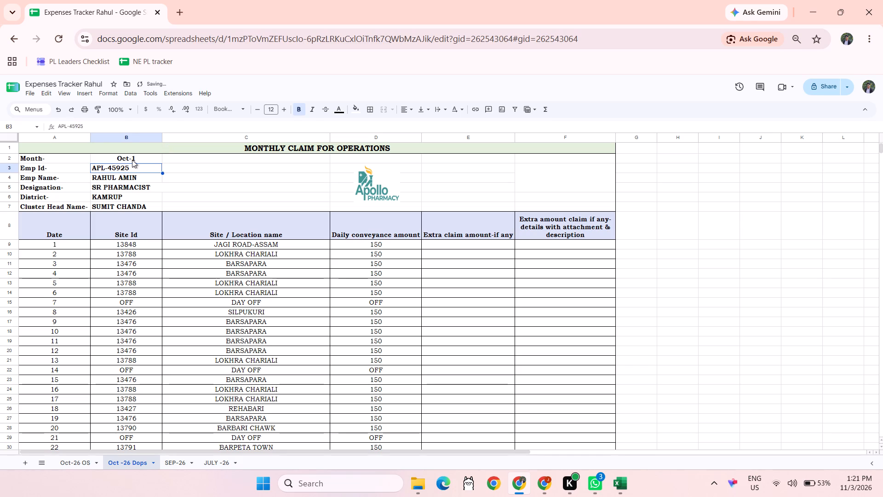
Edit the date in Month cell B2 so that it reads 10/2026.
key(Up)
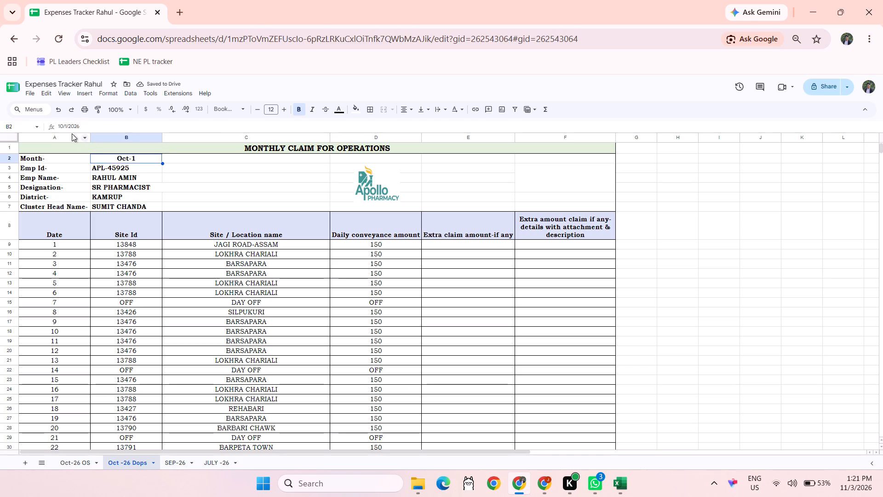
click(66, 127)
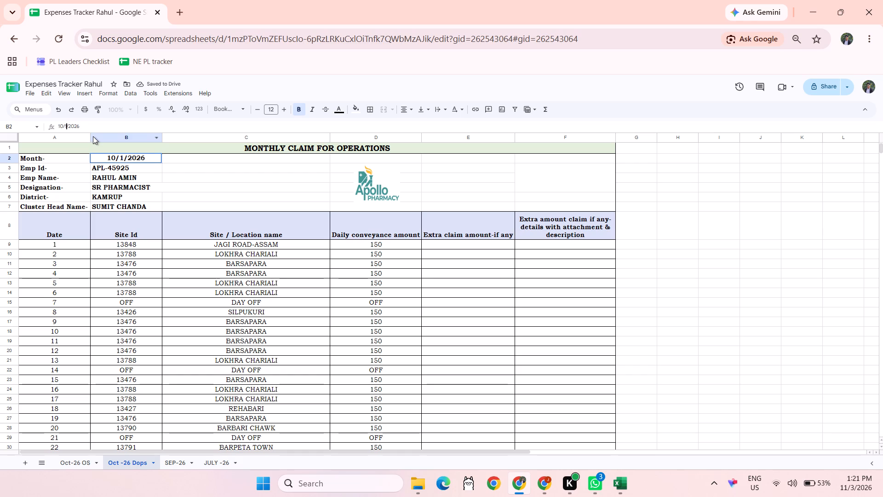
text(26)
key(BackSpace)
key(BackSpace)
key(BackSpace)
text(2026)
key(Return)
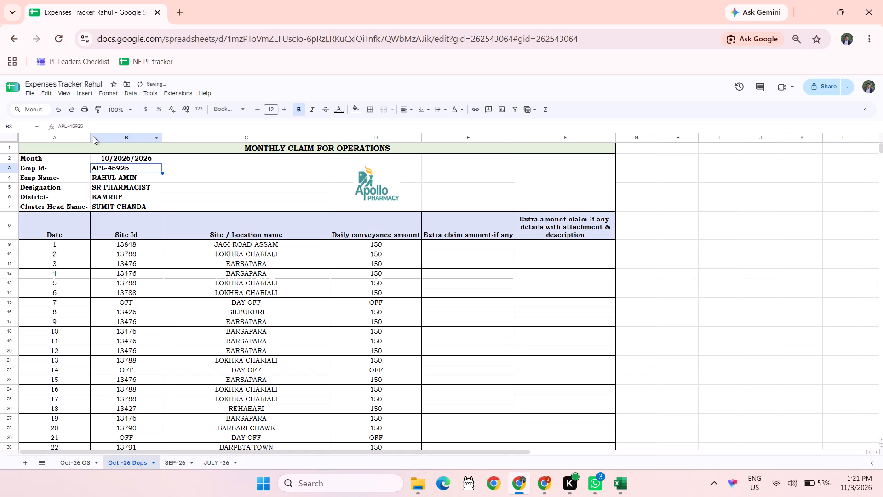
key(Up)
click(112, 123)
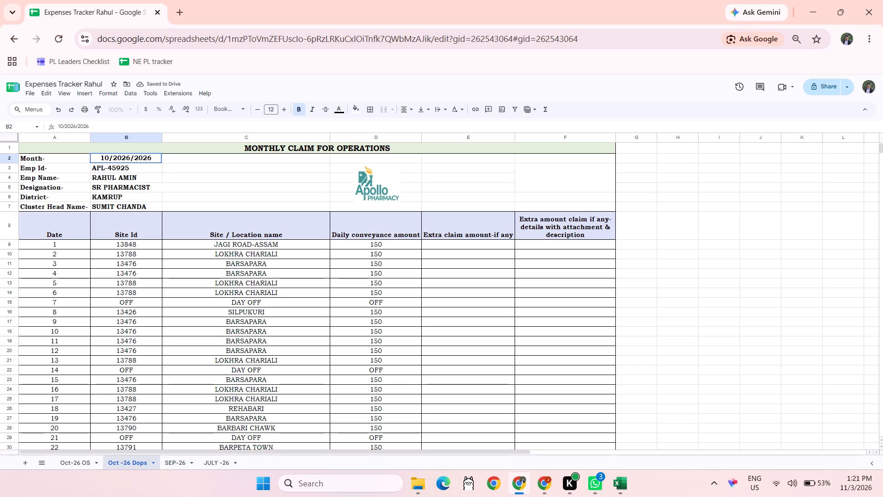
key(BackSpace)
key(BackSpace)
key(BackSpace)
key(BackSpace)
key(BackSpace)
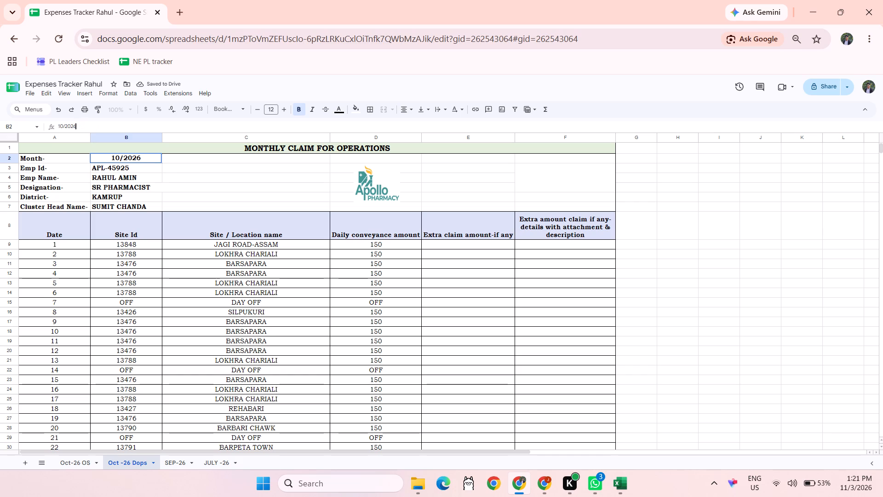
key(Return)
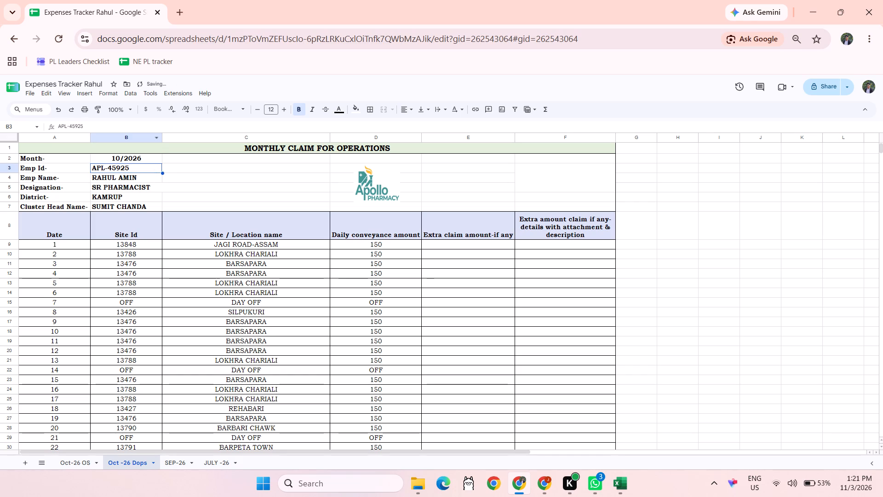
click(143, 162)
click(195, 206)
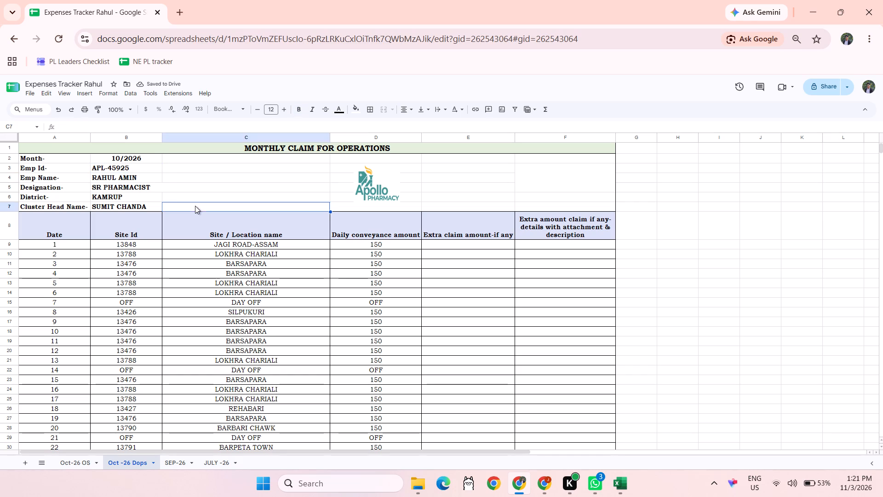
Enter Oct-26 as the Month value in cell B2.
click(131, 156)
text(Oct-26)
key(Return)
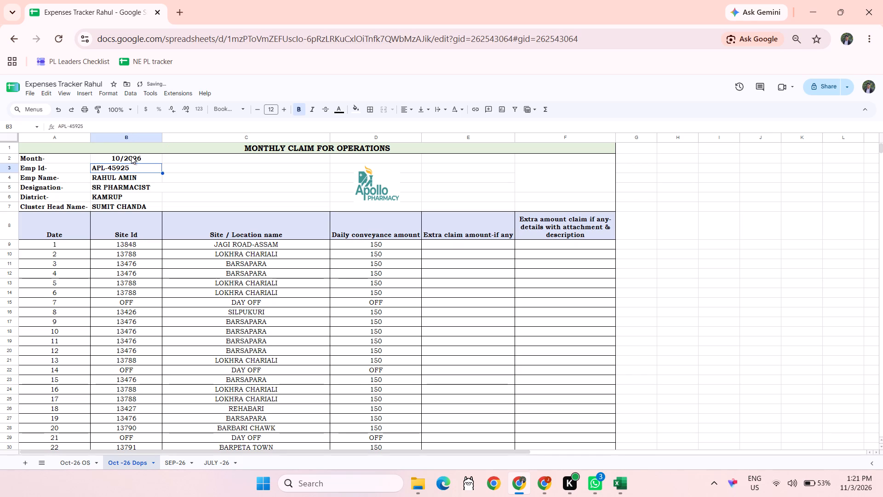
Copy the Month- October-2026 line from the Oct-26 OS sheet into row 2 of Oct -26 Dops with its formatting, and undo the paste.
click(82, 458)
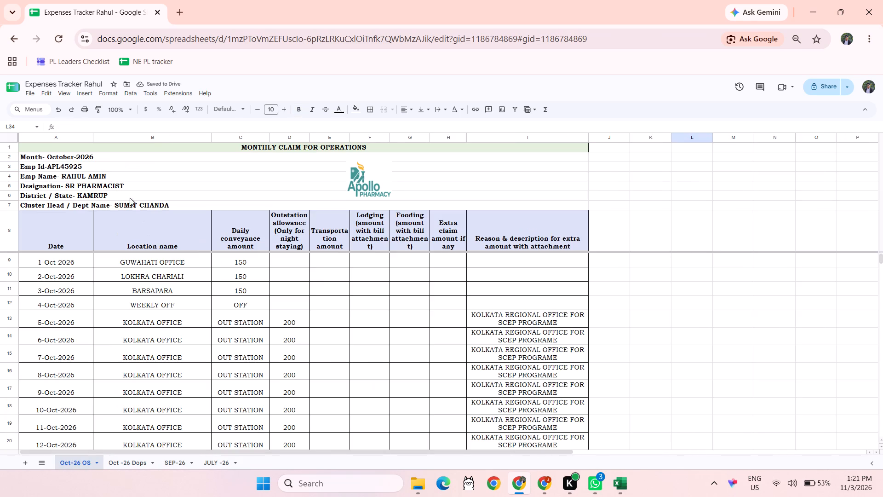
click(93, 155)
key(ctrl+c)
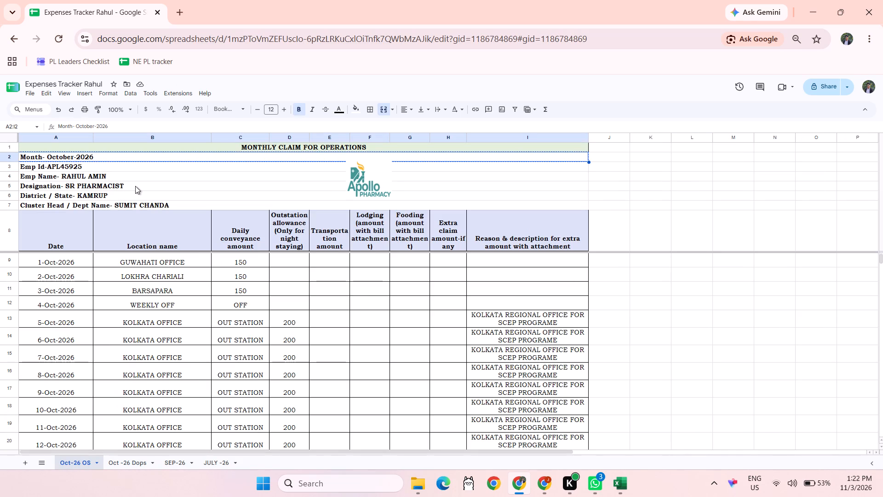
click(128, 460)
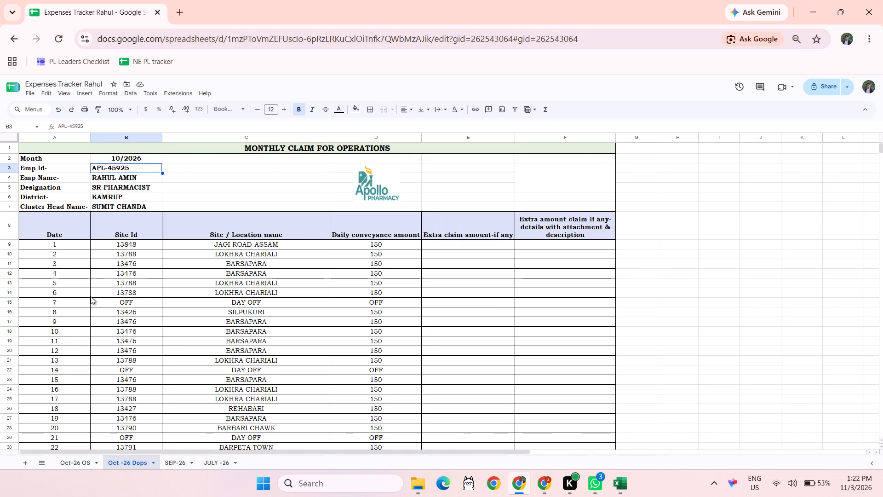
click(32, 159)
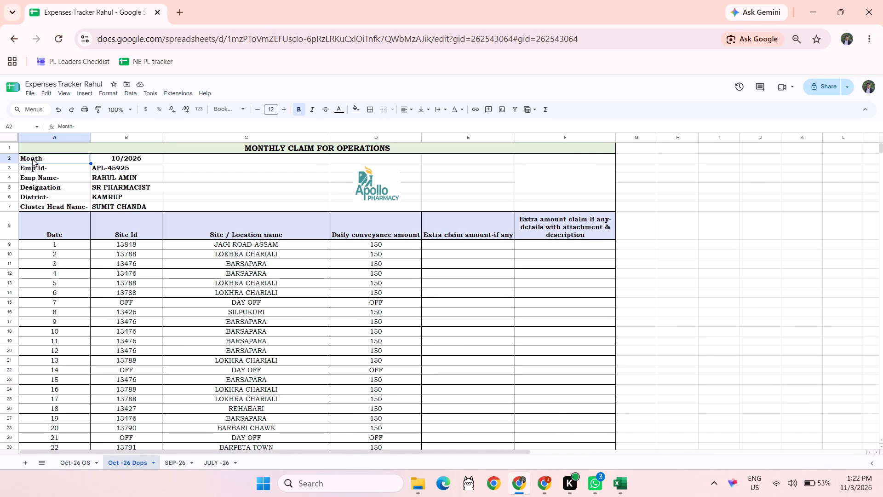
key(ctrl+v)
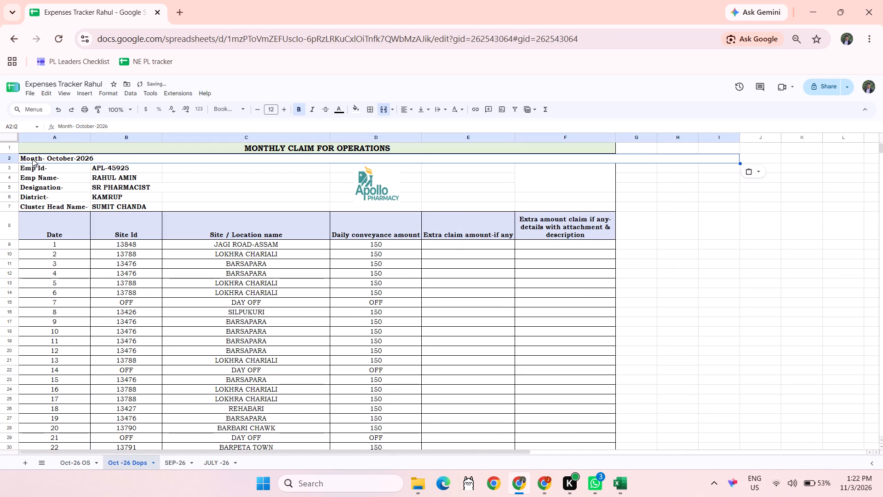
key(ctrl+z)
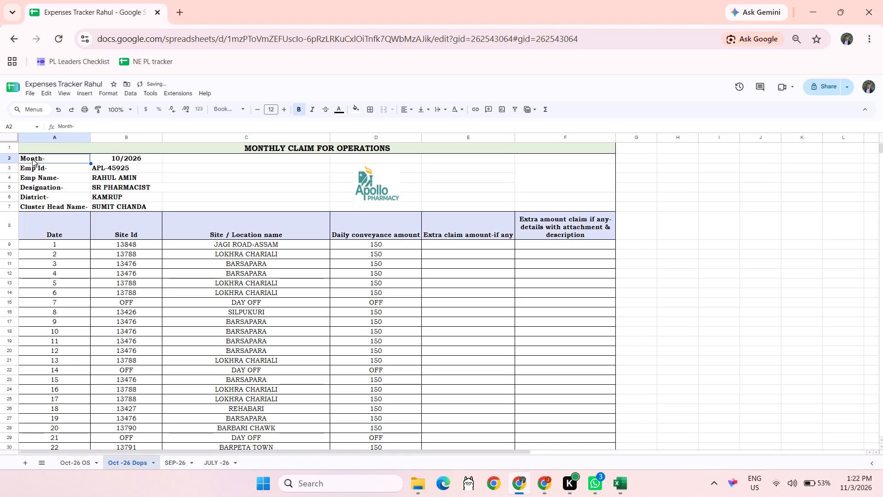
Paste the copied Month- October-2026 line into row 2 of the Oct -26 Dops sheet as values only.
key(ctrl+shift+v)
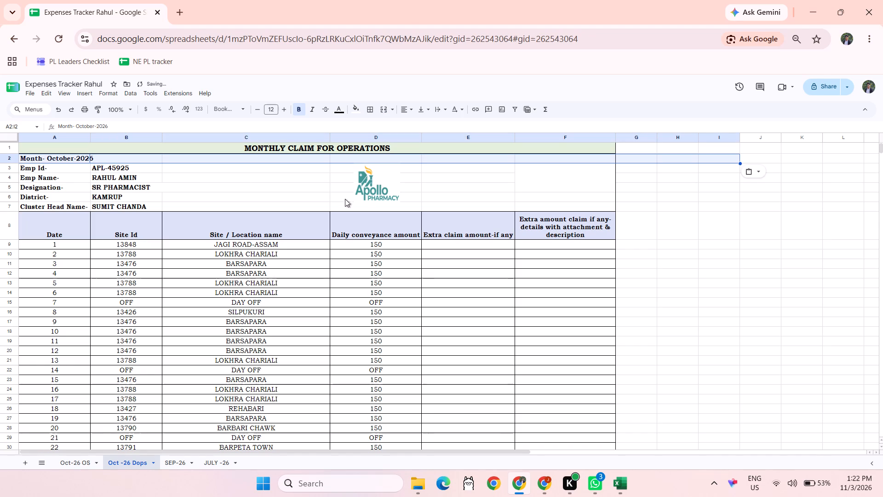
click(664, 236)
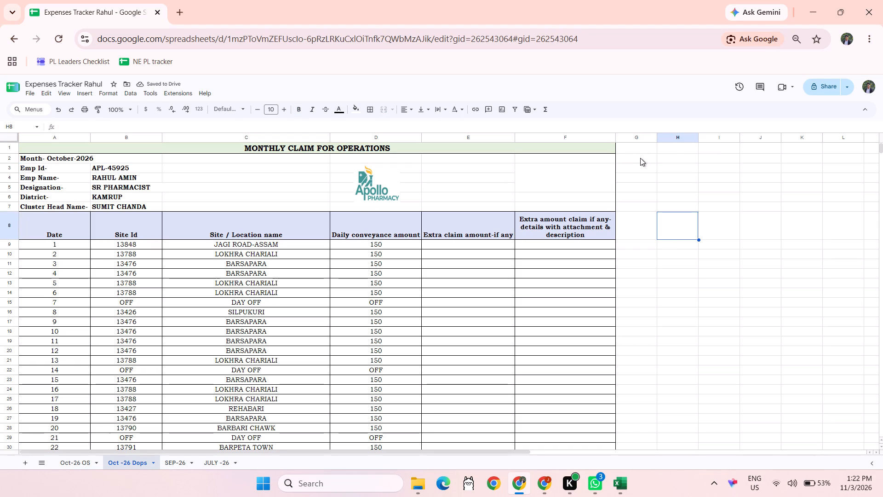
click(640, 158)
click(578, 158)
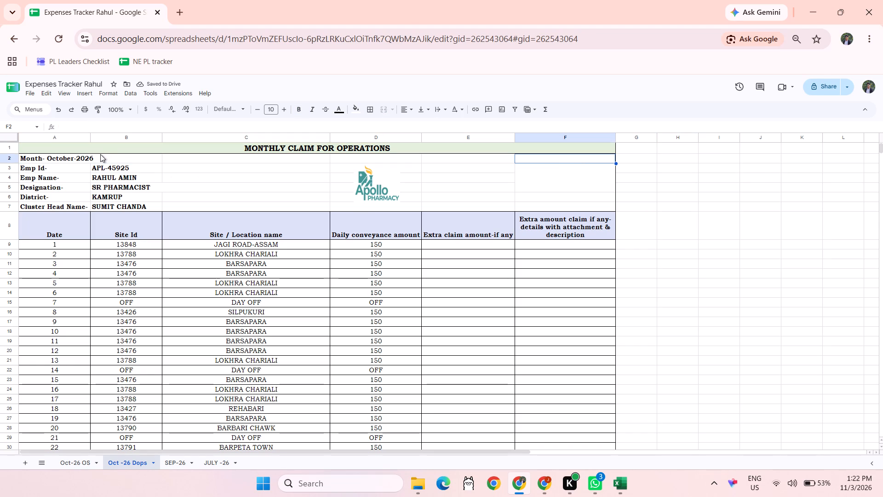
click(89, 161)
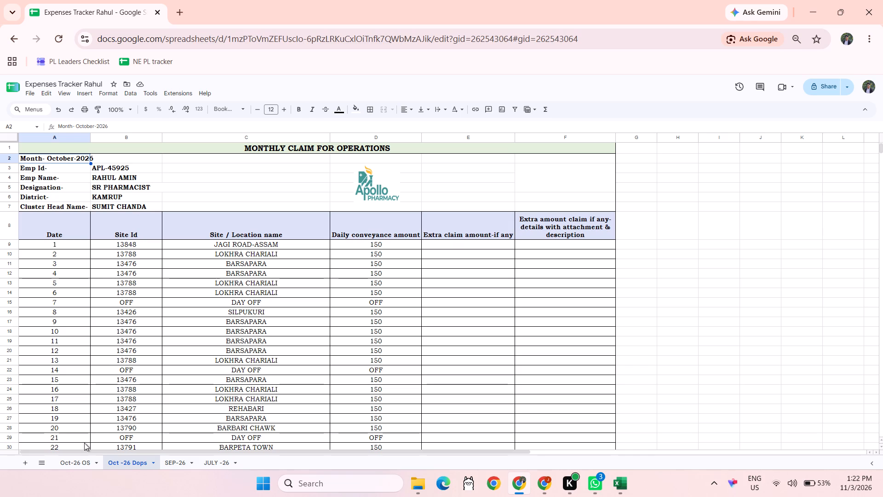
Copy header rows 2 to 7 from the Oct-26 OS sheet and paste them as values only over the Oct -26 Dops header, starting at A2.
click(75, 464)
click(178, 272)
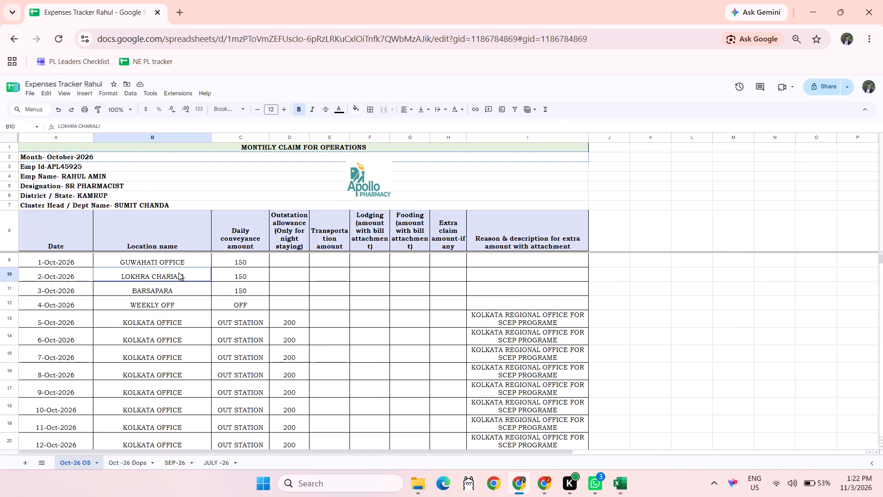
click(37, 157)
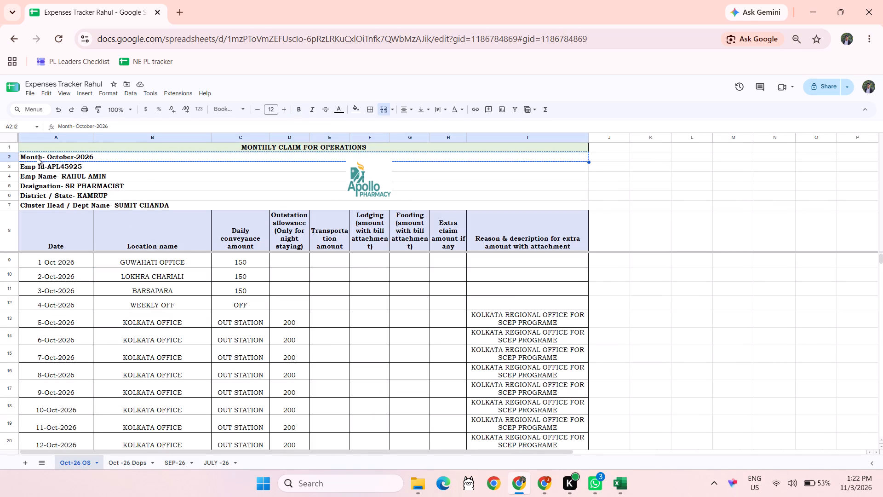
key(shift+Down)
key(shift+Down)
key(shift+Down)
key(shift+Down)
key(shift+Down)
key(ctrl+c)
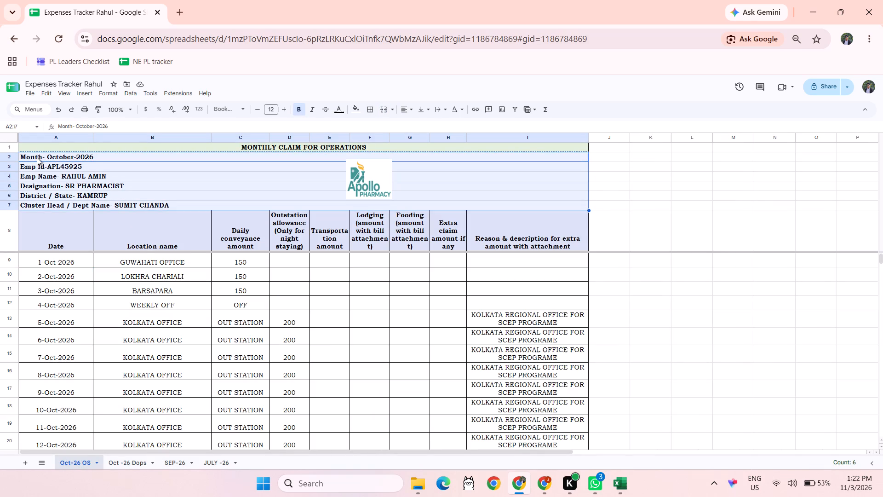
click(131, 462)
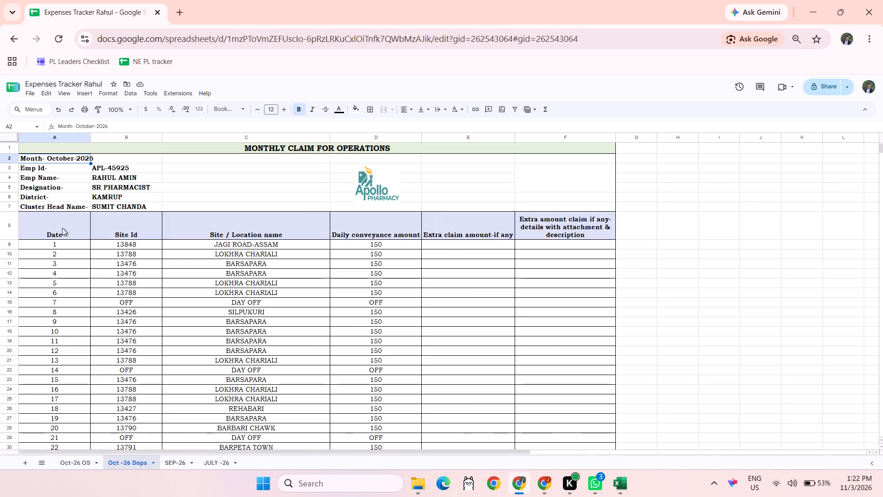
key(ctrl+shift+v)
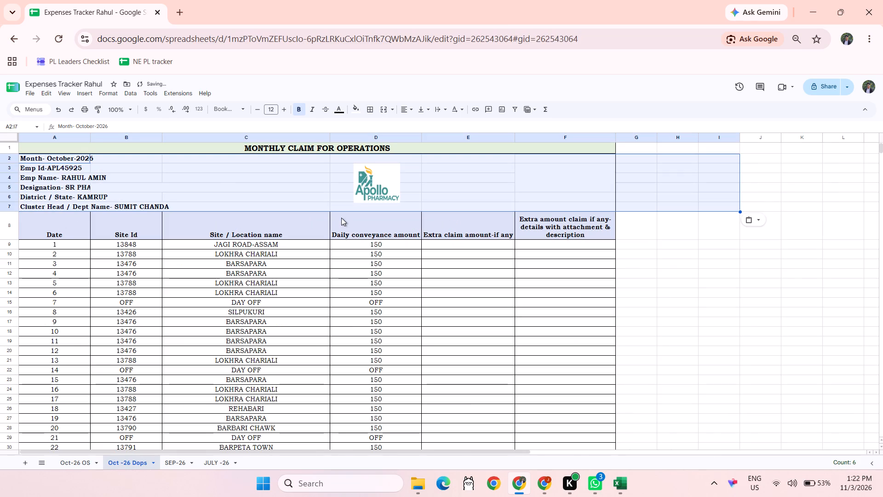
click(717, 283)
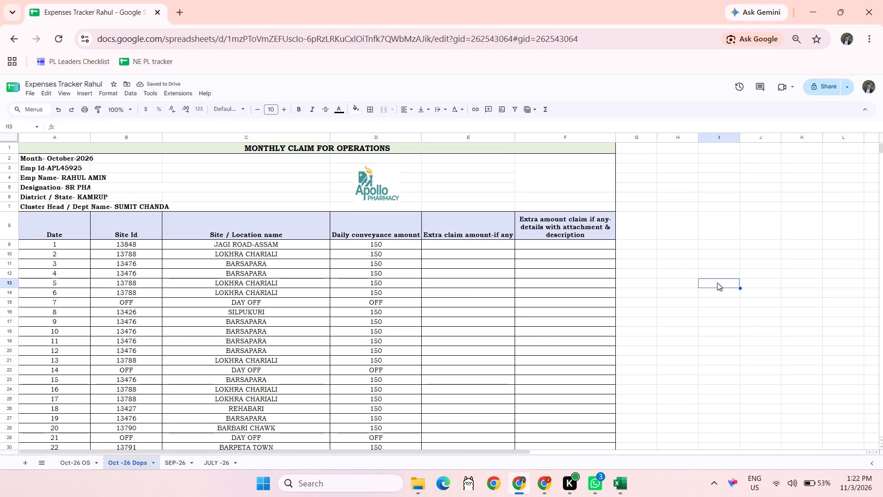
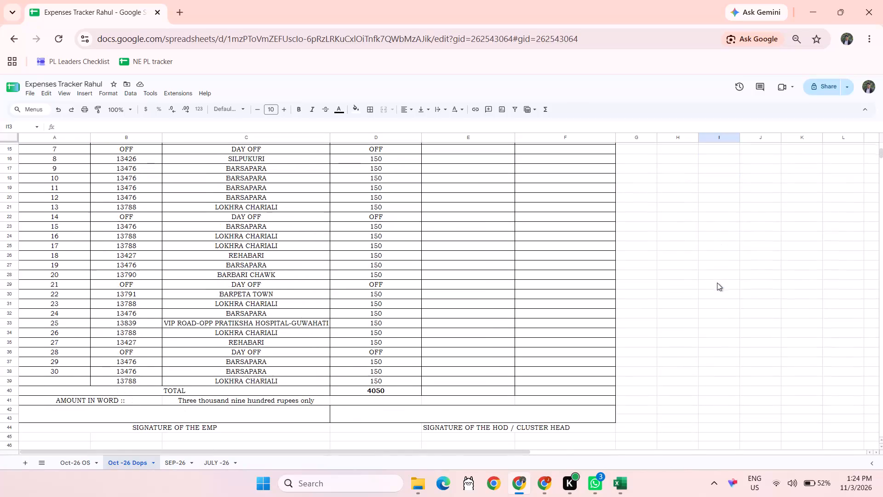
Clear the old site IDs, location names and daily conveyance amounts in B9:D39 of the Oct -26 Dops sheet.
scroll(717, 283, up, 3)
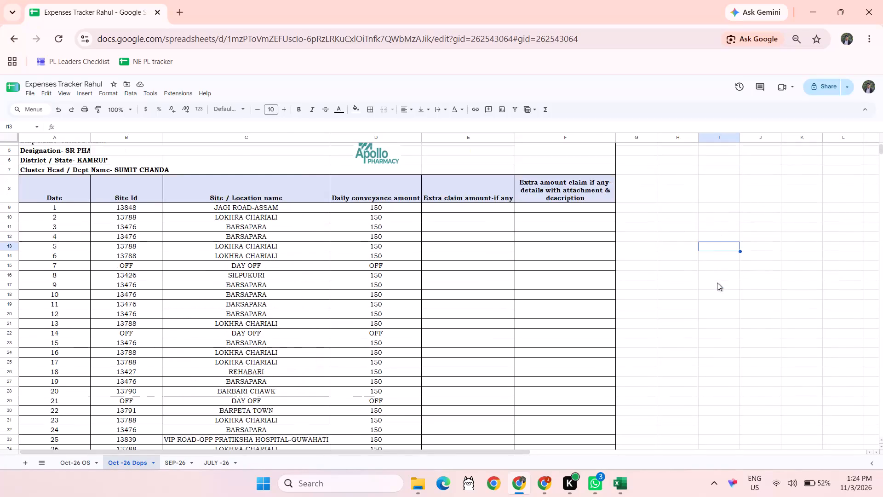
scroll(717, 283, up, 1)
click(215, 249)
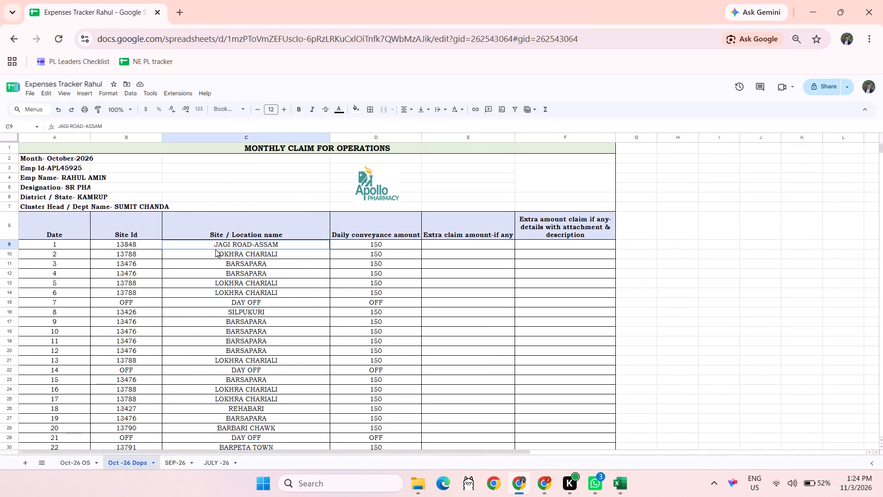
key(shift+Right)
key(shift+Down)
key(shift+Down)
key(shift+Down)
key(shift+Down)
key(shift+Down)
key(shift+Down)
key(shift+Down)
key(shift+Down)
key(shift+Down)
key(shift+Down)
key(shift+Down)
key(shift+Down)
key(shift+Down)
key(shift+Down)
key(shift+Down)
key(shift+Down)
key(shift+Down)
key(shift+Down)
key(shift+Down)
key(shift+Down)
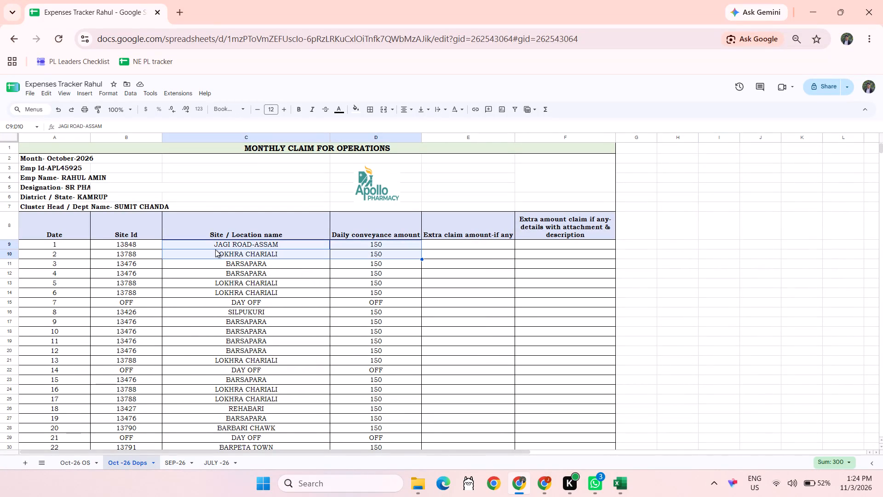
key(shift+Down)
key(shift+Up)
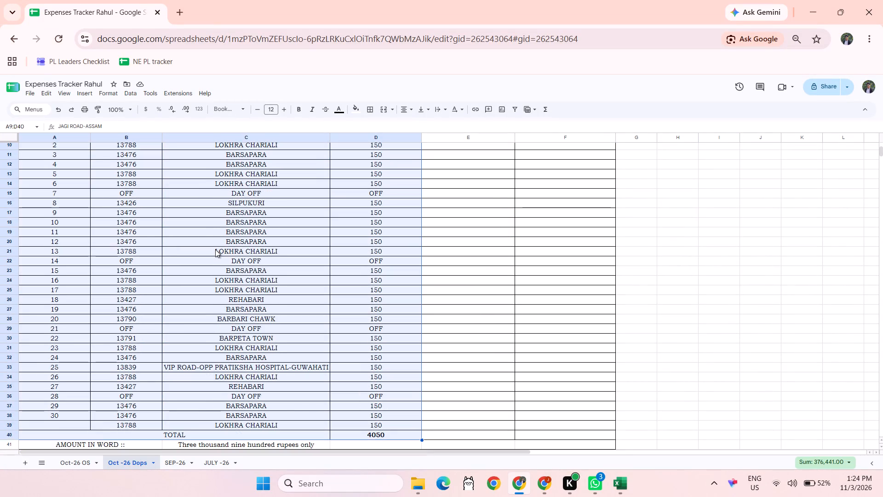
key(shift+Up)
key(shift+Right)
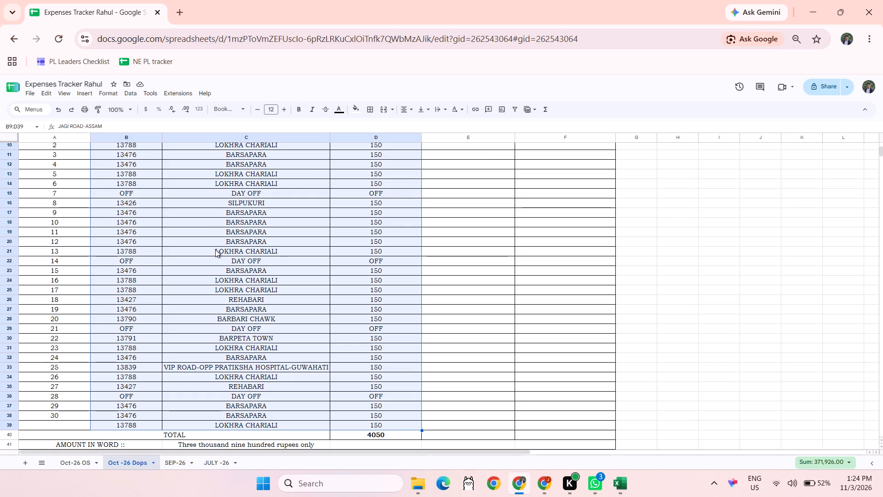
key(Delete)
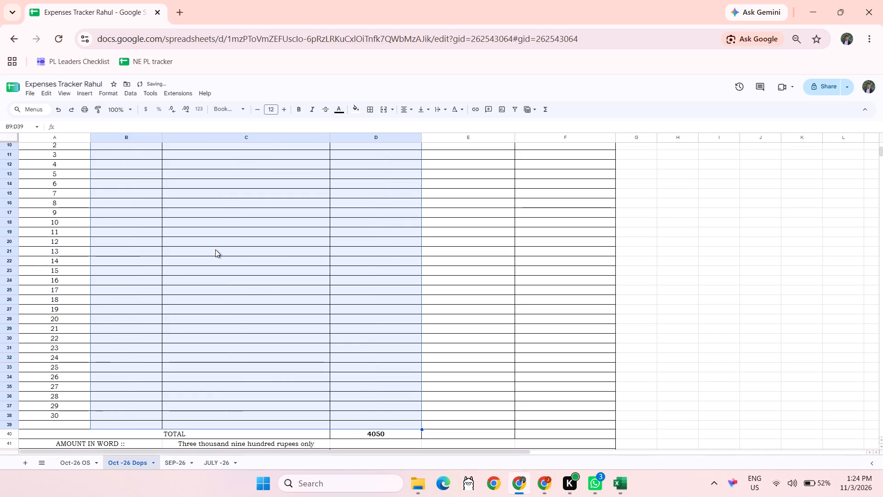
Clear the daily conveyance total in cell D40 of the TOTAL row.
key(Down)
key(ctrl+Down)
key(Up)
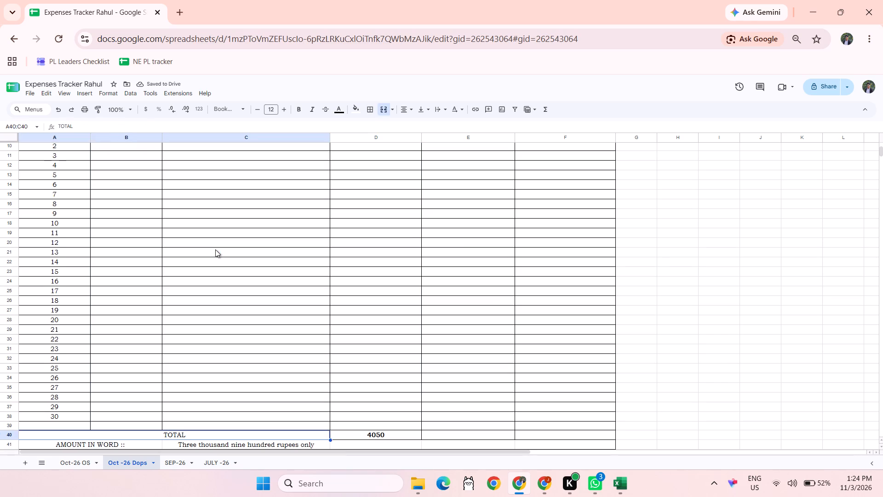
key(Right)
key(Delete)
key(ctrl+Up)
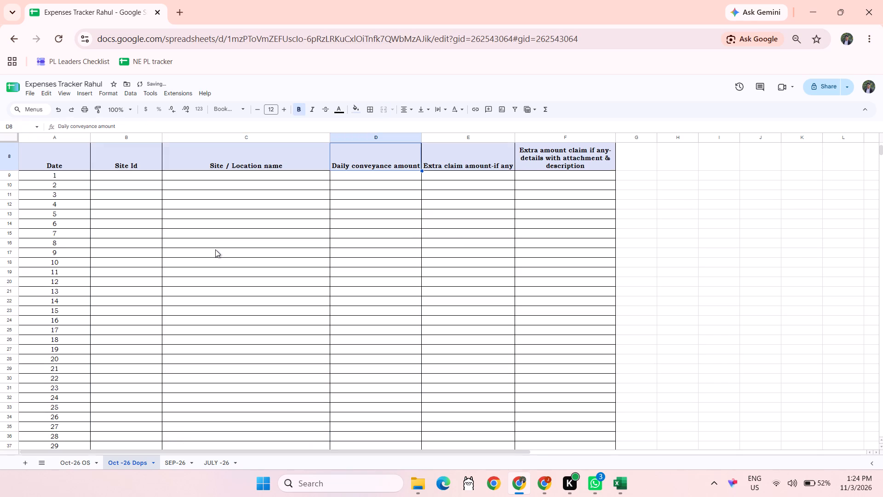
key(Down)
key(Up)
Copy the location names and daily conveyance amounts in B9:C39 of Oct-26 OS and paste them into Oct -26 Dops starting at C9.
click(83, 457)
scroll(351, 311, up, 1)
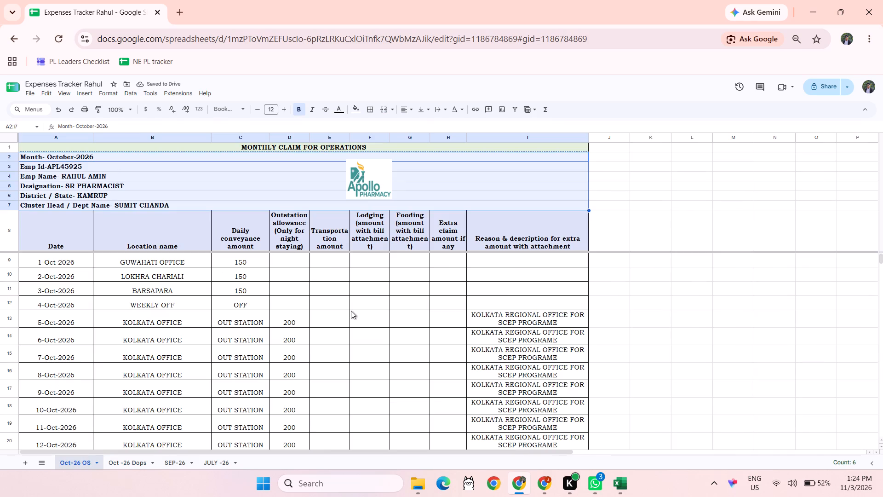
scroll(351, 311, up, 1)
click(137, 260)
key(shift+Right)
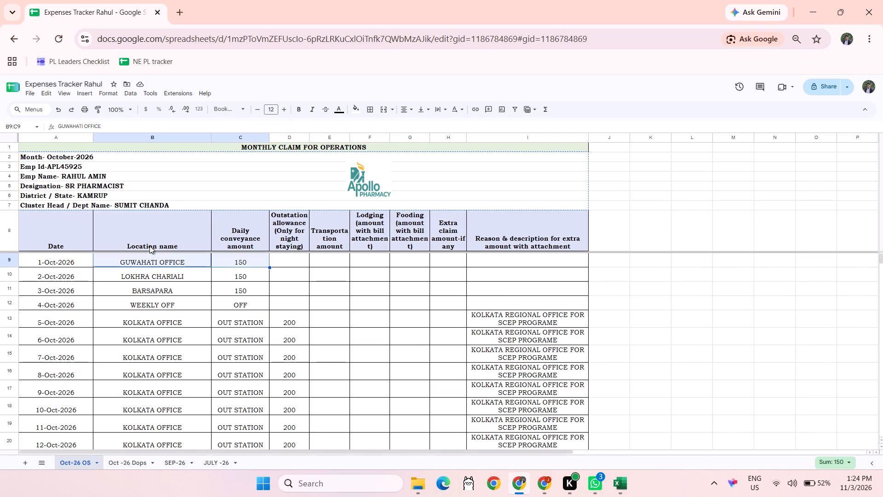
key(shift+Down)
key(shift+Down)
key(shift+Down)
key(shift+Down)
key(shift+Down)
key(shift+Down)
key(shift+Down)
key(shift+Down)
key(shift+Down)
key(shift+Down)
key(shift+Down)
key(shift+Down)
key(shift+Down)
key(shift+Down)
key(shift+Down)
key(shift+Down)
key(shift+Down)
key(shift+Down)
key(shift+Down)
key(shift+Down)
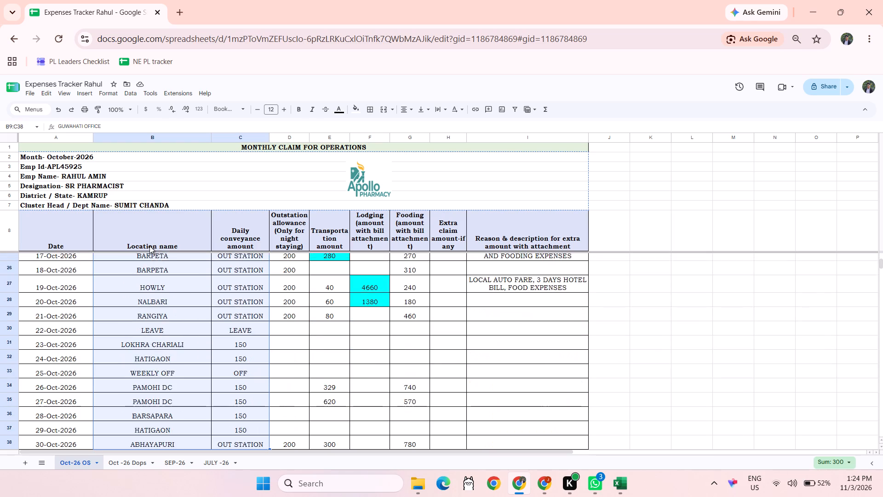
key(shift+Down)
key(shift+Down)
key(shift+Down)
key(shift+Down)
key(shift+Down)
key(shift+Up)
key(shift+Up)
key(shift+Up)
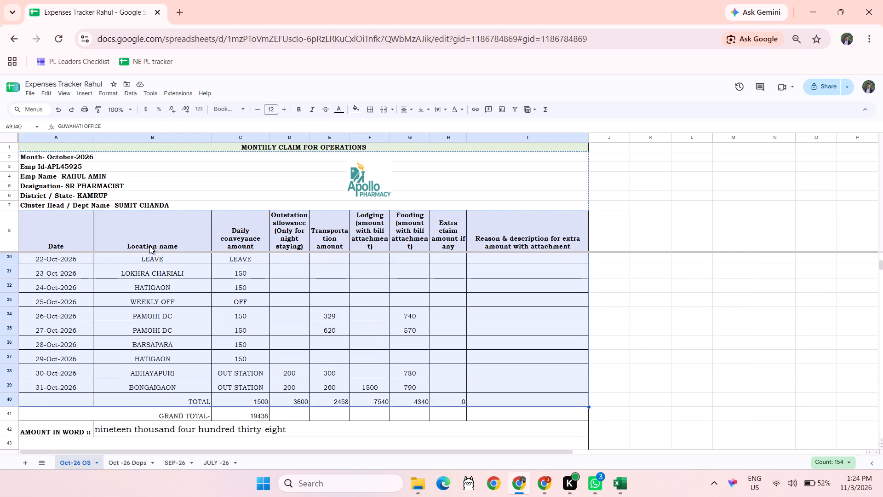
key(shift+Left)
key(shift+Left)
key(shift+Left)
key(shift+Left)
key(shift+Left)
key(shift+Left)
key(shift+Right)
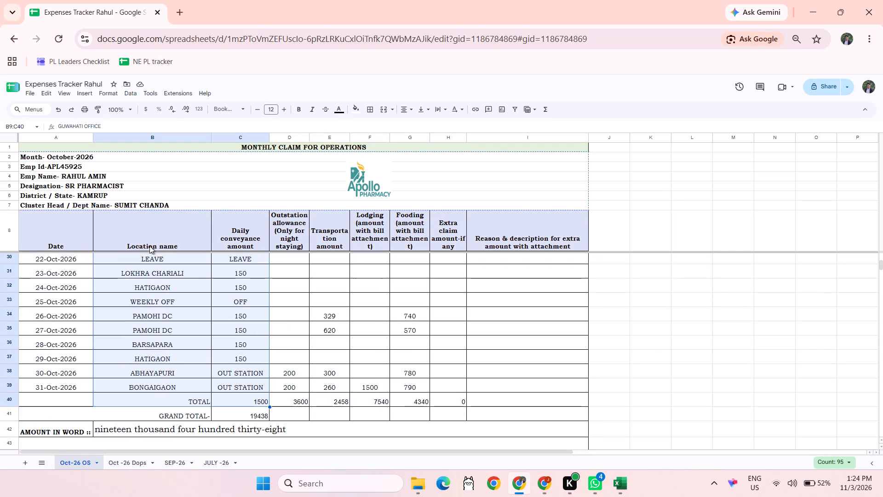
key(shift+Up)
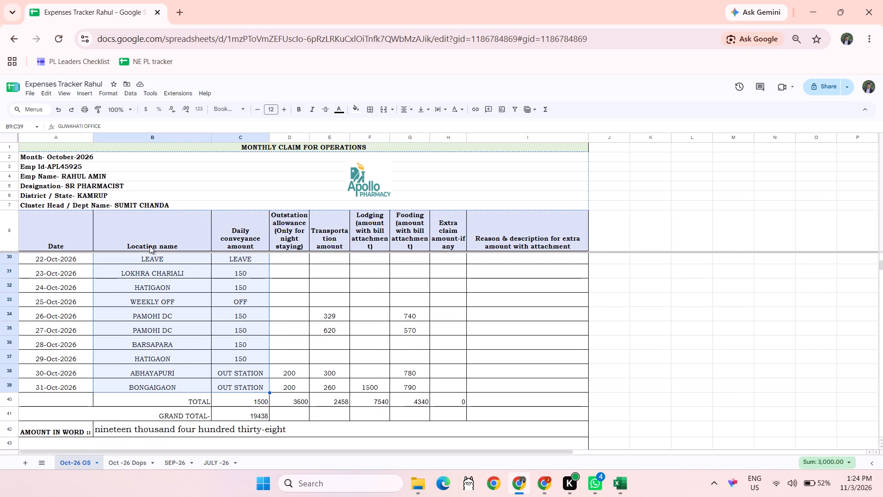
key(ctrl+c)
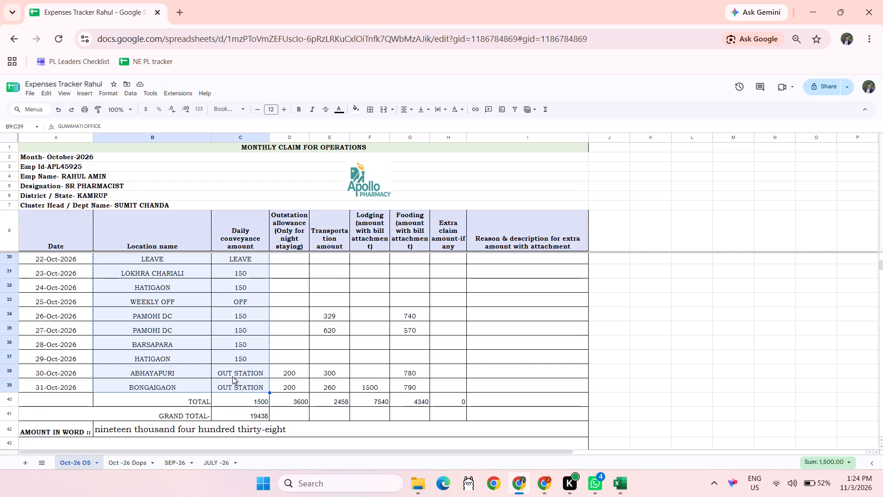
click(121, 466)
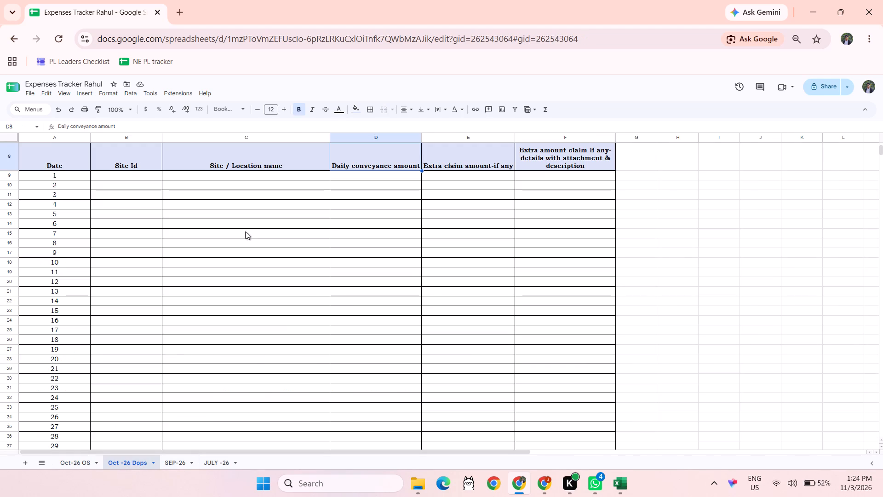
scroll(245, 231, up, 6)
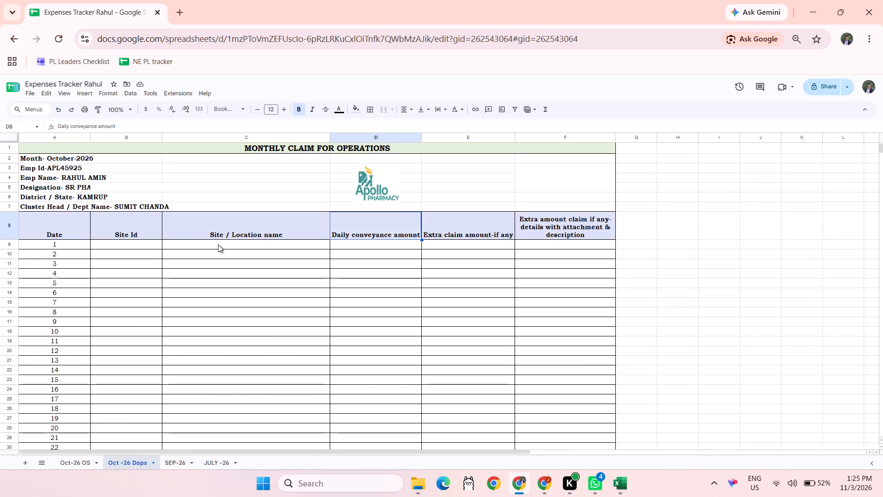
click(218, 244)
key(ctrl+v)
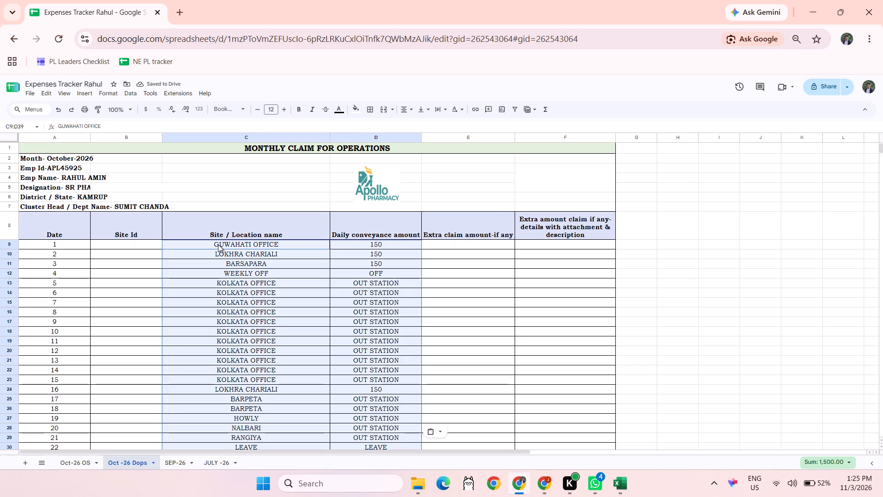
Copy the dates in A9:A39 of the Oct-26 OS sheet and paste them over the Oct -26 Dops dates starting at A9.
click(75, 462)
scroll(151, 401, up, 7)
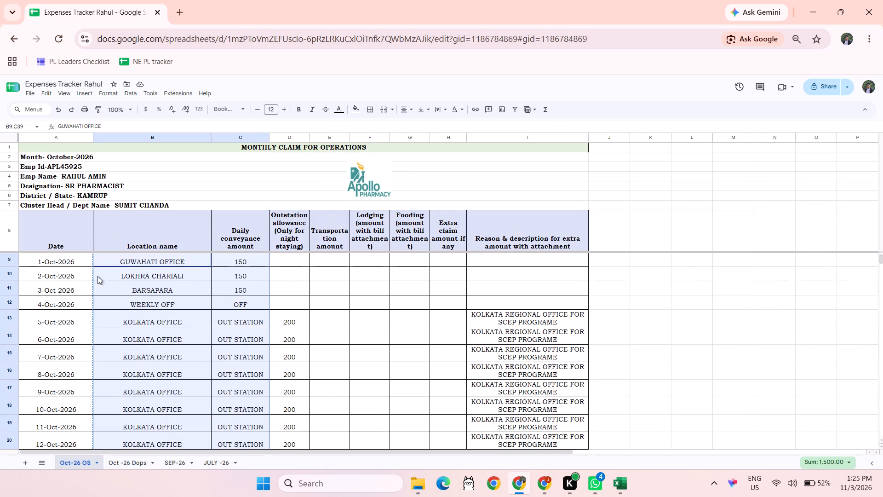
click(82, 262)
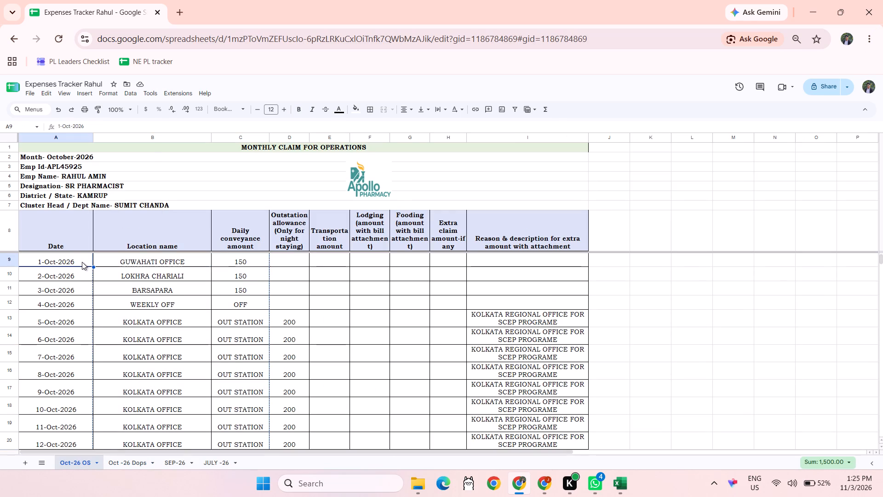
key(ctrl+shift+Down)
key(ctrl+c)
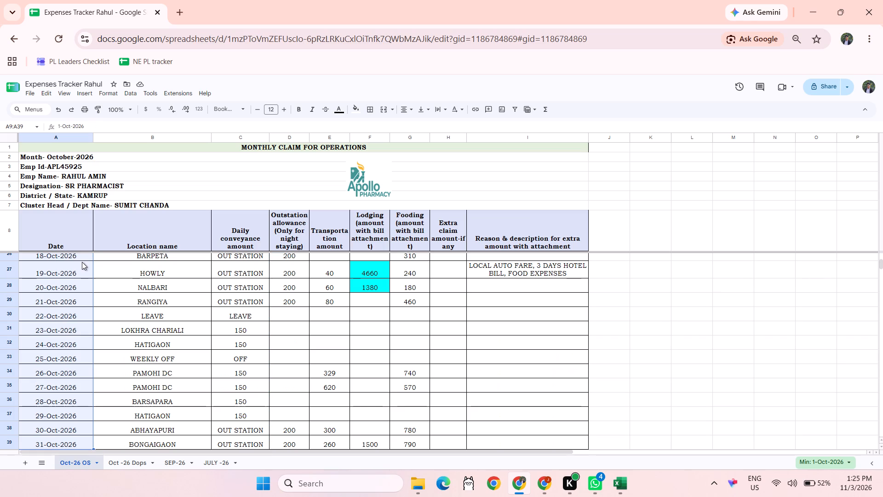
click(115, 457)
scroll(154, 364, up, 4)
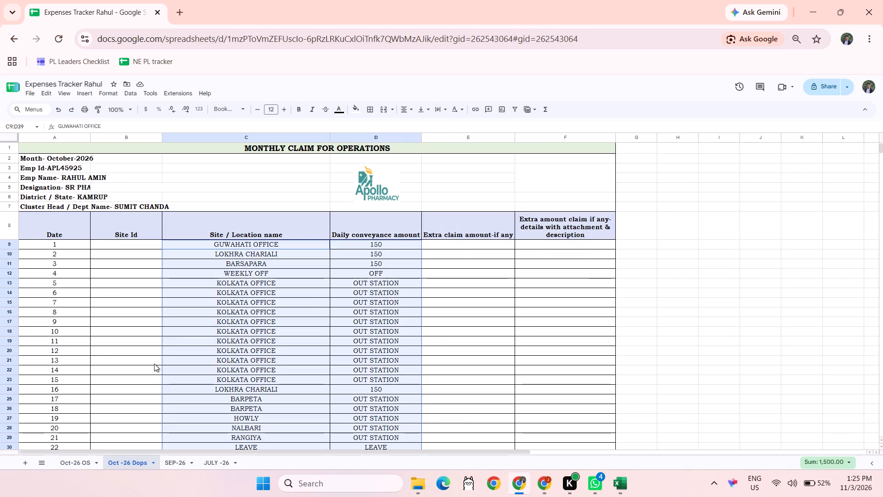
click(66, 245)
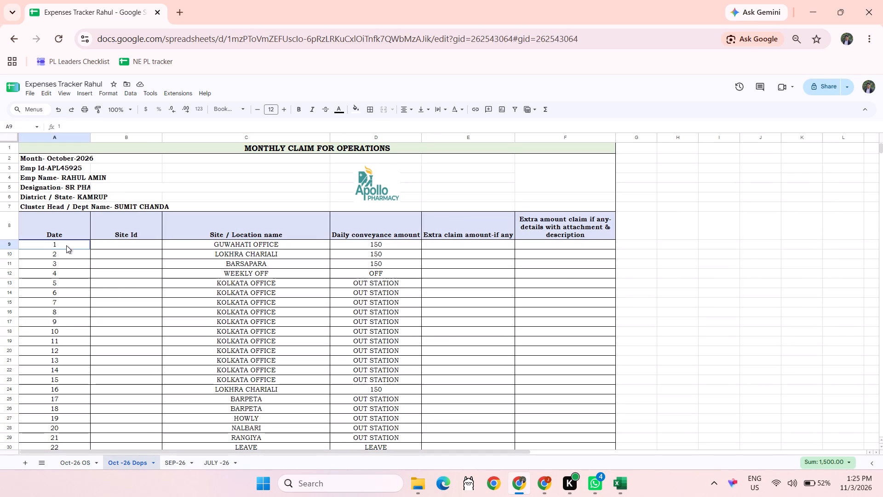
key(ctrl+v)
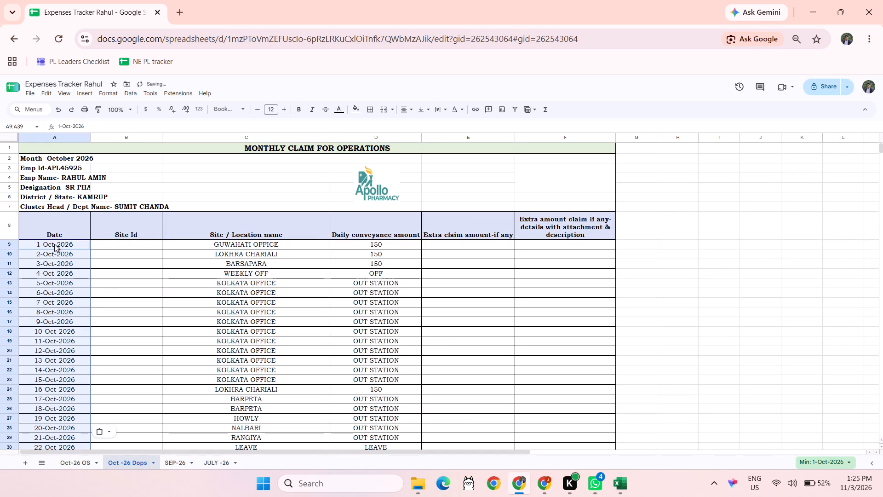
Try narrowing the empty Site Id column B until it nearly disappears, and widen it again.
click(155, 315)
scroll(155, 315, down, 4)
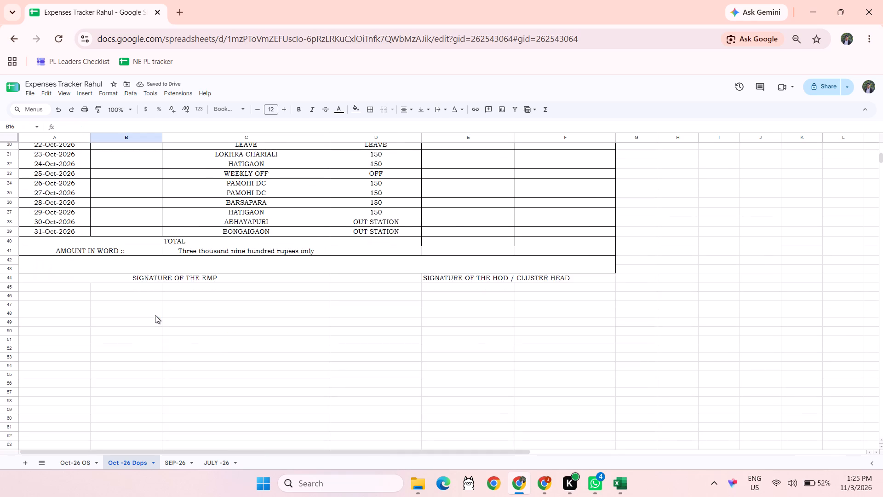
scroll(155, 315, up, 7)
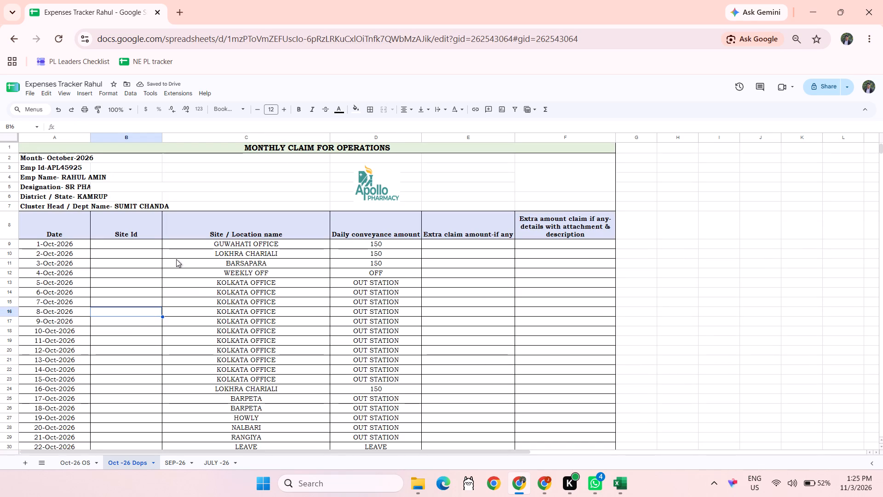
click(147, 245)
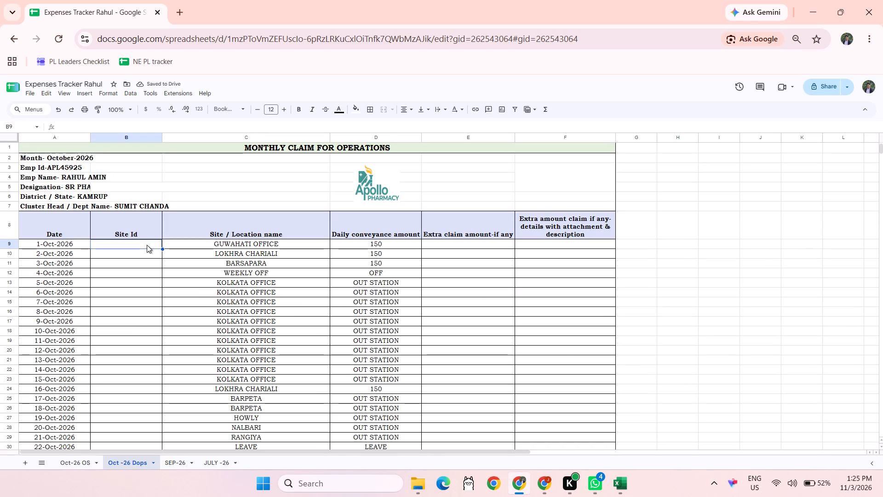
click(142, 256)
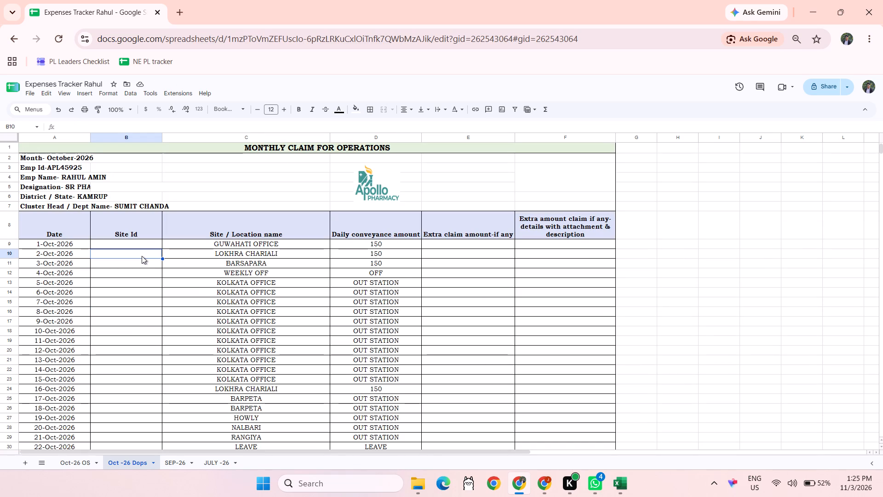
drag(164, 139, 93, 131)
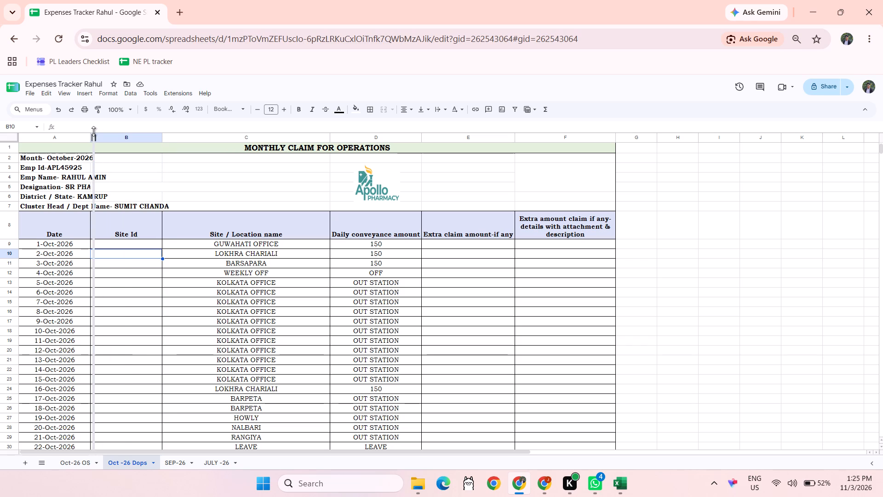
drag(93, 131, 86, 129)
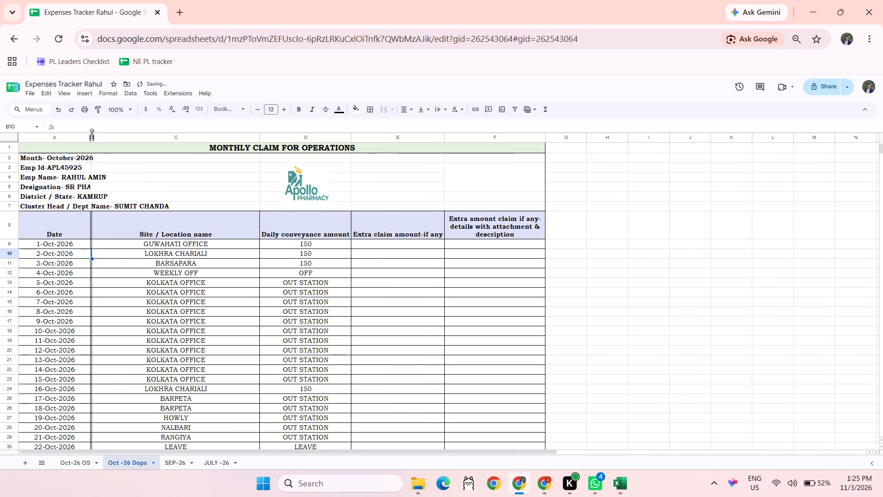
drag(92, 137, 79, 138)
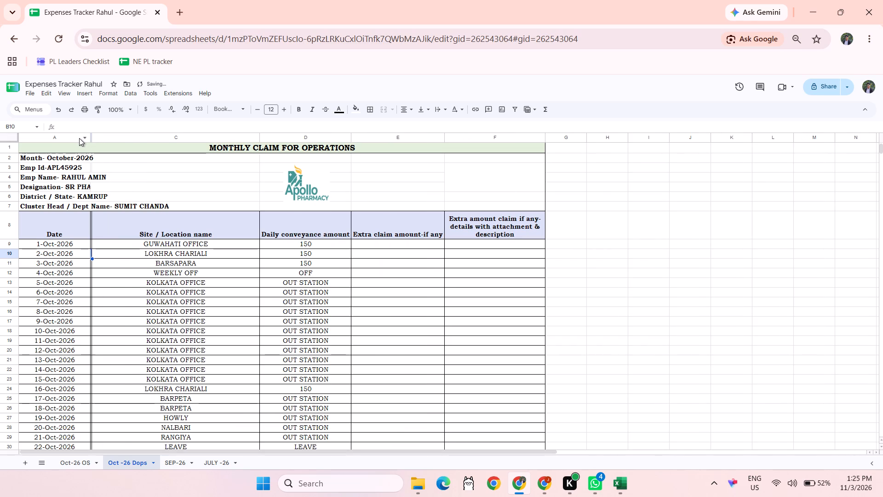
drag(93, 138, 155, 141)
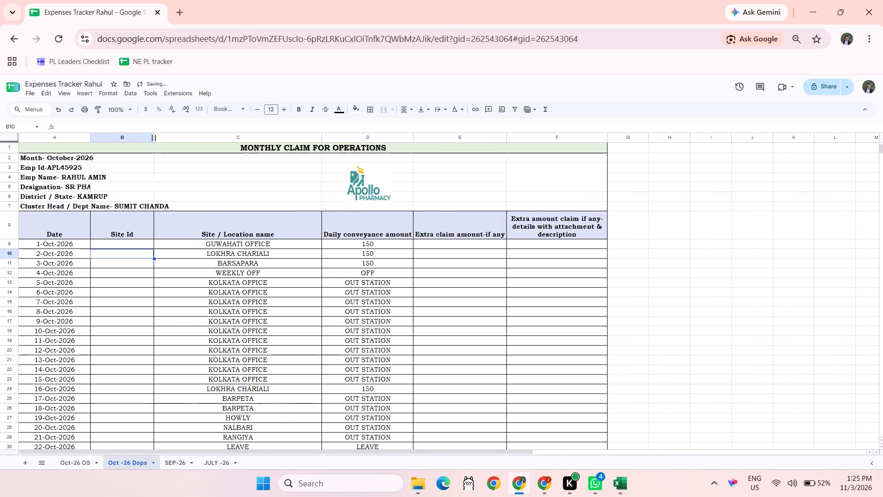
Hide the empty Site Id column B in the Oct -26 Dops sheet.
click(123, 137)
right_click(123, 137)
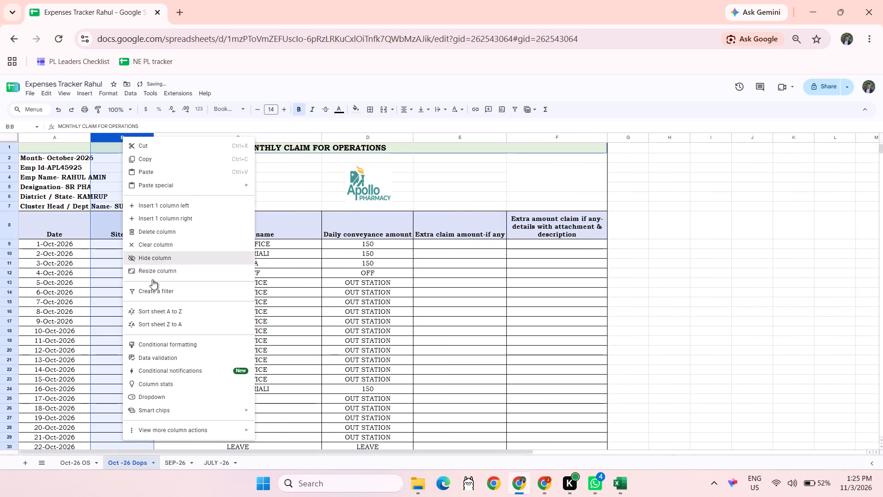
click(165, 254)
click(624, 268)
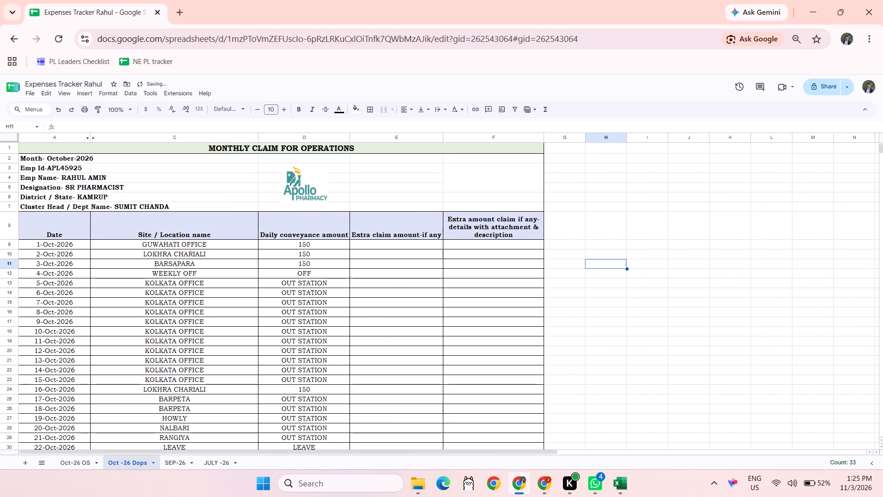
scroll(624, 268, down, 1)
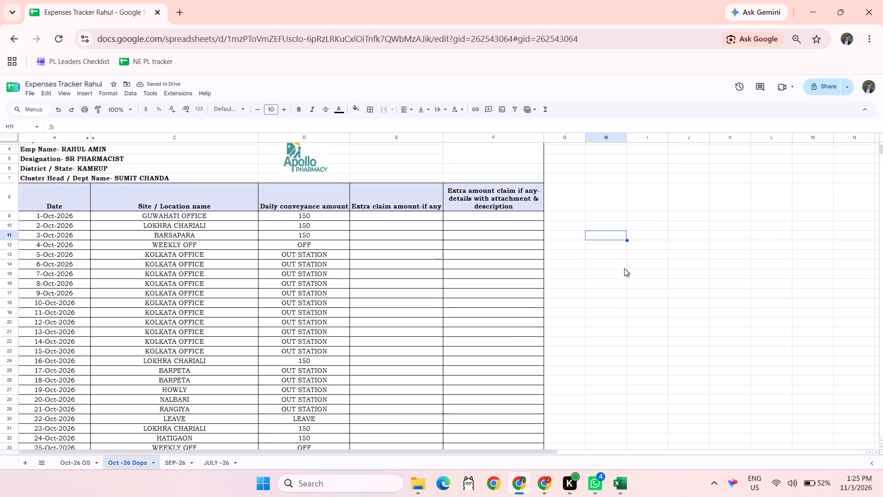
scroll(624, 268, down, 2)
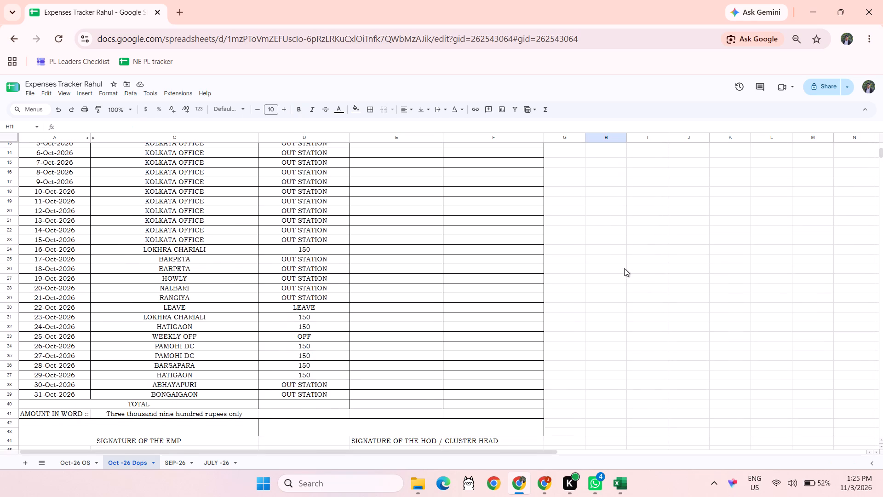
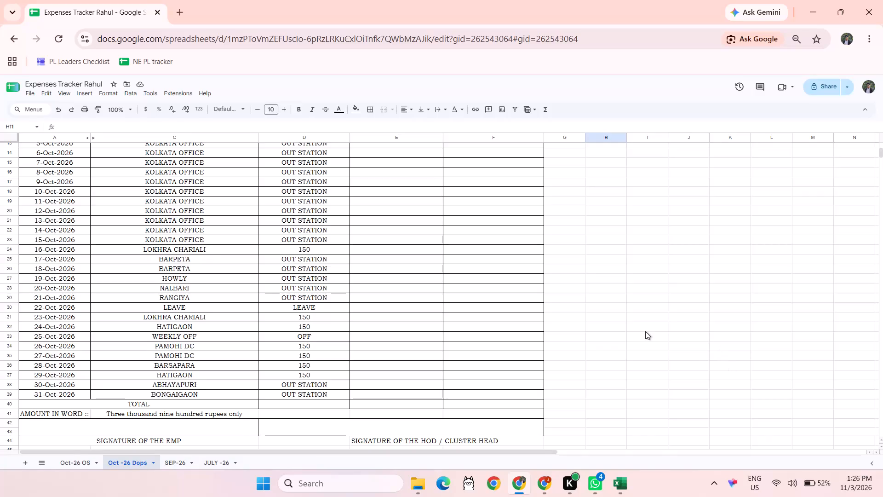
Total the daily conveyance amounts in D40 of the Oct -26 Dops sheet with =SUM(D2:D39).
scroll(645, 331, up, 6)
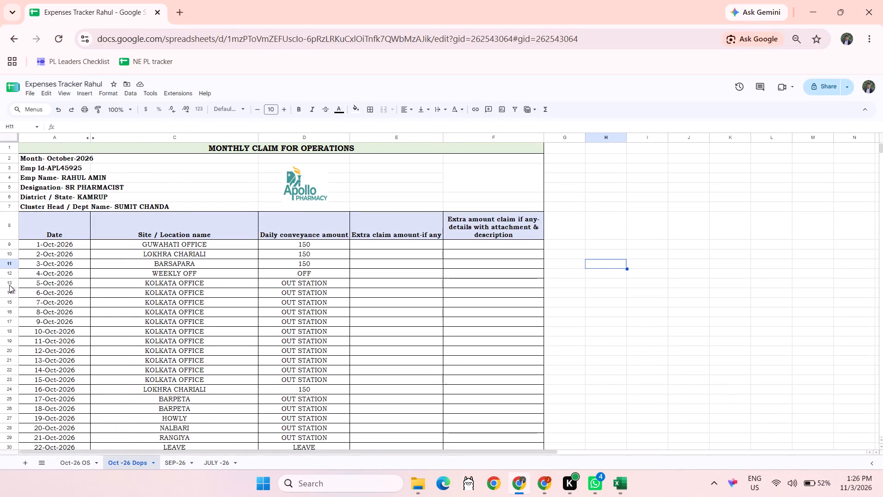
click(632, 387)
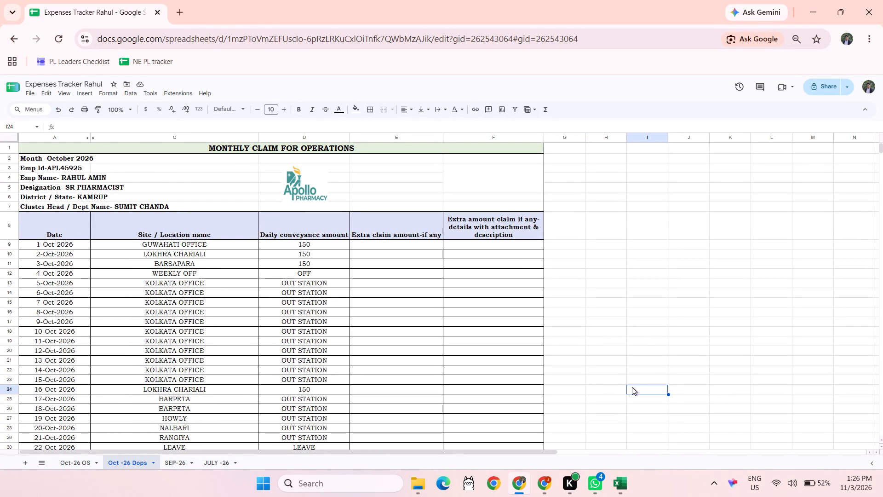
scroll(632, 387, down, 4)
scroll(632, 387, up, 2)
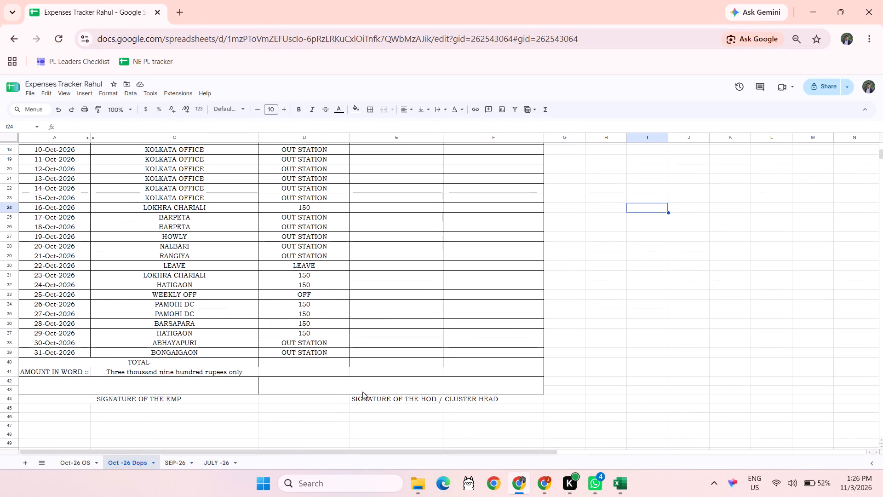
click(290, 364)
text(=sum)
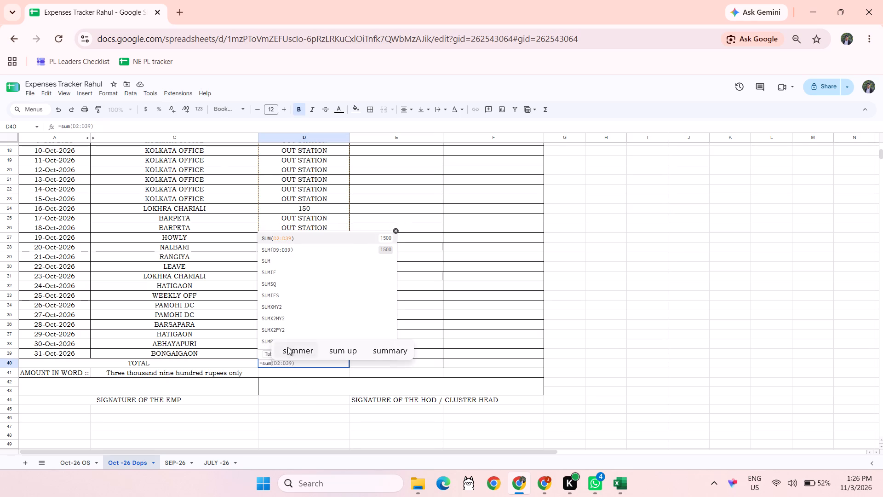
click(309, 234)
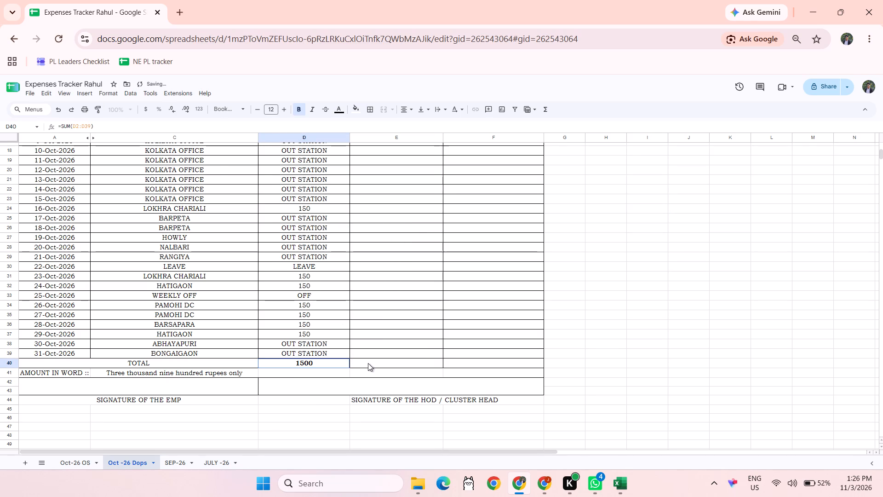
Copy the formula =NUMBERTEXT(C41) from the amount-in-words cell B42 of Oct-26 OS and paste it over C41 in Oct -26 Dops.
click(225, 375)
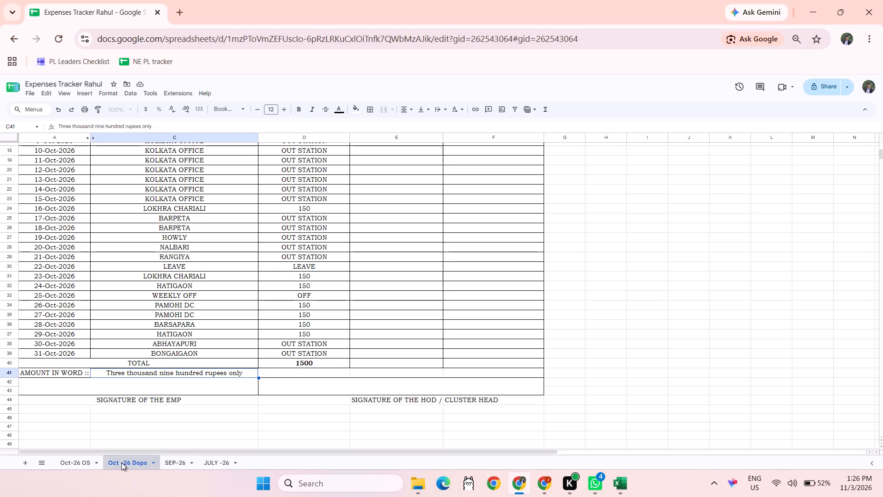
click(75, 461)
scroll(124, 433, down, 4)
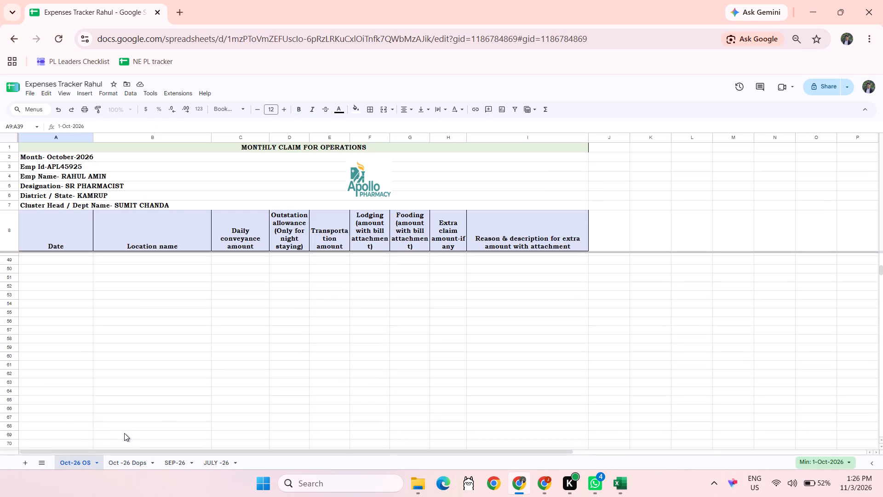
scroll(124, 433, up, 3)
click(127, 312)
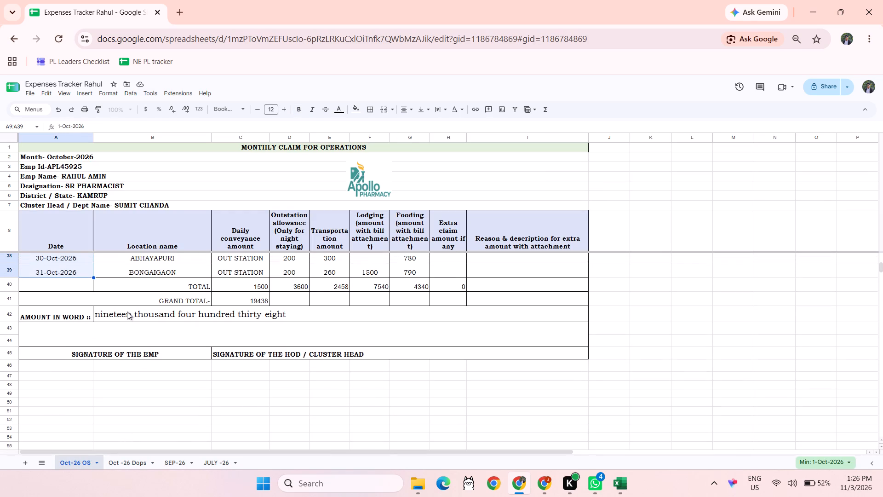
click(120, 128)
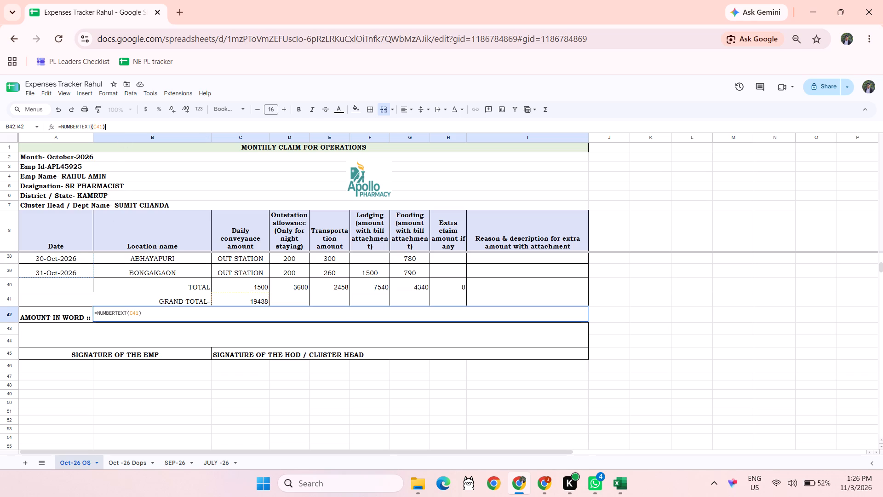
key(ctrl+shift+Left)
key(ctrl+shift+Left)
key(ctrl+shift+Left)
key(ctrl+shift+Left)
key(ctrl+shift+Left)
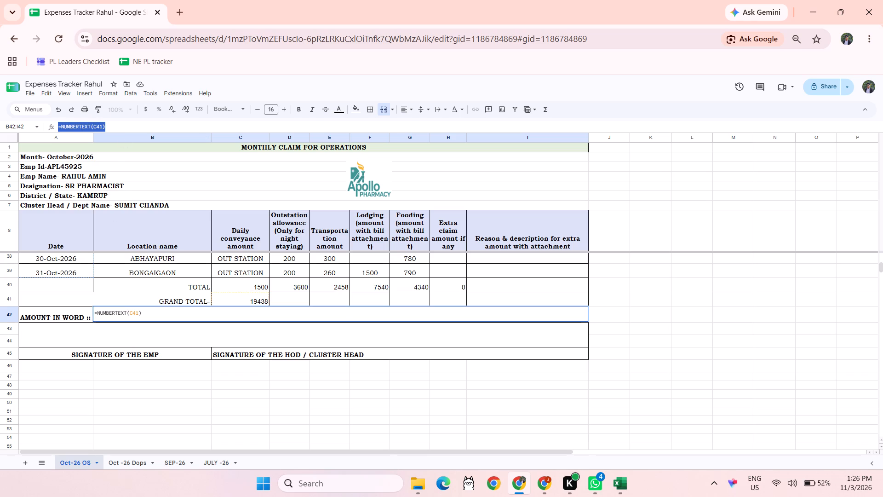
key(ctrl+c)
click(132, 468)
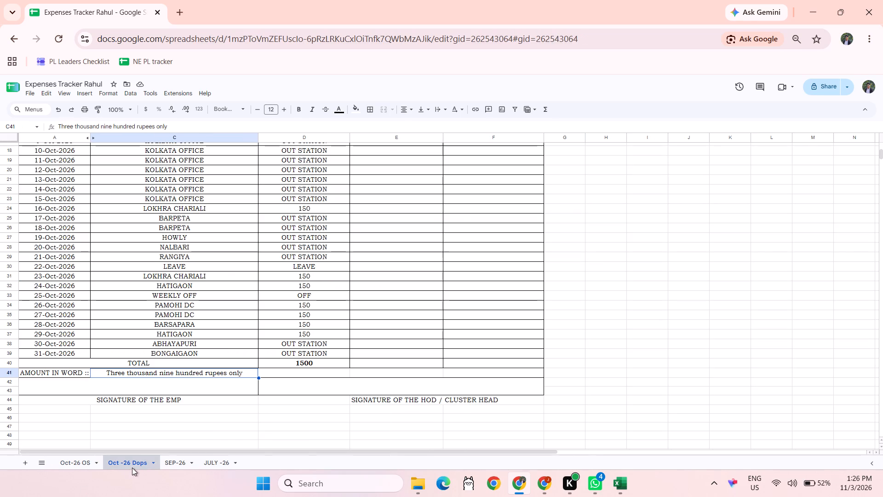
click(234, 428)
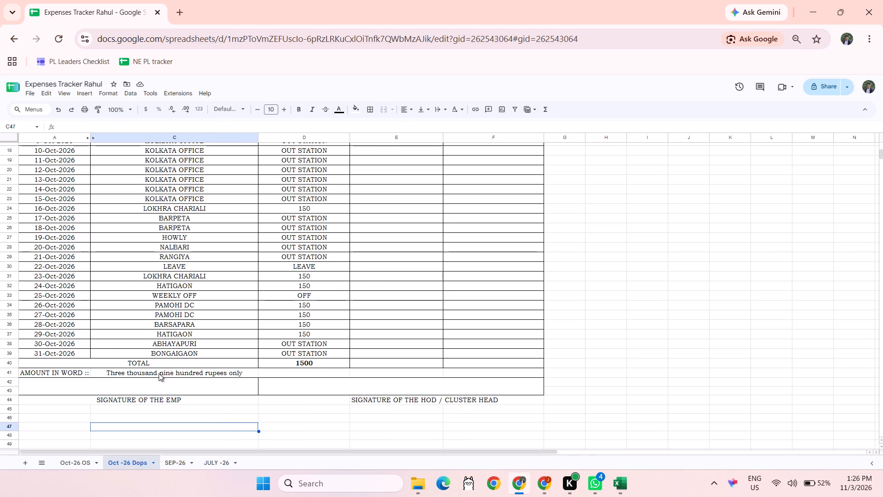
click(154, 370)
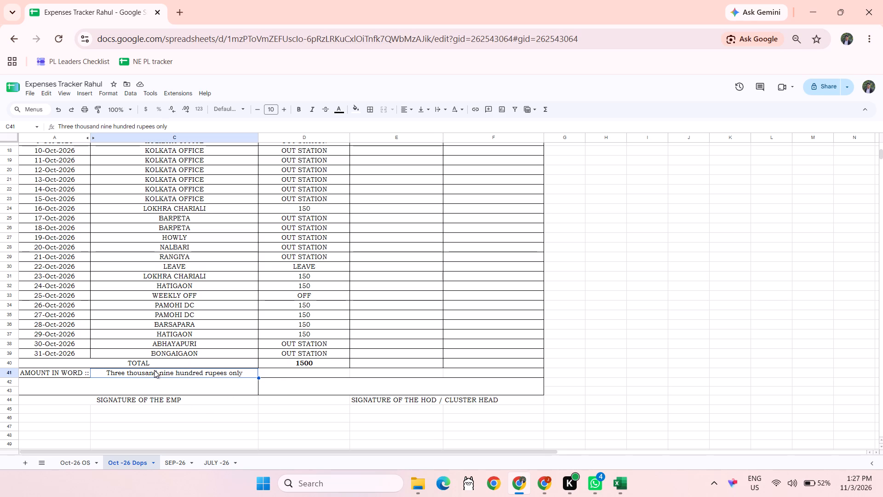
key(ctrl+v)
Change the amount-in-words formula in C41 of Oct -26 Dops to =NUMBERTEXT(C40).
click(297, 367)
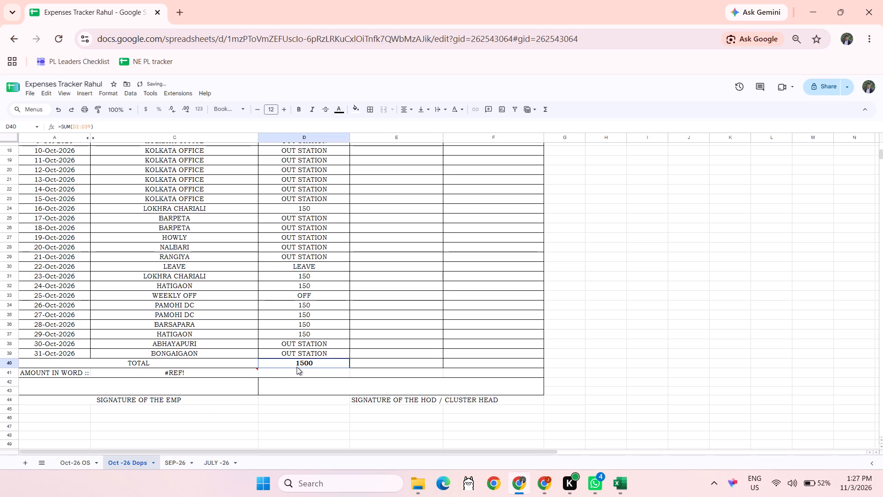
click(201, 372)
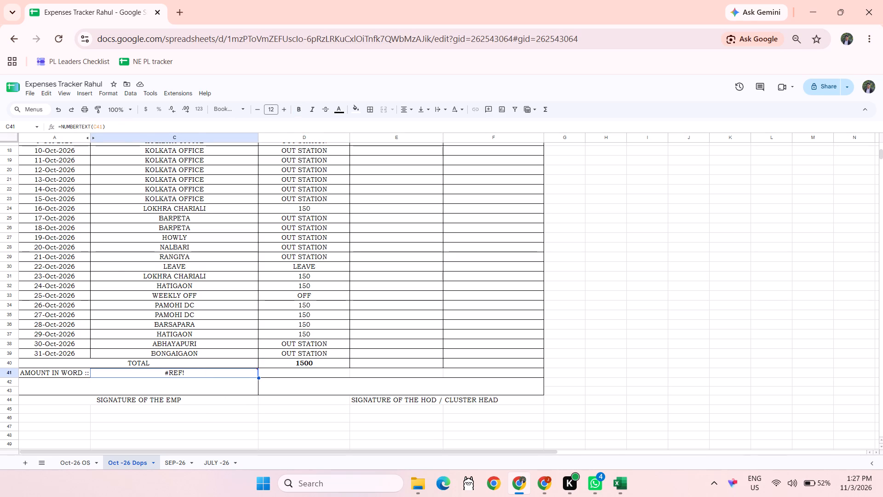
click(102, 128)
key(BackSpace)
key(0)
key(Return)
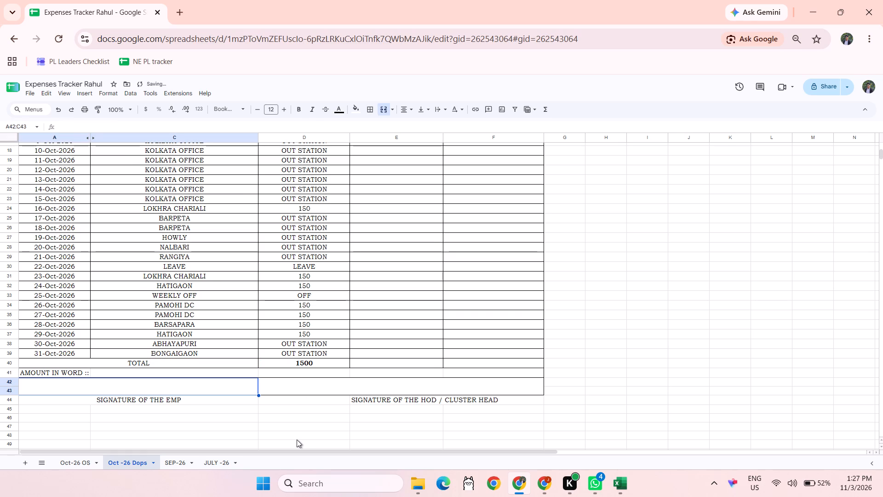
Select the amount-in-words cells C41:D41 in the Oct -26 Dops sheet.
click(224, 374)
key(shift+Right)
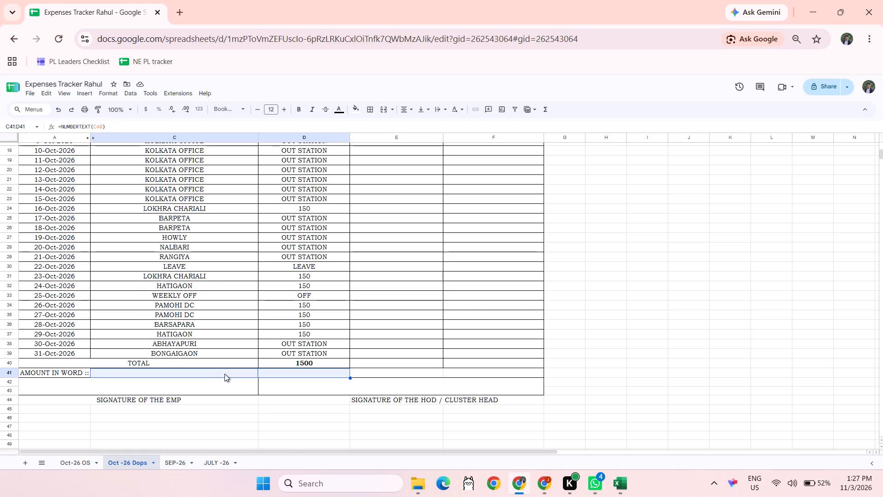
Extend the amount-in-words selection to C41:F41 in the Oct -26 Dops sheet and merge the cells.
key(shift+Right)
key(shift+Right)
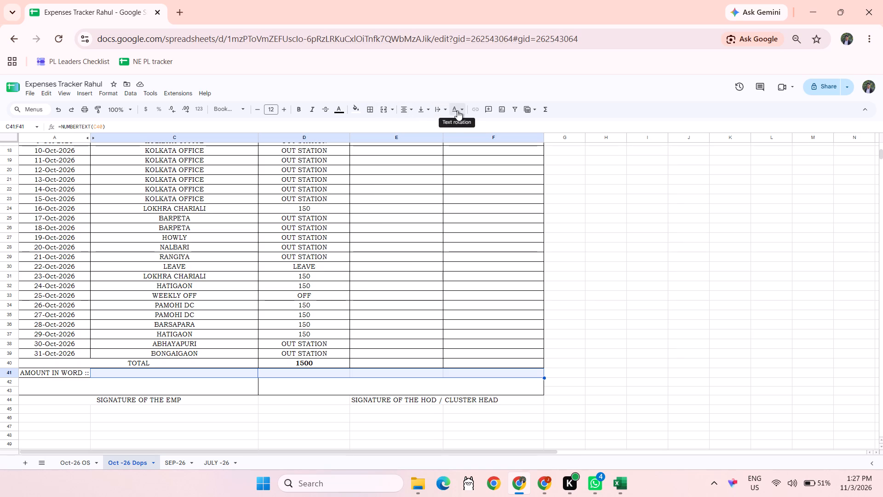
click(383, 110)
click(286, 411)
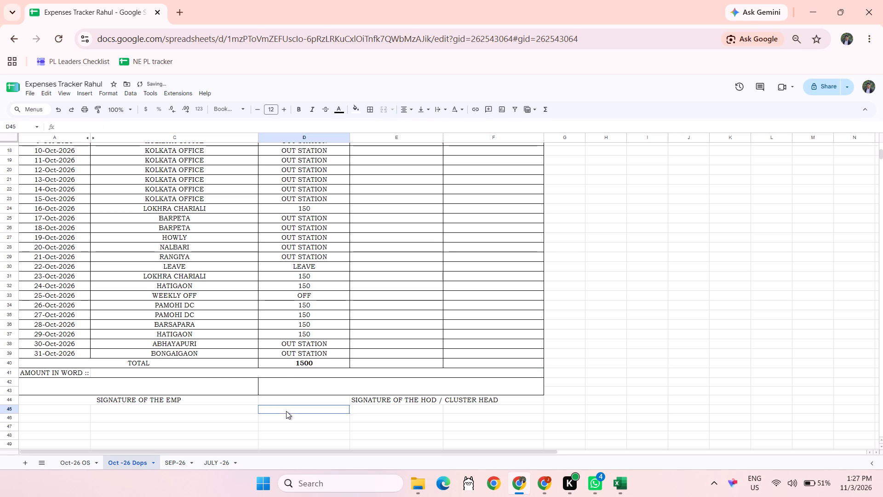
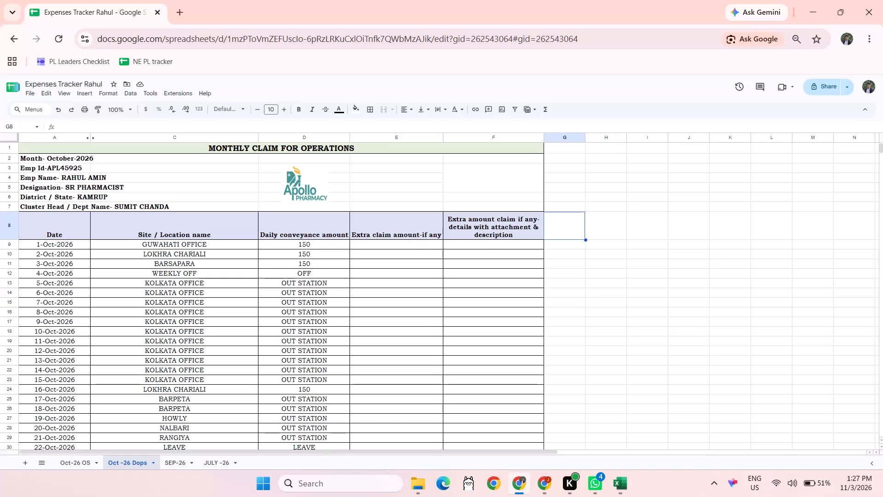
Reposition the Apollo Pharmacy logo in the Oct -26 Dops header so it straddles columns D and E beside the employee details.
click(314, 188)
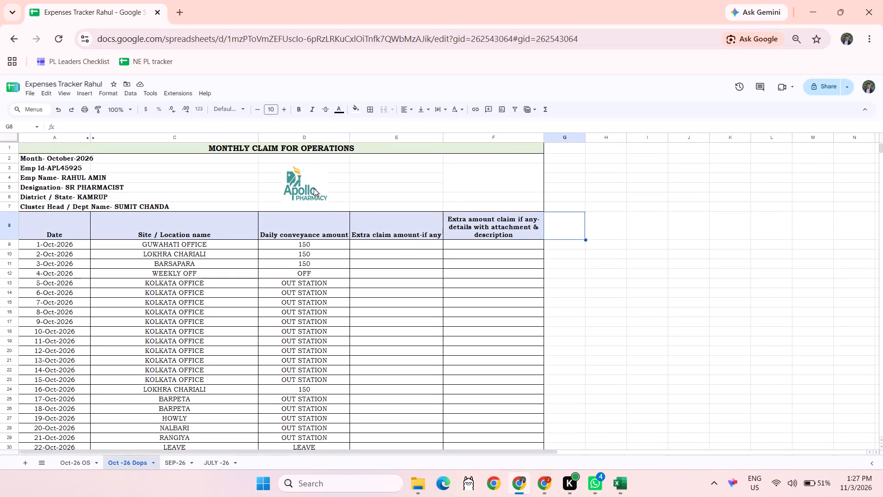
drag(314, 188, 314, 183)
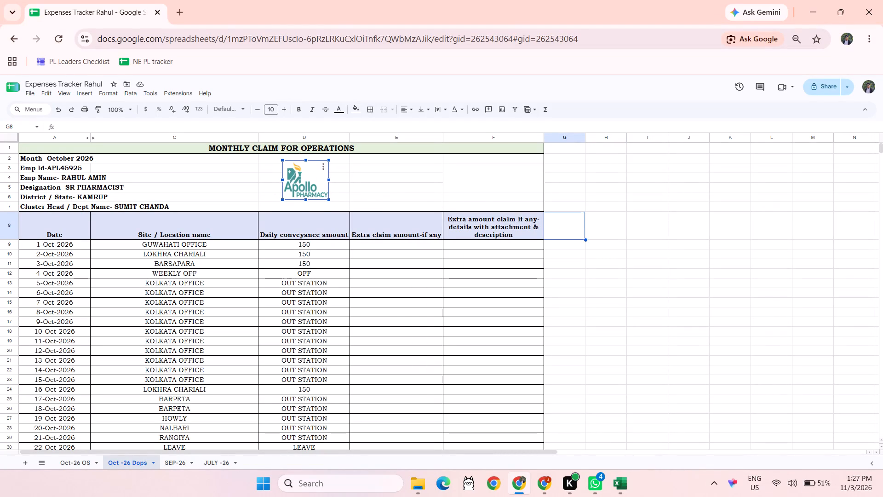
drag(314, 183, 314, 181)
click(688, 295)
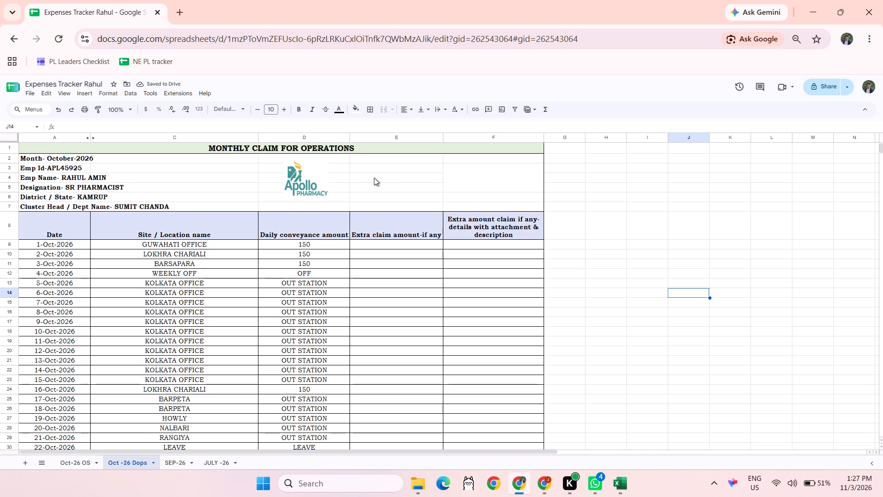
click(305, 179)
drag(305, 179, 346, 185)
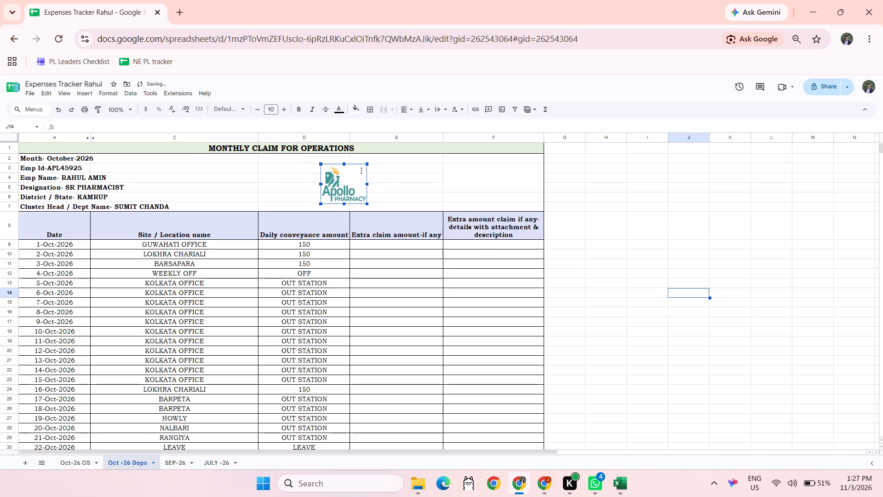
Move the Apollo Pharmacy logo in the Oct -26 Dops header fully into column D, against the border with column E.
drag(346, 185, 324, 182)
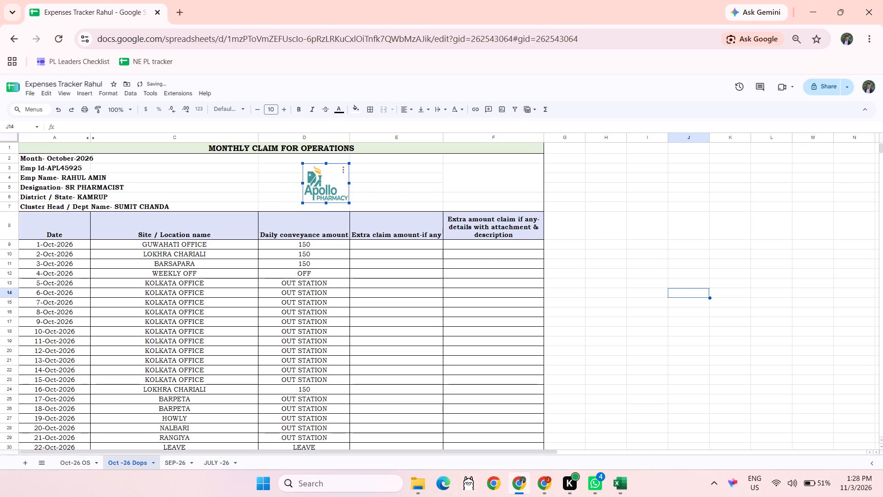
drag(324, 182, 324, 182)
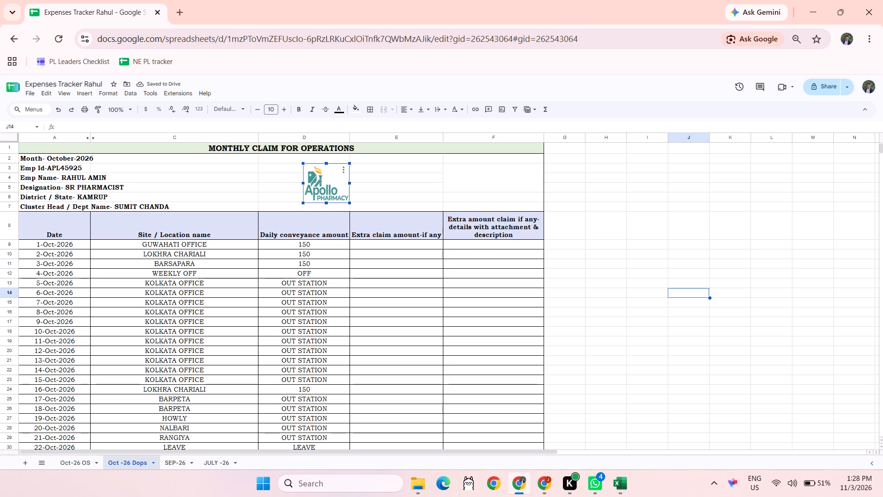
drag(324, 182, 324, 183)
click(666, 334)
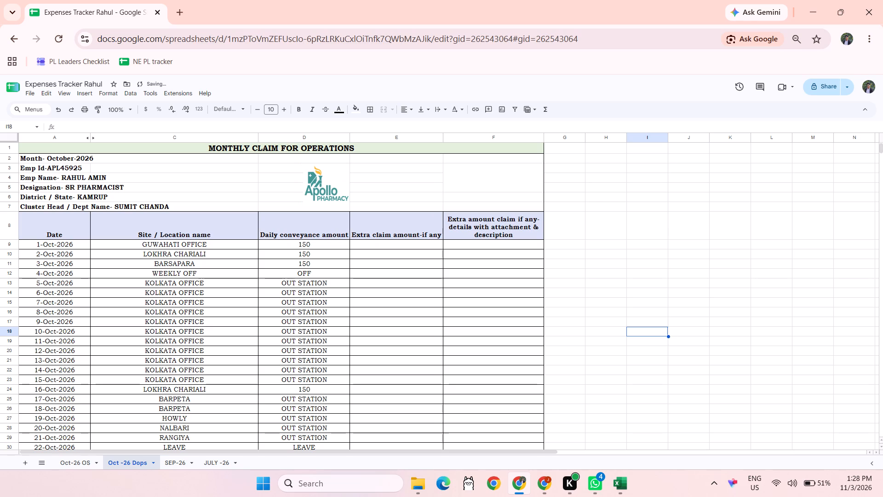
Delete rows 9 to 12 of the Oct-26 OS sheet, covering 1-Oct-2026 to 4-Oct-2026.
scroll(666, 334, down, 6)
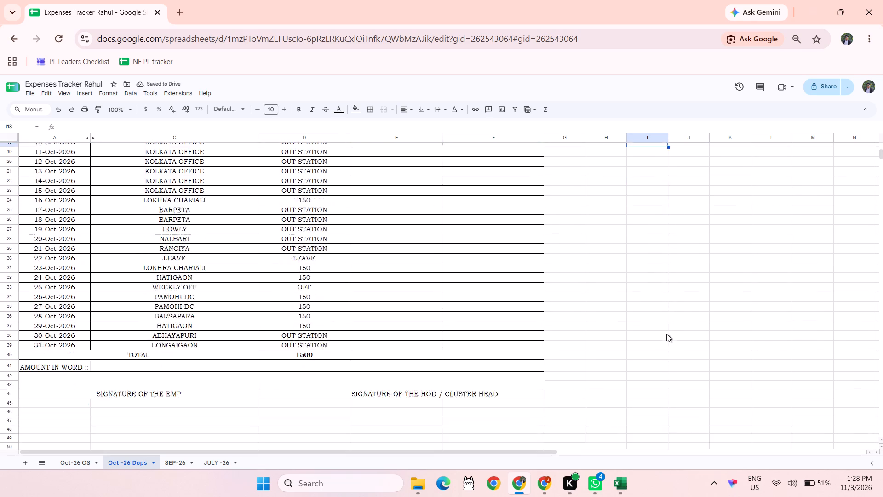
scroll(666, 334, down, 1)
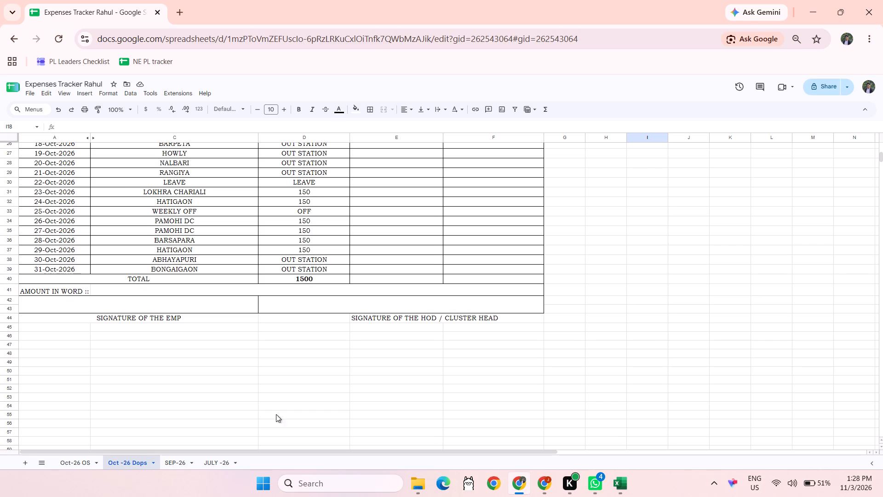
click(68, 466)
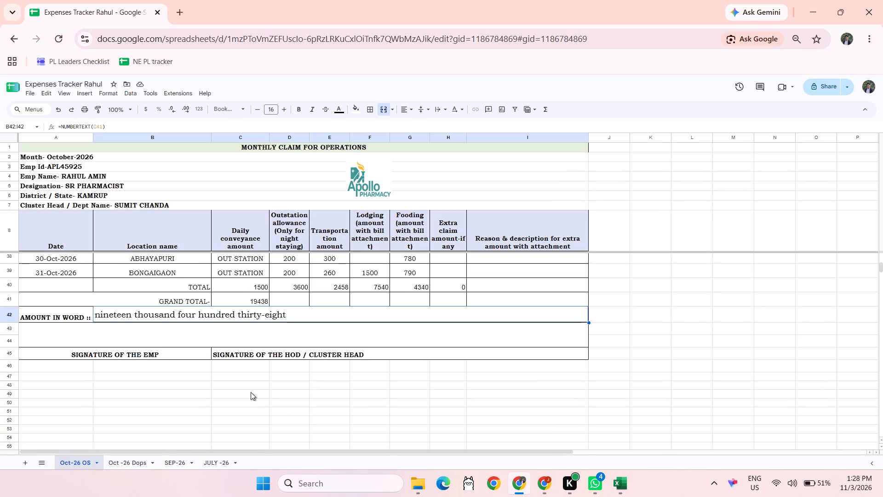
scroll(275, 392, up, 9)
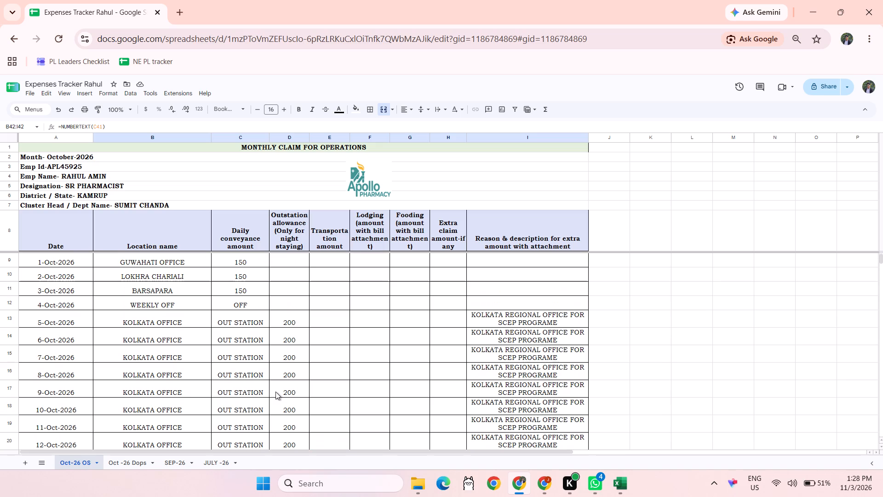
scroll(275, 392, up, 1)
click(244, 265)
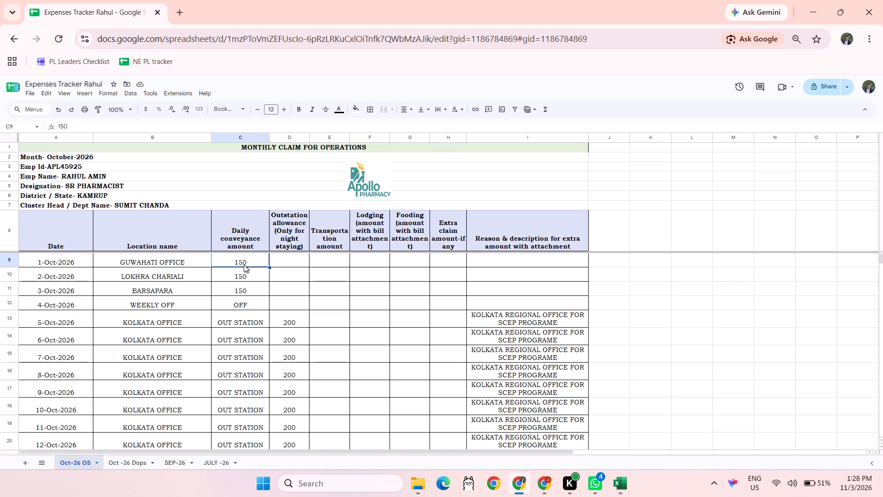
click(12, 261)
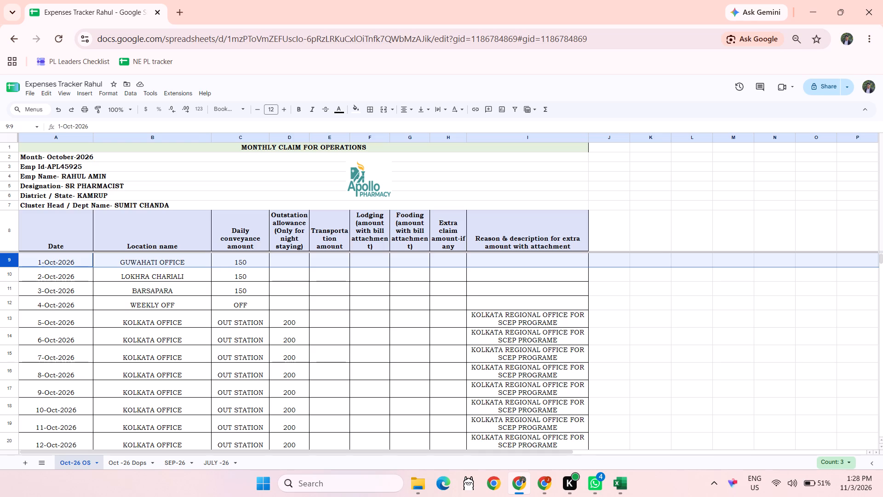
key(shift+Down)
key(shift+Down)
key(shift+Down)
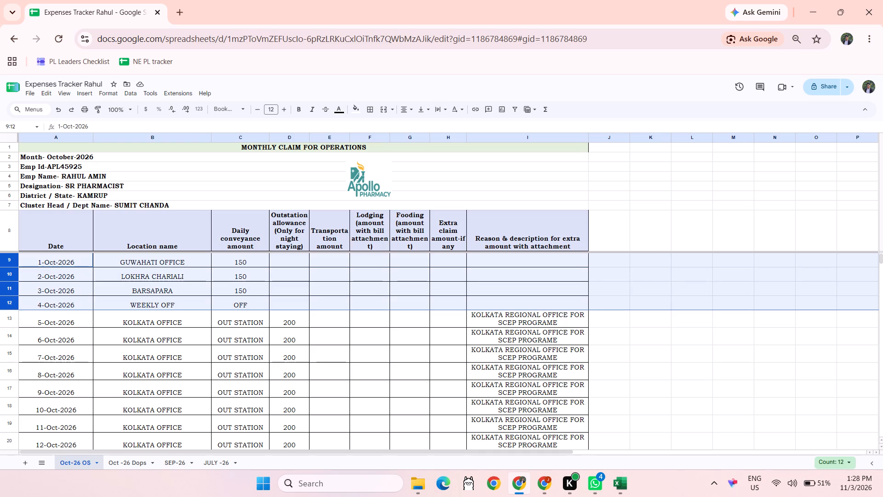
right_click(11, 276)
click(72, 348)
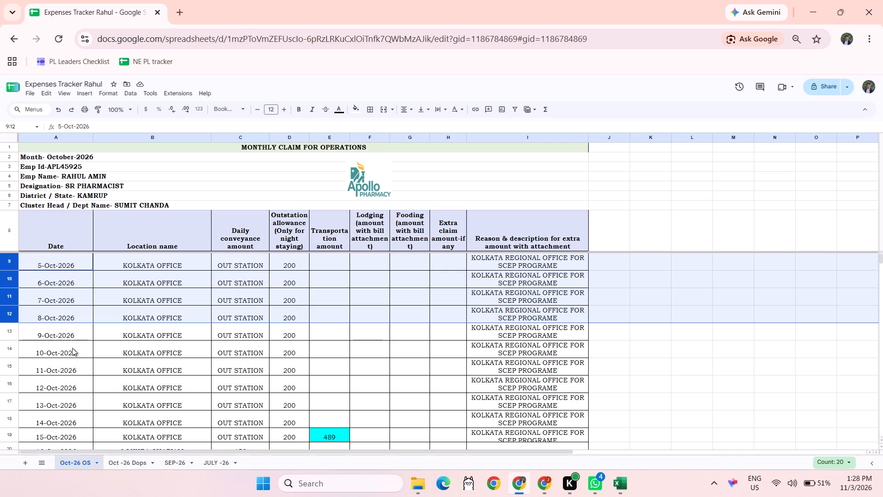
Delete the 16-Oct-2026 LOKHRA CHARIALI row from the Oct-26 OS sheet.
scroll(72, 348, down, 3)
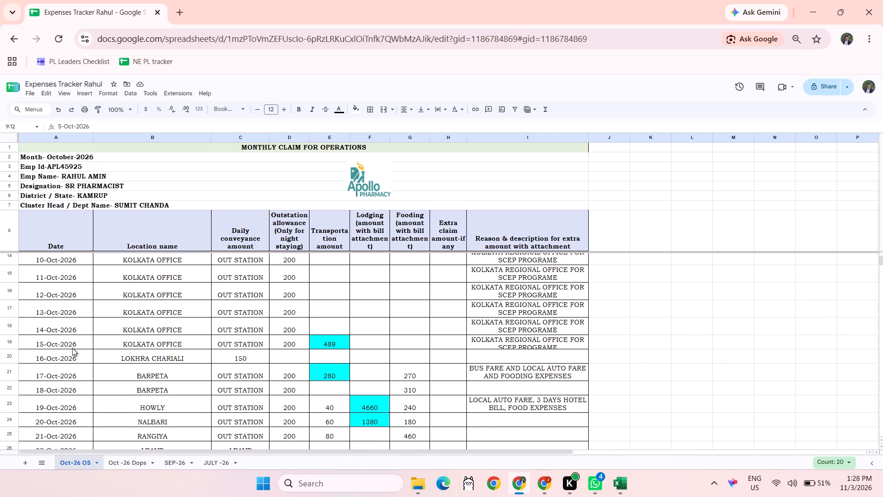
click(7, 357)
right_click(7, 357)
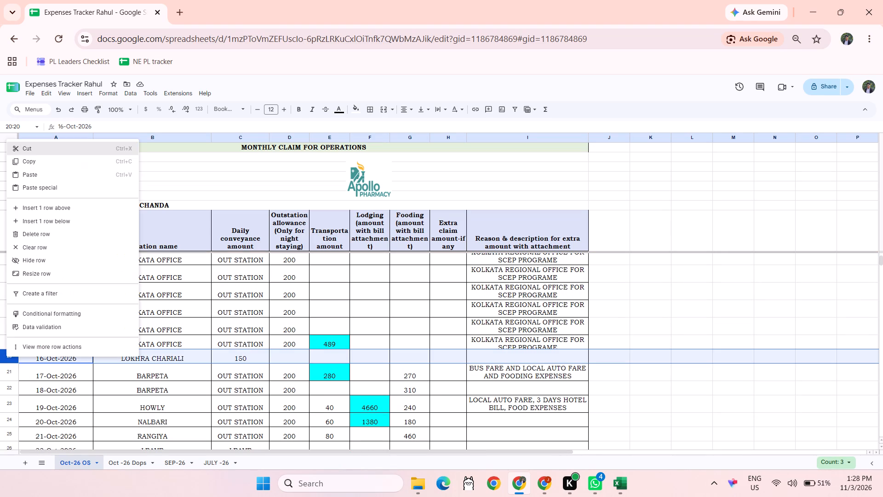
click(51, 235)
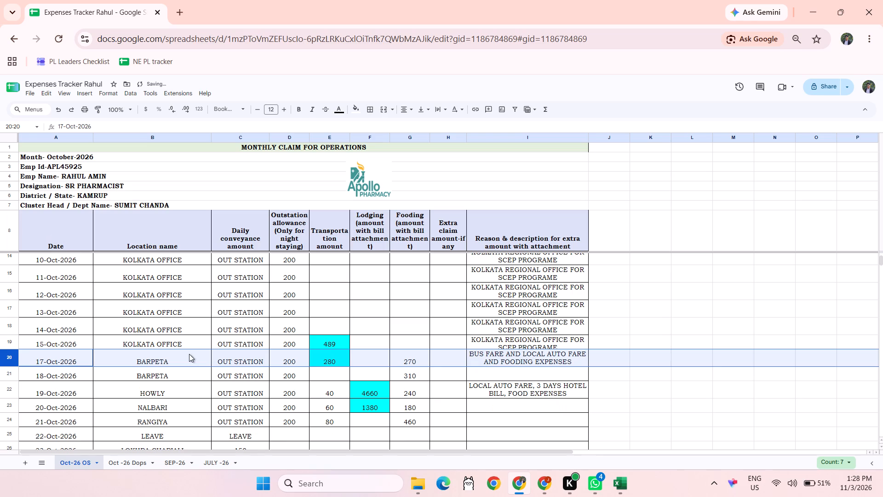
Delete rows 25 to 28 of Oct-26 OS, covering 22-Oct-2026 to 25-Oct-2026.
scroll(189, 354, down, 1)
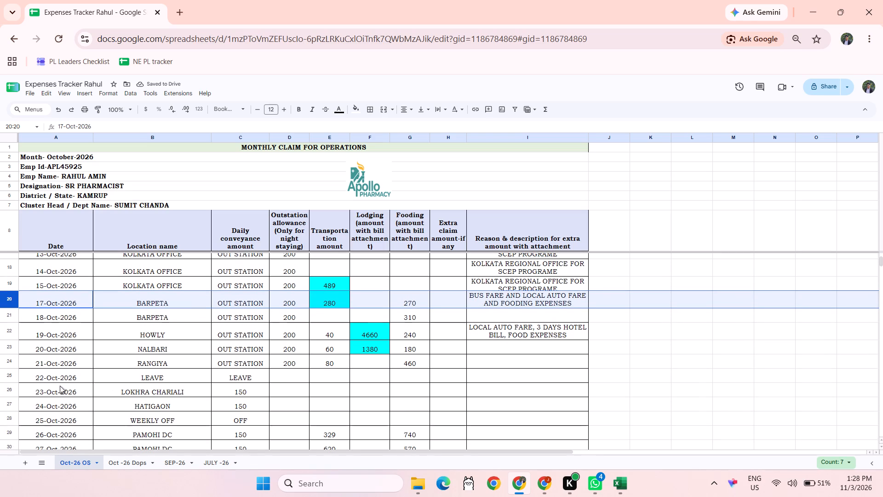
click(10, 376)
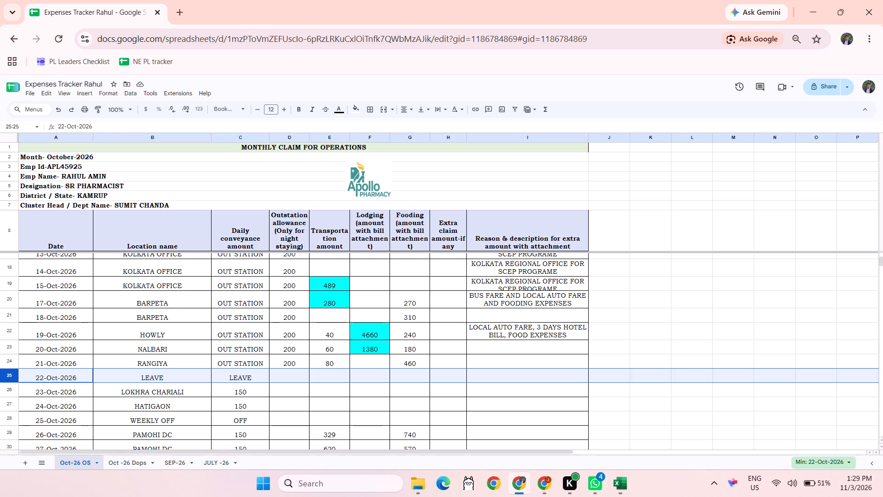
key(shift+Down)
key(shift+Down)
key(shift+Down)
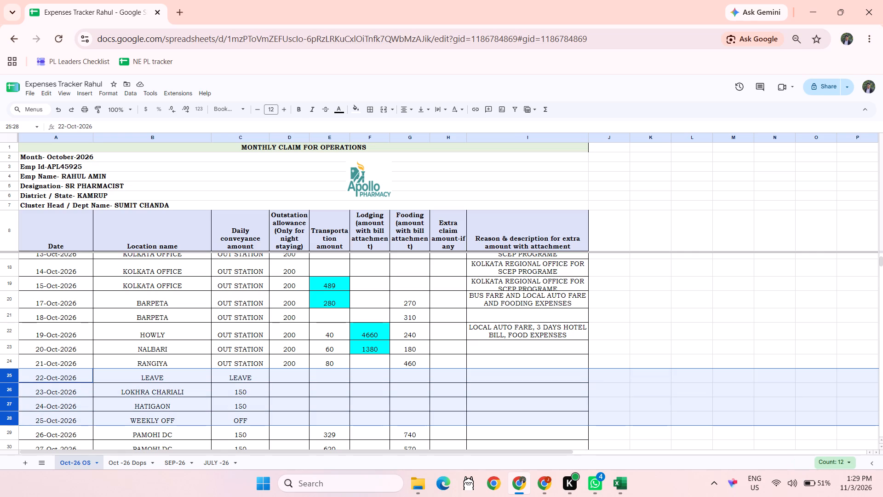
right_click(10, 376)
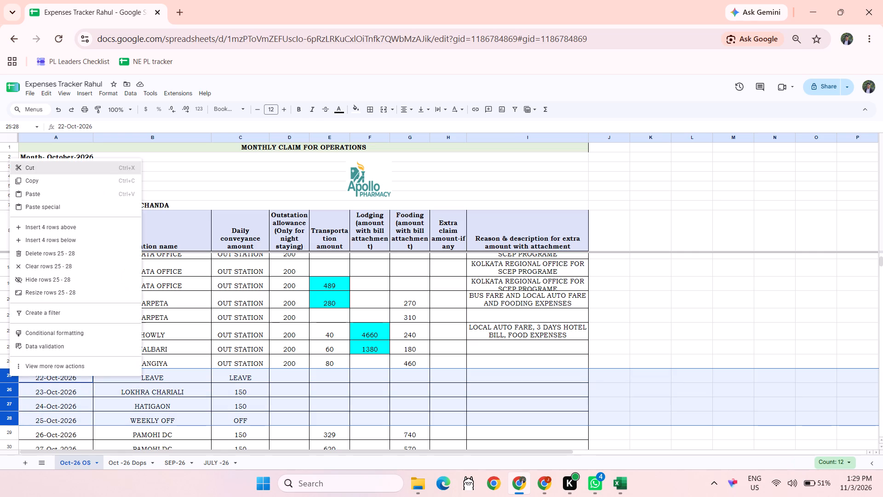
click(55, 250)
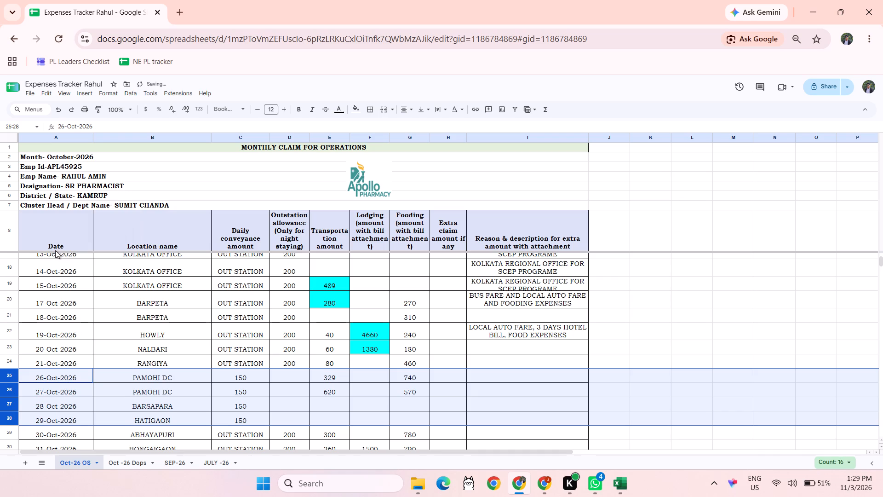
Delete rows 27 and 28 of Oct-26 OS, the BARSAPARA and HATIGAON entries for 28-Oct-2026 and 29-Oct-2026.
scroll(206, 337, down, 1)
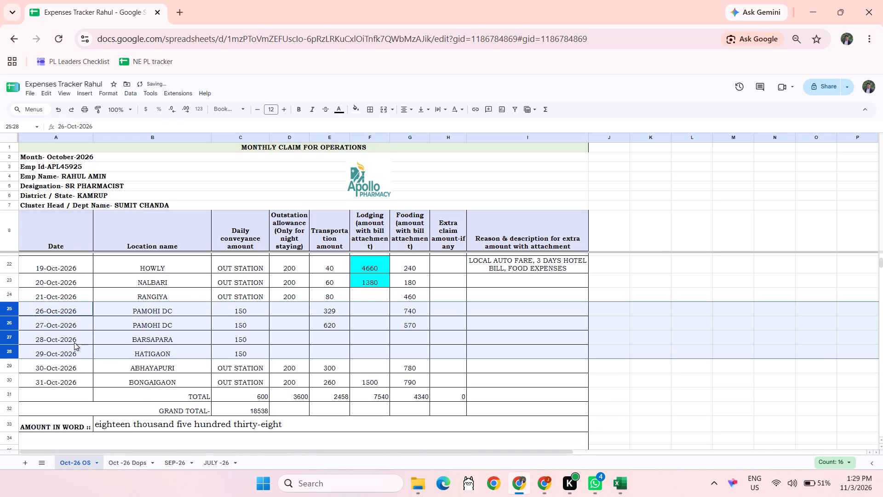
click(74, 342)
click(6, 339)
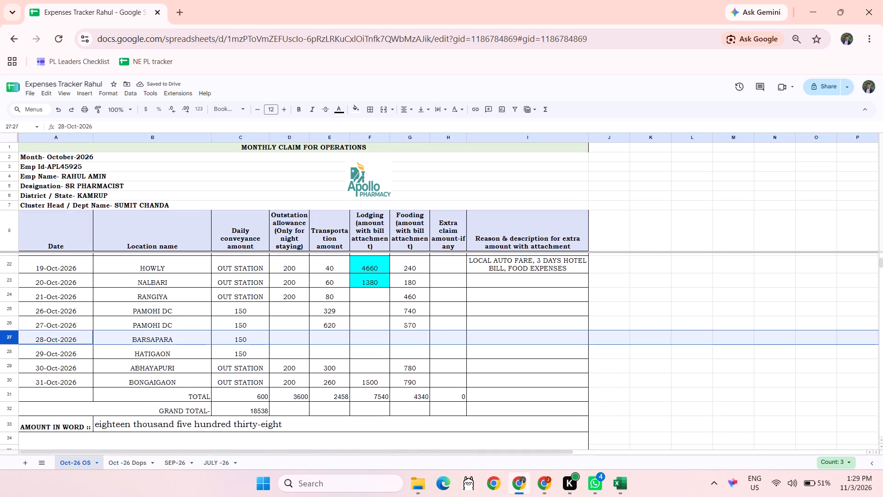
key(shift+Down)
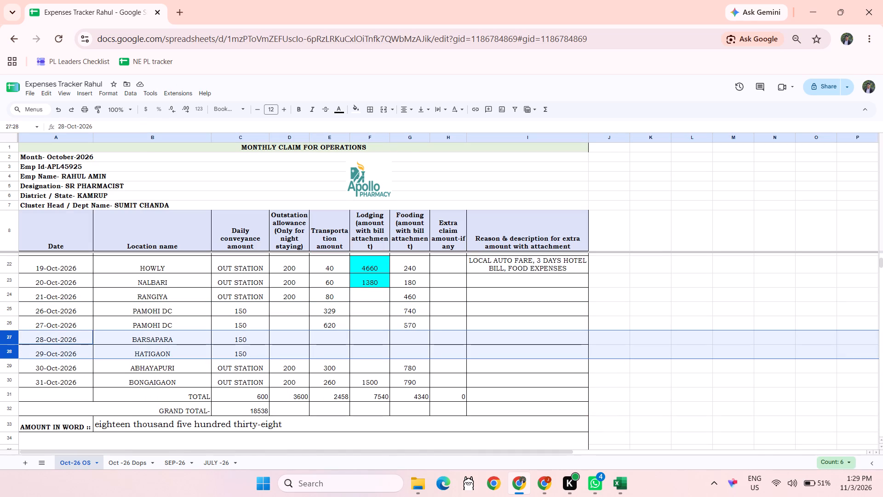
right_click(6, 339)
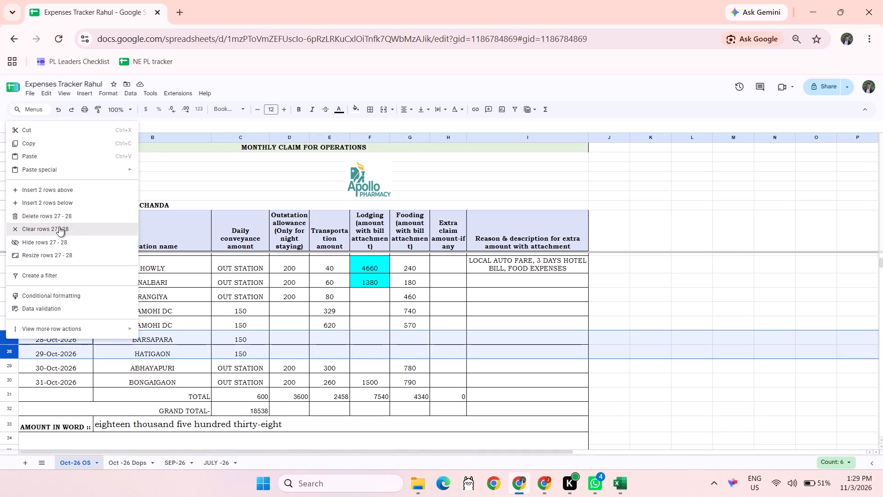
click(58, 217)
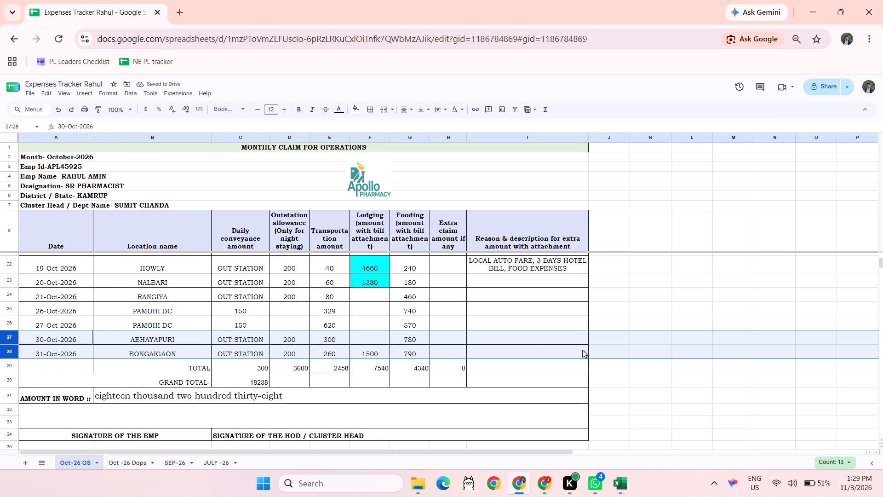
click(677, 368)
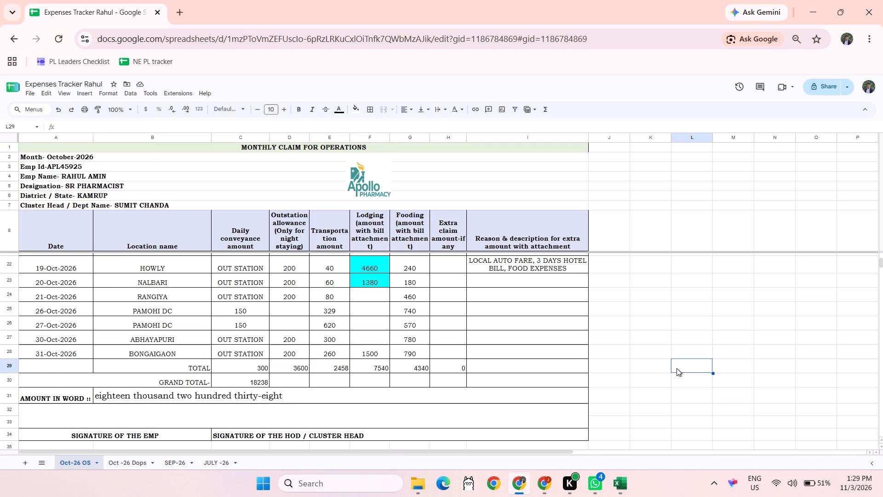
Review the daily entries and totals in the Oct -26 Dops sheet and the Oct-26 OS sheet.
click(129, 462)
scroll(317, 333, up, 4)
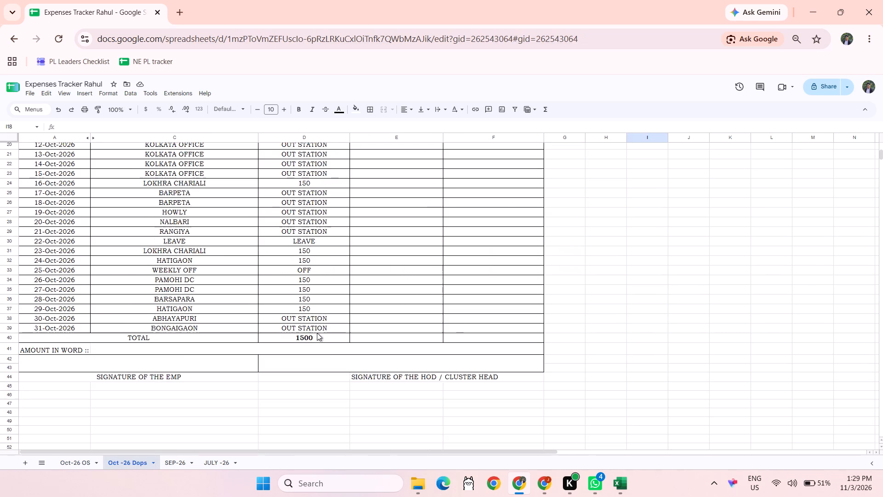
scroll(317, 333, up, 5)
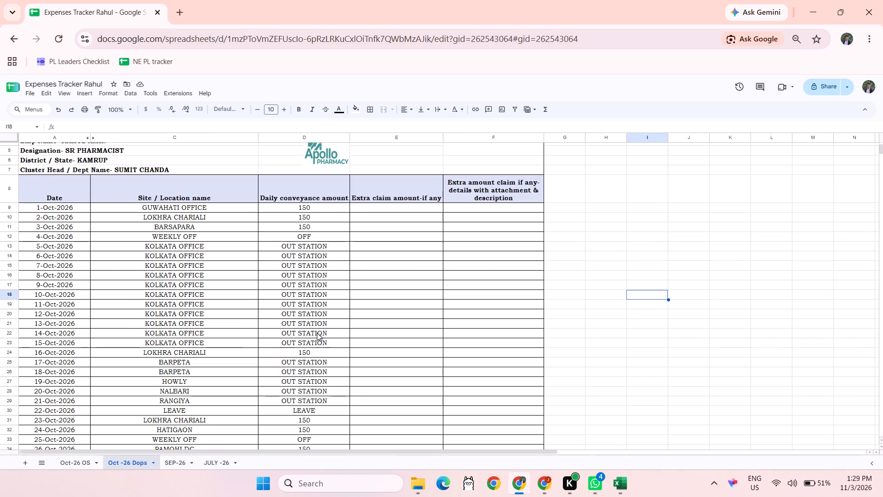
scroll(317, 333, down, 4)
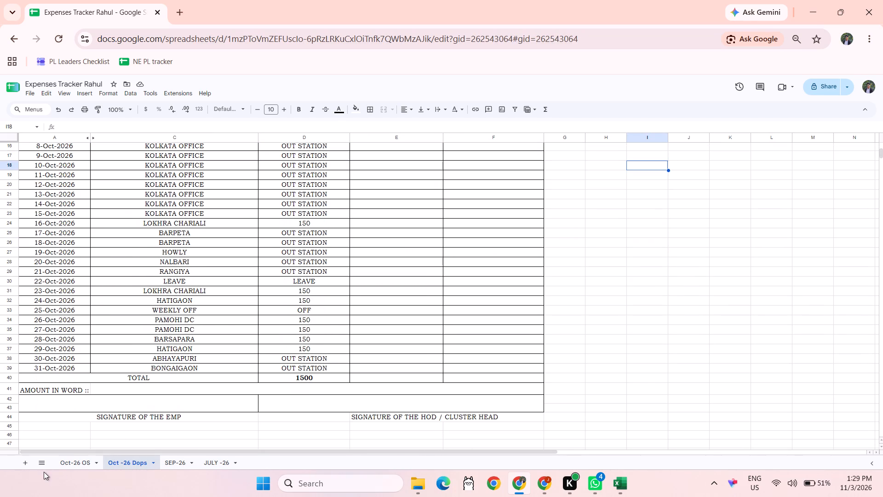
click(77, 461)
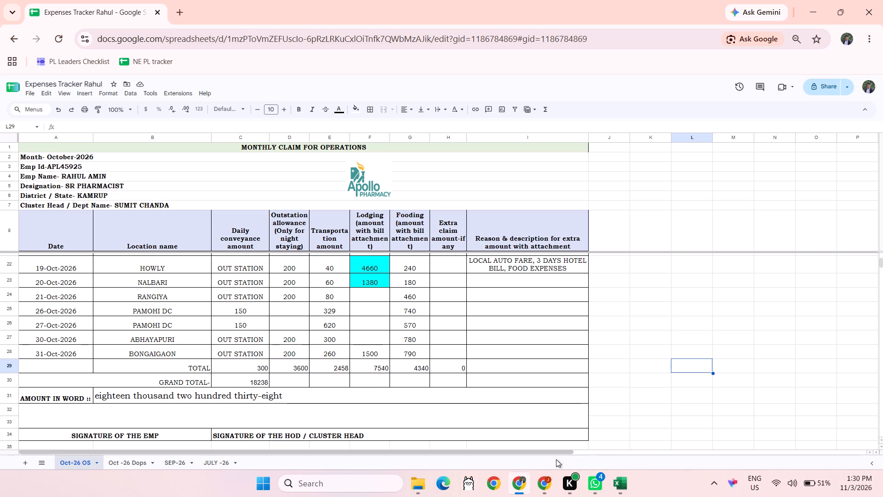
click(682, 408)
scroll(682, 408, up, 7)
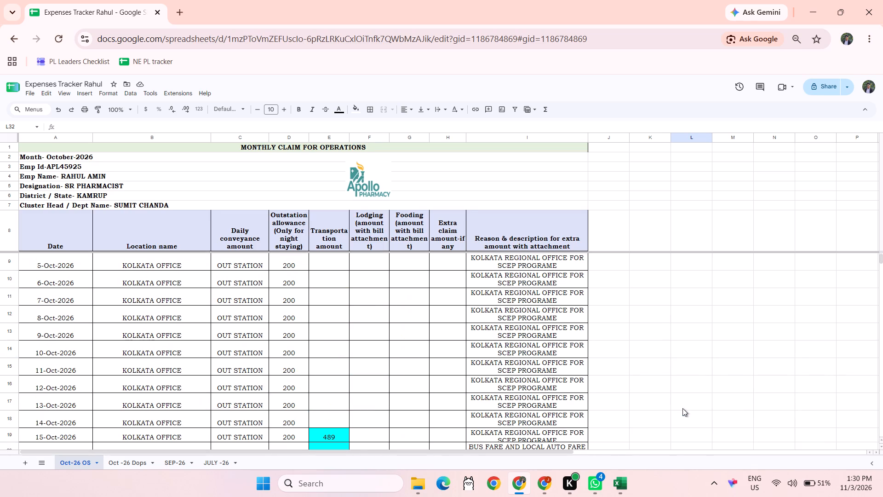
scroll(682, 408, up, 3)
scroll(682, 408, down, 6)
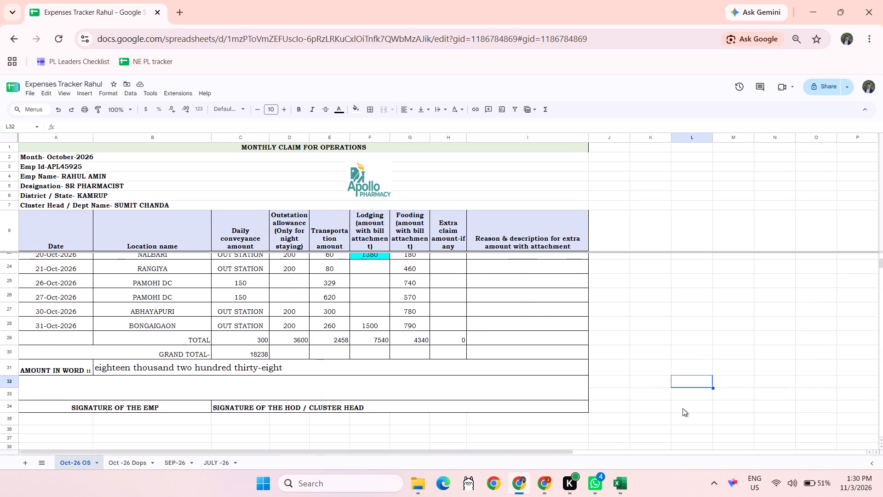
scroll(682, 408, down, 1)
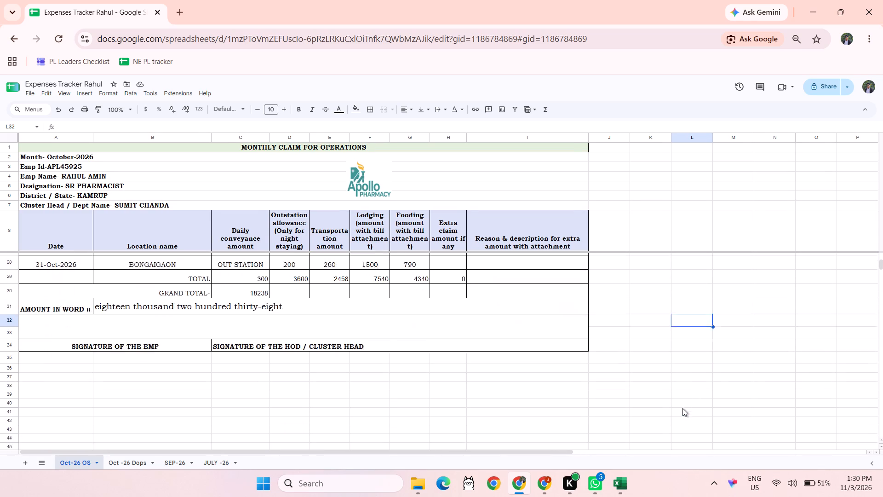
scroll(682, 408, down, 2)
scroll(682, 408, up, 8)
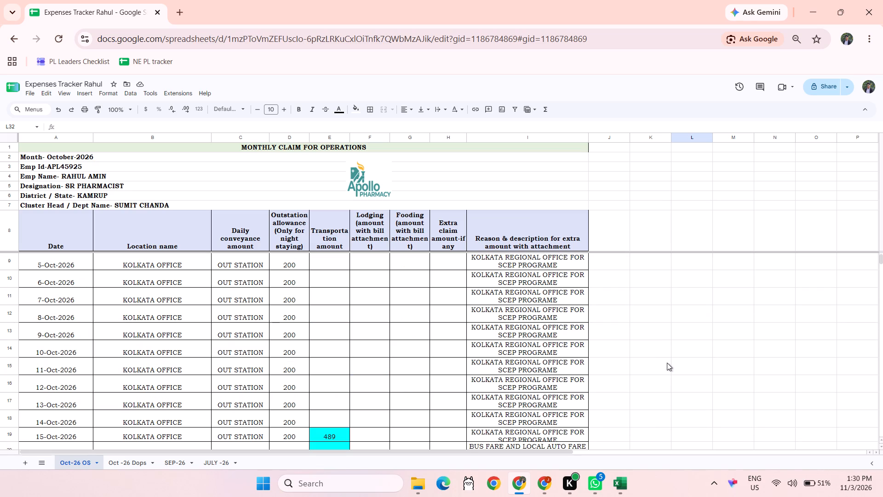
click(643, 363)
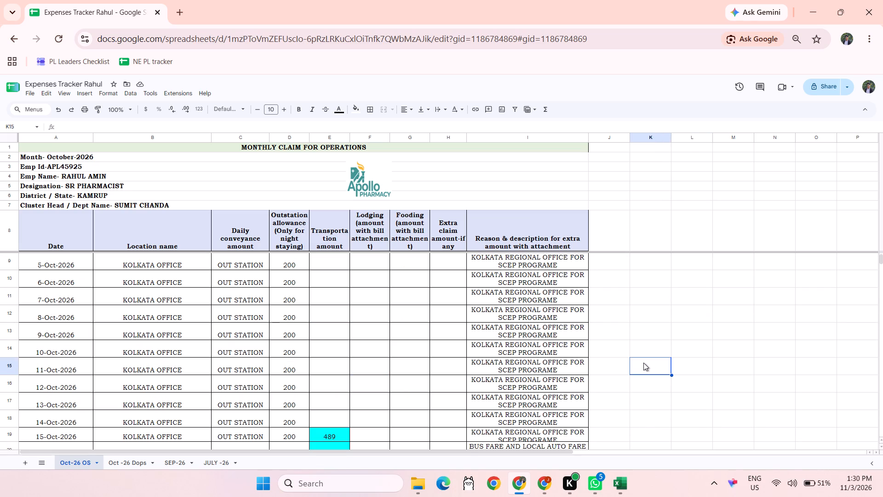
Review the October totals, grand total, amount in words and signature section of the Oct-26 OS sheet.
scroll(643, 363, down, 5)
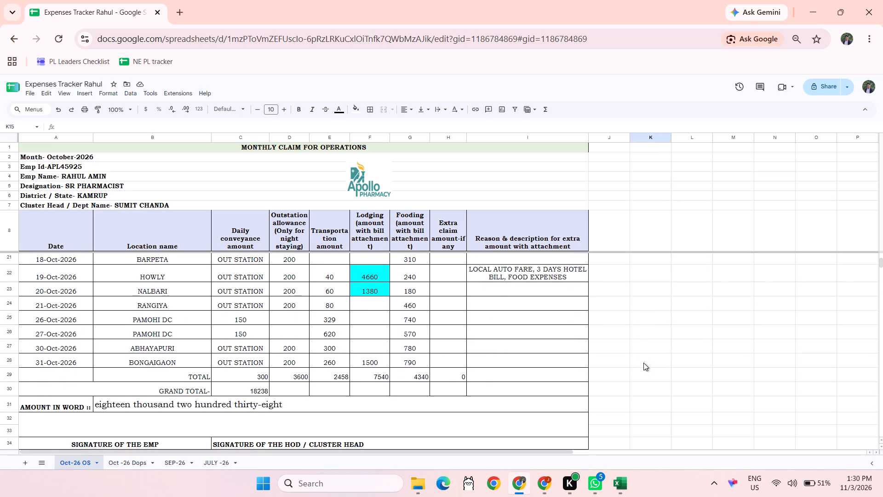
click(665, 370)
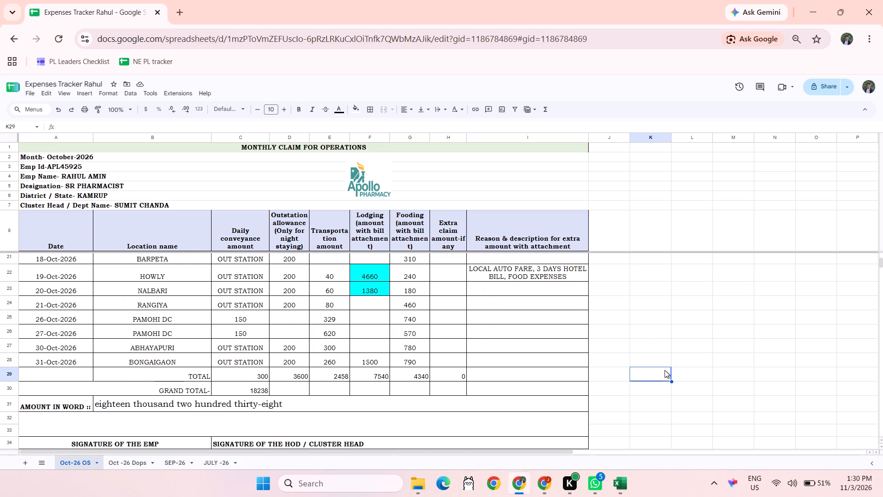
click(710, 361)
scroll(710, 361, down, 1)
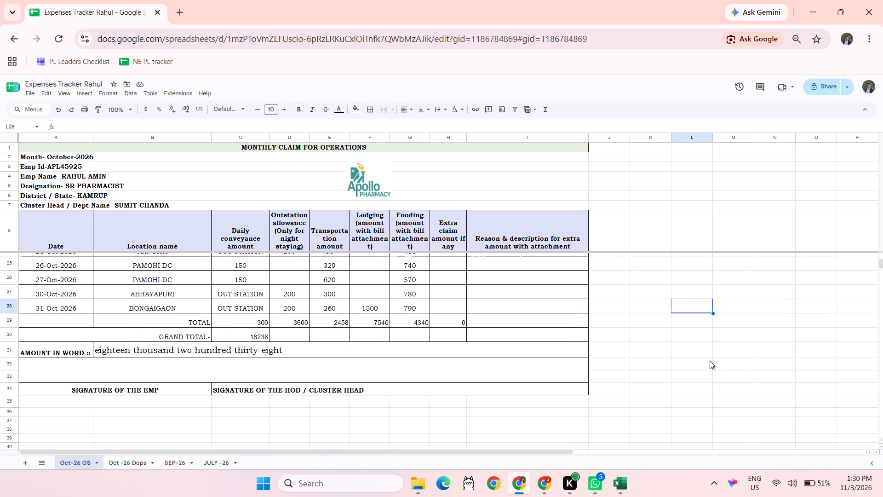
scroll(710, 361, down, 1)
click(447, 399)
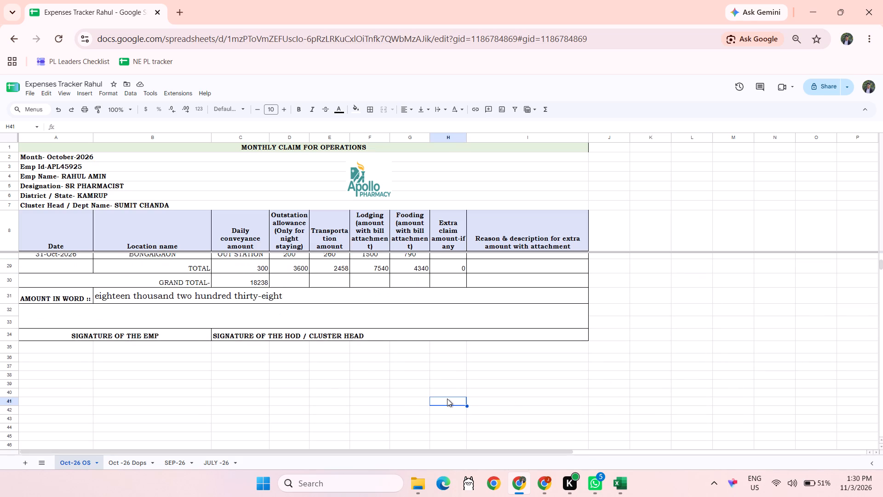
click(522, 392)
click(635, 388)
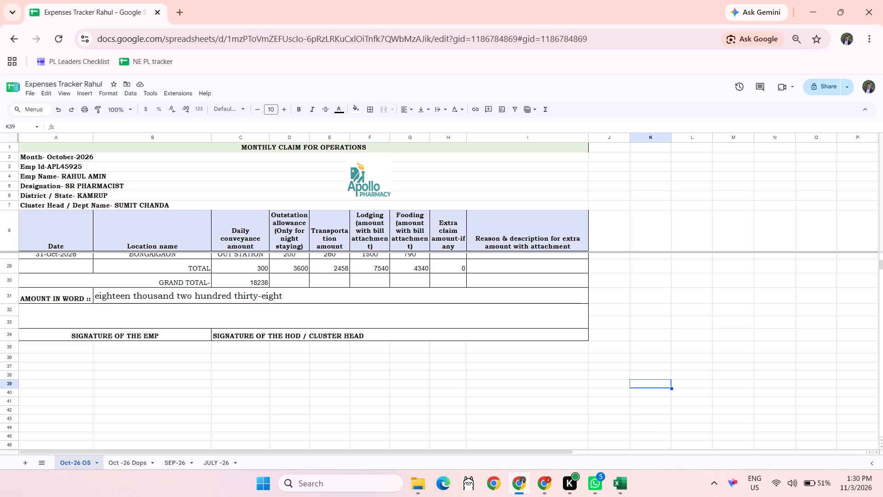
click(569, 380)
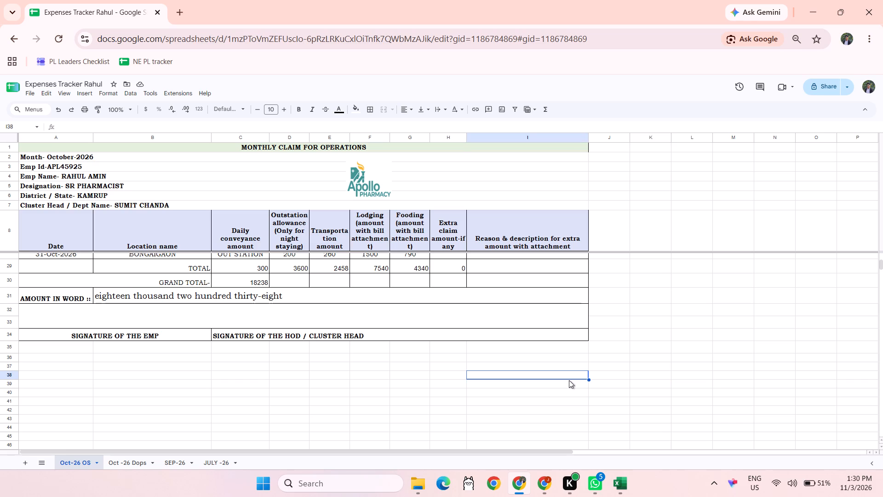
click(630, 394)
click(399, 402)
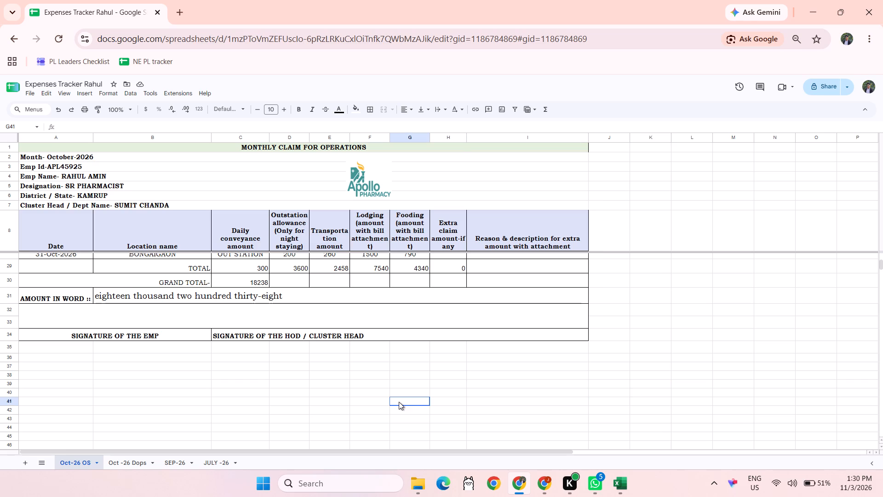
scroll(399, 402, up, 12)
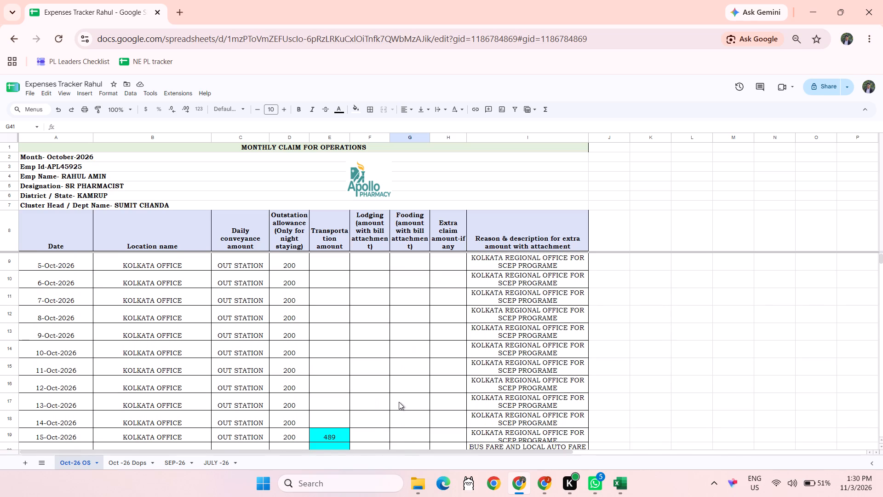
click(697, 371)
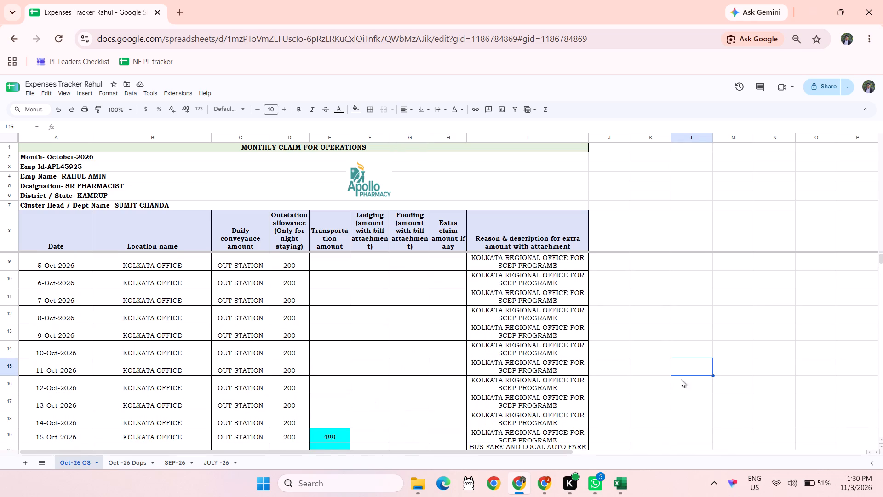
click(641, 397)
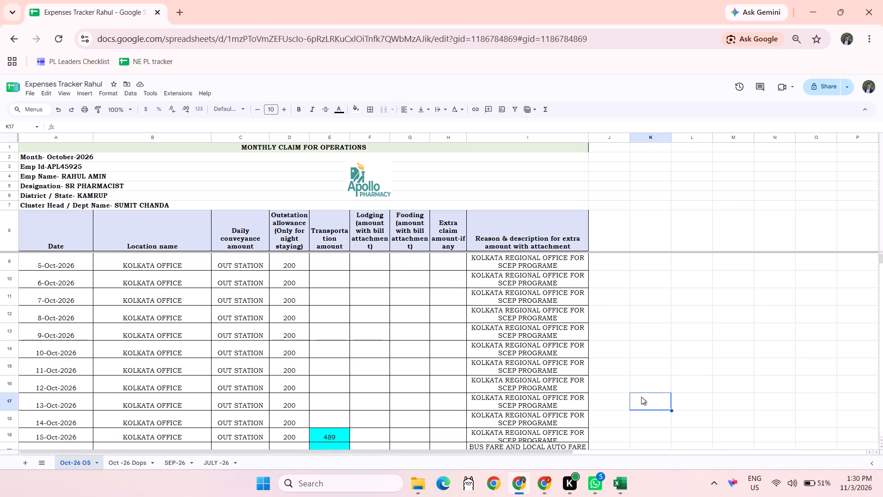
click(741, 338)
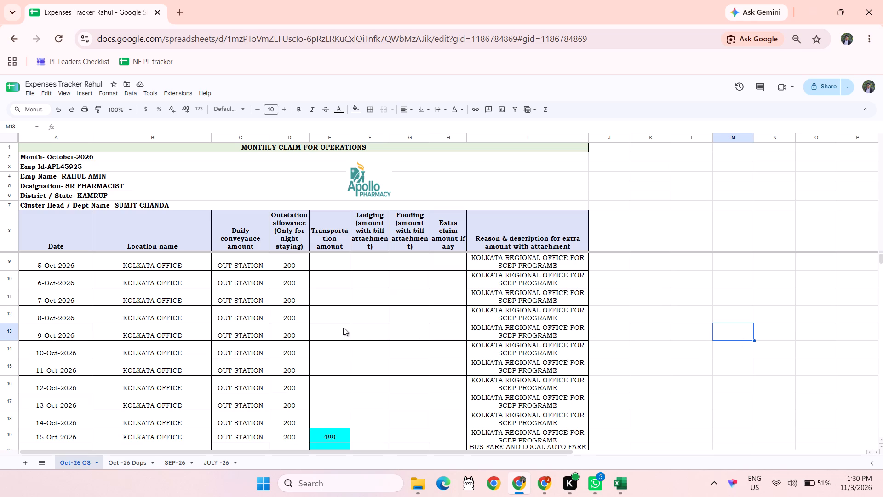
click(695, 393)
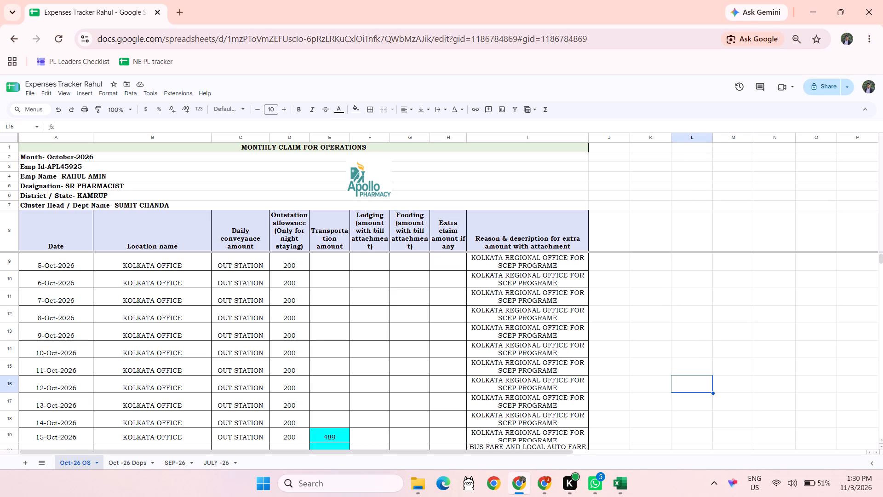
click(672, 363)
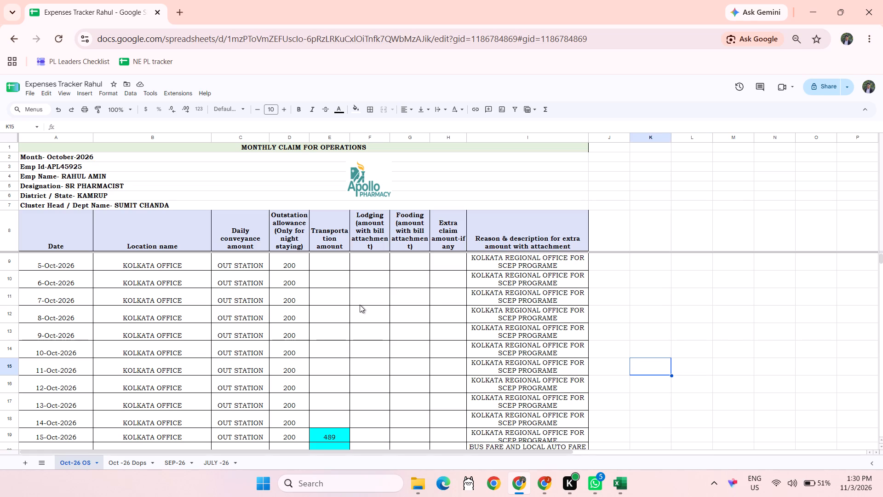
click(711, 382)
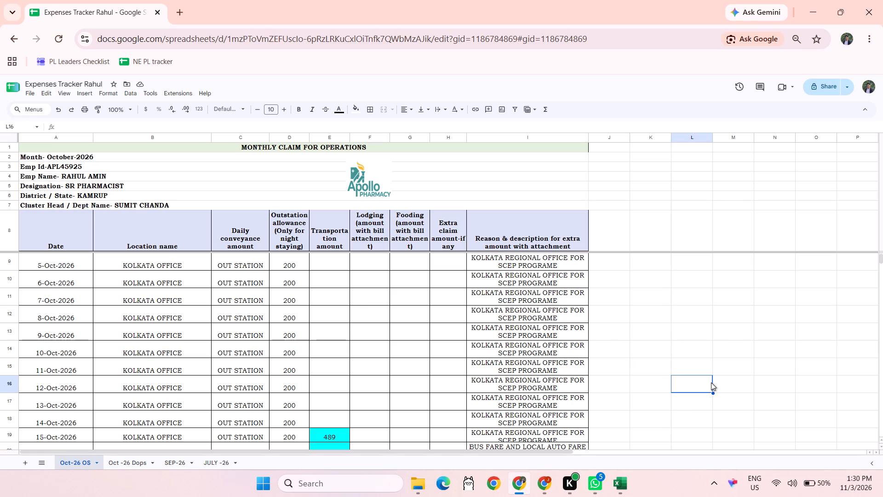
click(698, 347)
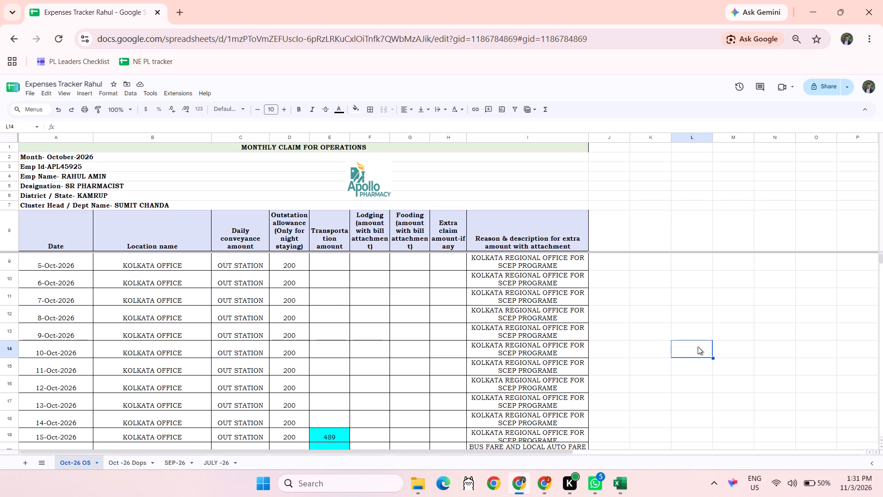
Check the daily rows of Oct-26 OS, especially the PAMOHI DC entries for 26-Oct-2026 and 27-Oct-2026, against the Oct -26 Dops sheet.
scroll(317, 302, up, 2)
scroll(317, 302, down, 1)
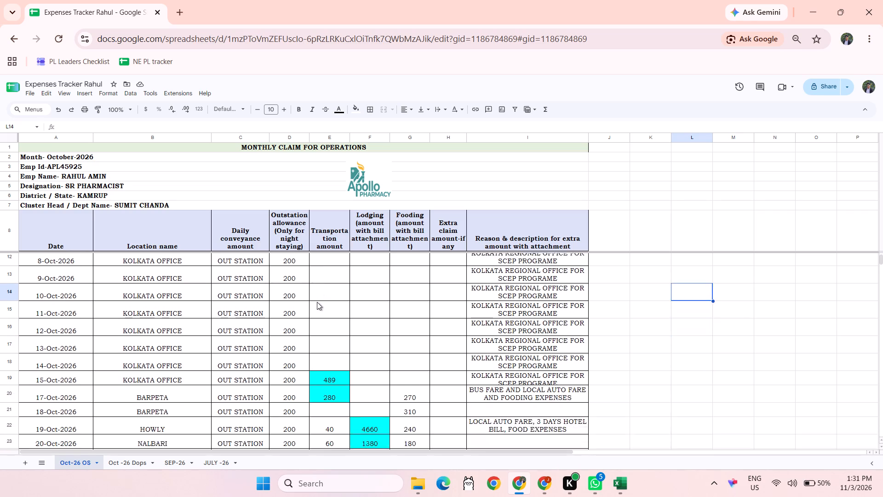
scroll(317, 302, down, 4)
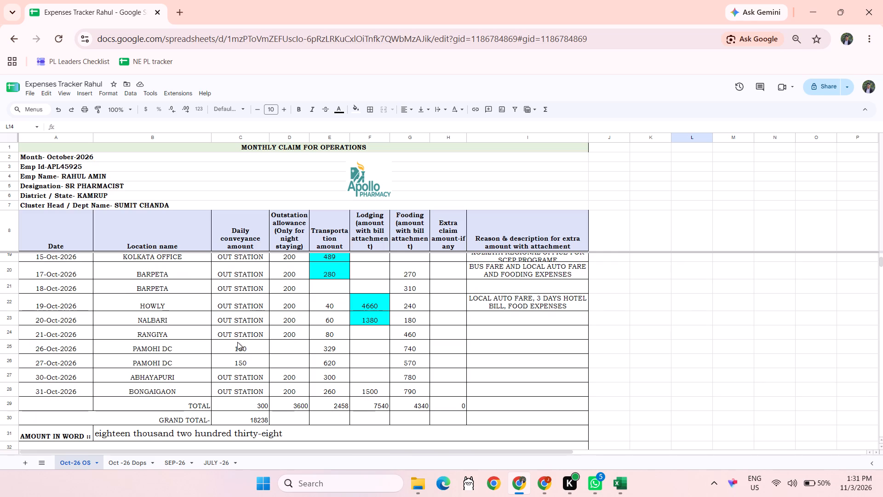
scroll(235, 346, up, 7)
scroll(235, 346, down, 2)
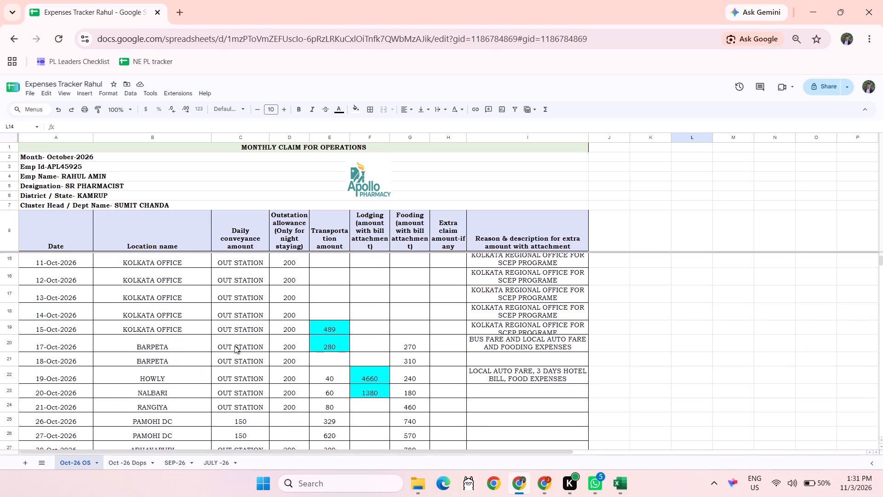
scroll(235, 346, down, 2)
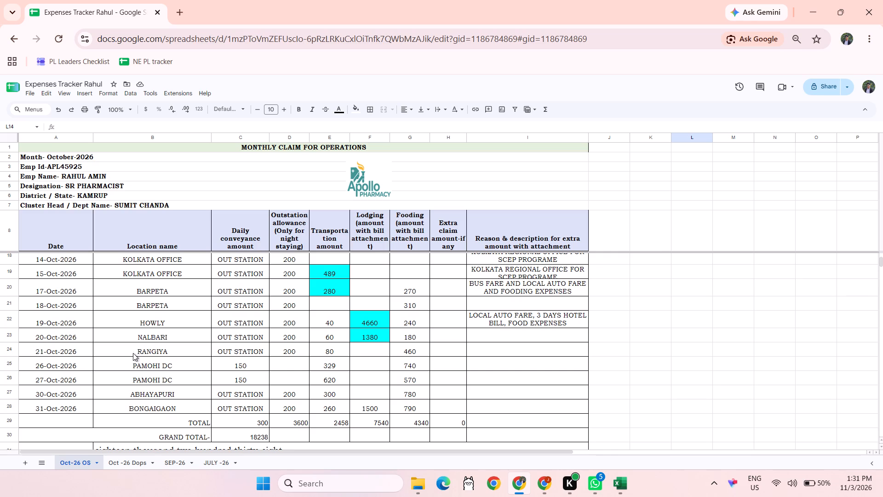
click(6, 364)
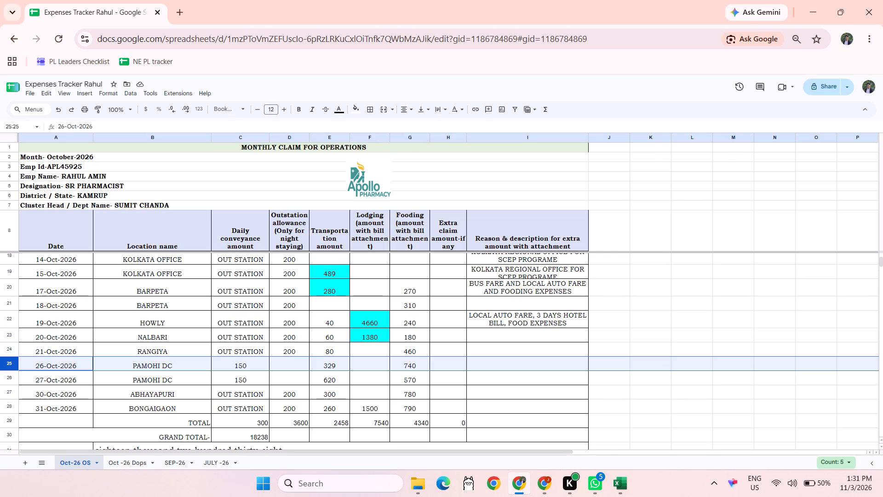
key(Up)
key(Up)
key(Up)
key(Up)
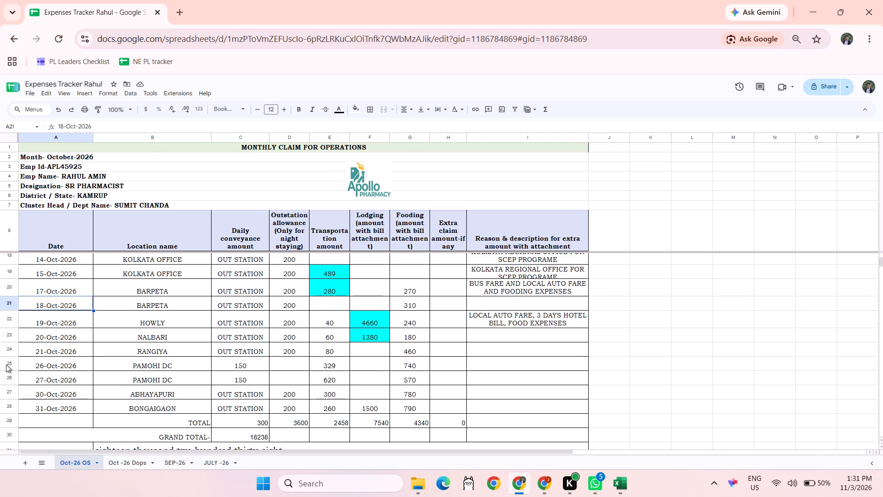
key(Down)
key(Down)
key(Down)
key(Down)
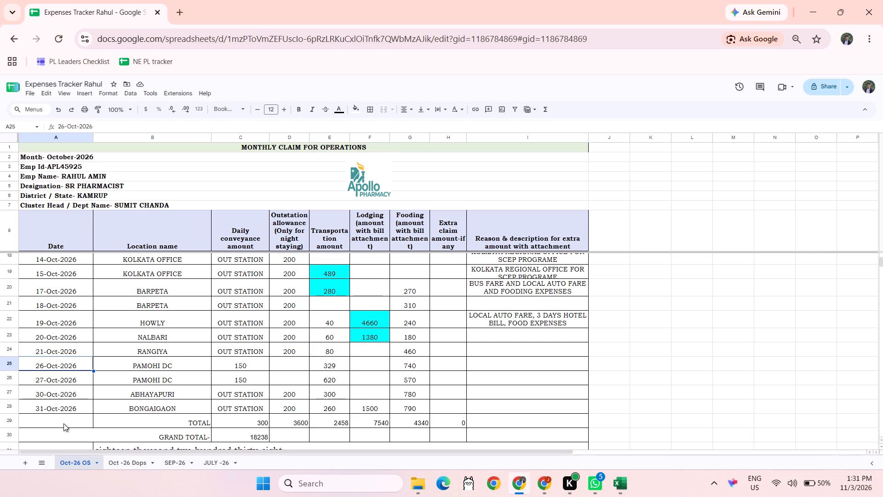
click(122, 459)
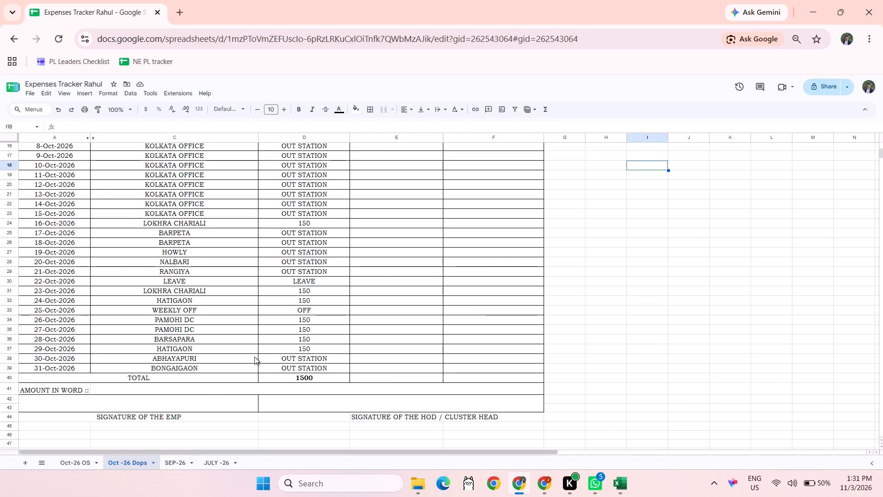
scroll(254, 357, up, 3)
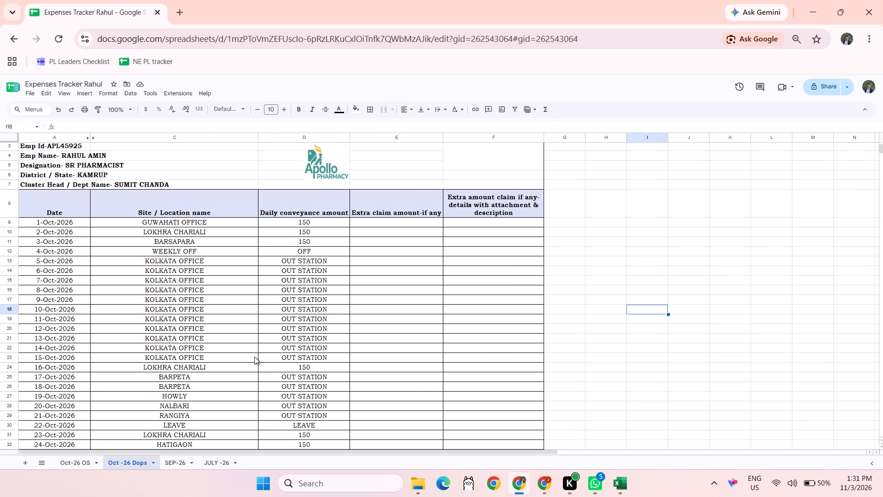
scroll(254, 357, down, 3)
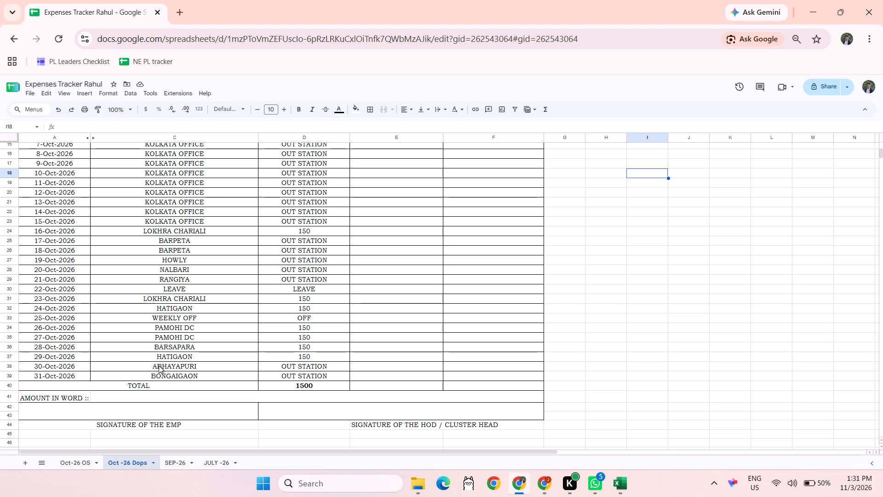
click(338, 326)
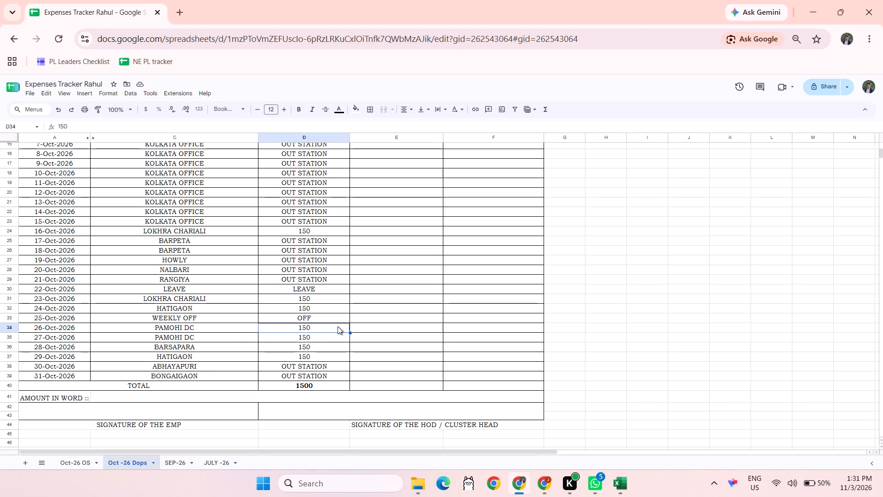
key(Right)
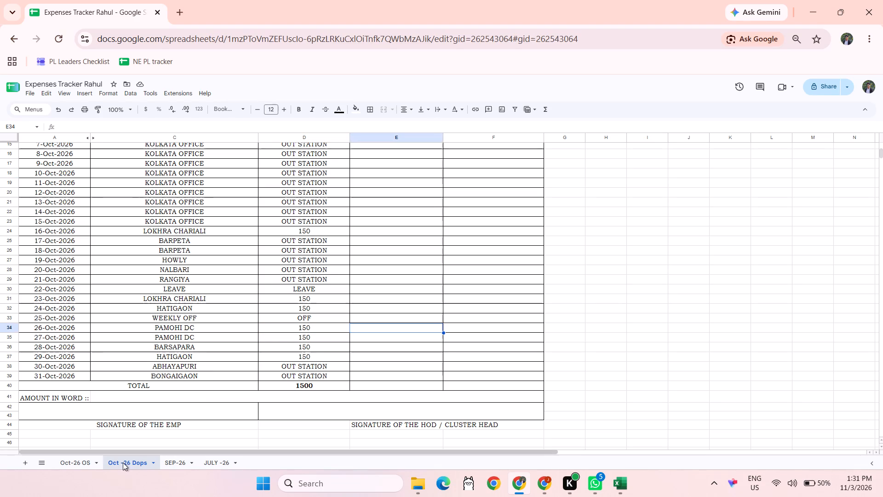
Replace the 26-Oct-2026 PAMOHI DC daily conveyance amount in Oct-26 OS with OUT STATION, copied from the 21-Oct-2026 row.
click(78, 462)
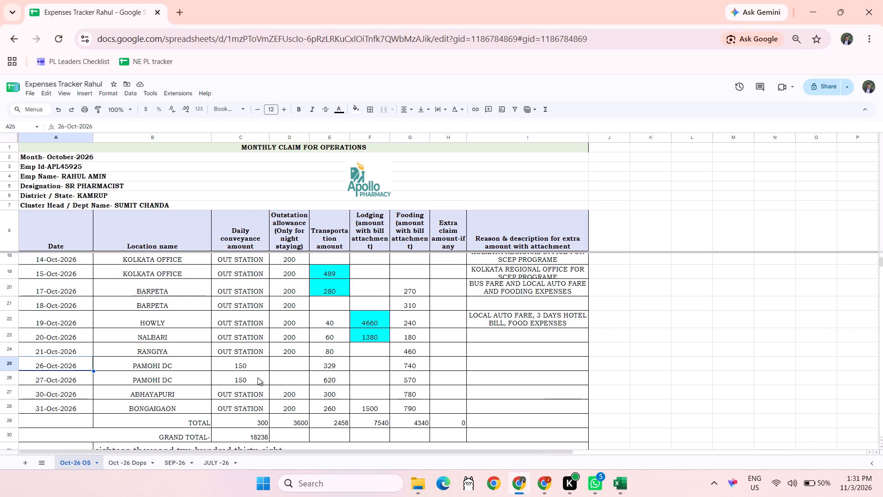
click(237, 368)
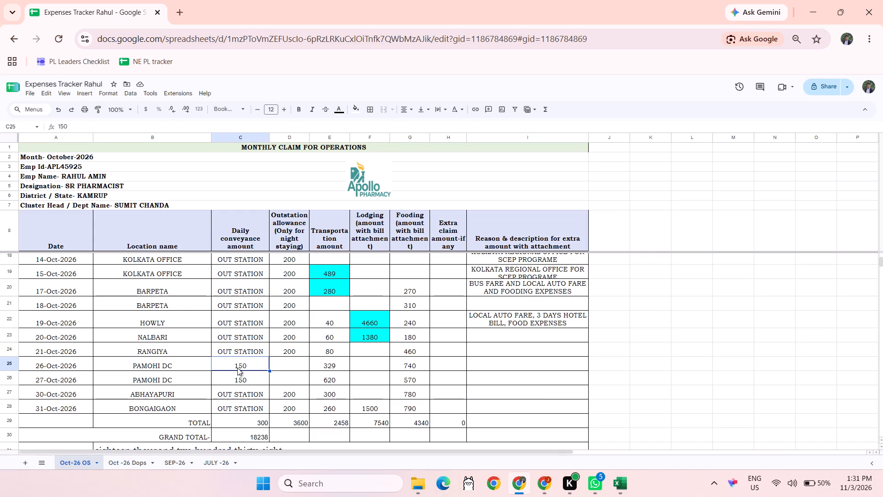
key(BackSpace)
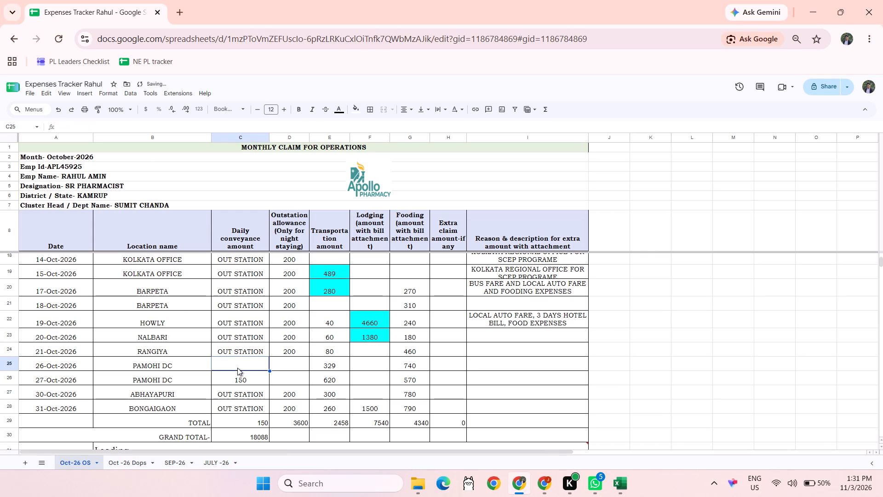
key(Up)
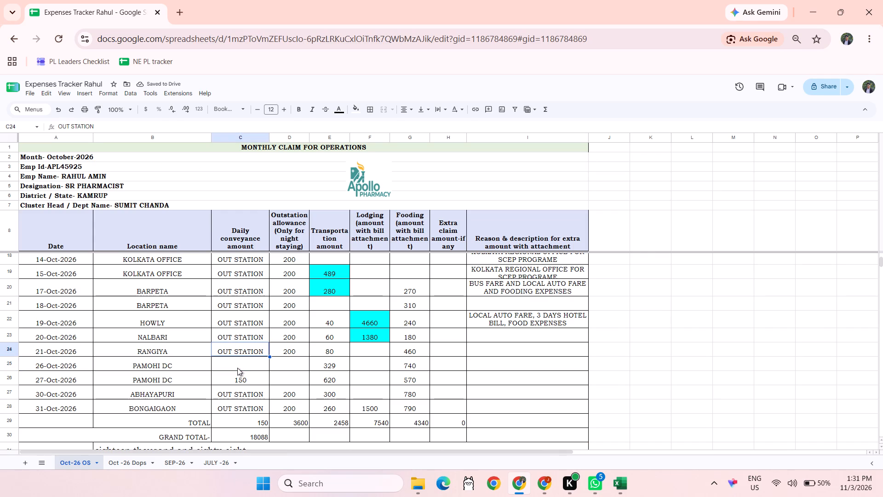
key(ctrl+c)
key(Down)
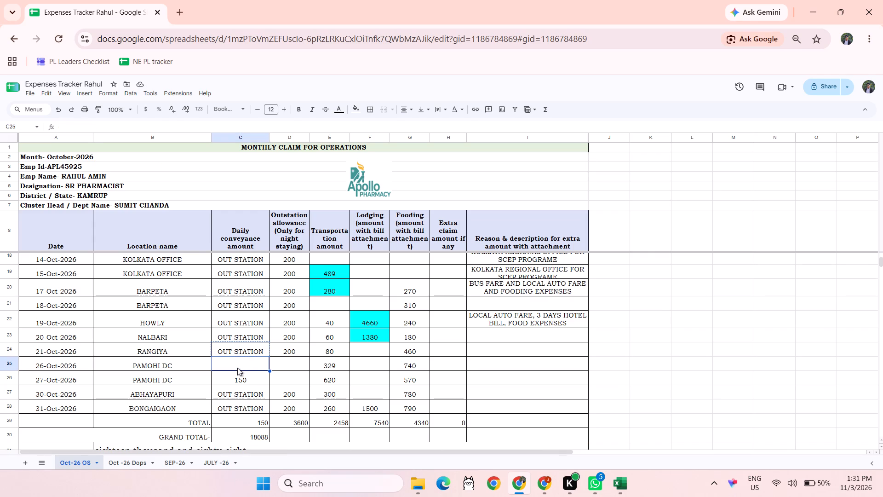
key(ctrl+v)
key(Down)
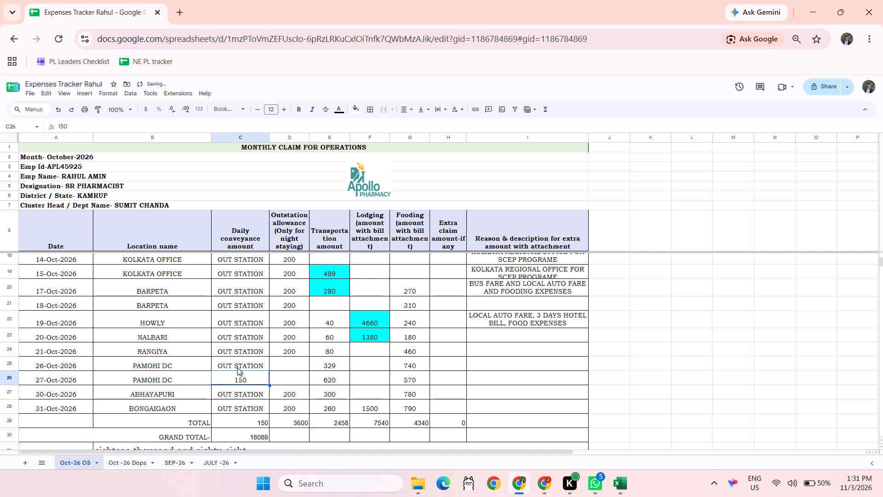
Replace the 27-Oct-2026 PAMOHI DC daily conveyance amount in Oct-26 OS with the copied OUT STATION entry.
key(ctrl+v)
Enter an outstation allowance of 200 for both PAMOHI DC rows, 26-Oct-2026 and 27-Oct-2026, in Oct-26 OS.
key(Right)
key(Up)
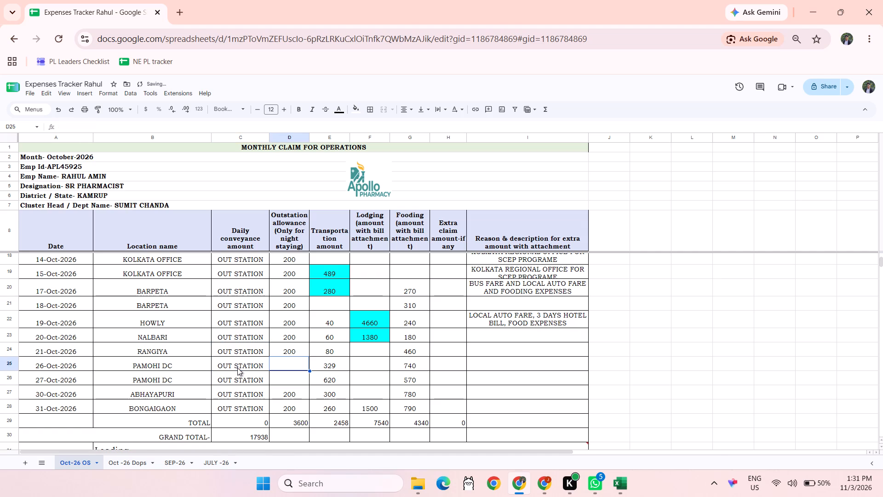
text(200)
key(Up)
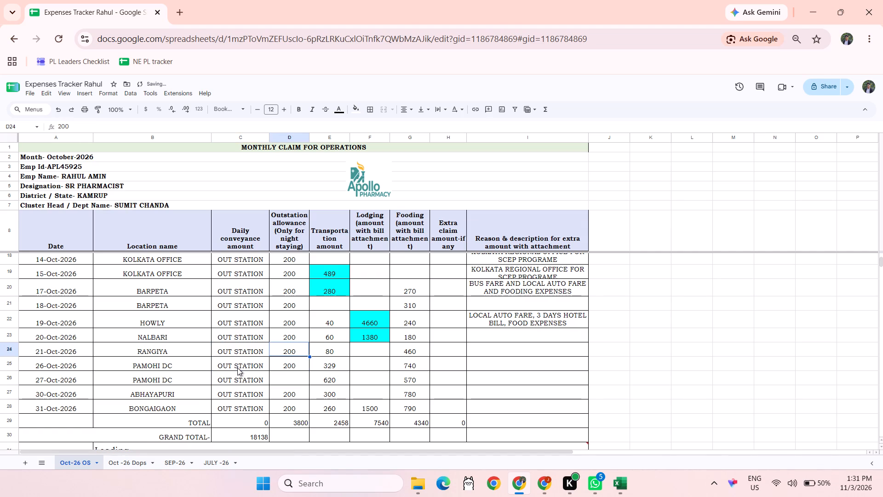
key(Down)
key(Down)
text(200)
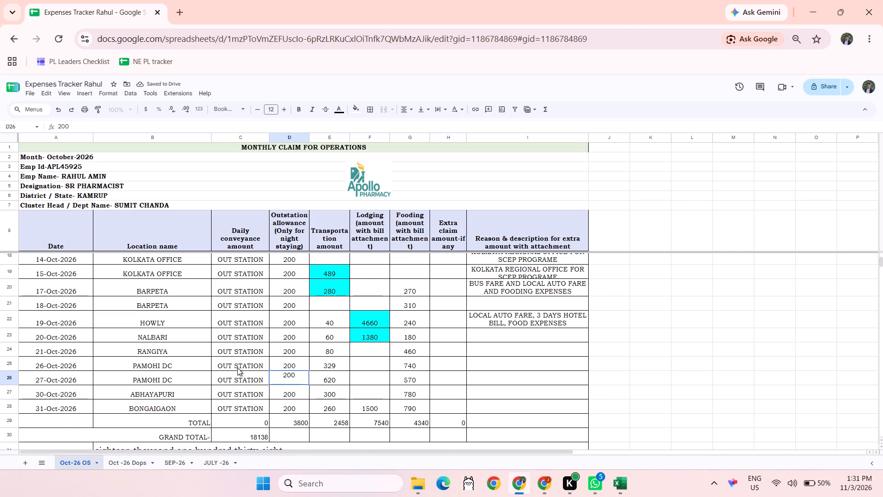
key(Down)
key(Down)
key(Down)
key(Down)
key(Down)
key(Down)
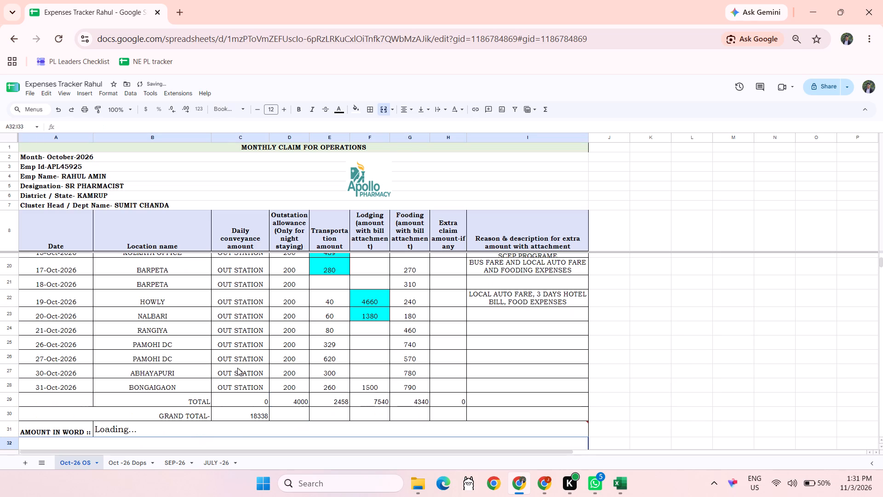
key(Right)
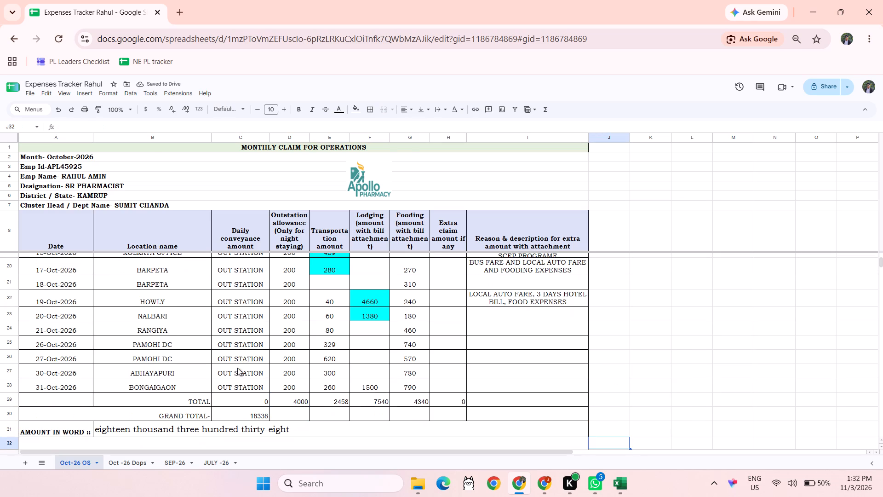
Inspect the formulas behind the conveyance total and the blank amount in words in the Oct -26 Dops sheet.
click(135, 458)
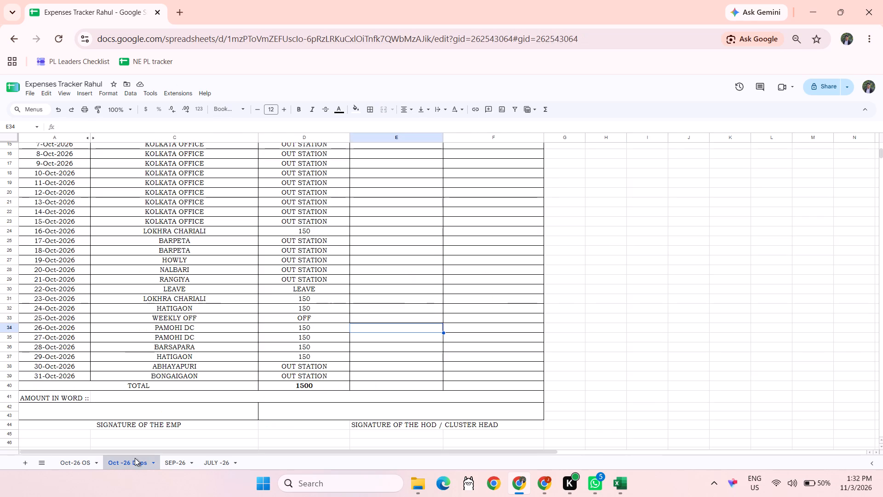
click(174, 399)
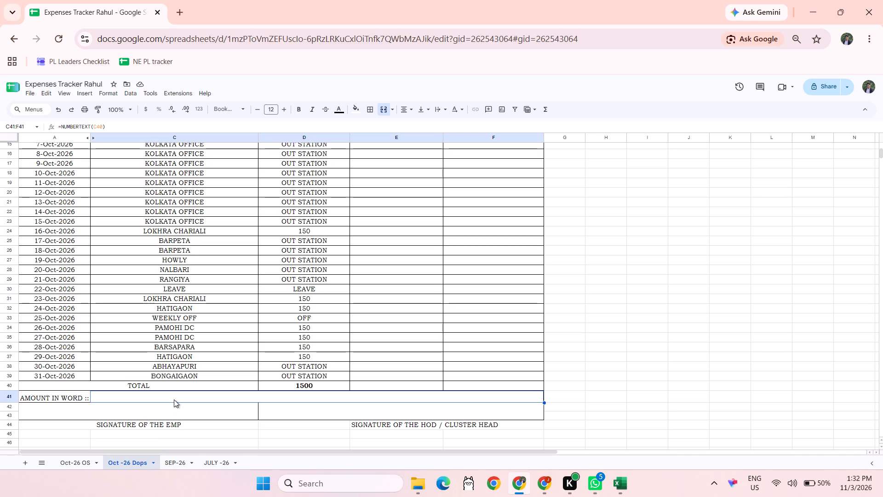
click(279, 386)
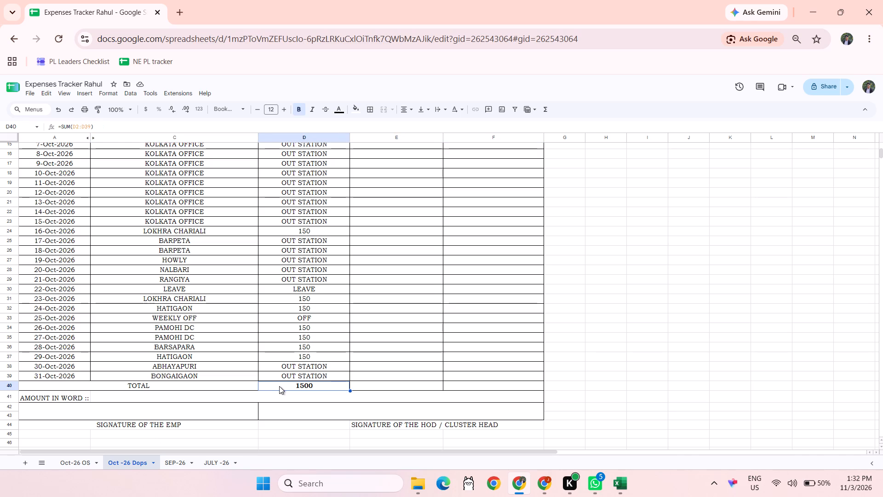
click(161, 395)
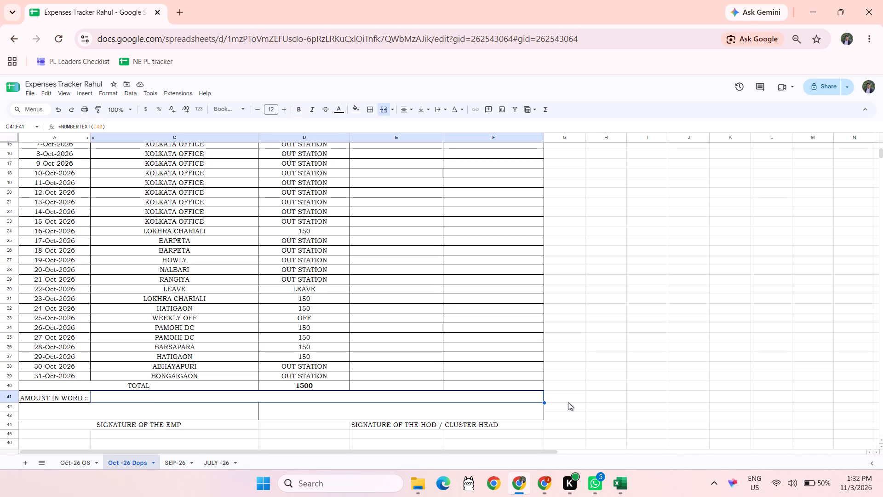
click(602, 398)
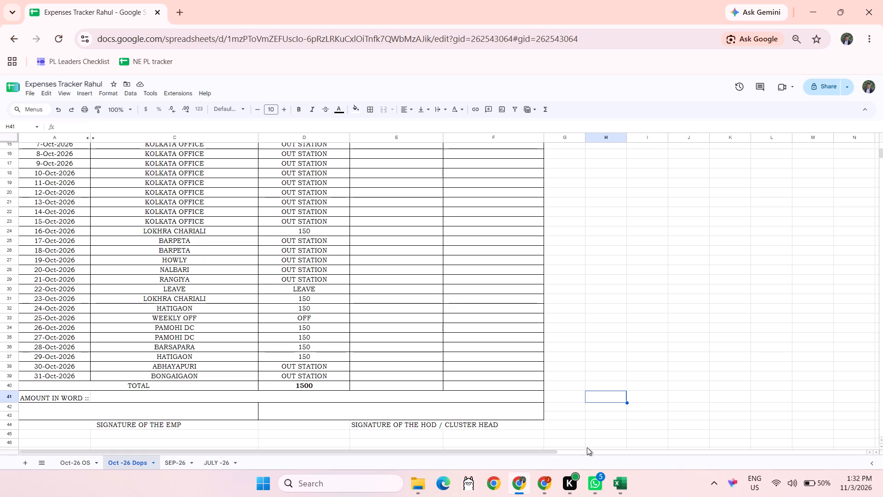
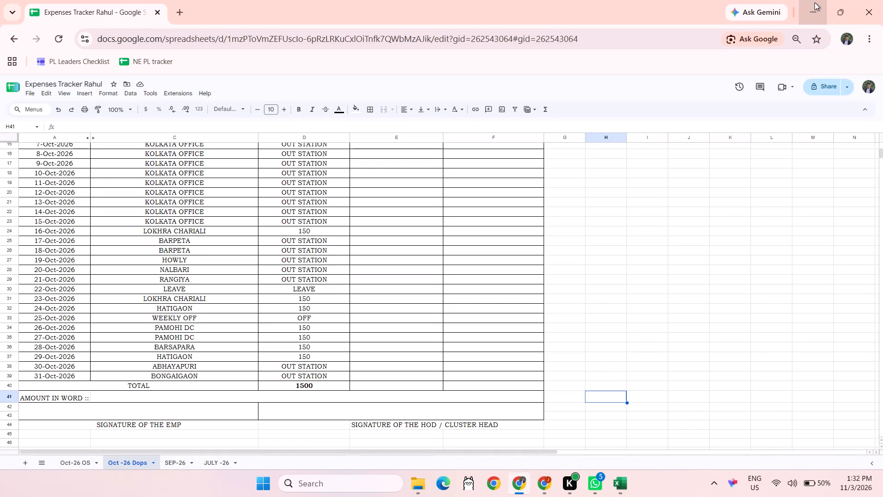
Close the Expenses Tracker browser window and open a new Chrome window under the Apollo profile.
click(882, 0)
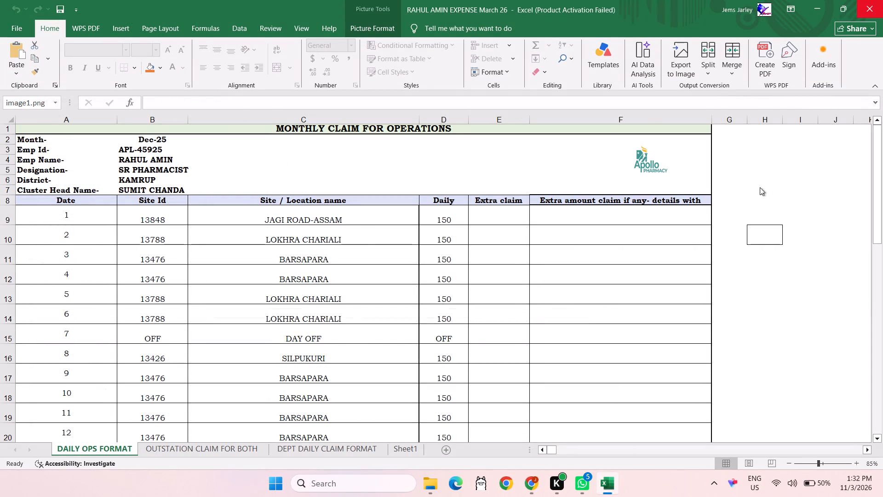
click(497, 489)
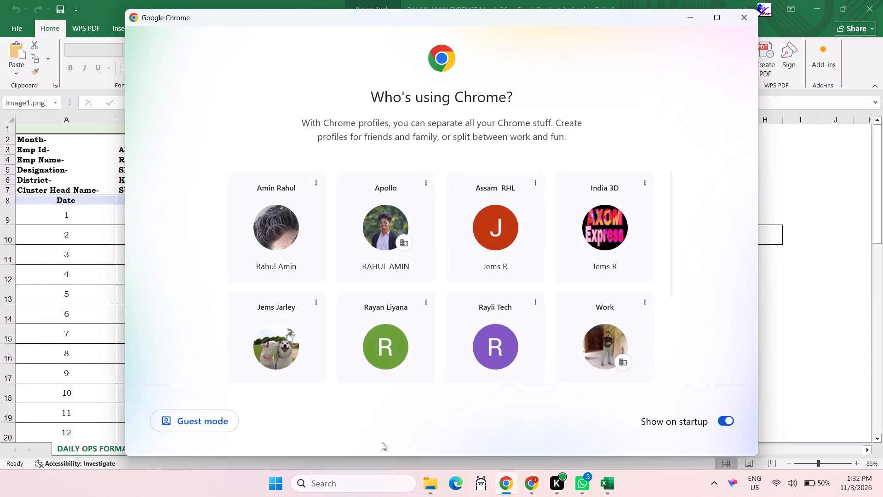
click(380, 237)
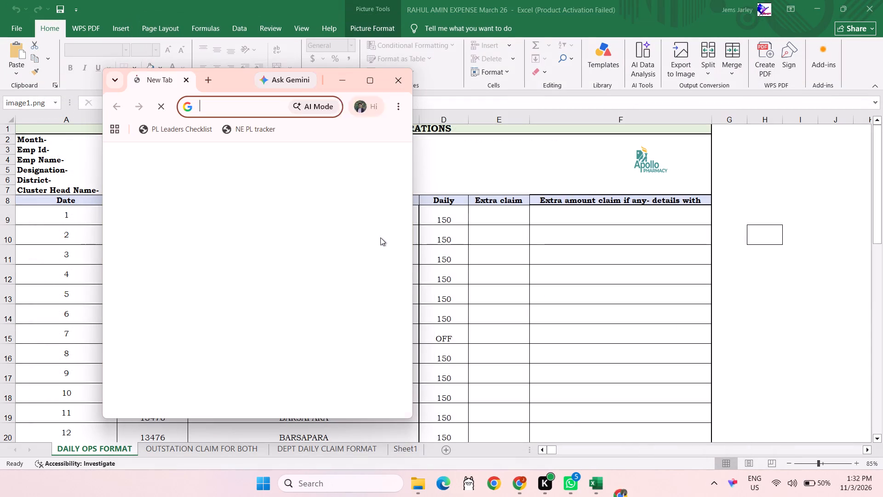
Open the Expenses Tracker Rahul spreadsheet from Google Sheets in a maximized Chrome window.
click(361, 84)
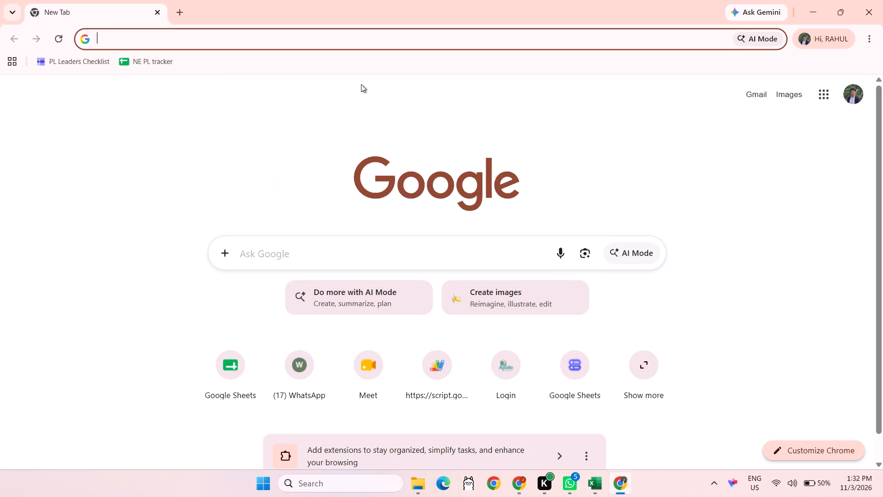
click(820, 104)
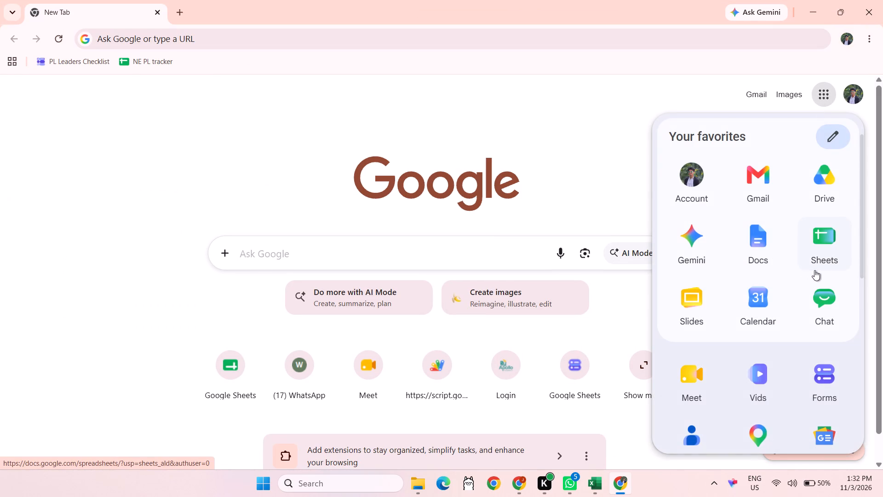
click(824, 262)
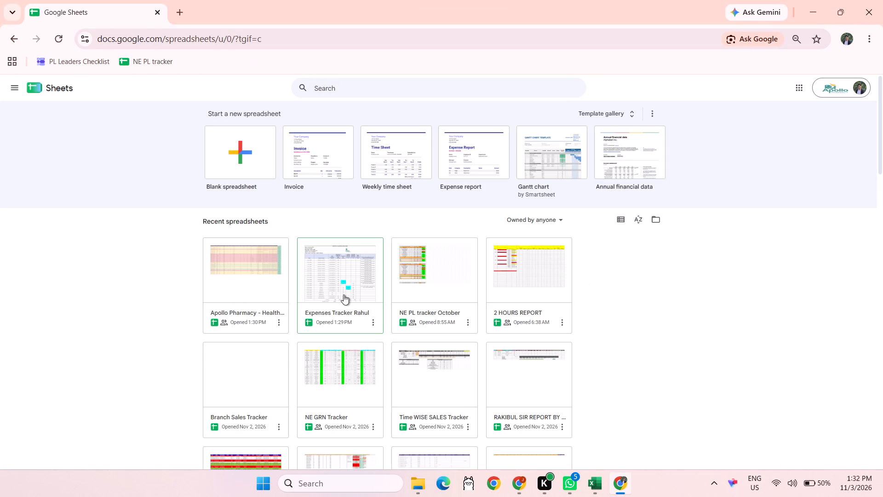
click(343, 295)
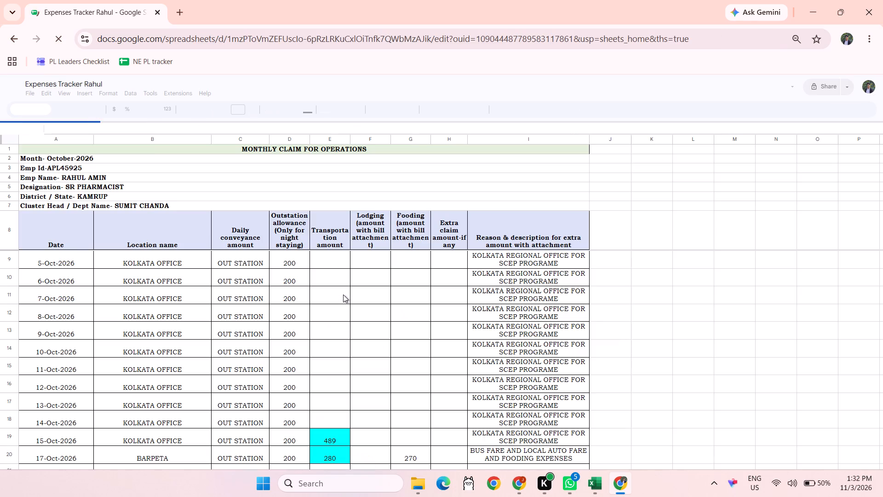
Review the daily entries, totals and amount in words of the Oct-26 OS sheet.
click(684, 357)
scroll(684, 357, right, 1)
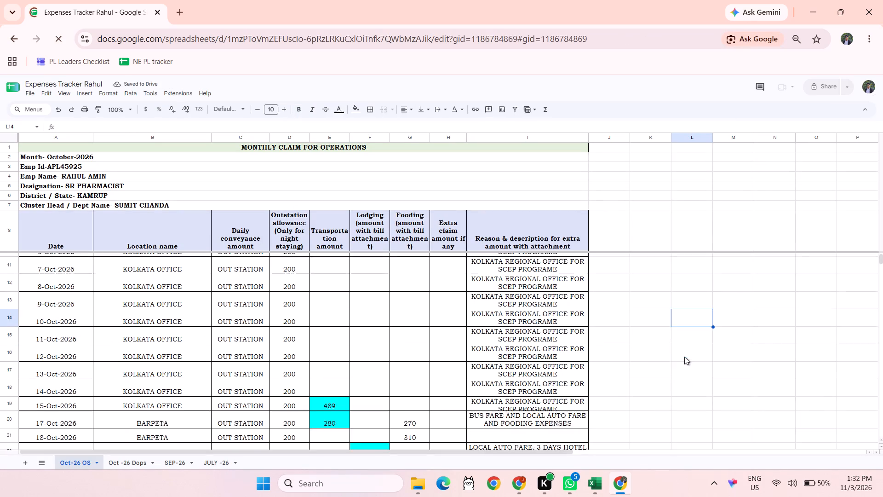
scroll(684, 357, right, 1)
scroll(684, 357, up, 2)
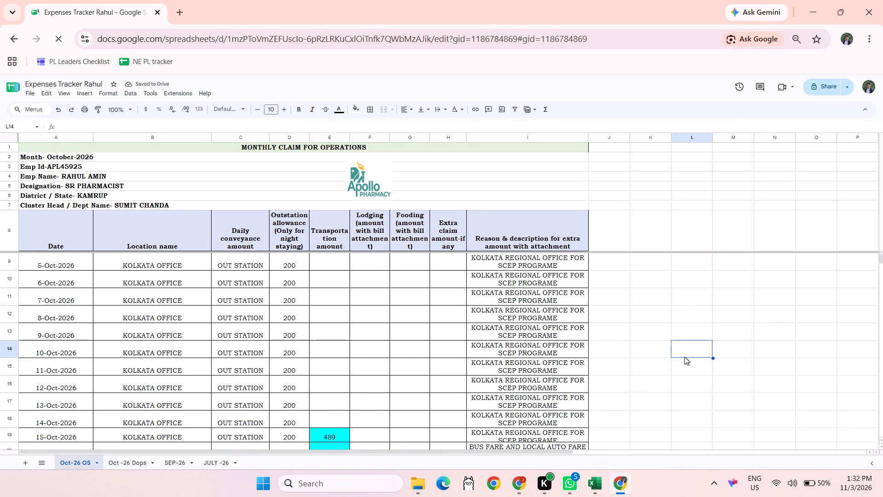
scroll(684, 357, down, 4)
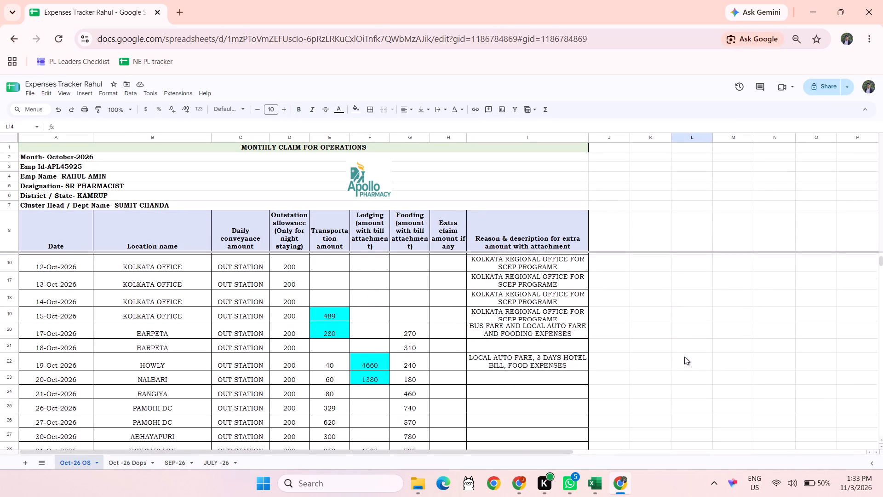
scroll(684, 357, down, 1)
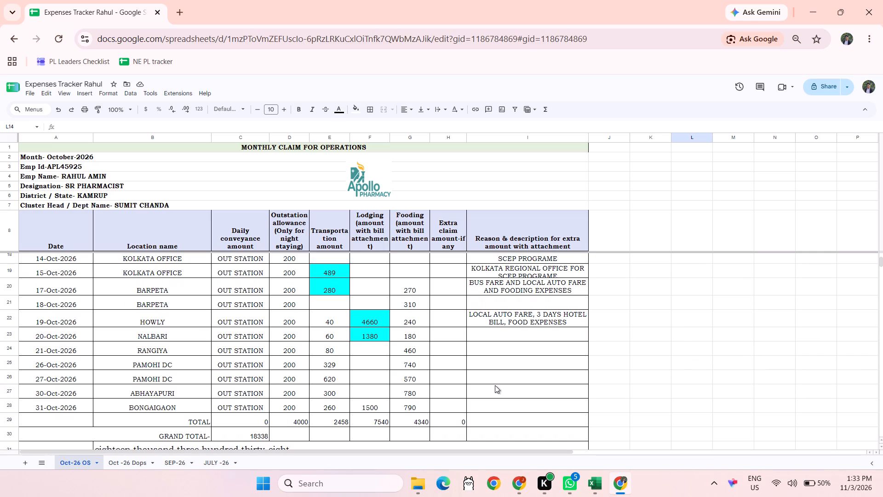
click(625, 378)
scroll(625, 378, down, 1)
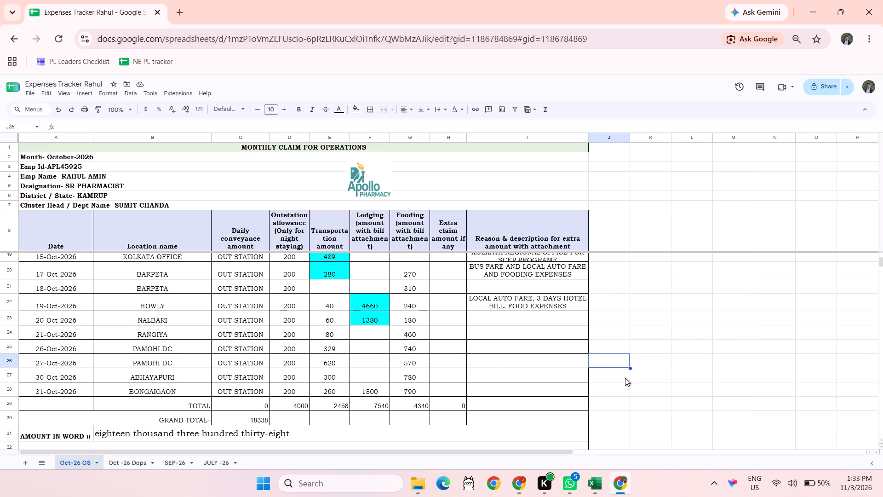
Delete the two PAMOHI DC rows for 26-Oct-2026 and 27-Oct-2026 from the Oct -26 Dops sheet.
click(116, 463)
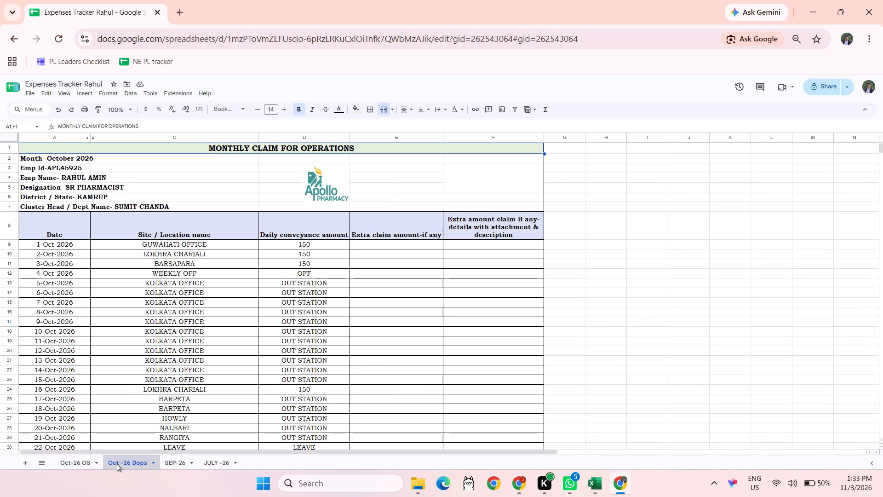
scroll(351, 350, up, 2)
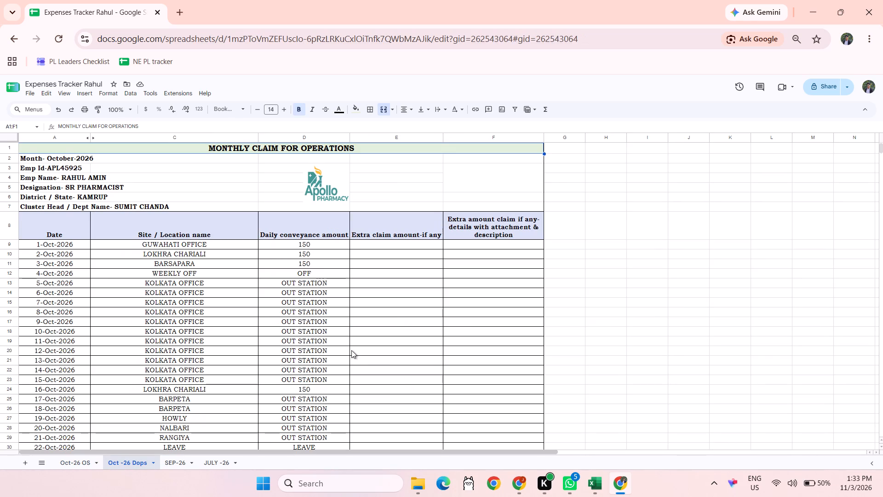
scroll(351, 350, down, 5)
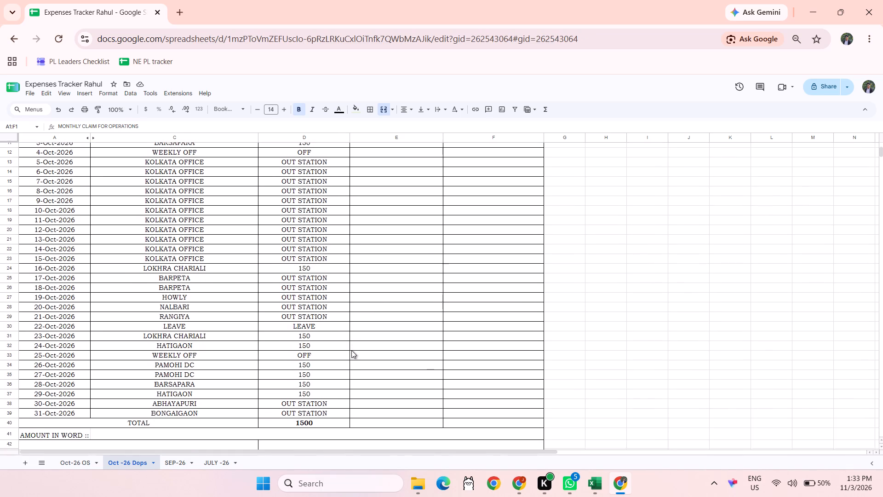
scroll(351, 350, down, 1)
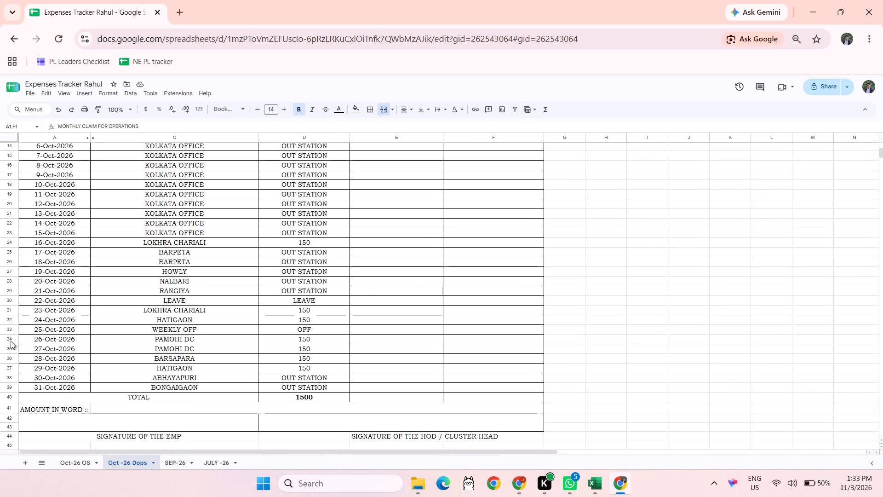
click(9, 341)
drag(9, 341, 6, 352)
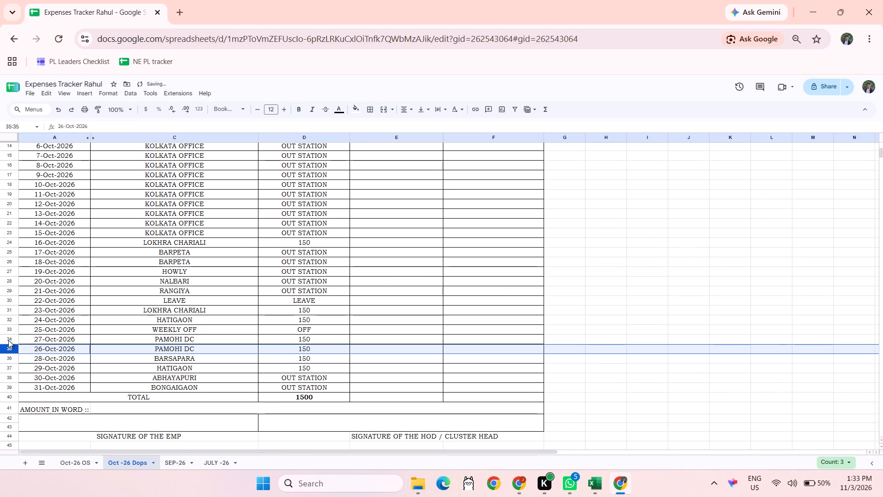
click(8, 340)
key(shift+Down)
right_click(8, 340)
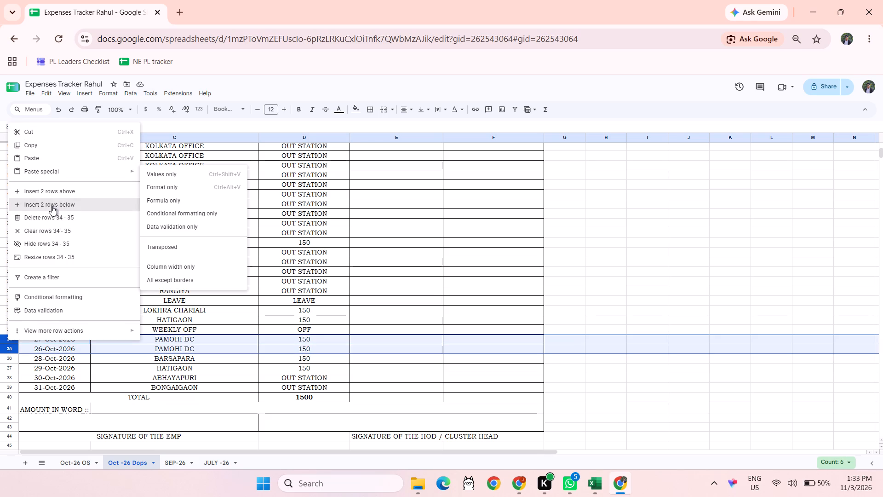
click(51, 212)
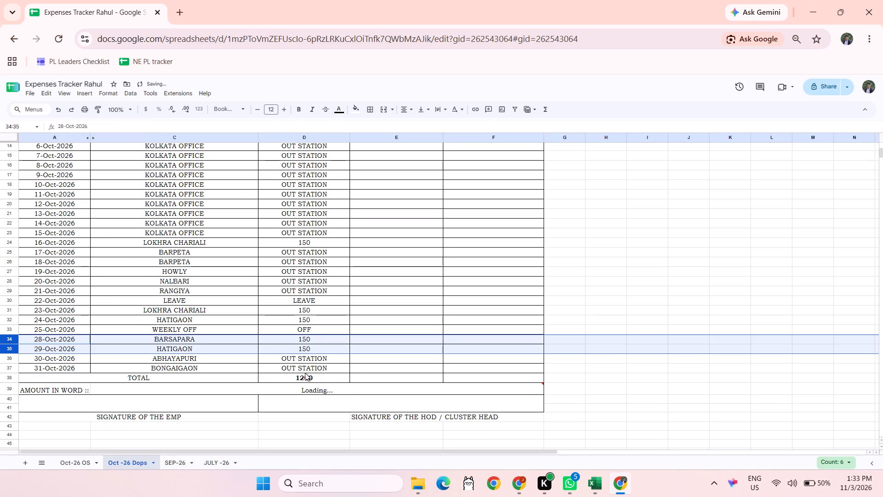
click(657, 394)
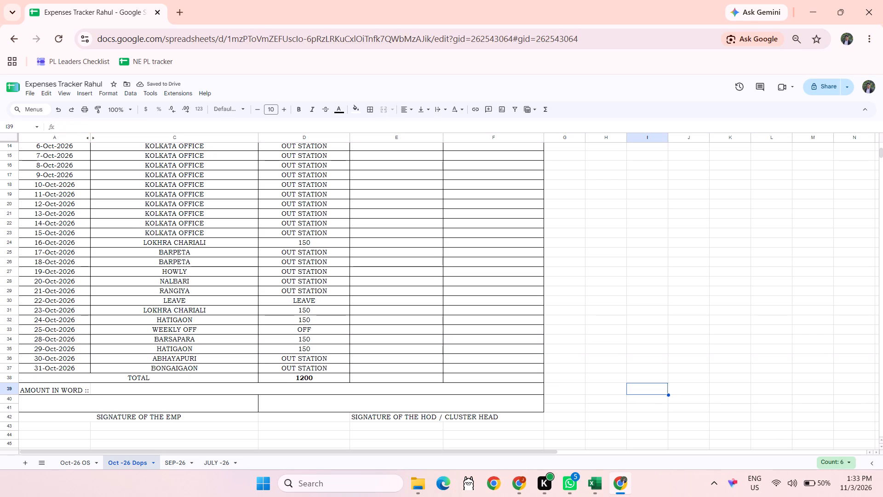
Compare the late-October entries of the Oct-26 OS sheet with the Oct -26 Dops sheet.
click(275, 422)
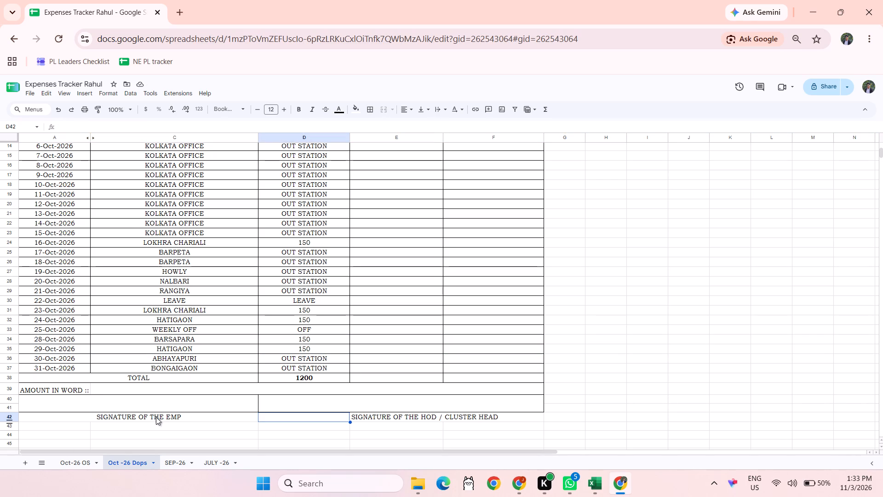
click(73, 462)
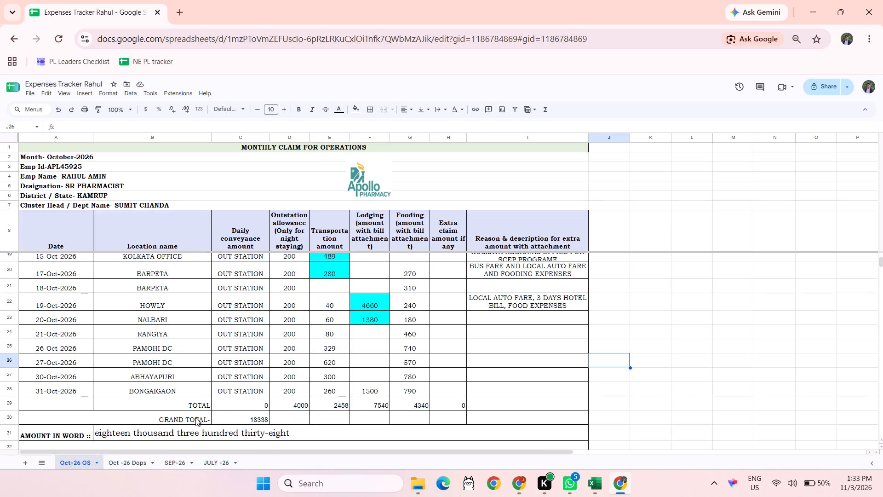
click(132, 465)
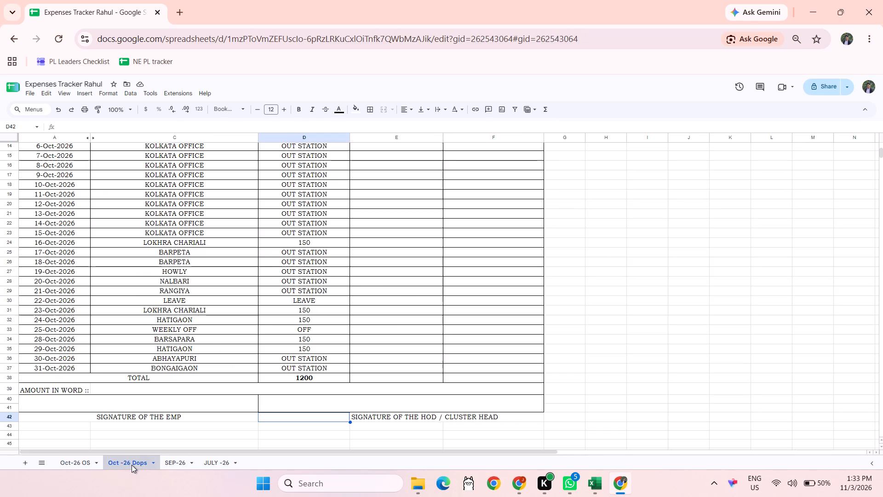
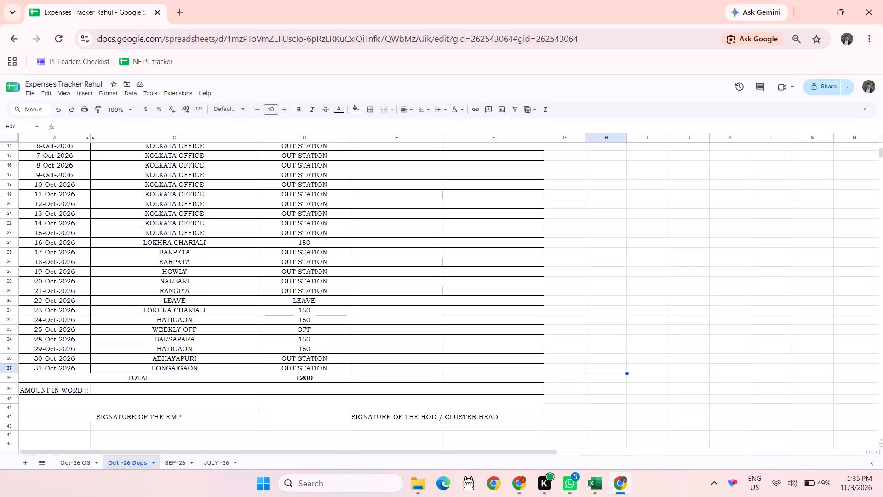
Change the location name of the 30-Oct-2026 entry in the Oct-26 OS sheet to BARSAPARA.
scroll(603, 364, down, 4)
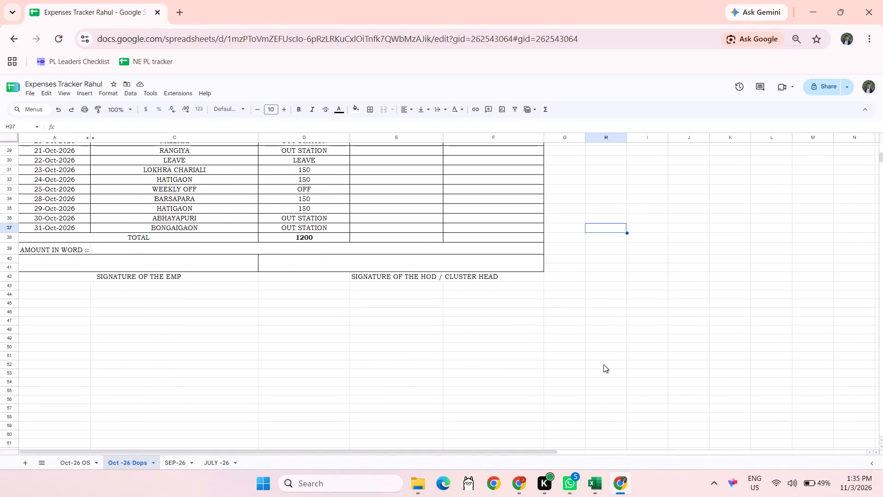
click(399, 365)
scroll(399, 365, up, 1)
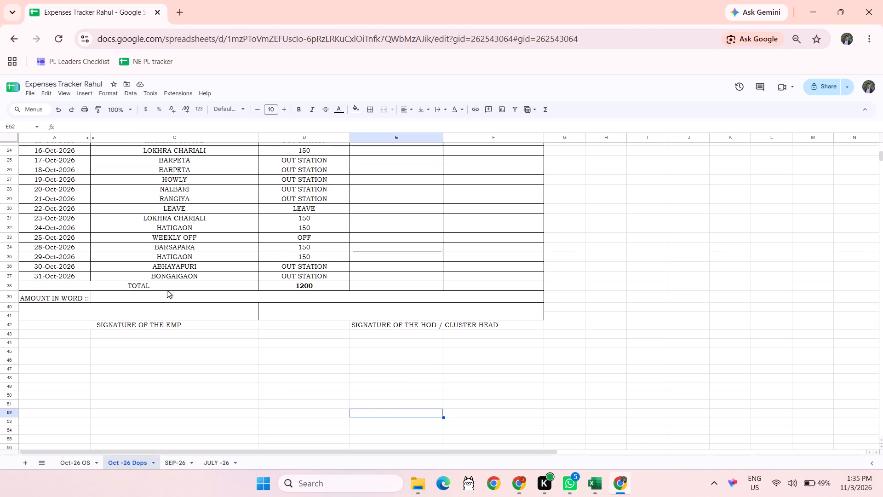
click(128, 267)
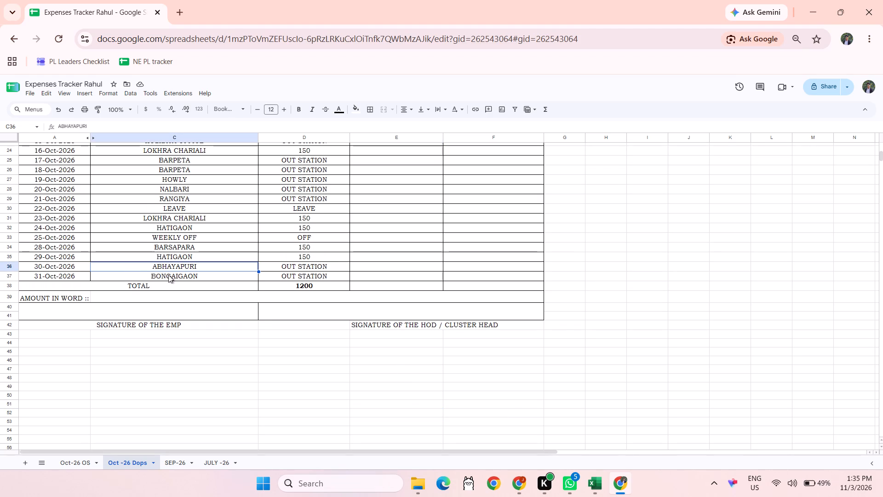
click(74, 465)
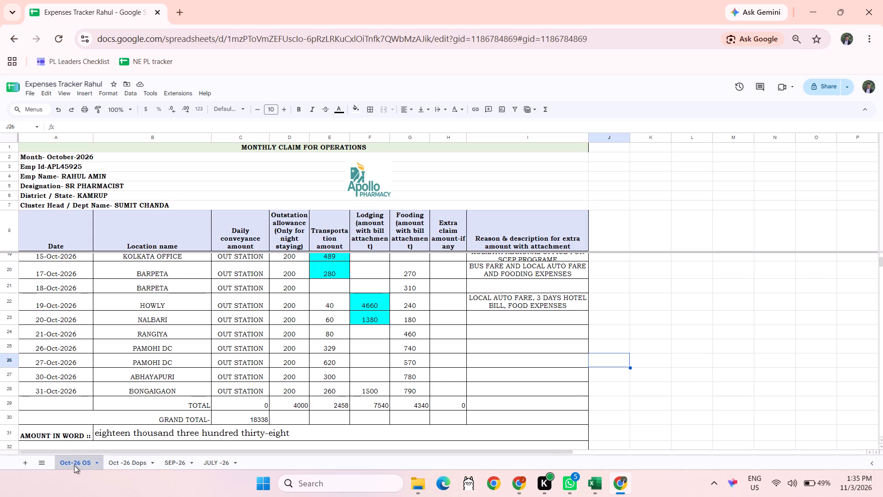
click(159, 376)
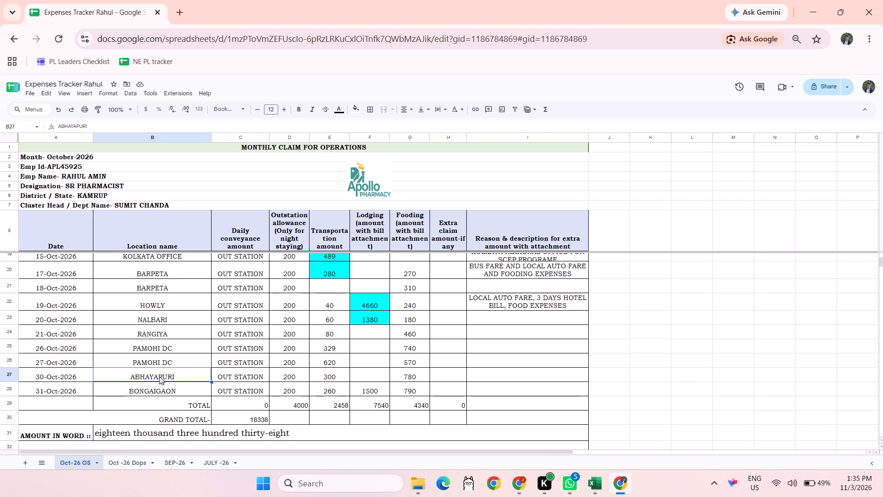
text(barsa)
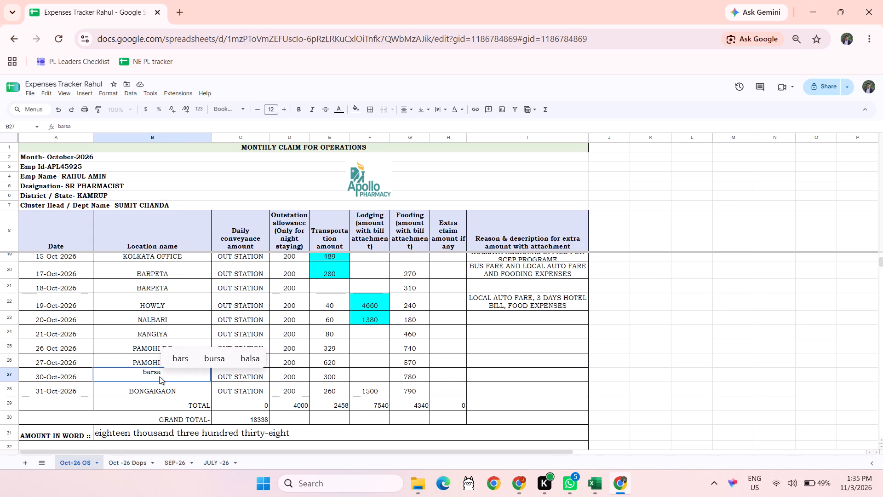
key(BackSpace)
key(BackSpace)
key(BackSpace)
key(BackSpace)
key(BackSpace)
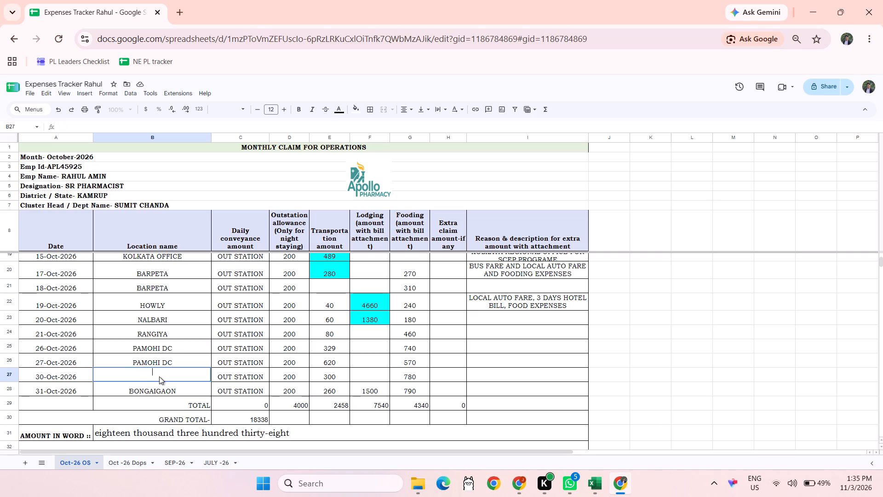
text(BARSAPARA)
key(Tab)
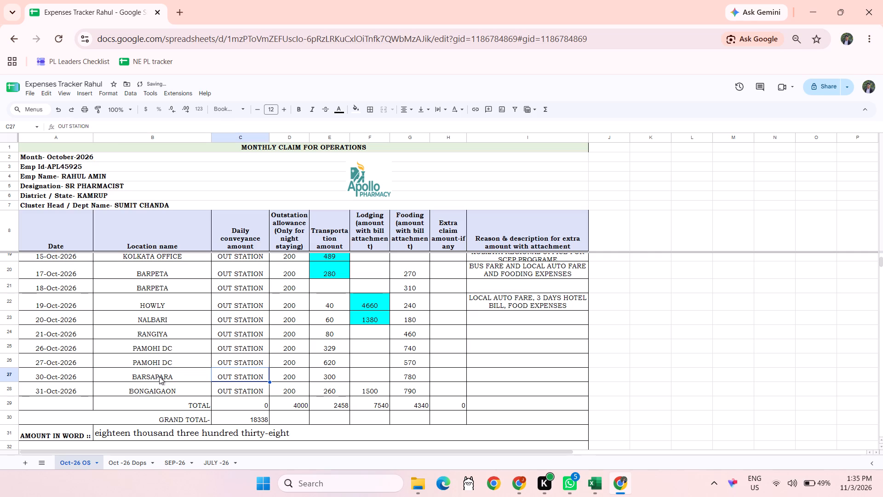
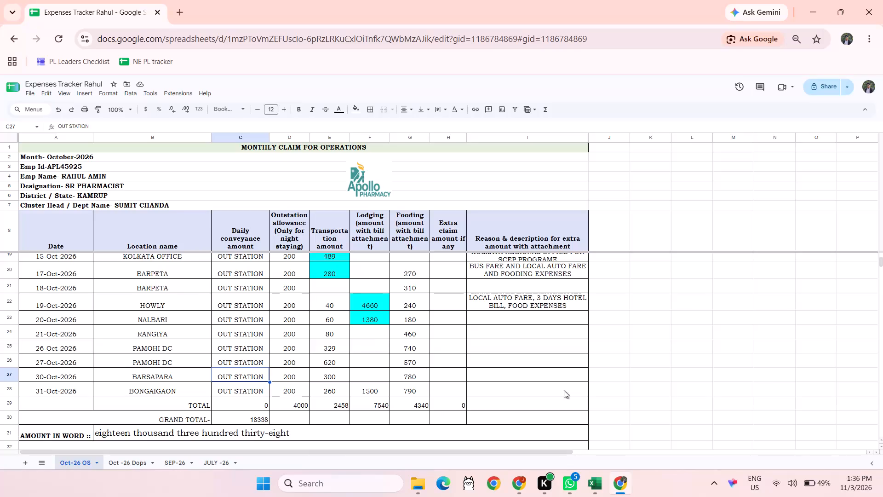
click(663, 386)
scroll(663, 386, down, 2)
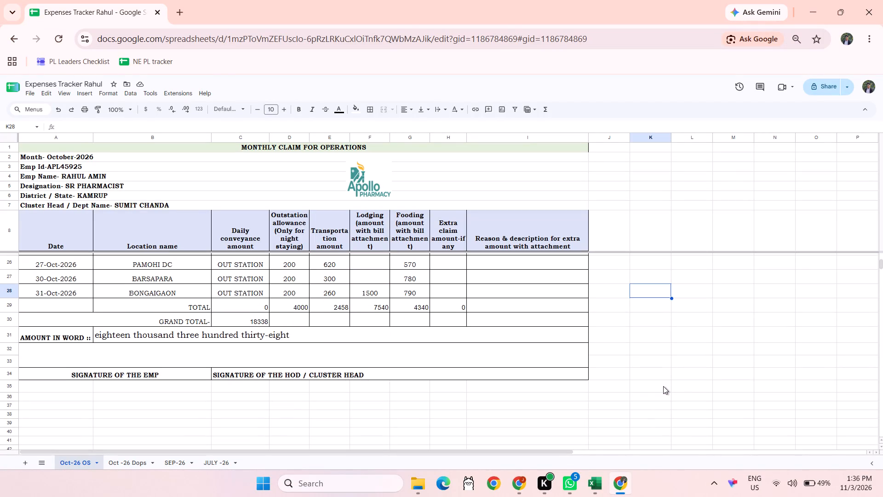
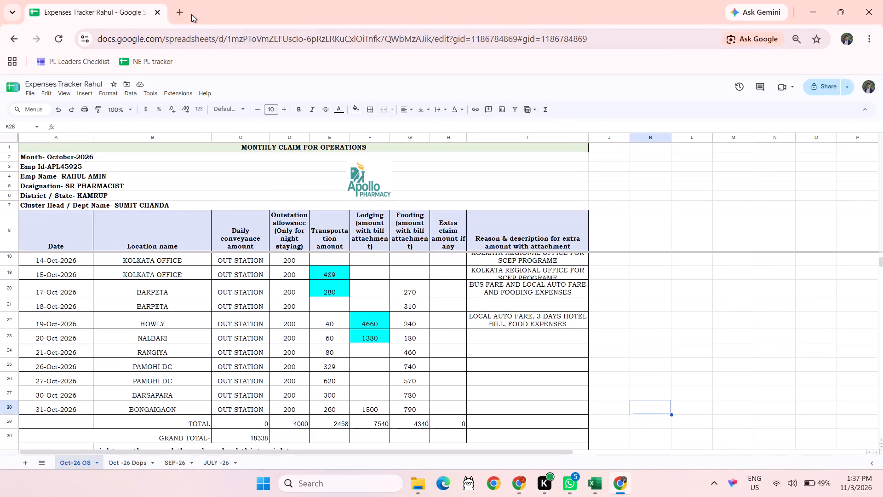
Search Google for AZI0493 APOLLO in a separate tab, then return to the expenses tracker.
click(177, 11)
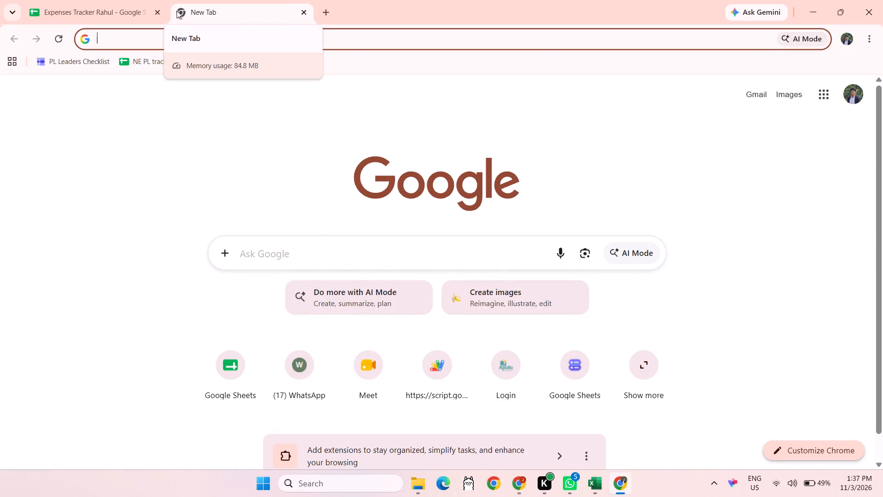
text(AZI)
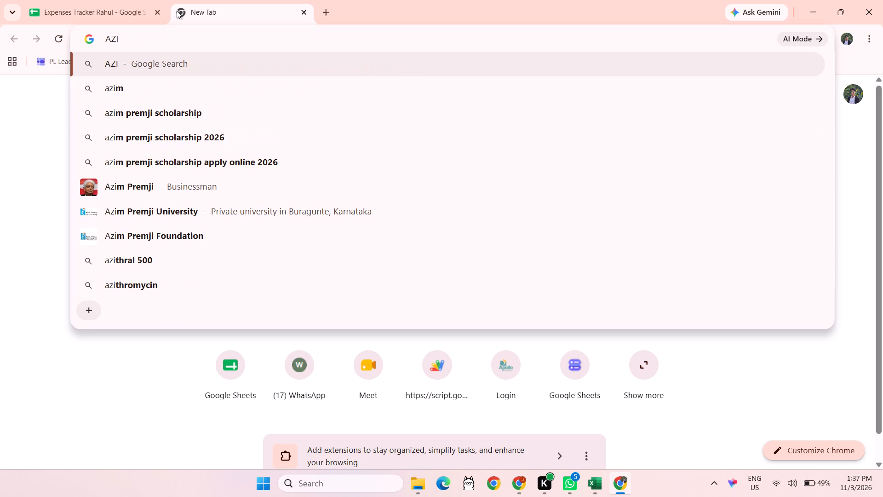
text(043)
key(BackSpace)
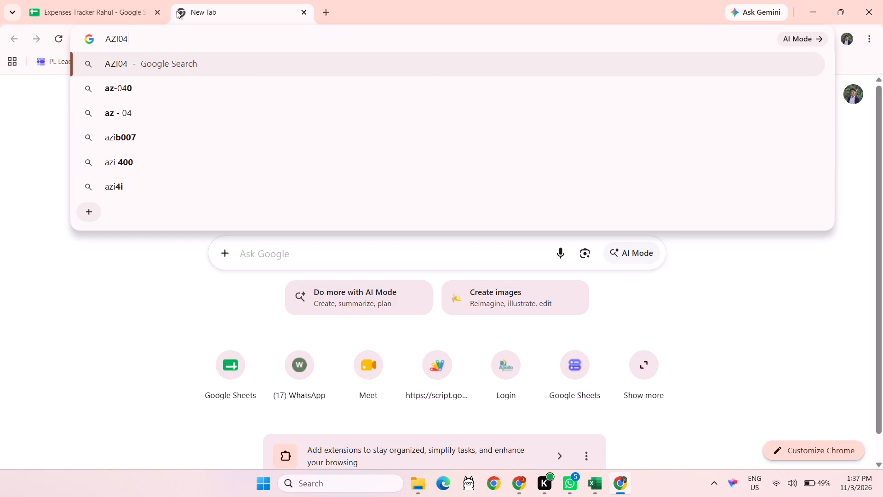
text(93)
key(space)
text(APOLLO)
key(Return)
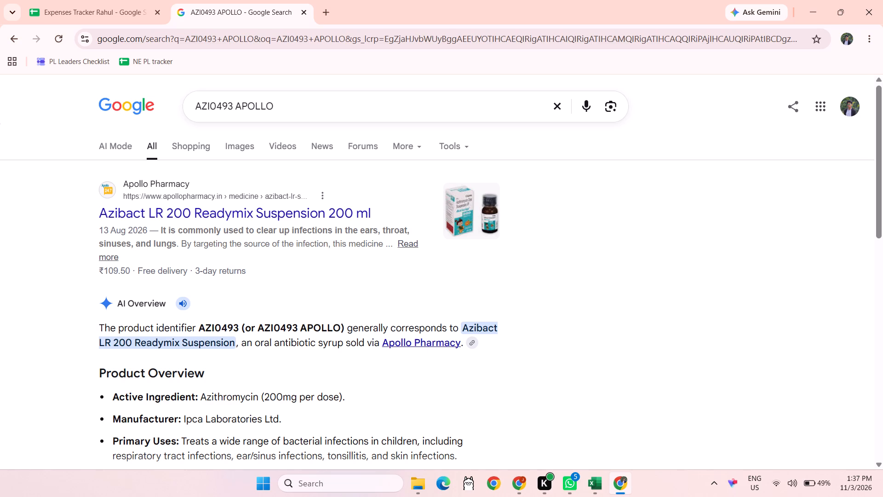
click(302, 12)
click(725, 324)
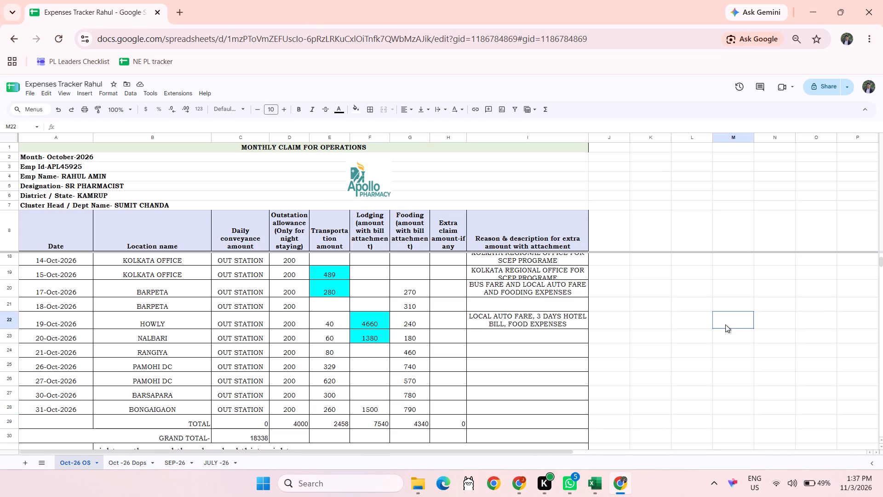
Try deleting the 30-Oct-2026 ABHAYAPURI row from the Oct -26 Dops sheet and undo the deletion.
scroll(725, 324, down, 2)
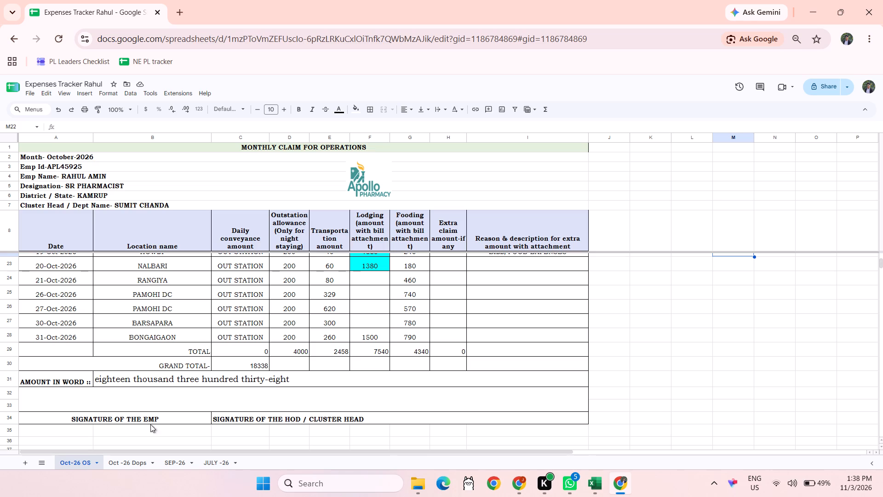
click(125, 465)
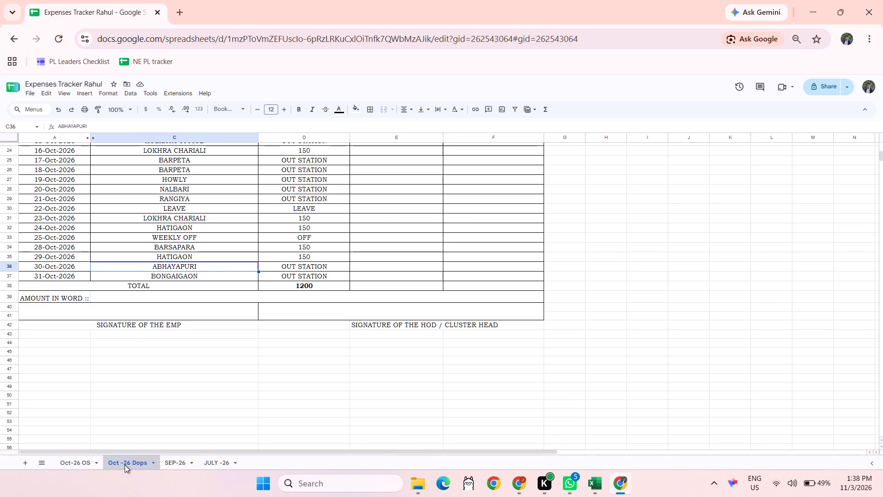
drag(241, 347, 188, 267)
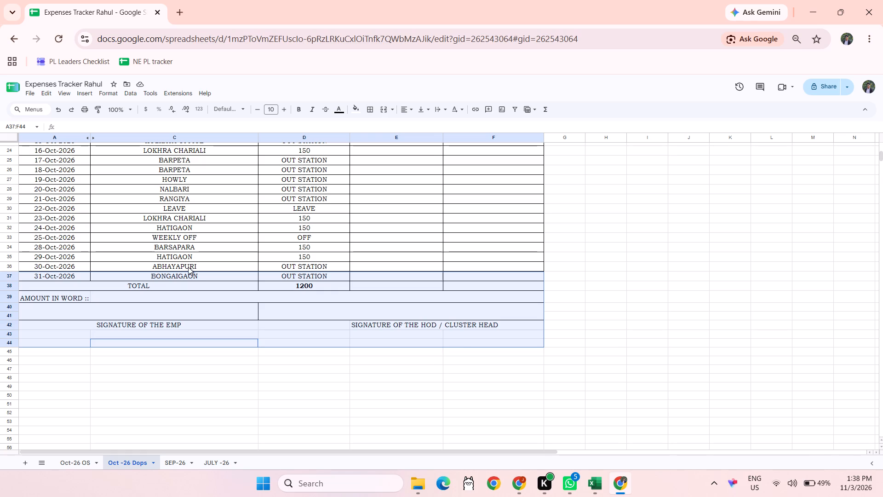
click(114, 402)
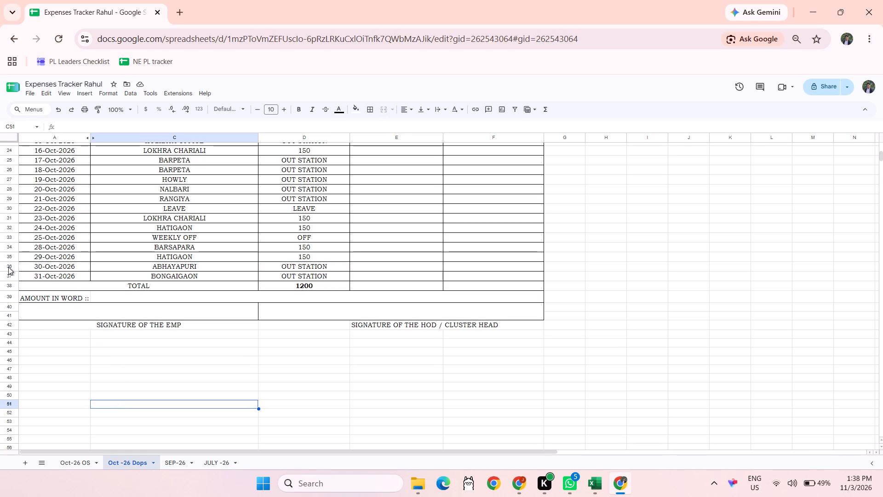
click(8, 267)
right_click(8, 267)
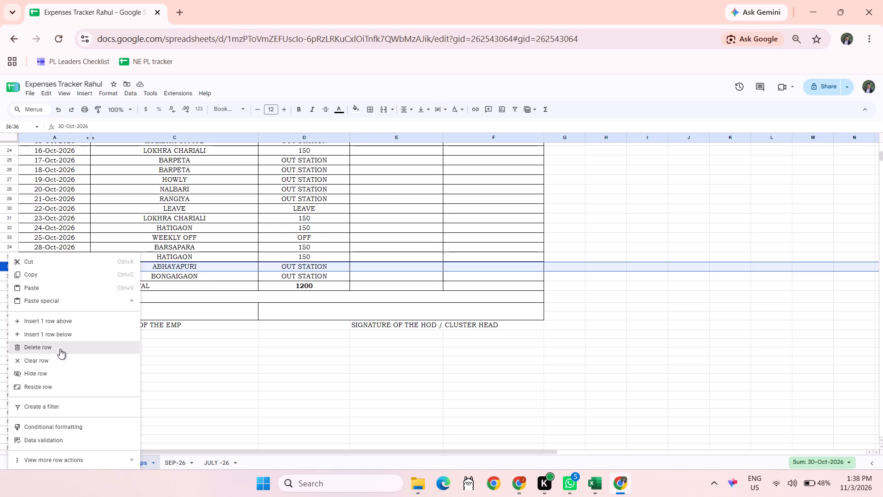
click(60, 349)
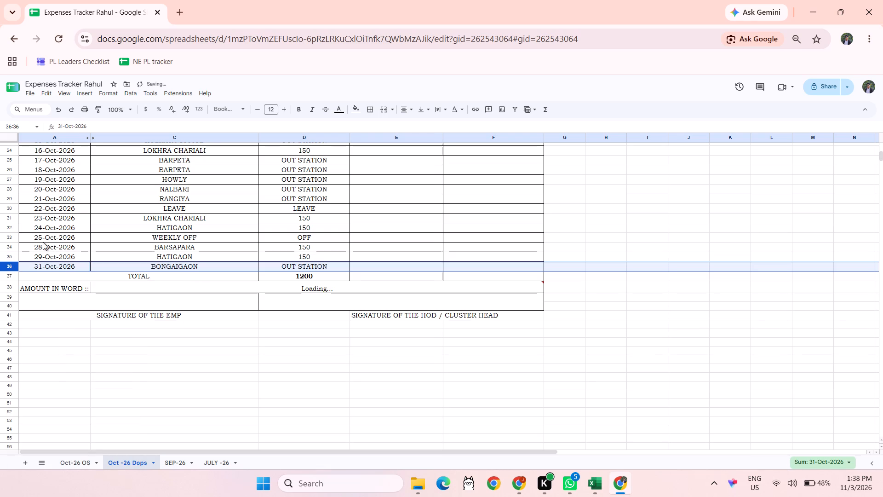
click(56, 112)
Review the October dates and locations in the Oct -26 Dops claim for missing days.
scroll(136, 362, up, 7)
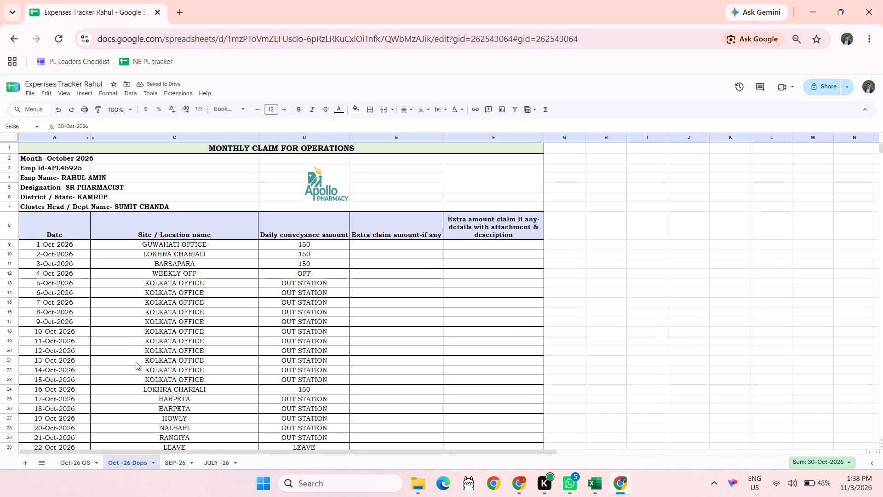
scroll(136, 362, down, 2)
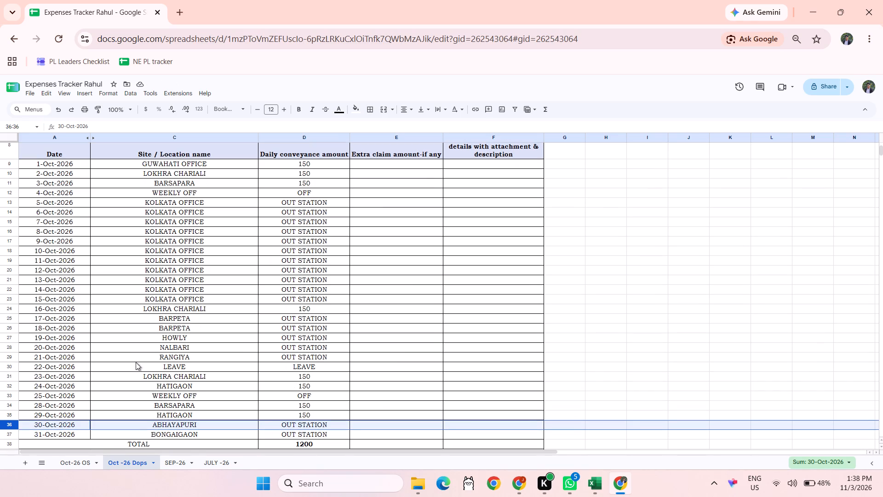
scroll(136, 362, down, 1)
scroll(136, 362, up, 1)
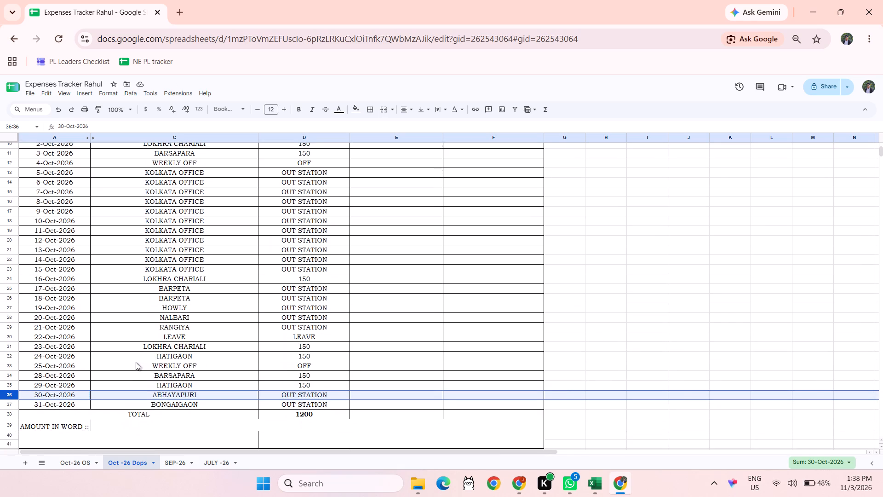
scroll(136, 362, up, 1)
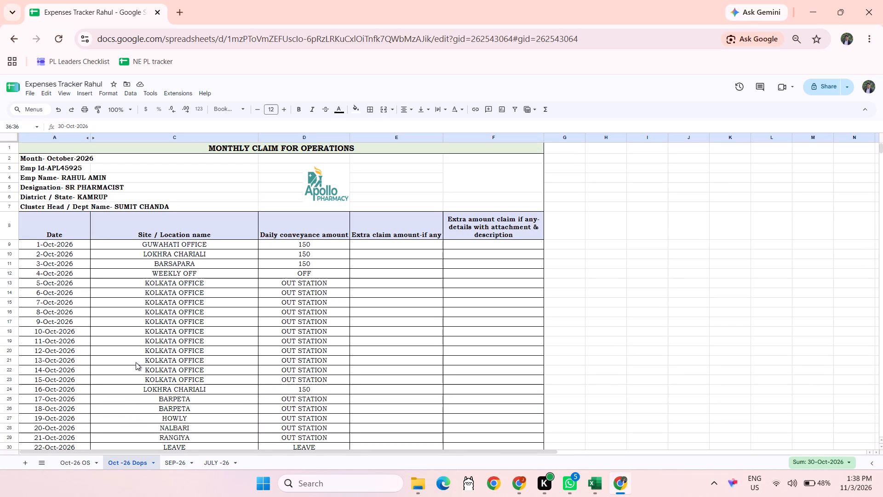
scroll(136, 362, down, 2)
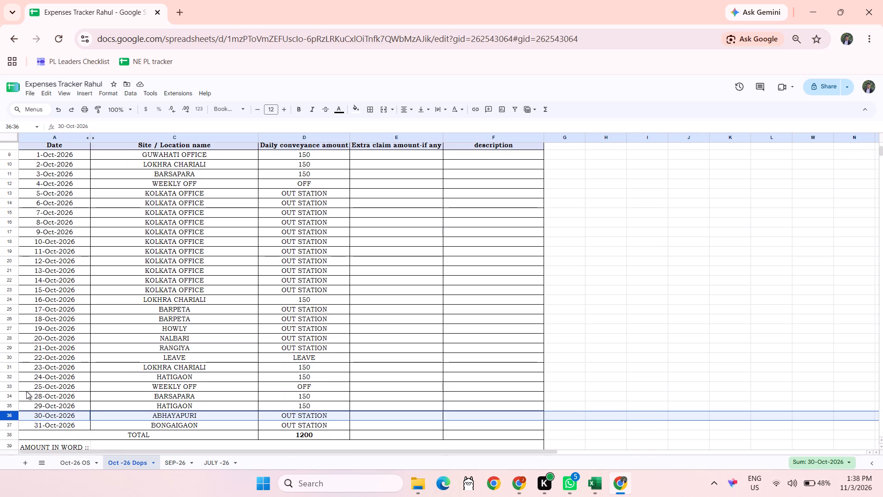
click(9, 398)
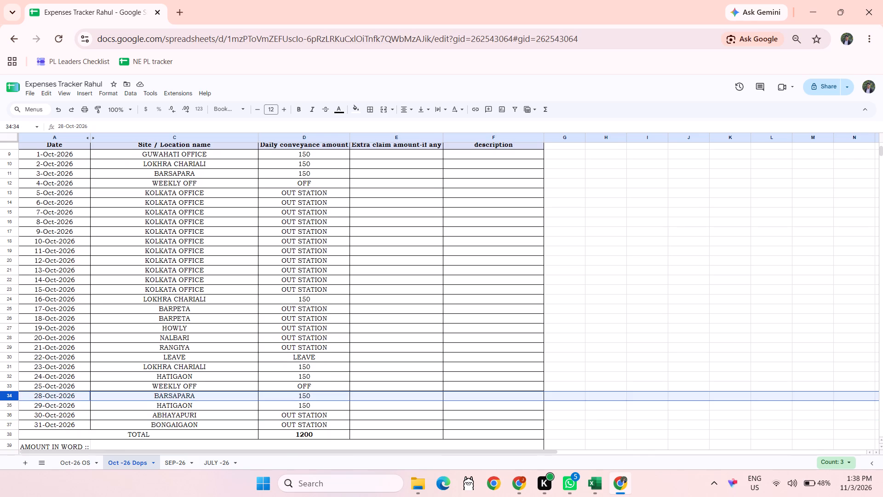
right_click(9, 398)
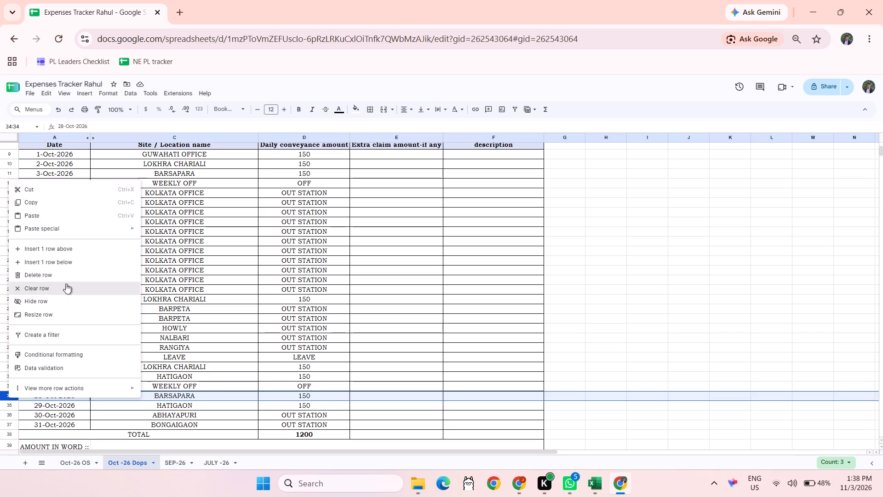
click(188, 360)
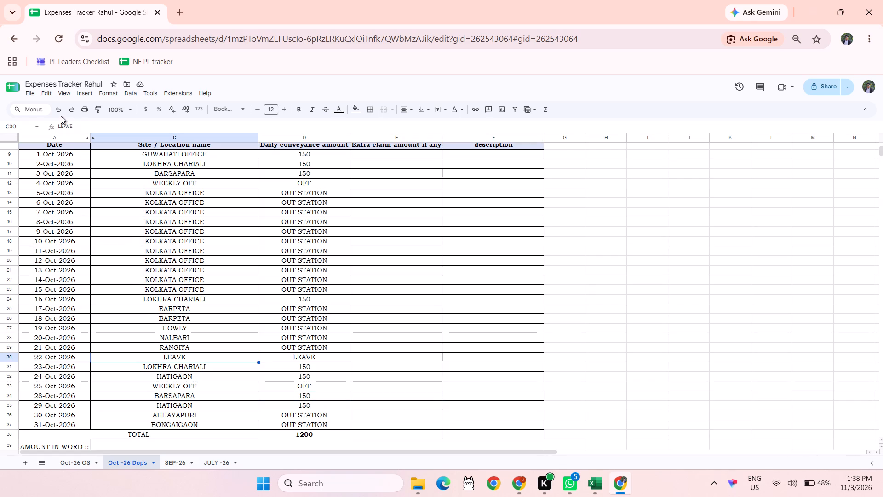
Undo the 30-Oct location change in Oct-26 OS and the deletion of the two PAMOHI DC rows in Oct -26 Dops.
click(57, 111)
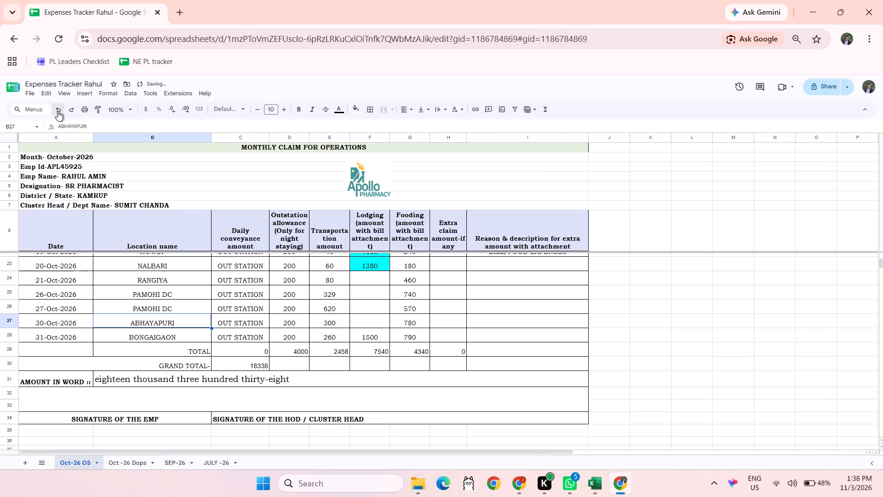
click(57, 111)
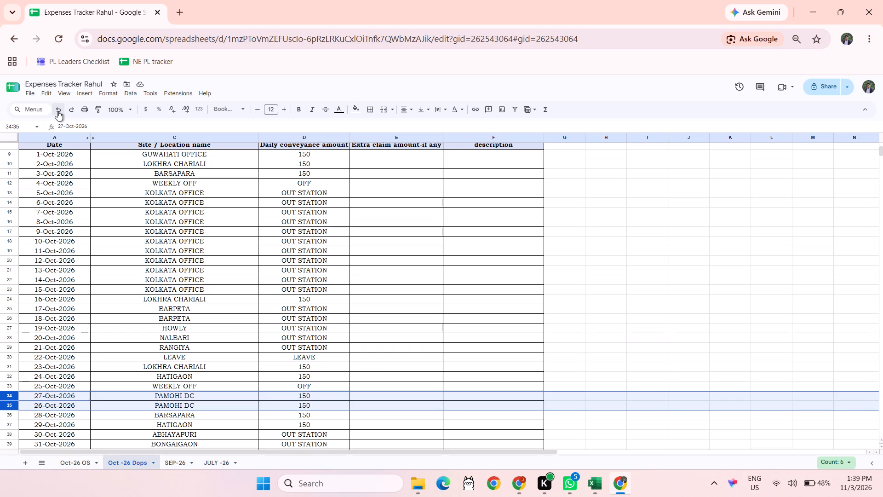
Set the daily conveyance amount of the 27-Oct and 26-Oct PAMOHI DC rows to OUT STATION, copied from the 30-Oct row.
scroll(209, 335, down, 1)
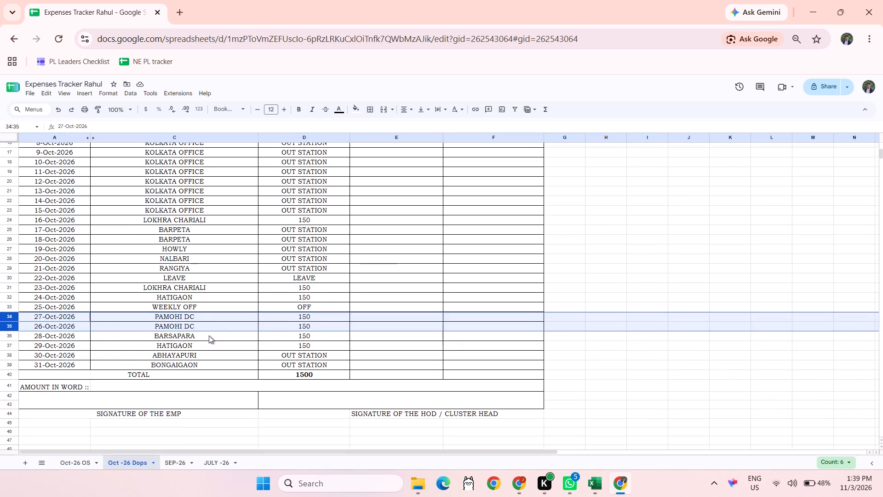
scroll(209, 335, down, 1)
click(295, 429)
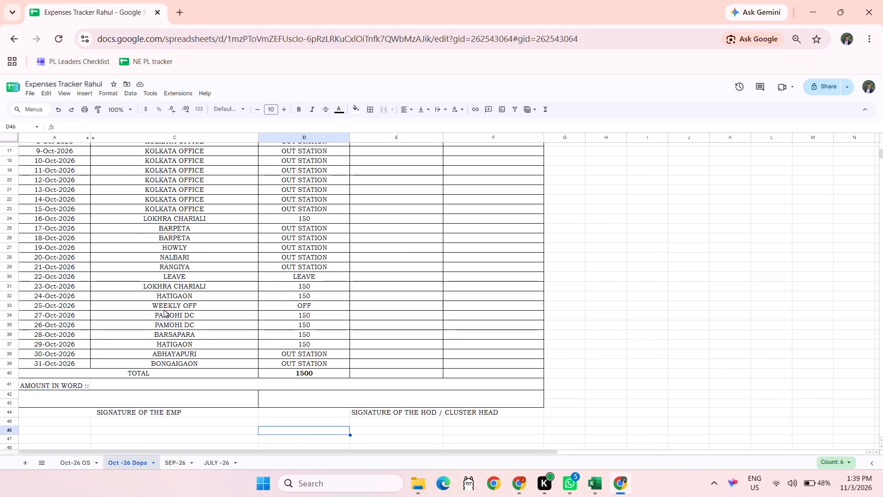
click(312, 314)
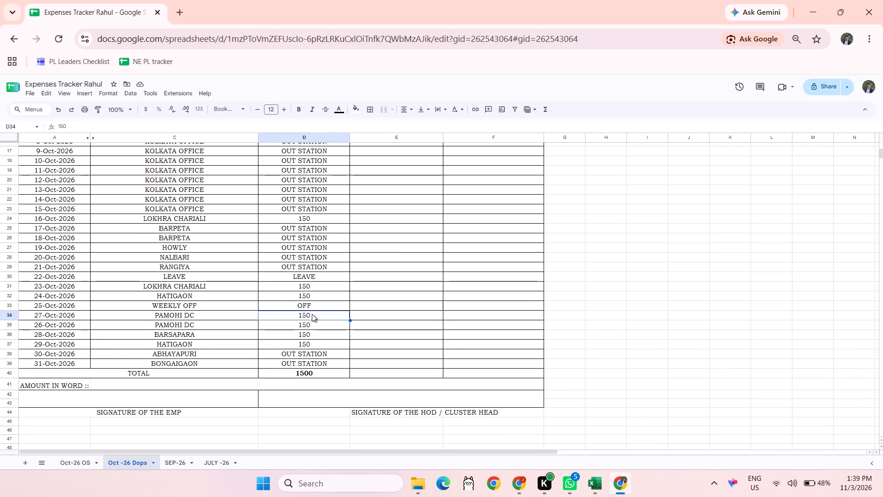
click(319, 353)
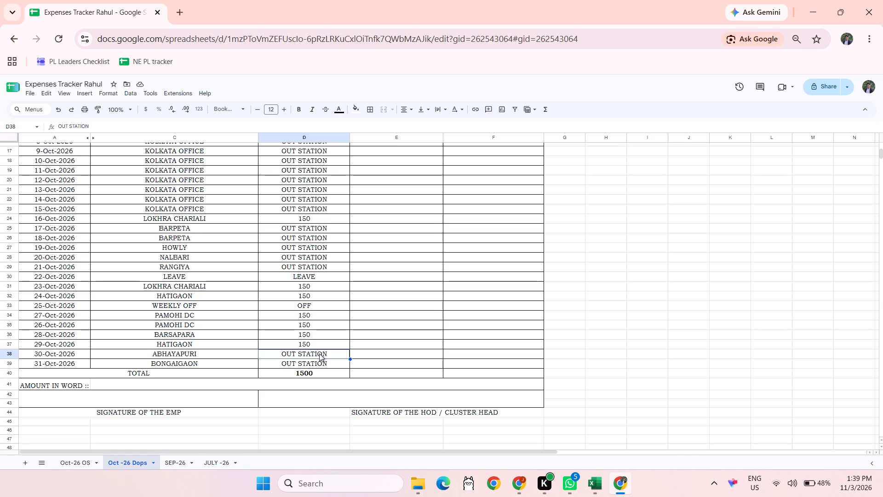
key(ctrl+c)
key(Up)
key(Up)
key(Up)
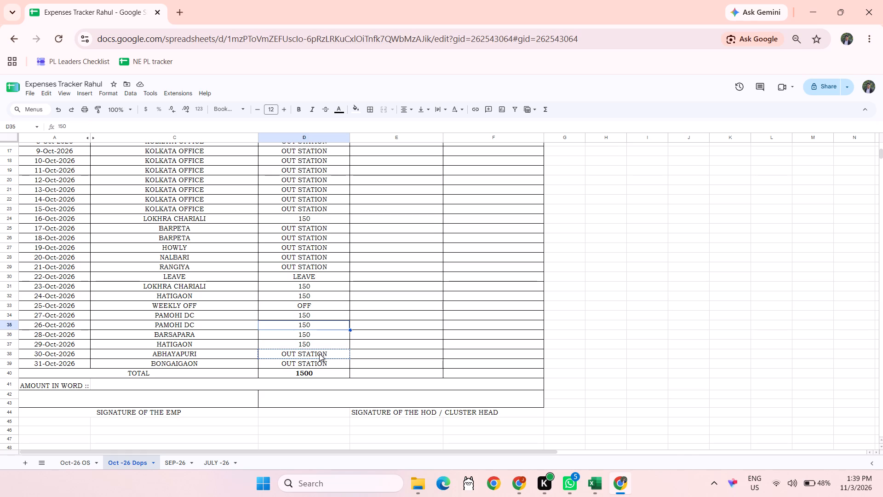
key(Up)
key(shift+Down)
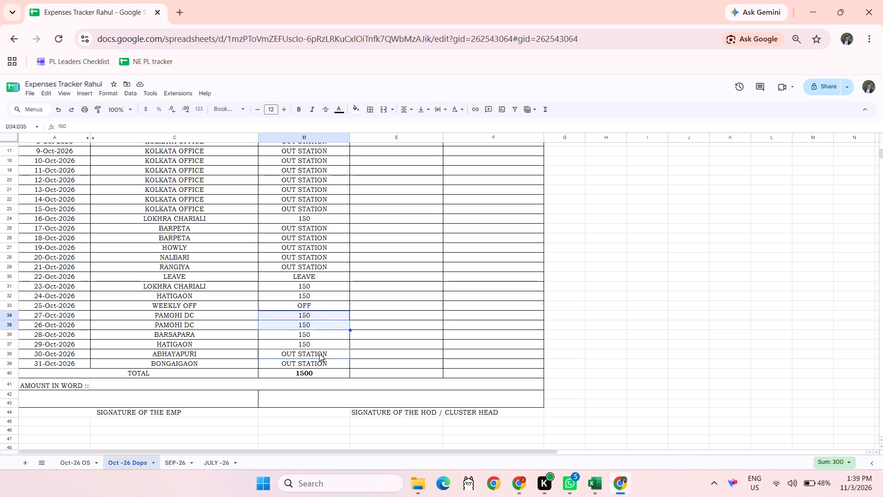
key(ctrl+v)
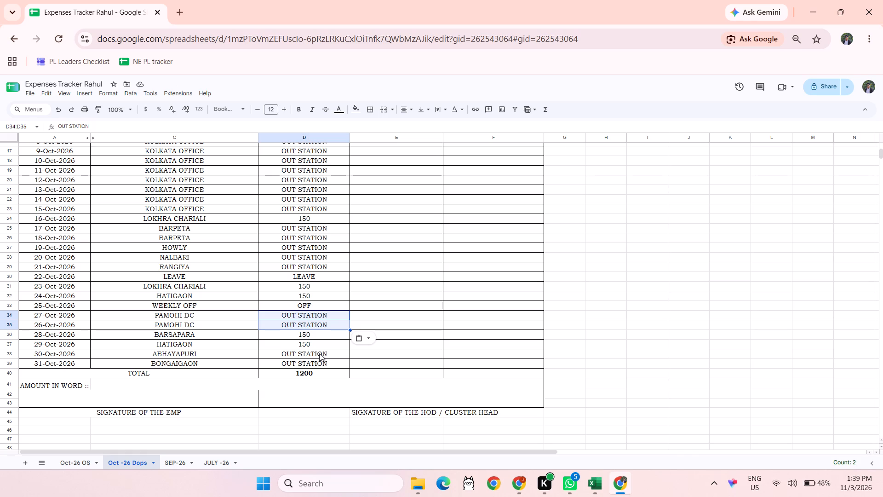
click(610, 368)
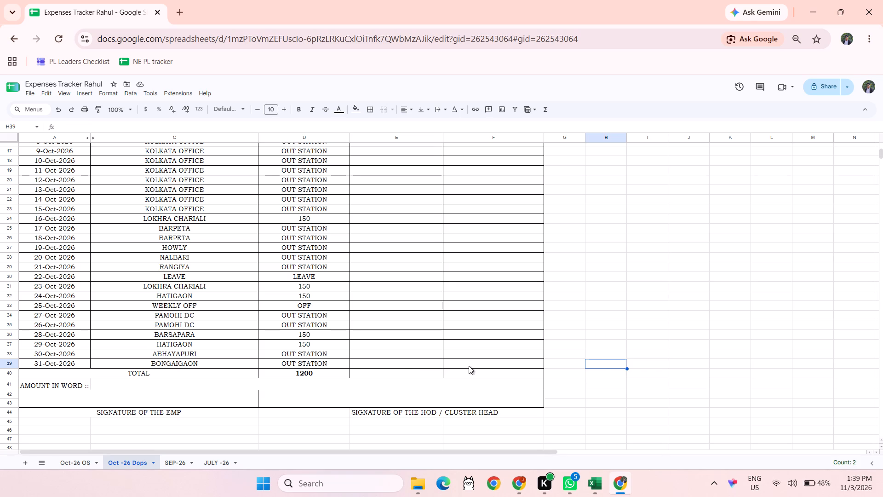
Check each day's daily conveyance amount in Oct -26 Dops from 1-Oct to 31-Oct against the TOTAL row.
click(319, 372)
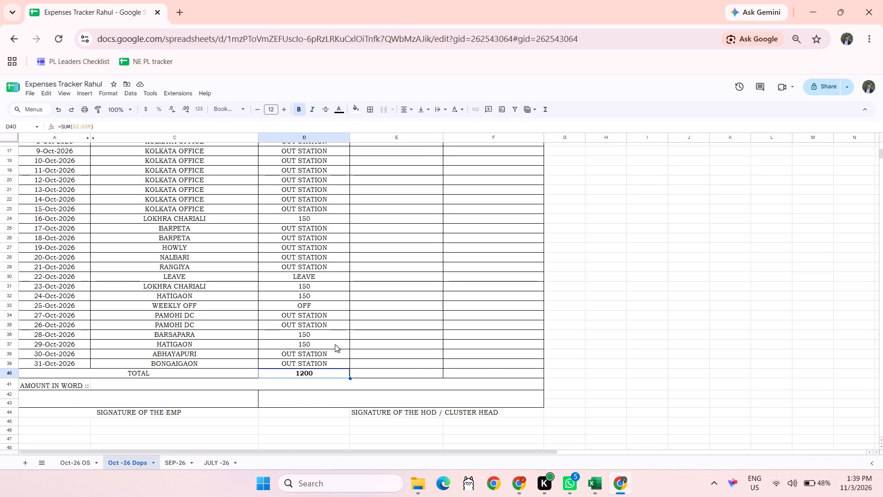
scroll(335, 344, up, 4)
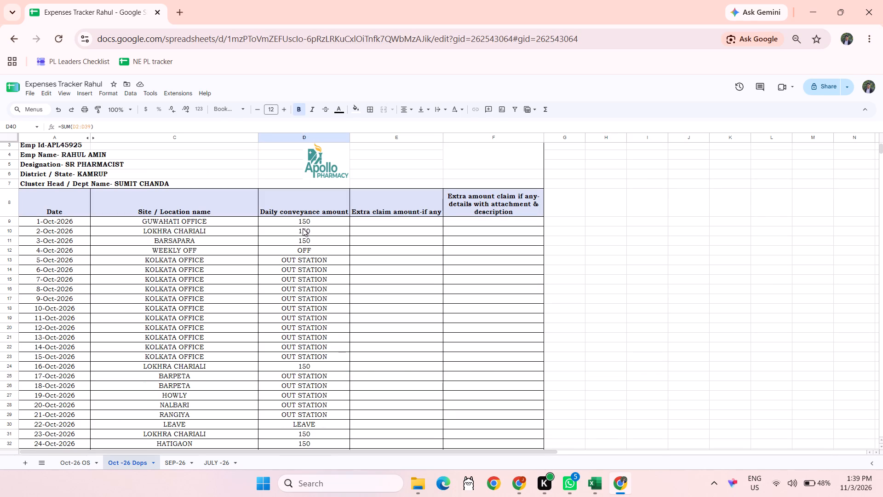
click(301, 243)
key(Down)
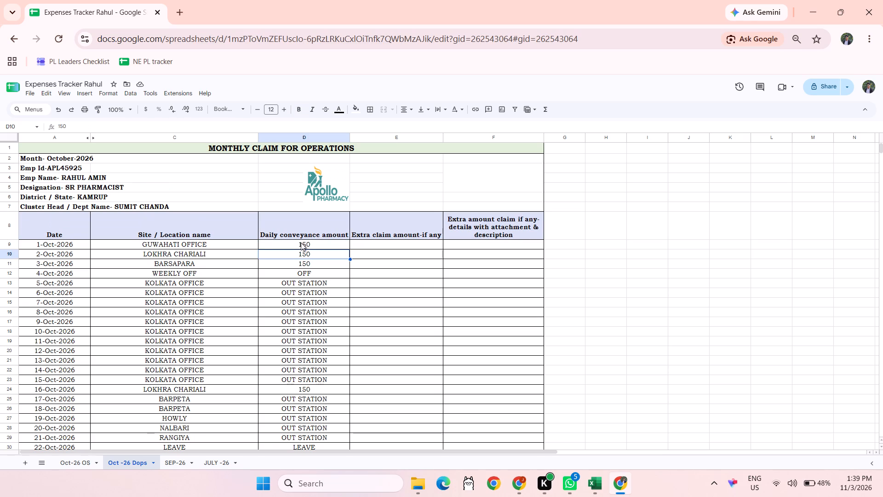
key(Down)
key(Down)
key(Down)
key(Down)
key(Down)
key(Down)
key(Down)
key(Down)
key(Down)
key(Down)
key(Down)
key(Down)
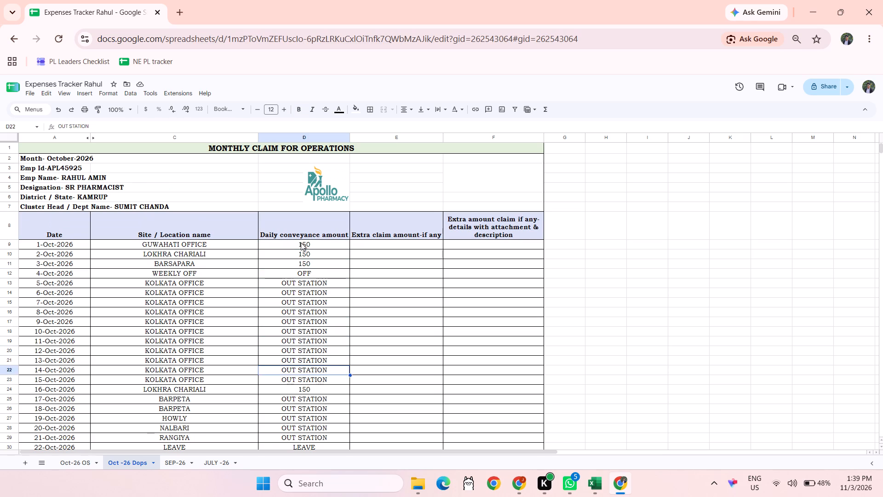
key(Down)
key(Down)
key(Down)
key(Down)
key(Down)
key(Down)
key(Down)
key(Down)
key(Down)
key(Down)
key(Down)
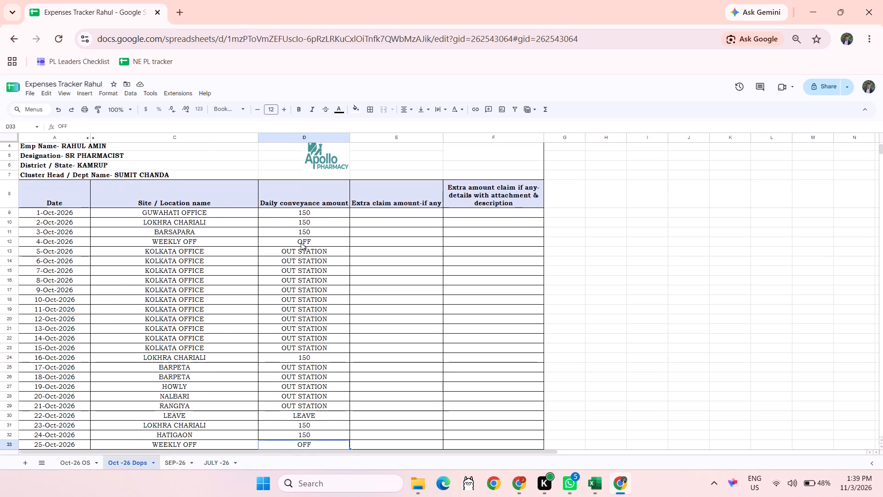
key(Down)
key(Down)
key(Down)
key(Down)
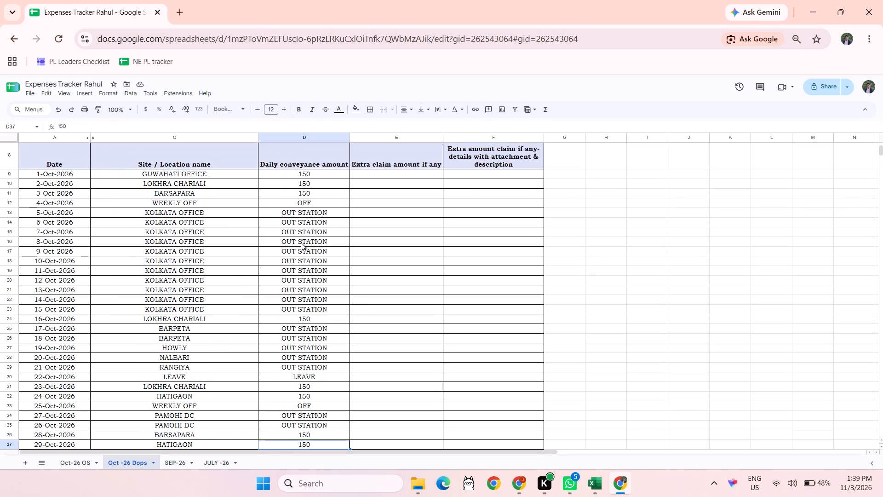
key(Down)
key(Down)
key(Down)
key(Down)
key(Up)
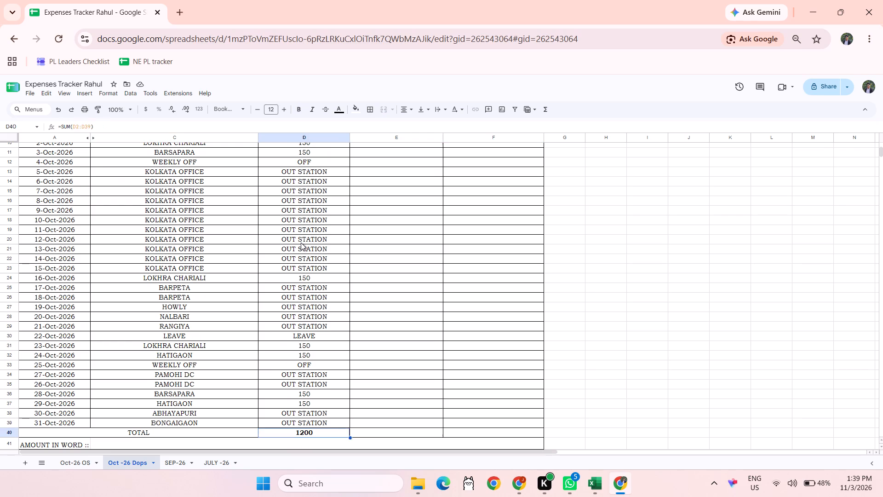
key(Up)
key(Up)
key(Up)
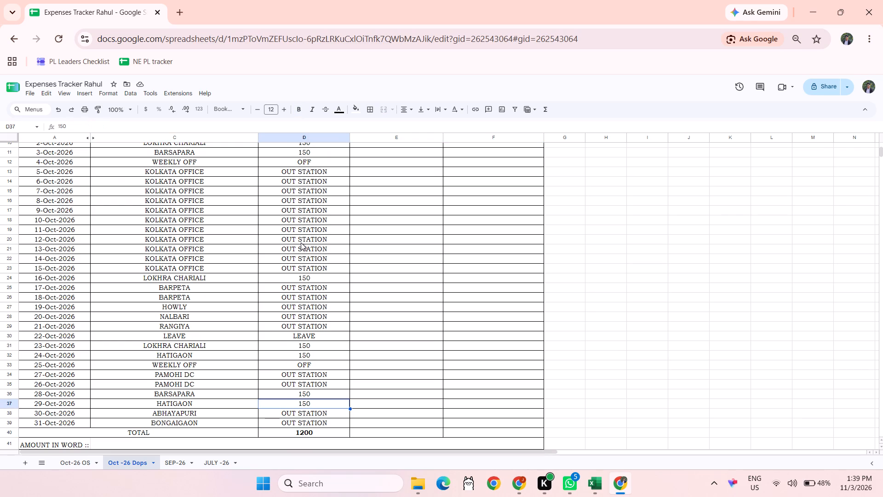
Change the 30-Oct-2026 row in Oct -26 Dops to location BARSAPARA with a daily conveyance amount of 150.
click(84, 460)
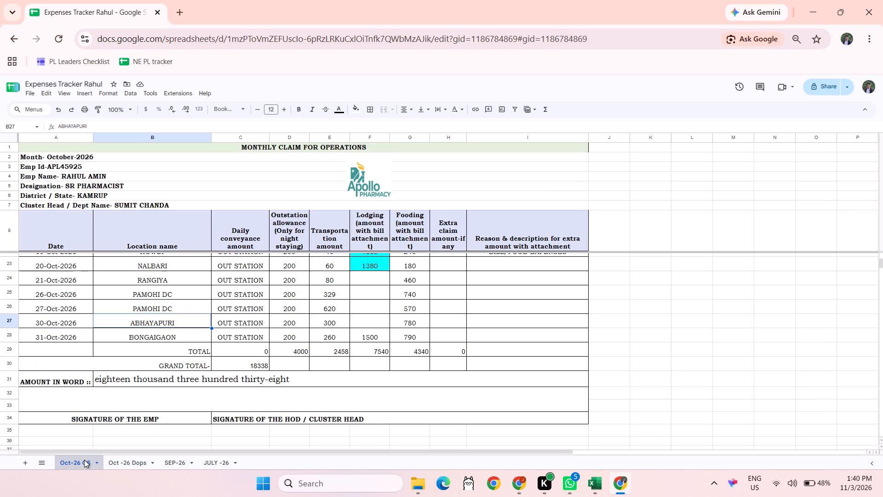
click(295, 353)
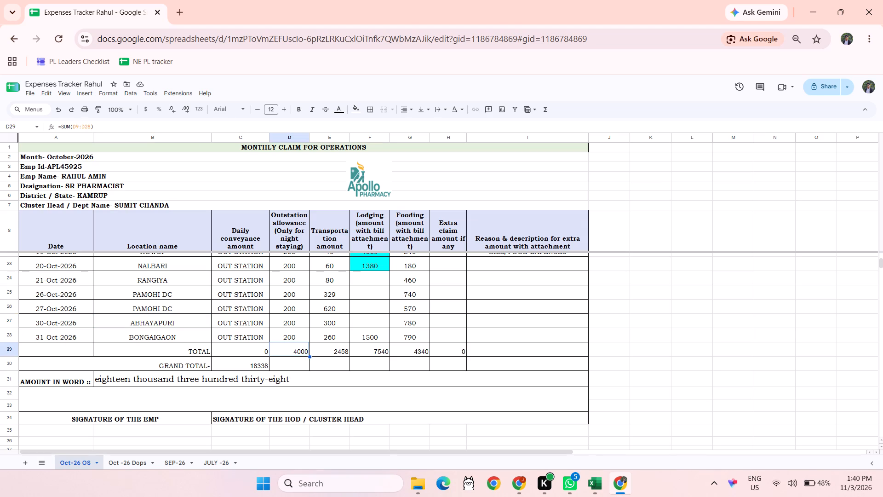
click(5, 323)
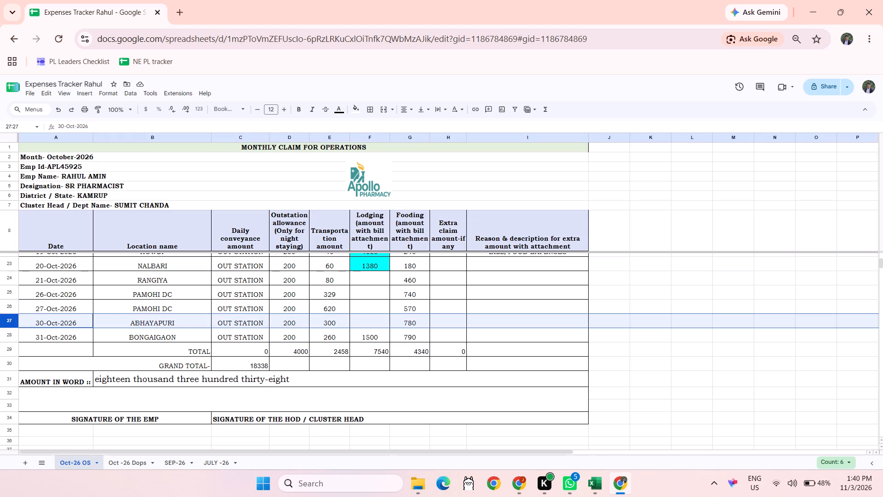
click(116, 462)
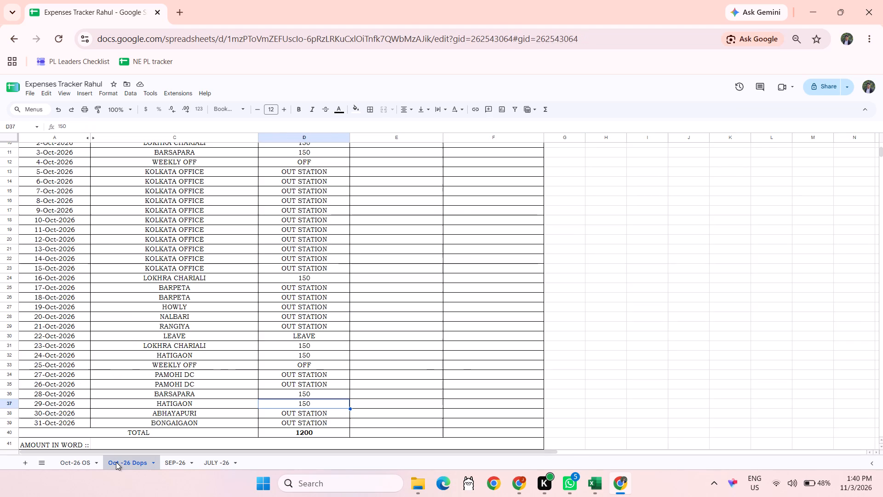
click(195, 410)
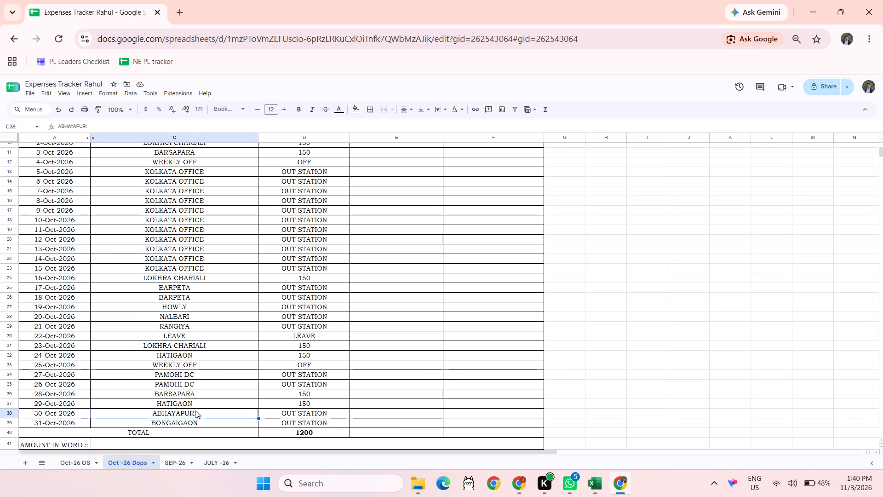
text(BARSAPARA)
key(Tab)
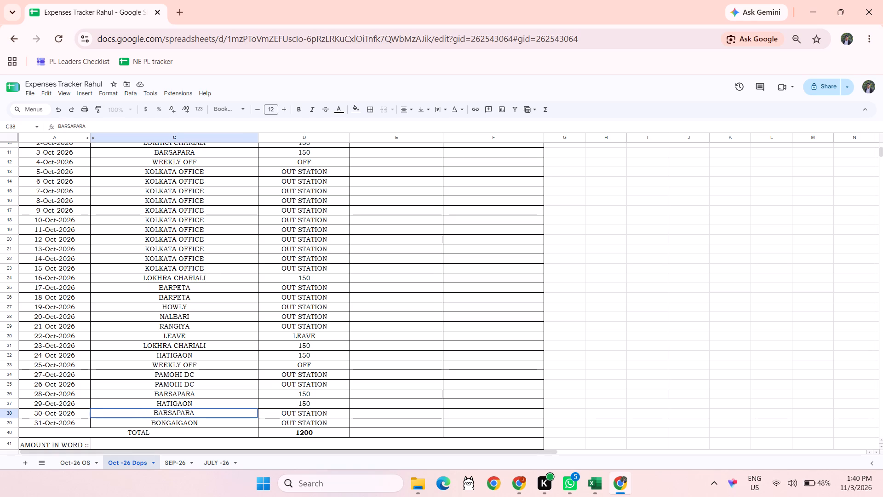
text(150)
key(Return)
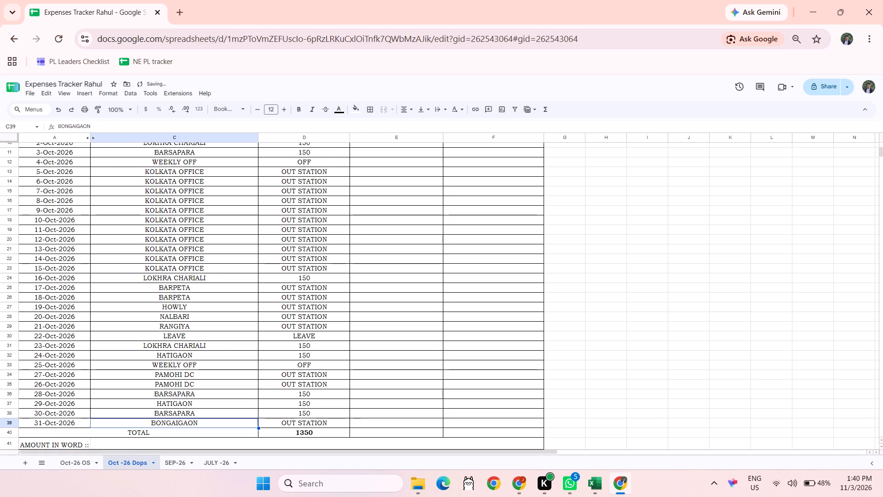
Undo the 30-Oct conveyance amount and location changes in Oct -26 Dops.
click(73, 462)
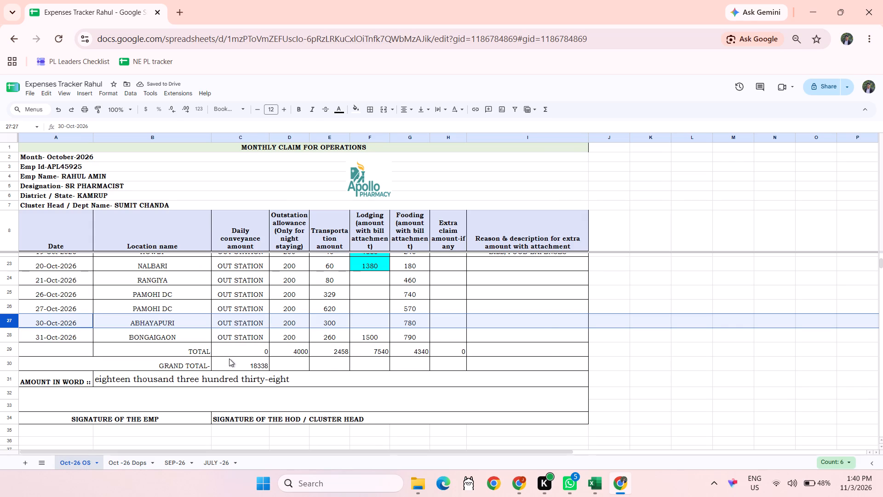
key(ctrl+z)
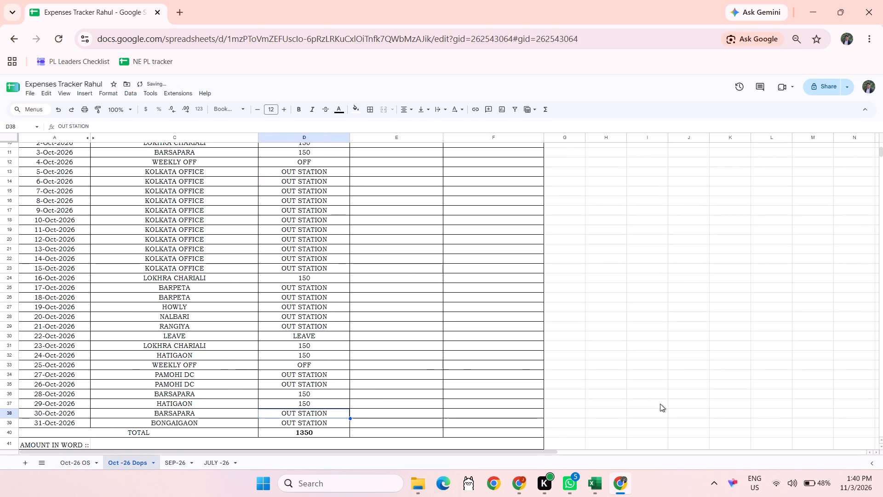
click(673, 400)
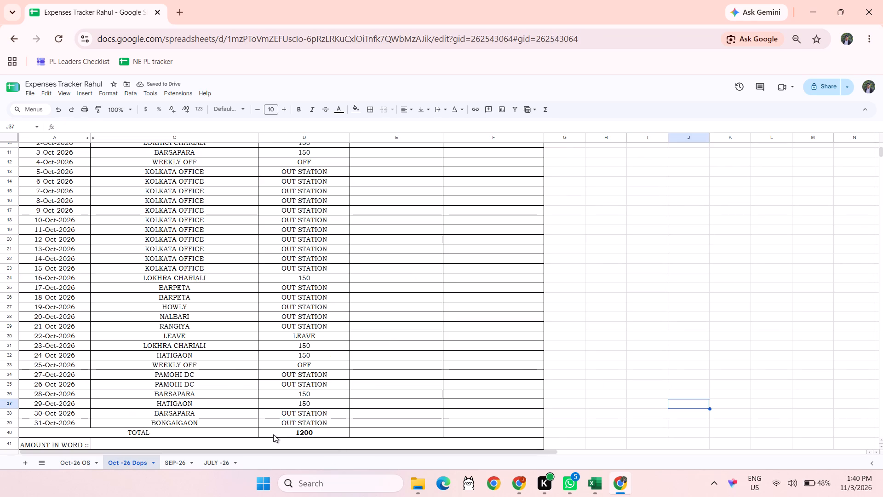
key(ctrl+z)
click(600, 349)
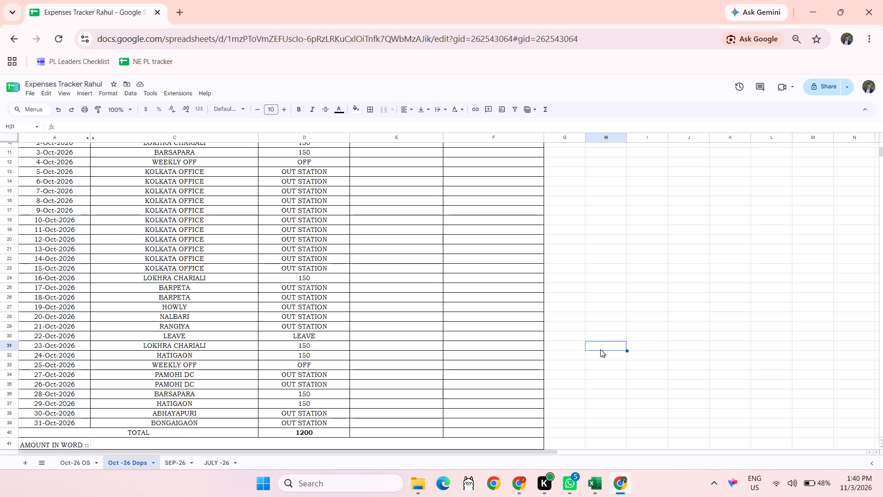
Review the Oct -26 Dops and Oct-26 OS claims from the header down to the totals.
scroll(600, 349, right, 1)
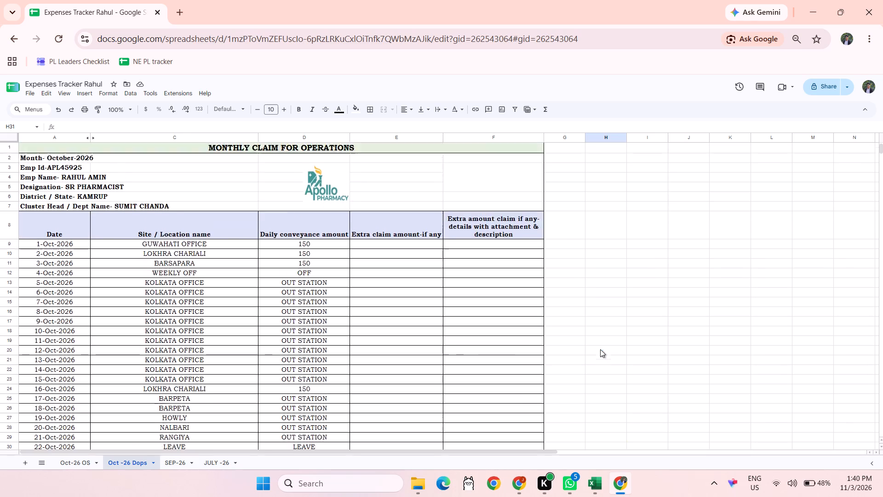
scroll(600, 349, right, 1)
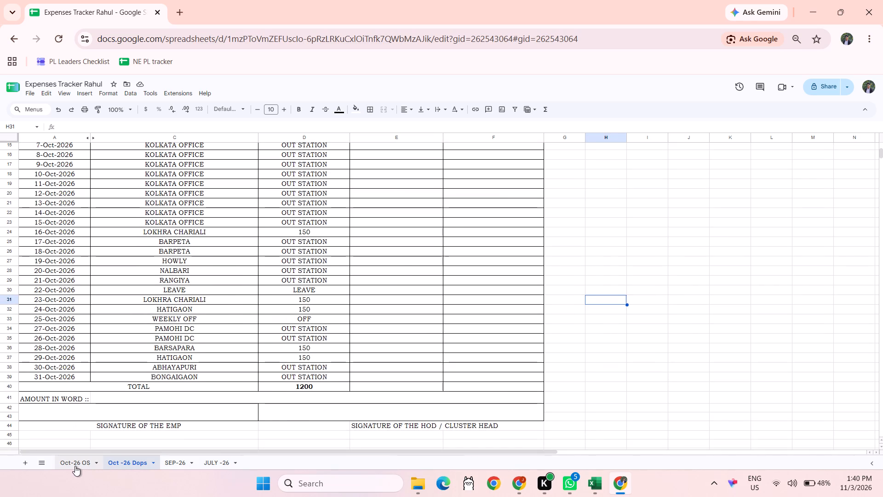
click(75, 466)
click(717, 385)
scroll(717, 385, down, 1)
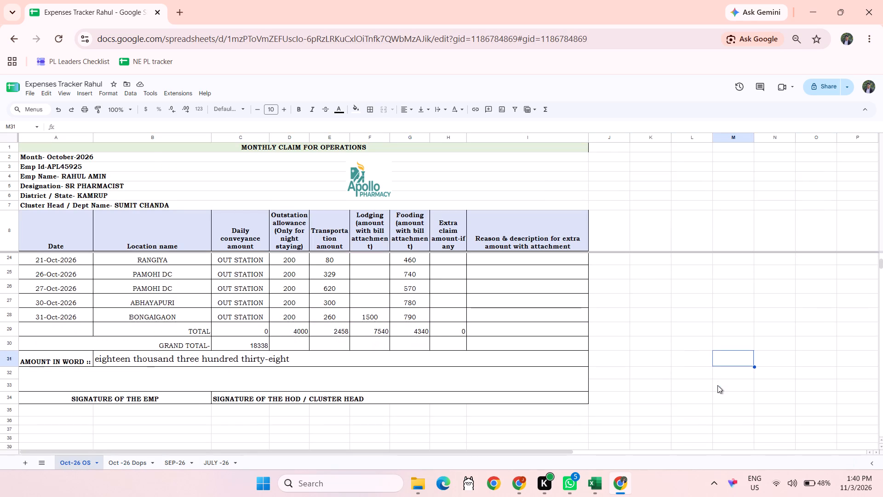
scroll(717, 385, up, 9)
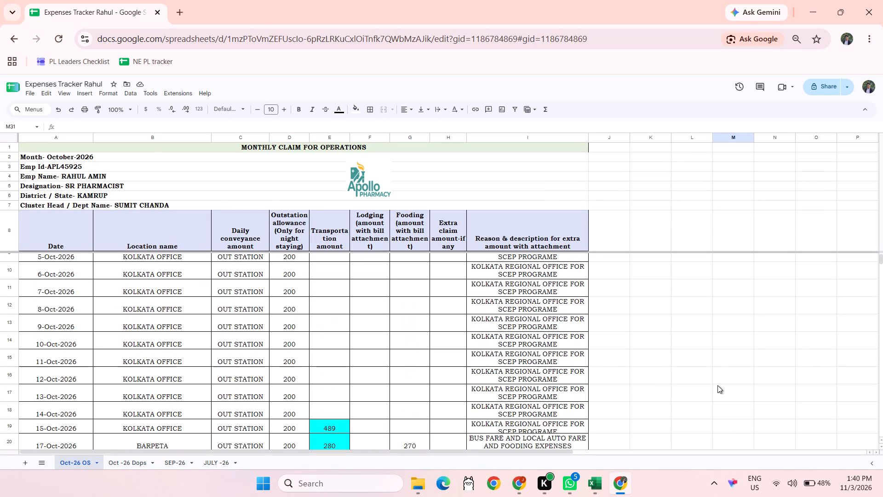
scroll(717, 385, up, 1)
click(766, 304)
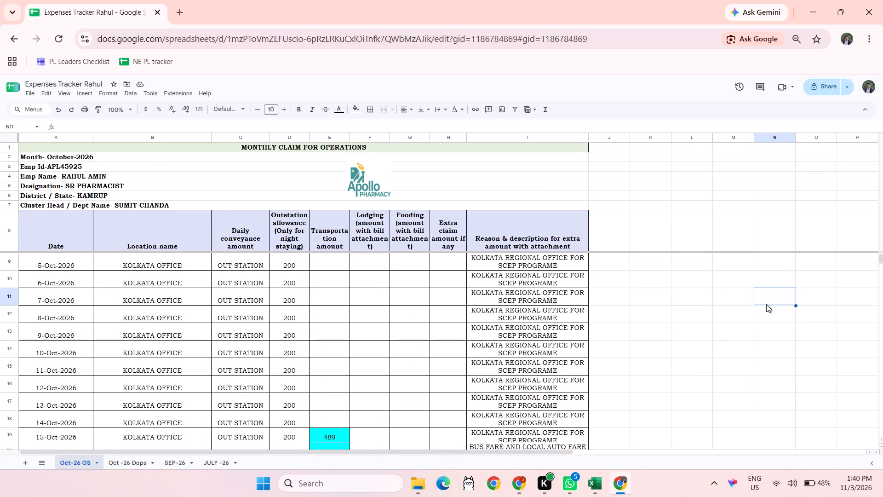
scroll(766, 304, up, 2)
Enlarge the Apollo Pharmacy logo in the Oct-26 OS header and move it up clear of the column headings.
click(347, 187)
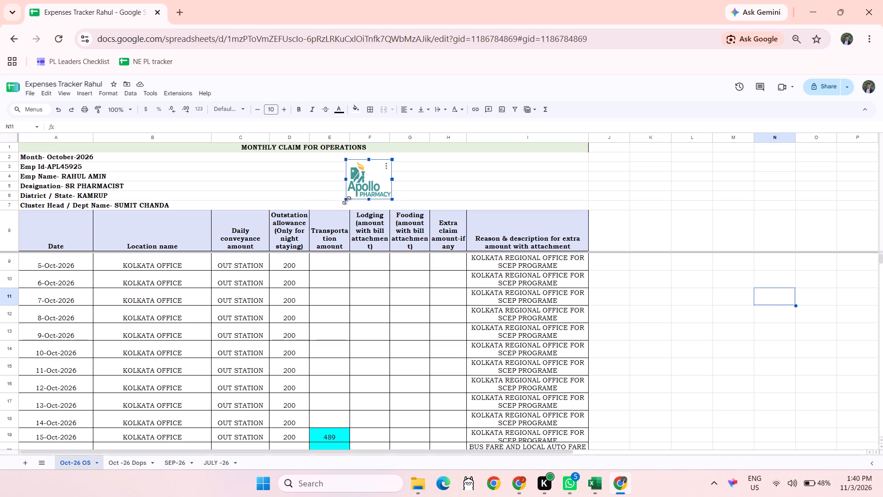
click(346, 200)
drag(346, 200, 329, 208)
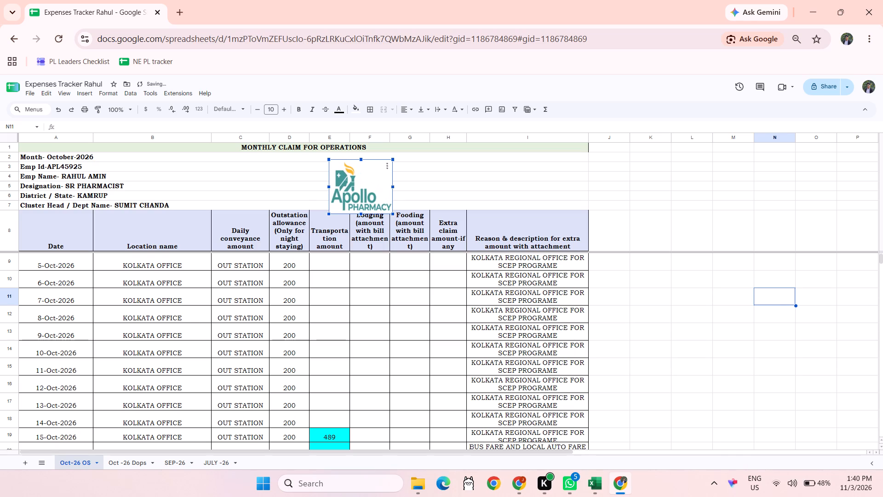
click(343, 199)
drag(343, 199, 344, 192)
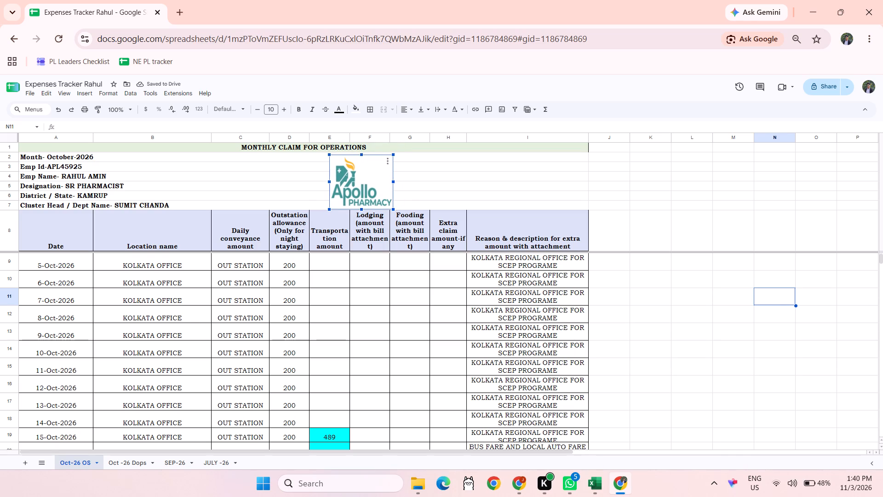
drag(344, 192, 344, 191)
click(728, 281)
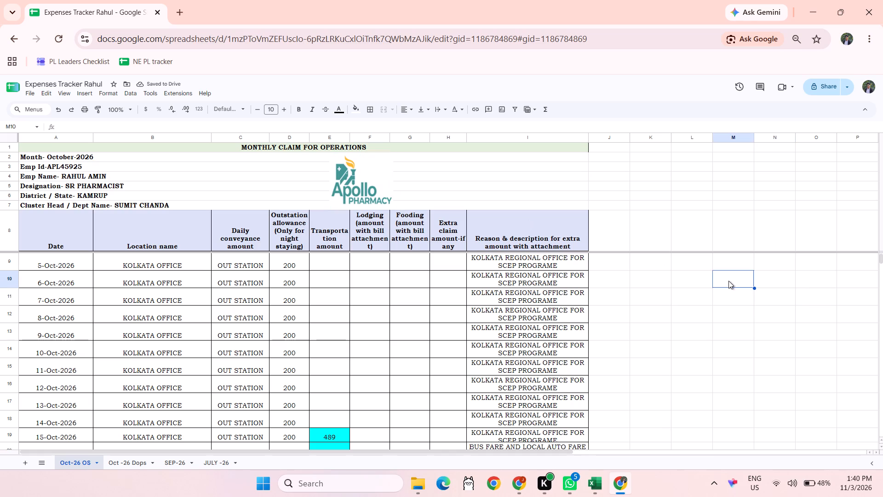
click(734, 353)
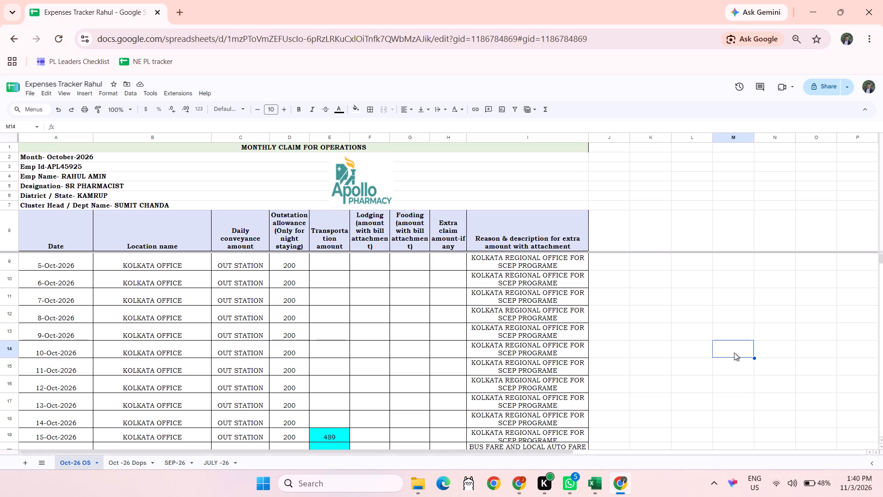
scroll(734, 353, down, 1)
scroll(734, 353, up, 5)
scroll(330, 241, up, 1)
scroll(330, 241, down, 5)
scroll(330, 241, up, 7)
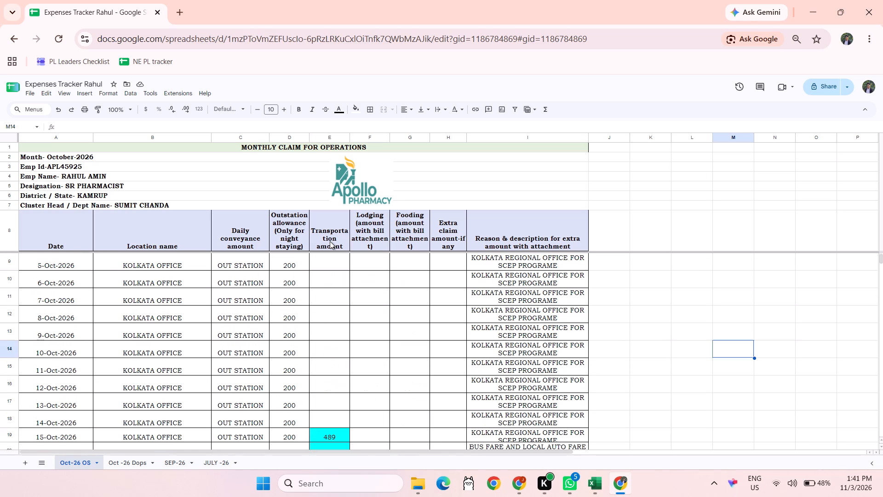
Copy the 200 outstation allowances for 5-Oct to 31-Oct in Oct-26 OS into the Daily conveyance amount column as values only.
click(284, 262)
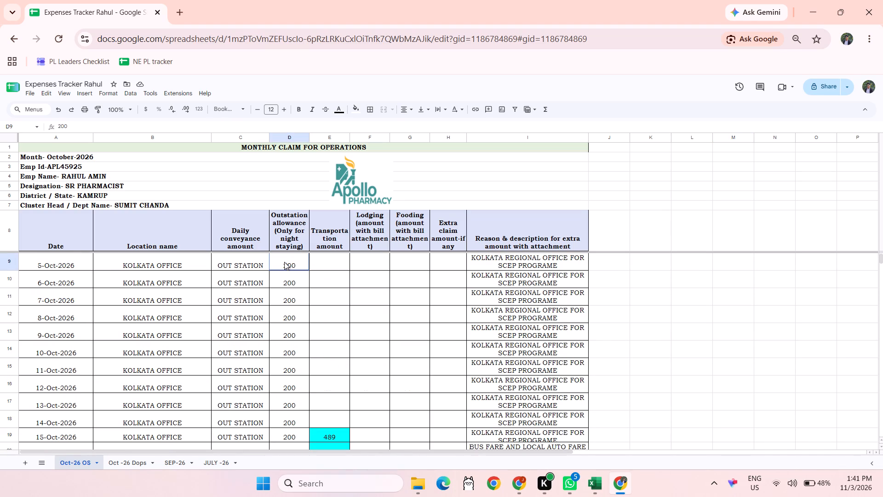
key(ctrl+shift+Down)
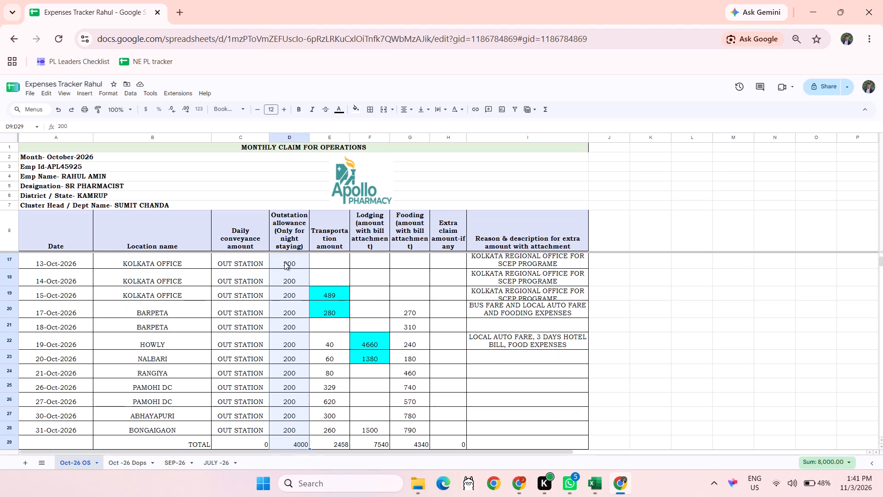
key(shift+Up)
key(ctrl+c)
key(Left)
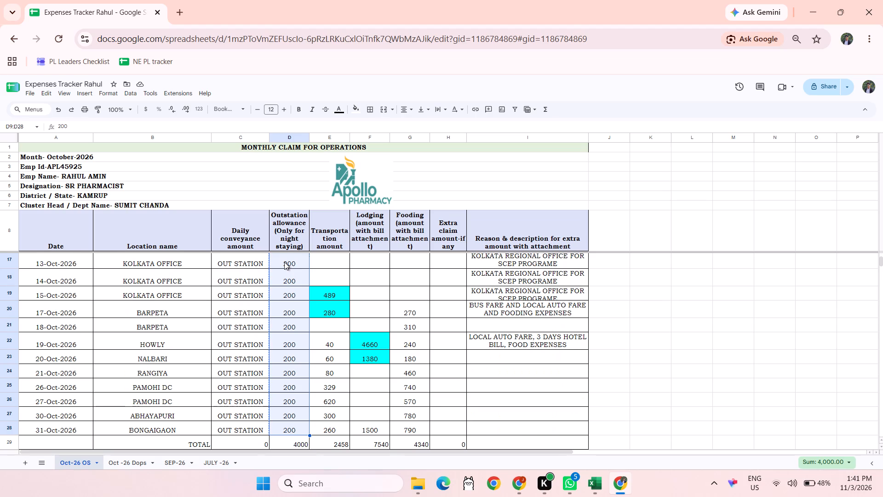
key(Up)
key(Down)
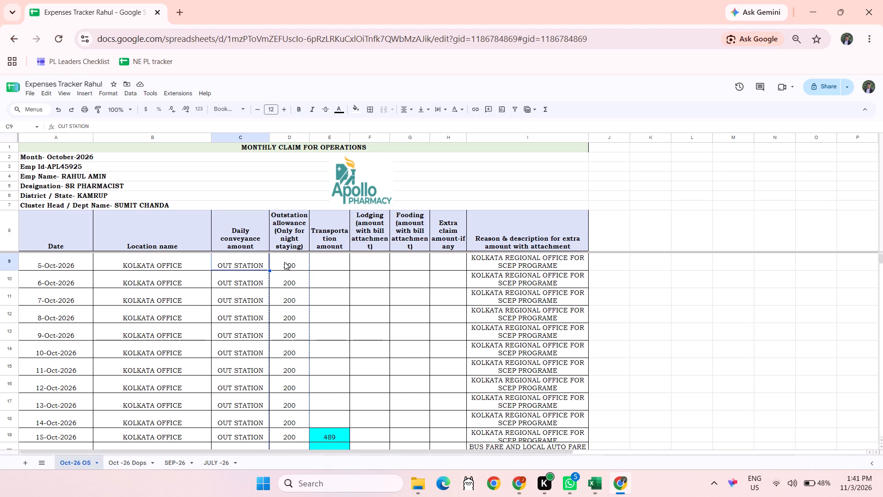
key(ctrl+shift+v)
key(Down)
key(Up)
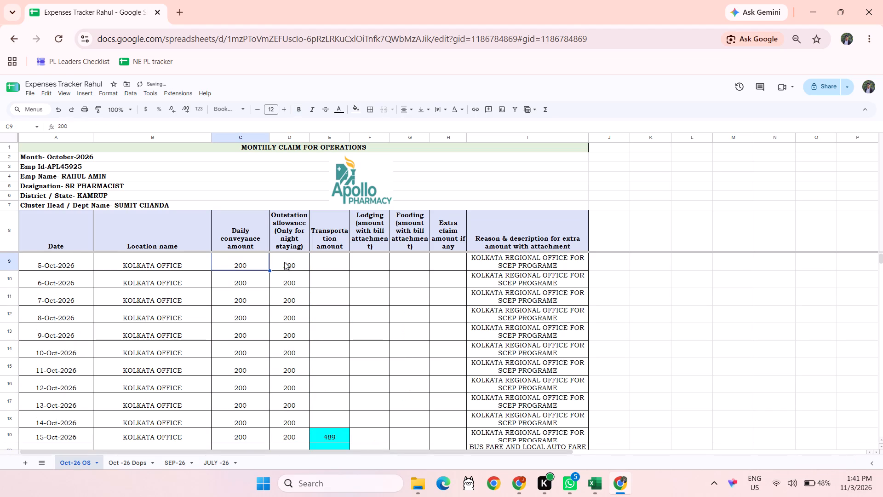
Check the daily conveyance and outstation allowance columns in Oct-26 OS from the first date row down to the totals.
key(Up)
key(Up)
key(Down)
key(Down)
key(Right)
key(Up)
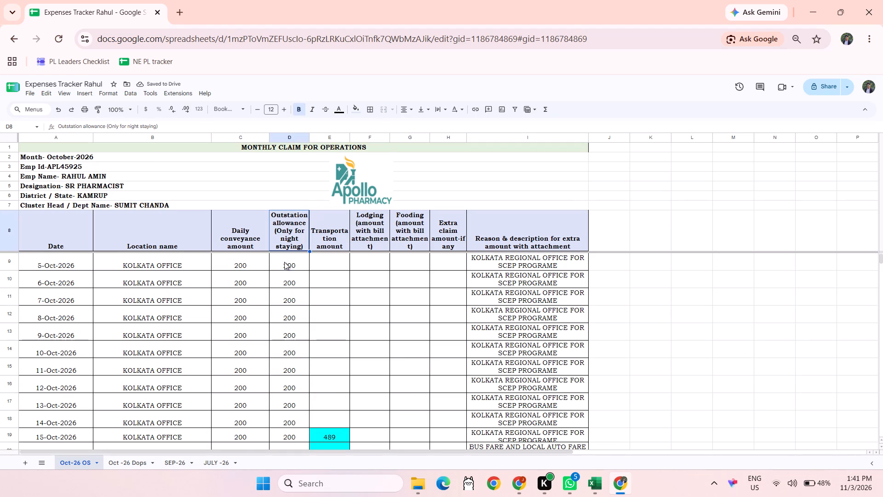
key(Down)
key(ctrl+shift+Down)
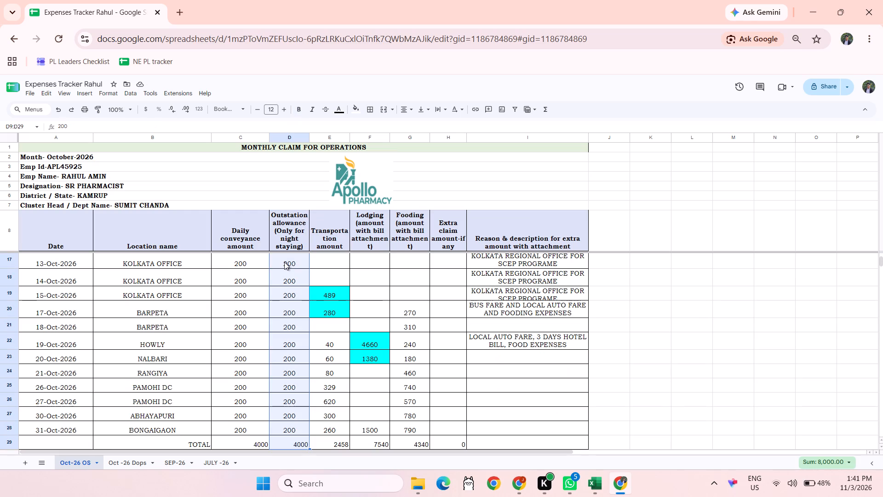
key(shift+Down)
key(shift+Up)
key(shift+Up)
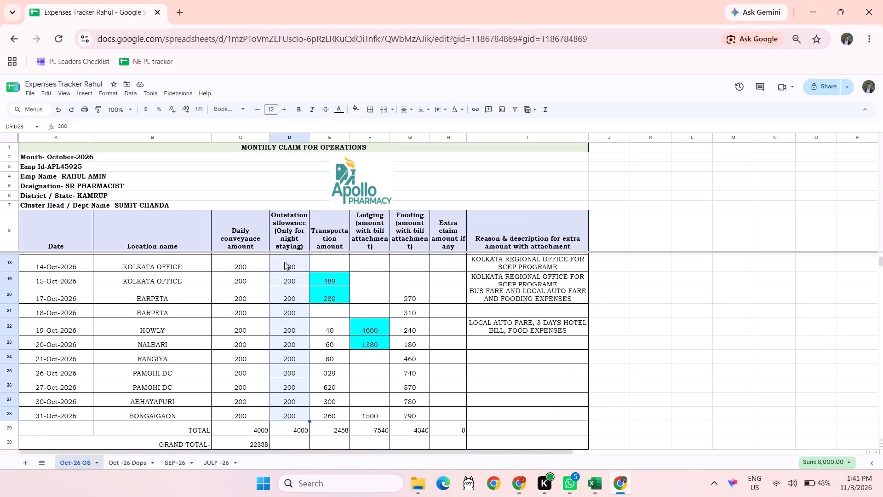
key(shift+Down)
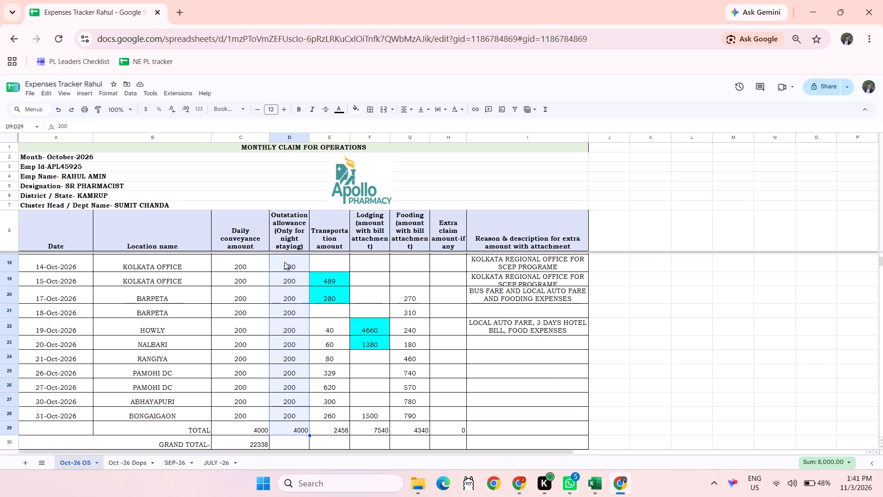
scroll(364, 347, up, 6)
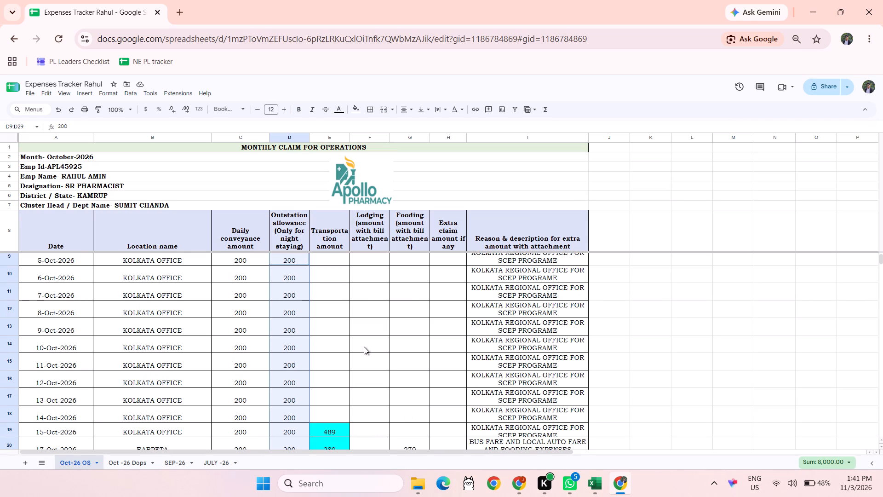
click(640, 356)
scroll(640, 356, down, 2)
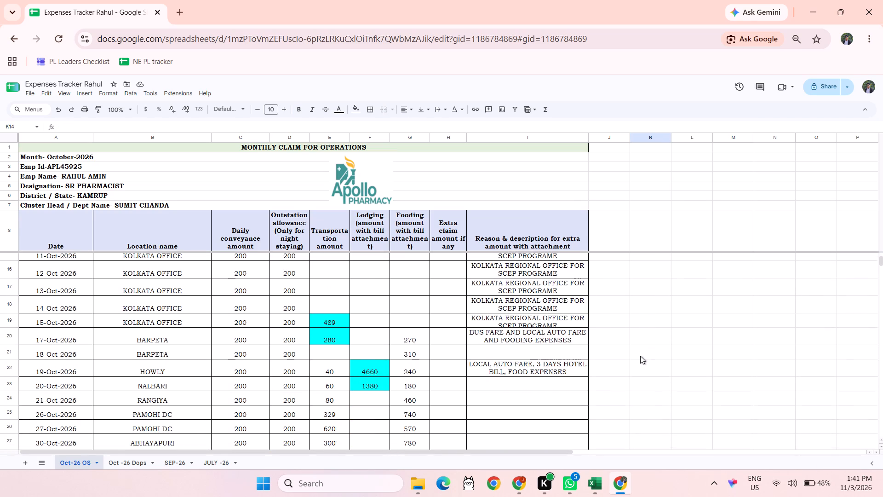
scroll(640, 356, down, 1)
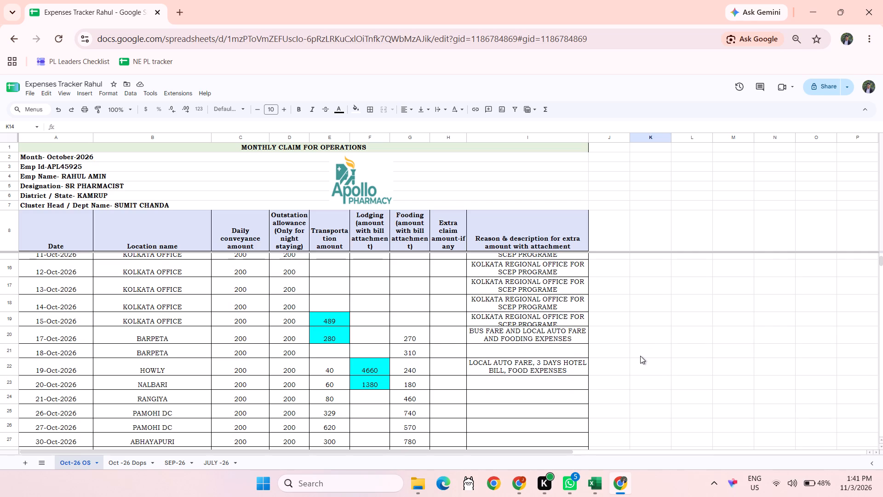
scroll(640, 356, up, 3)
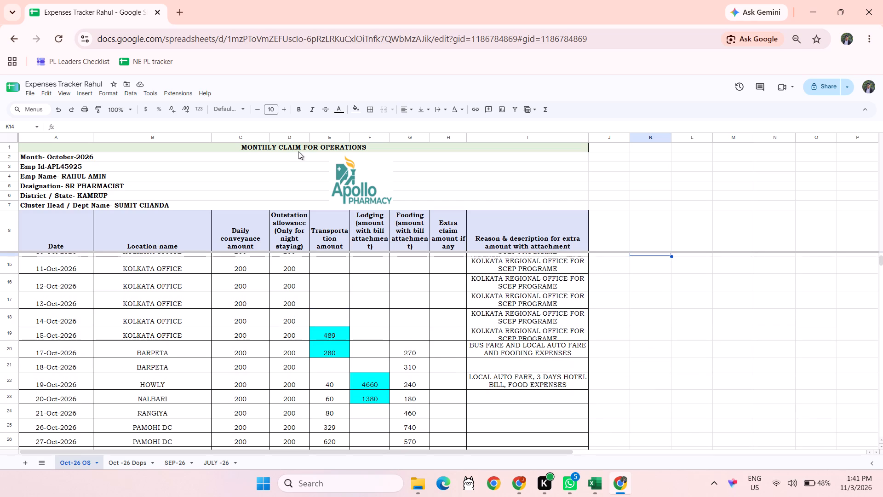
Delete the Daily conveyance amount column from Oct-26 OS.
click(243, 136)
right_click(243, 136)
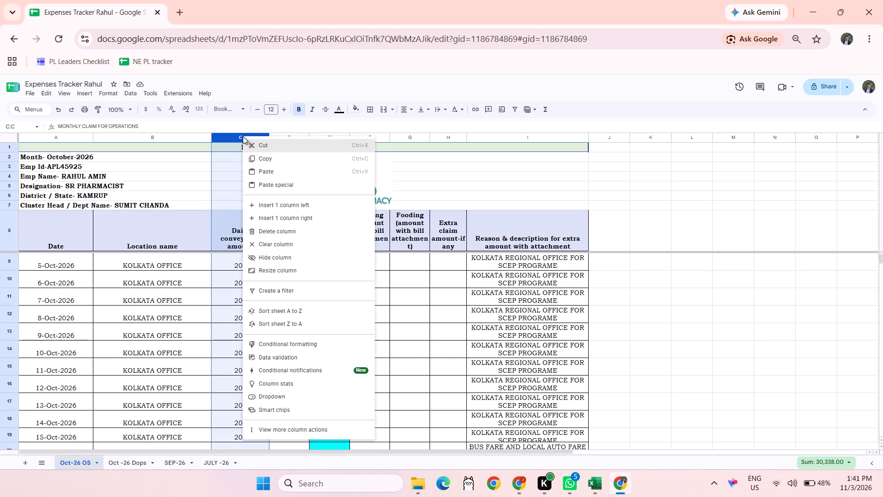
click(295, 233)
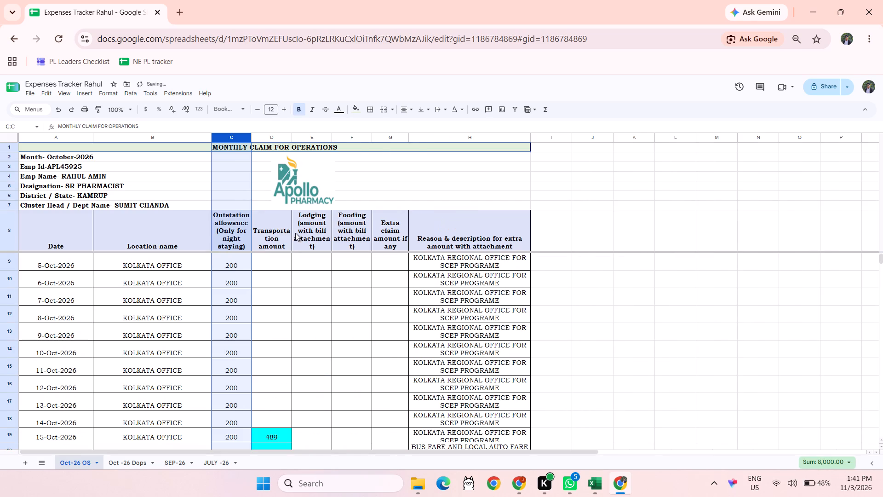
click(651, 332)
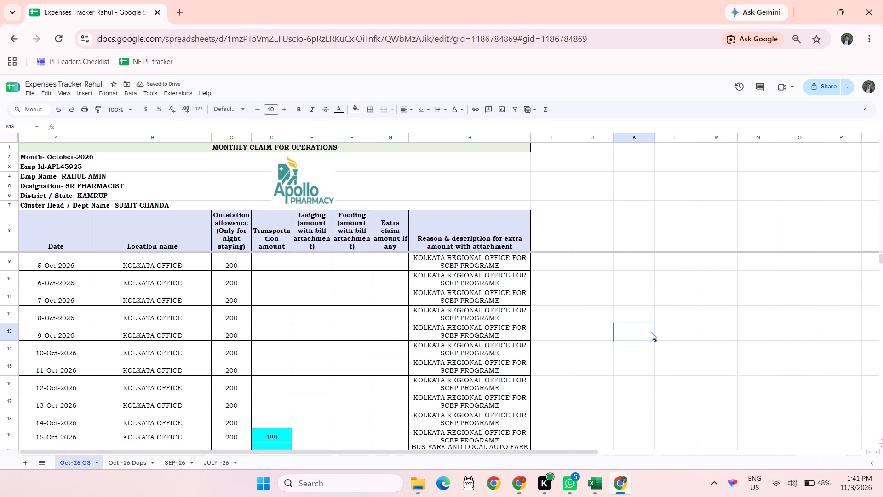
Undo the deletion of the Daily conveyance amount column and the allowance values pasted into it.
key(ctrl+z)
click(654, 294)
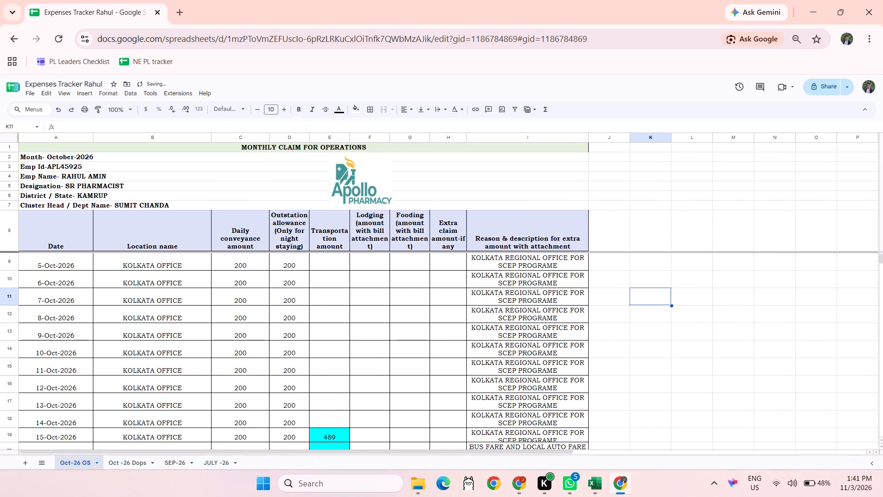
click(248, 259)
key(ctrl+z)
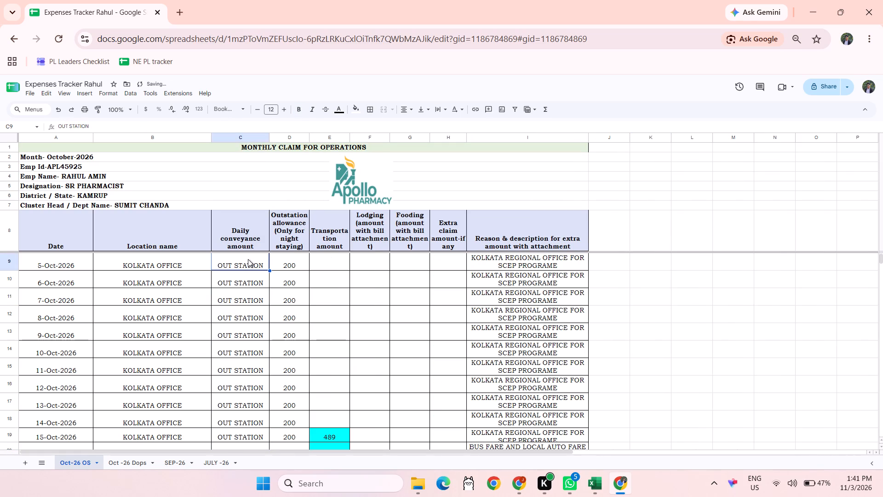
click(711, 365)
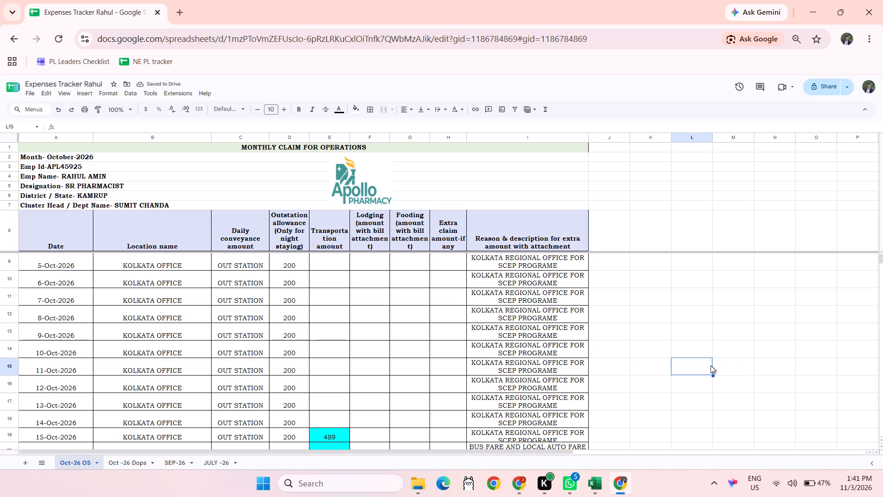
Minimise the expense tracker and the March 26 expense workbook to reach the employee's expense folder in File Explorer.
scroll(711, 365, down, 1)
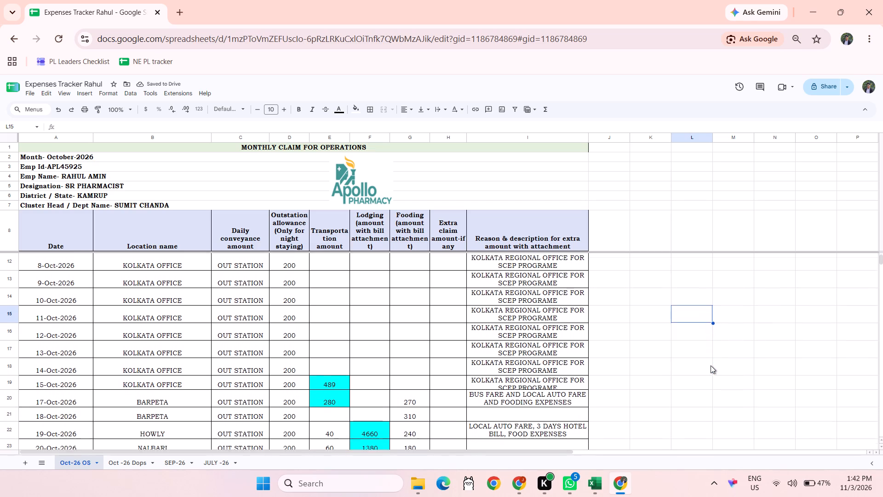
scroll(711, 365, down, 3)
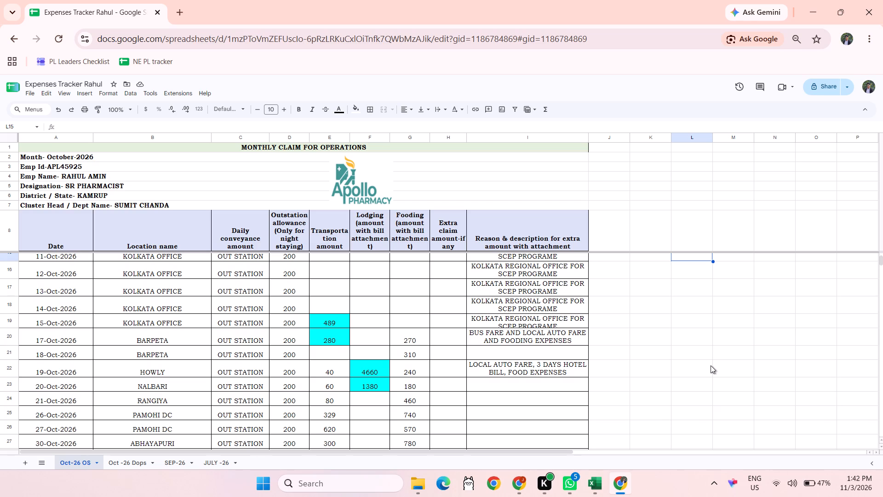
click(769, 265)
click(802, 12)
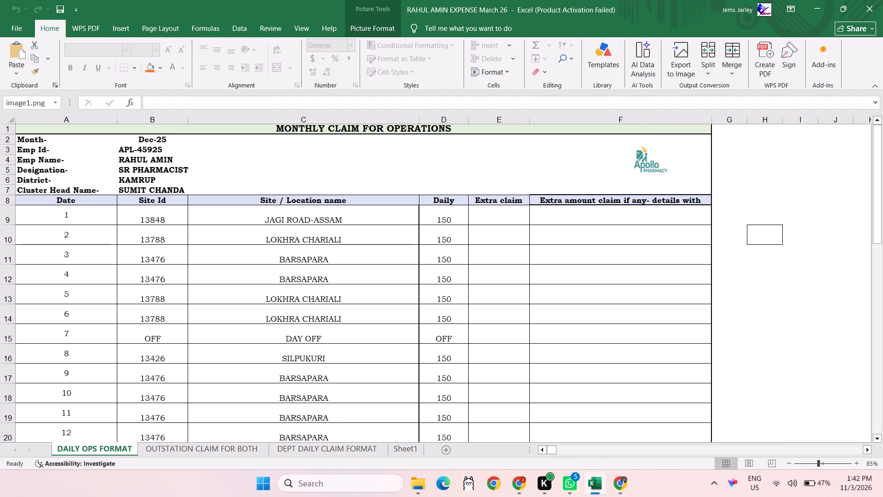
click(767, 192)
click(824, 13)
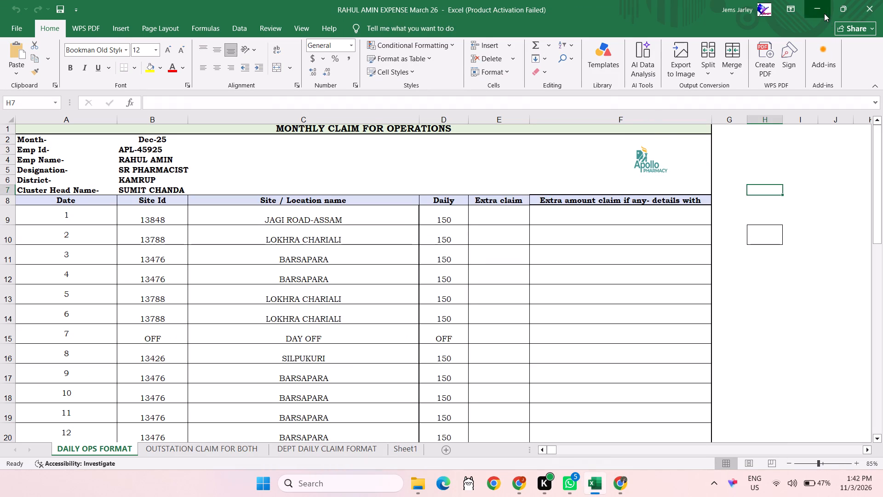
click(735, 157)
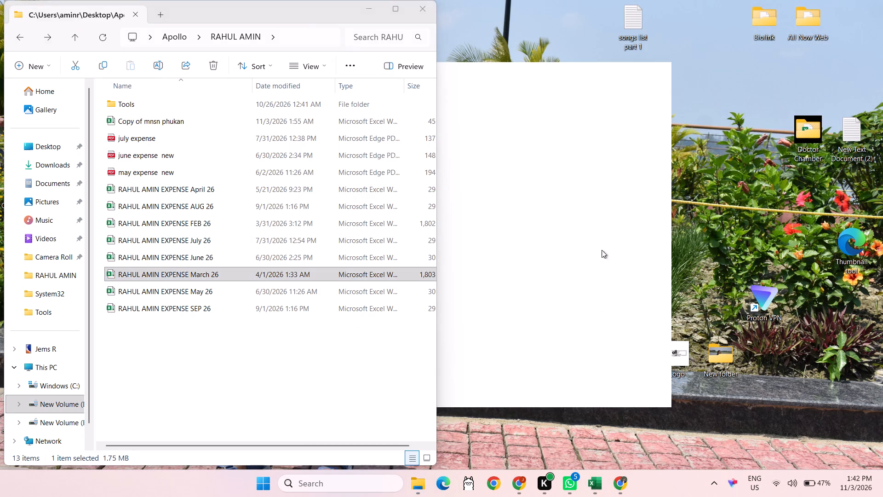
click(353, 390)
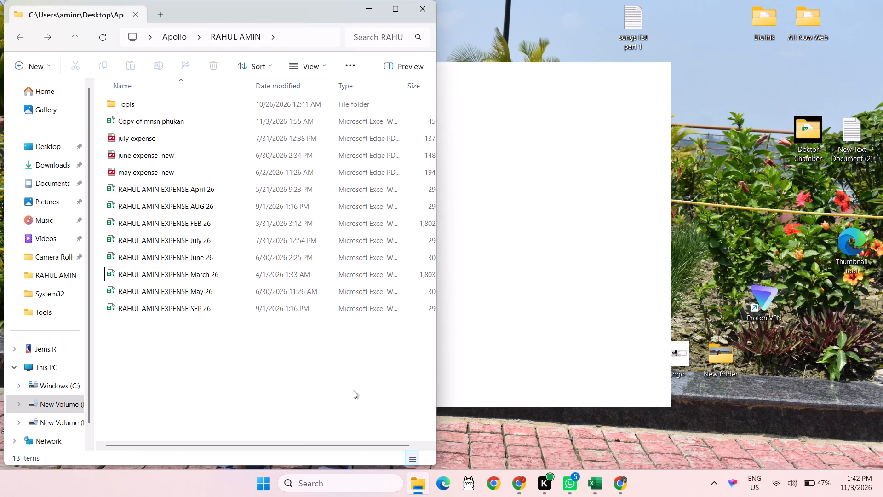
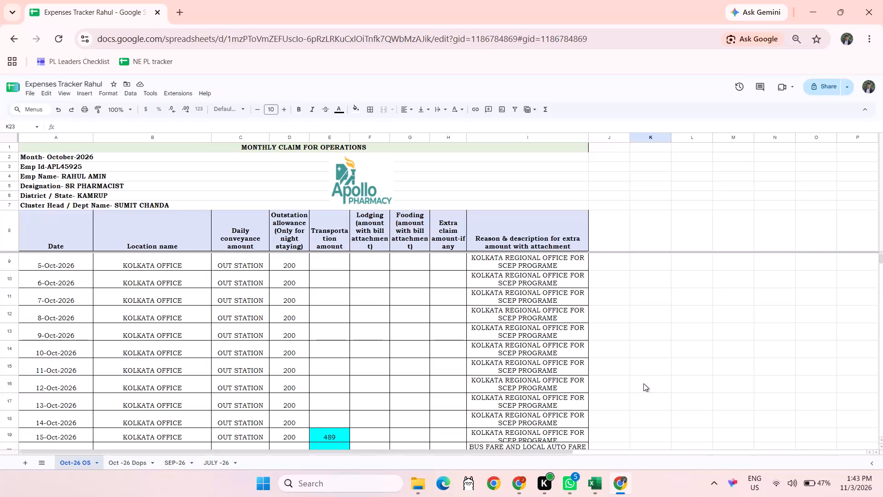
Review the Oct -26 Dops claim from its header down to the signature rows, and the start of the SEP-26 claim.
click(131, 462)
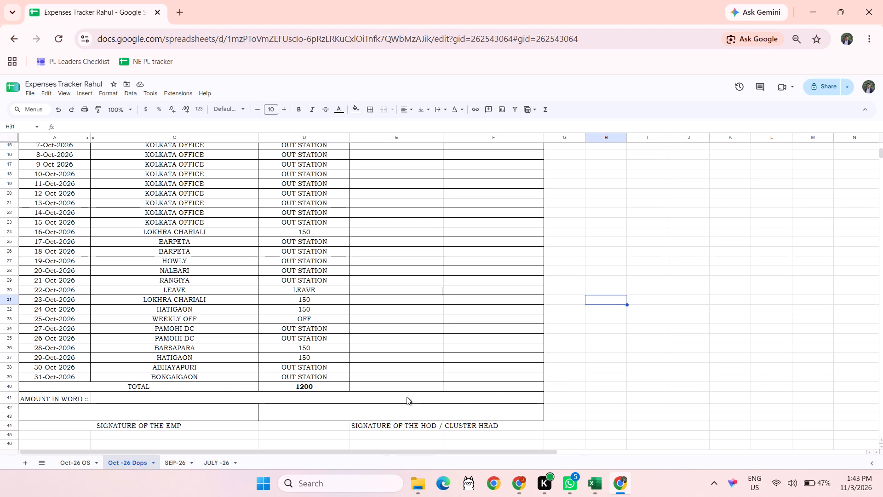
scroll(625, 400, up, 7)
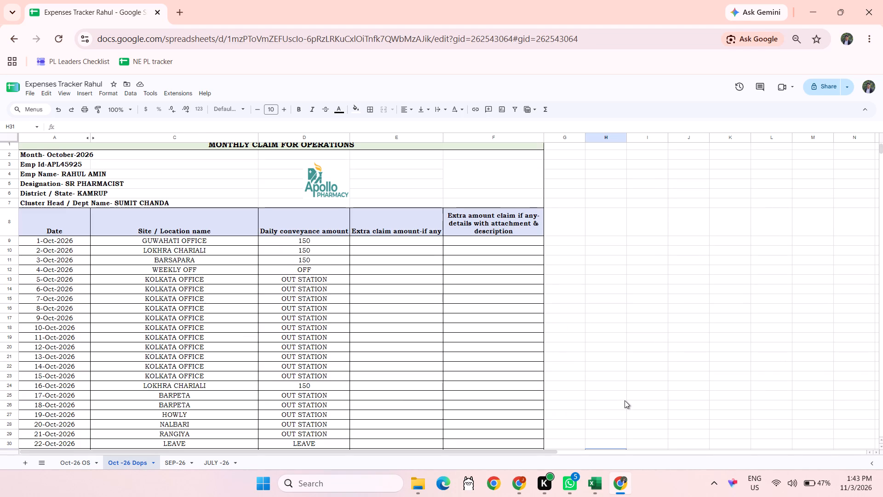
scroll(625, 400, down, 3)
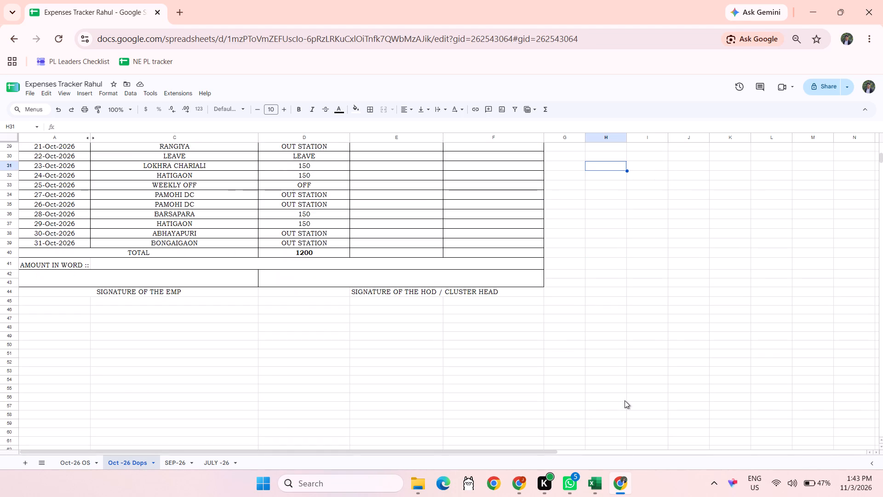
scroll(625, 400, down, 1)
click(174, 465)
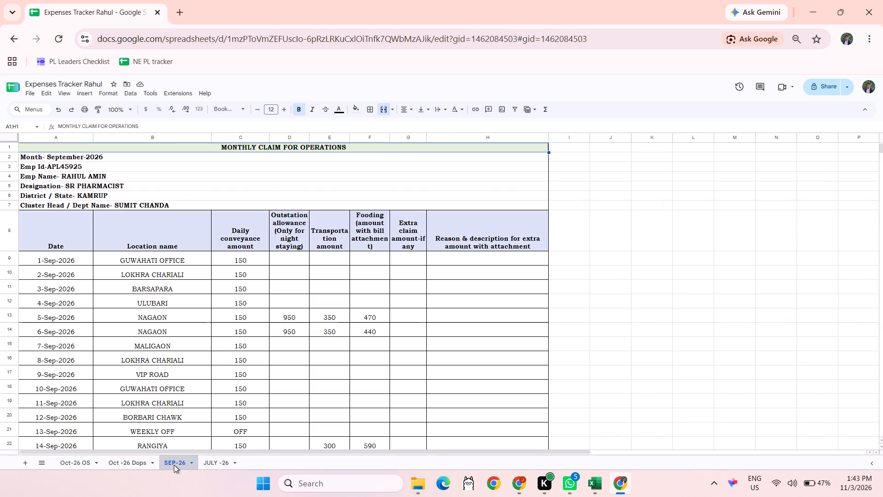
click(680, 371)
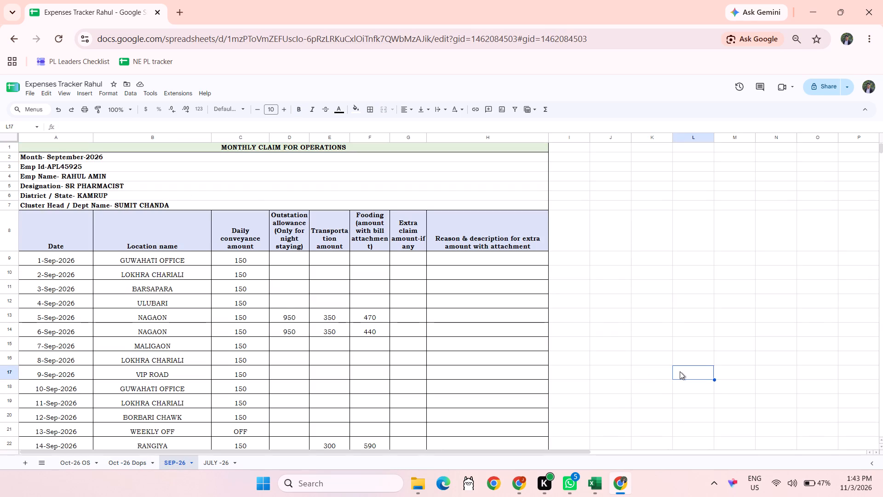
scroll(680, 371, down, 1)
scroll(680, 371, up, 1)
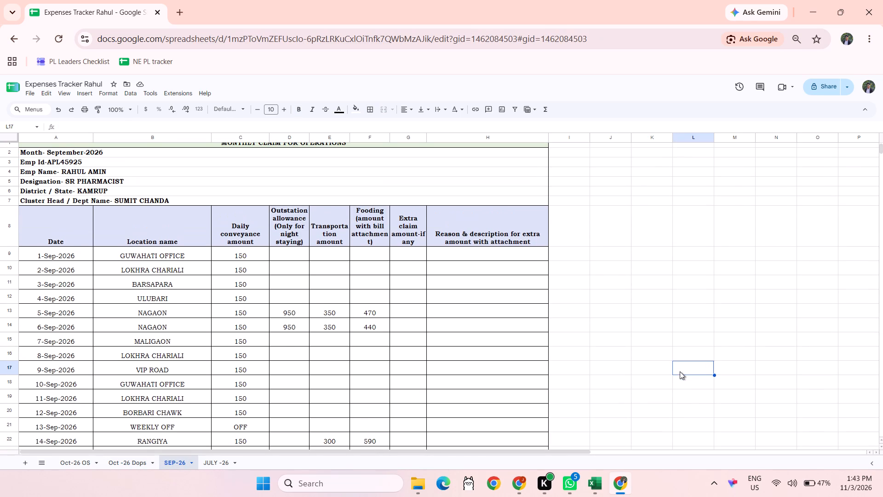
Change the month line in the SEP-26 sheet's header to read Month- October-2026.
click(80, 161)
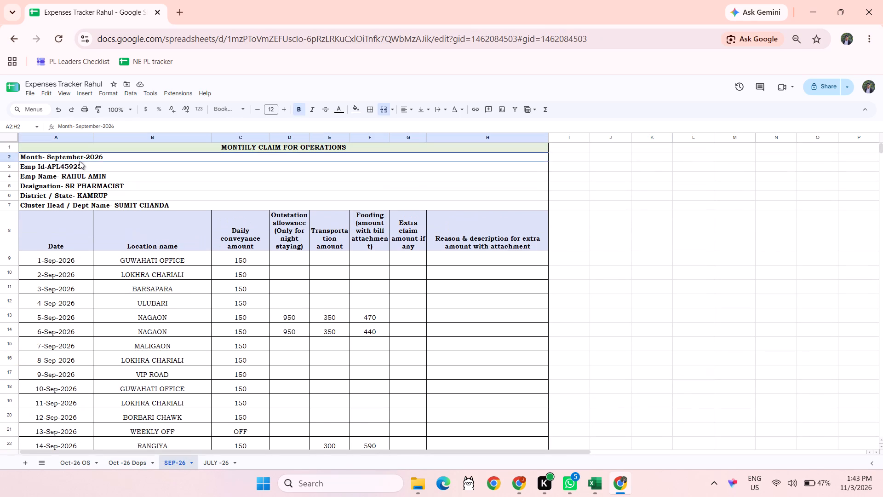
double_click(91, 127)
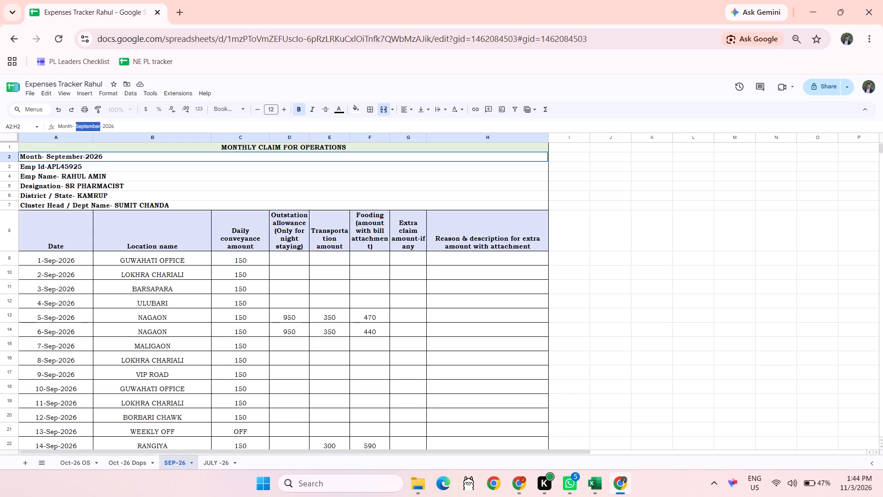
text(oCTOBER)
key(BackSpace)
key(BackSpace)
key(BackSpace)
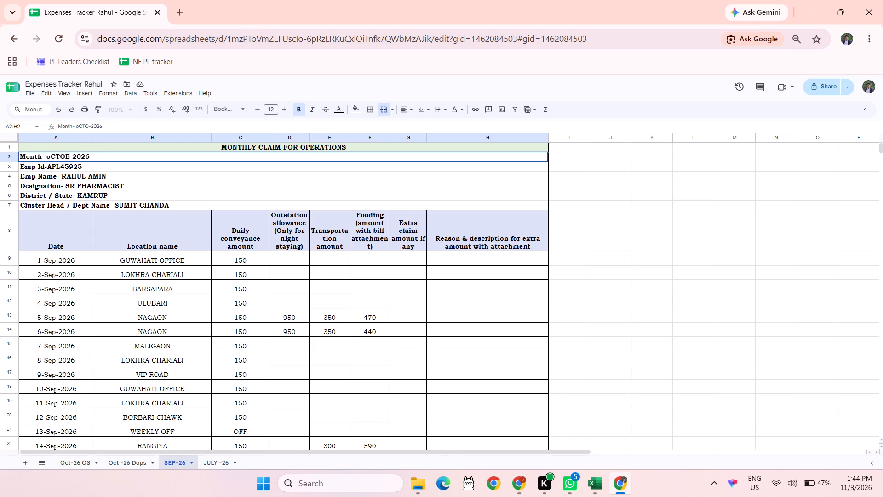
key(BackSpace)
key(BackSpace)
key(BackSpace)
key(BackSpace)
key(o)
text(ctober)
key(Tab)
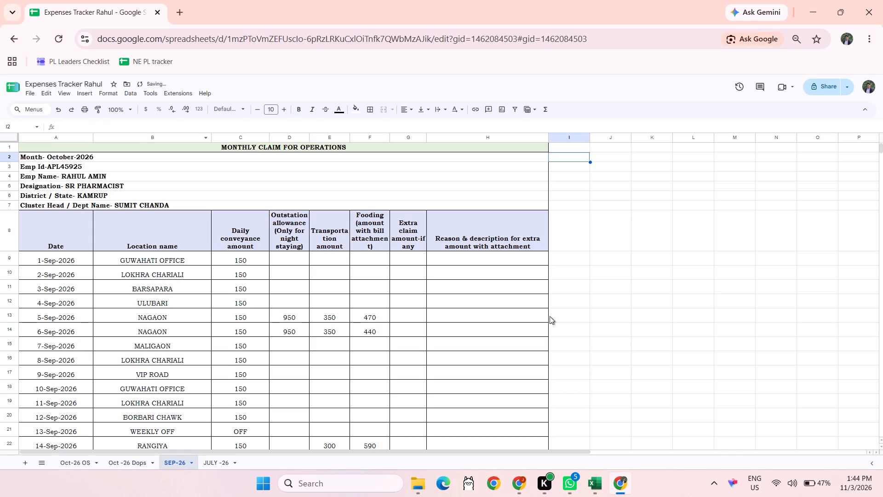
click(694, 276)
click(741, 295)
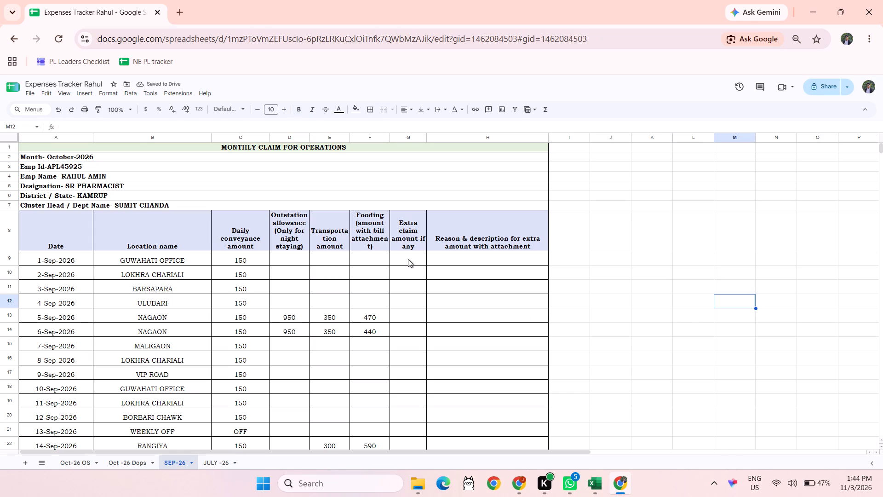
Check the employee ID, name, designation and district lines in the SEP-26 claim header.
click(68, 168)
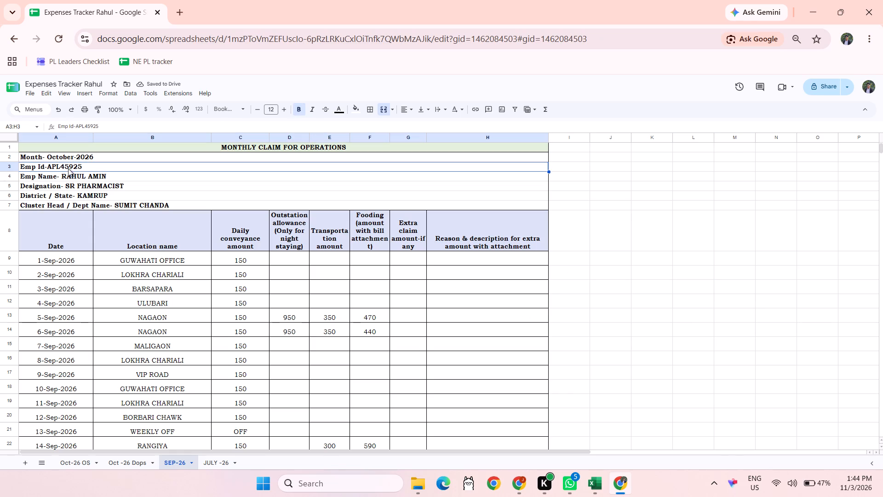
click(84, 175)
click(105, 183)
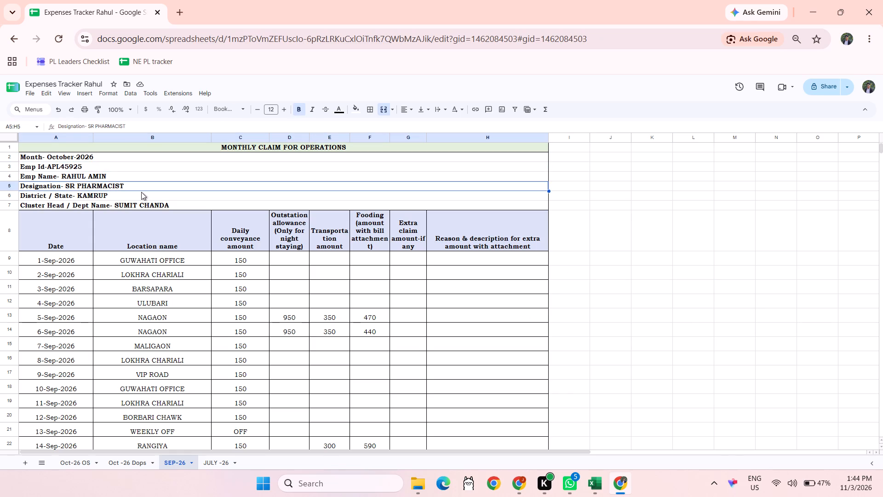
click(145, 192)
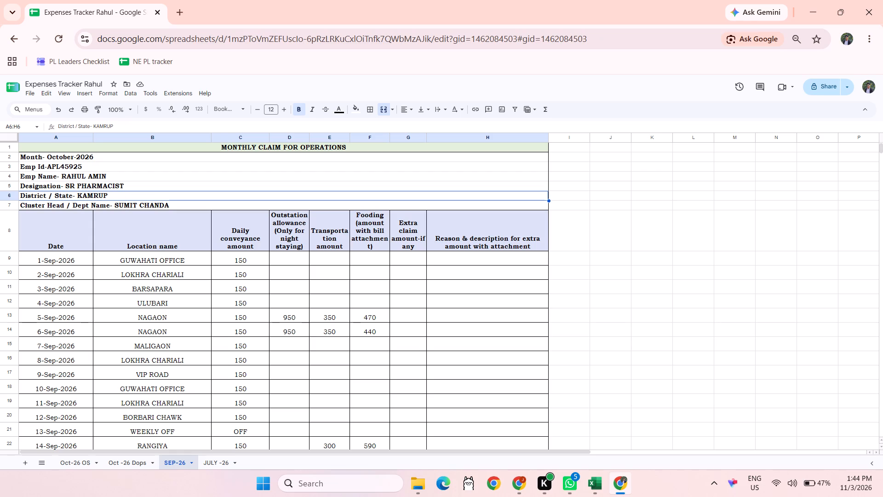
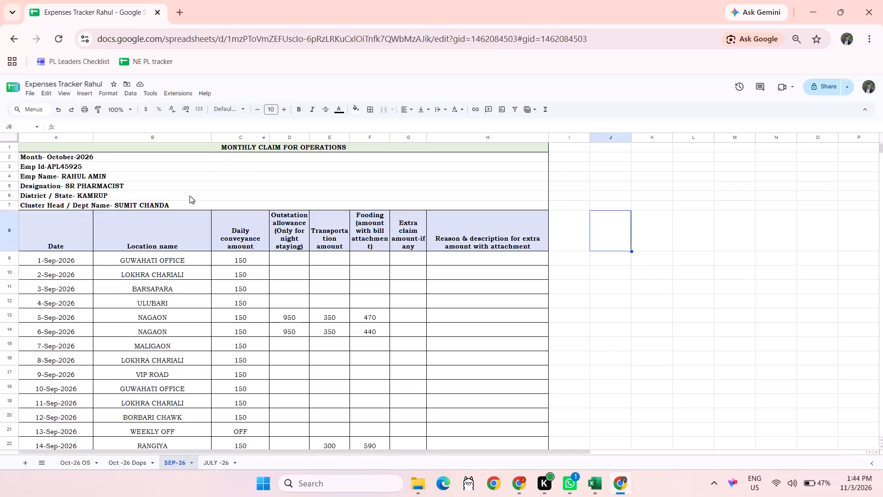
Check the SEP-26 sheet's daily claim rows and dates against the month line in its header.
scroll(238, 409, down, 1)
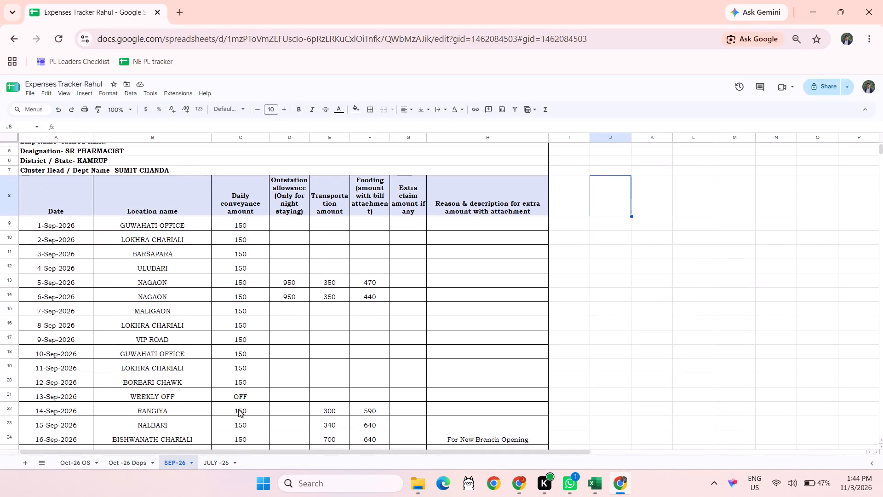
scroll(238, 409, down, 1)
scroll(238, 409, up, 1)
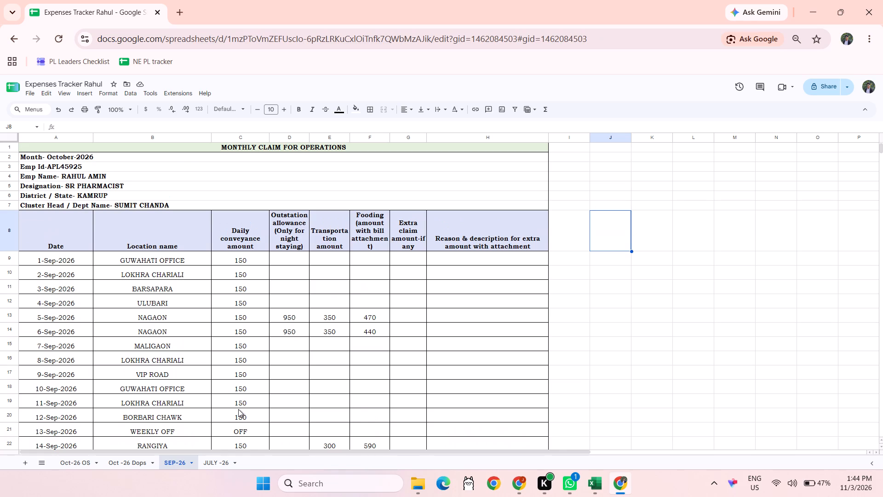
scroll(238, 409, up, 1)
Undo the last change to the month line in the SEP-26 sheet's header.
click(54, 109)
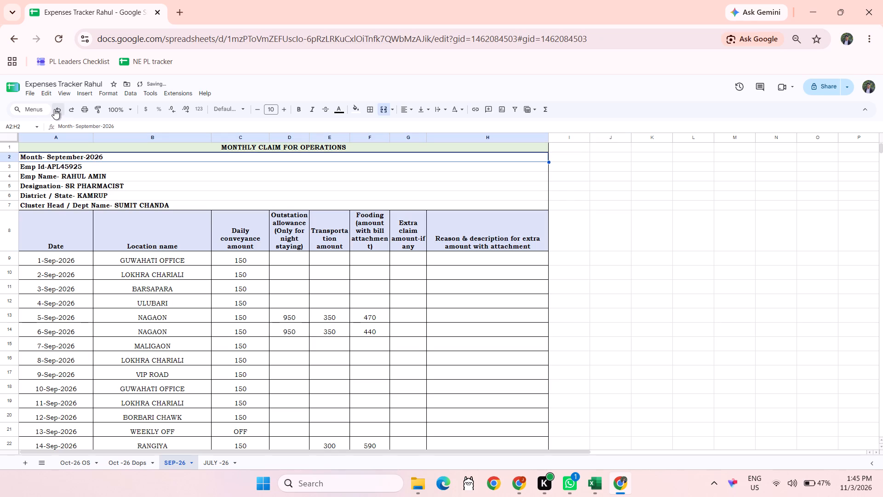
Review the Oct -26 Dops claim from header to signature rows, and the Oct-26 OS claim's daily amounts down to its totals.
click(135, 461)
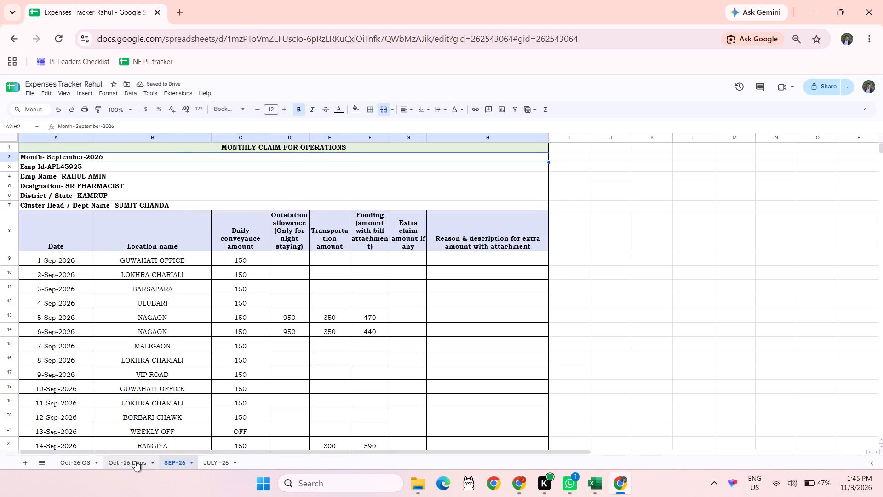
click(294, 364)
scroll(294, 364, up, 2)
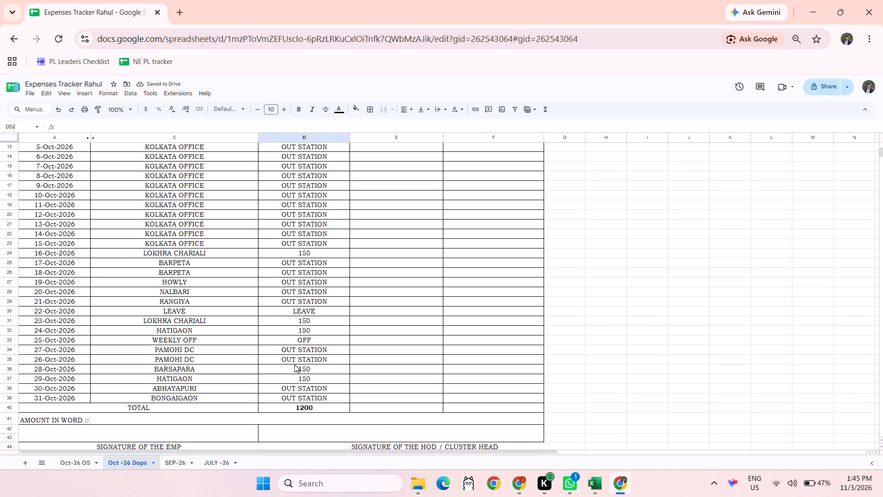
scroll(294, 364, up, 5)
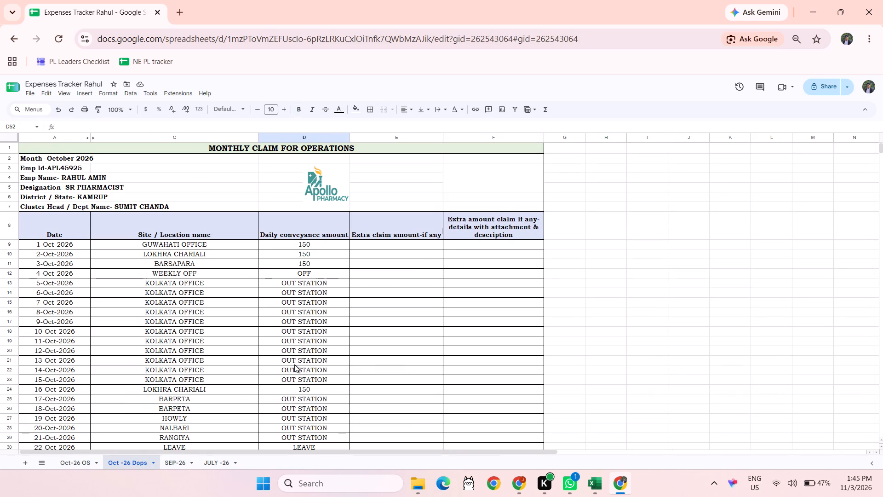
scroll(294, 364, down, 2)
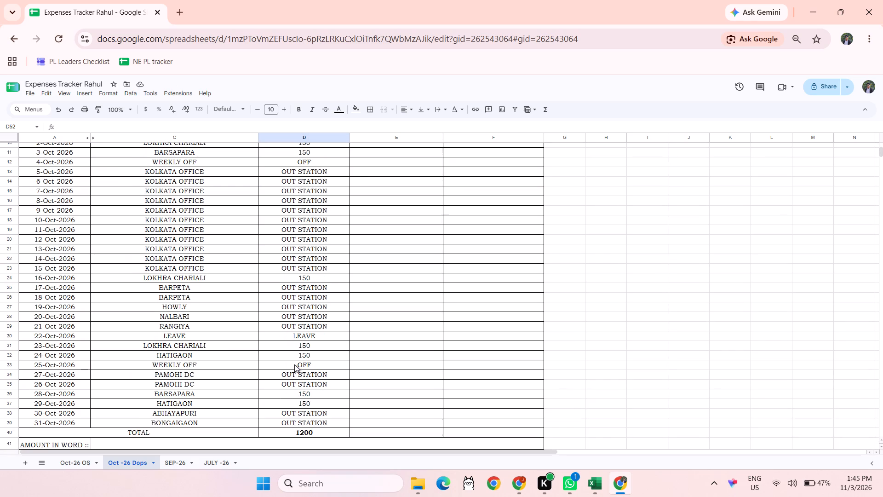
scroll(294, 364, down, 1)
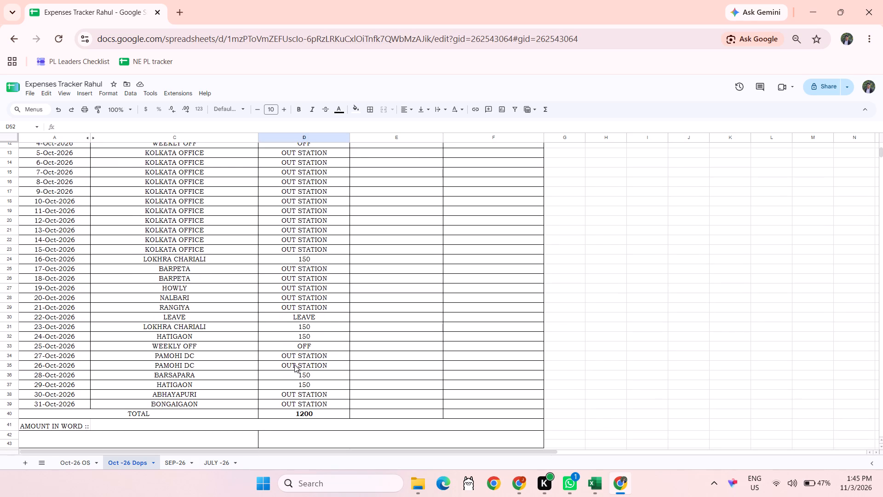
scroll(294, 364, down, 1)
click(81, 460)
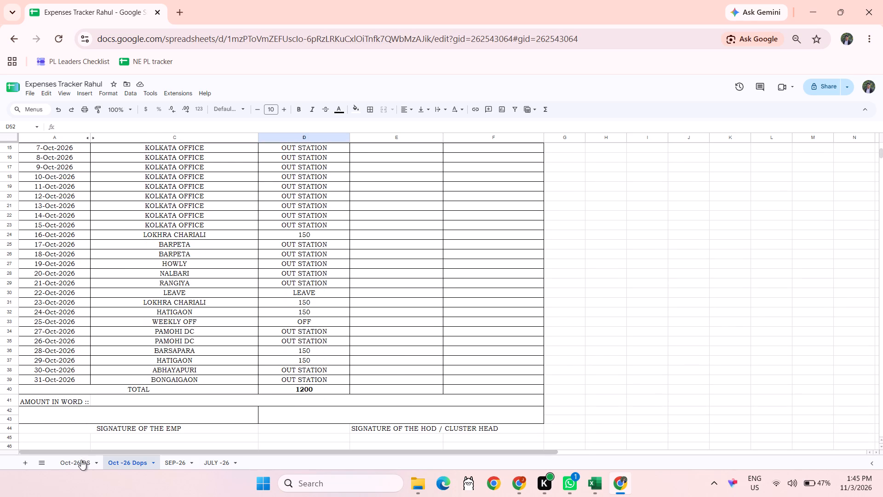
scroll(329, 363, down, 2)
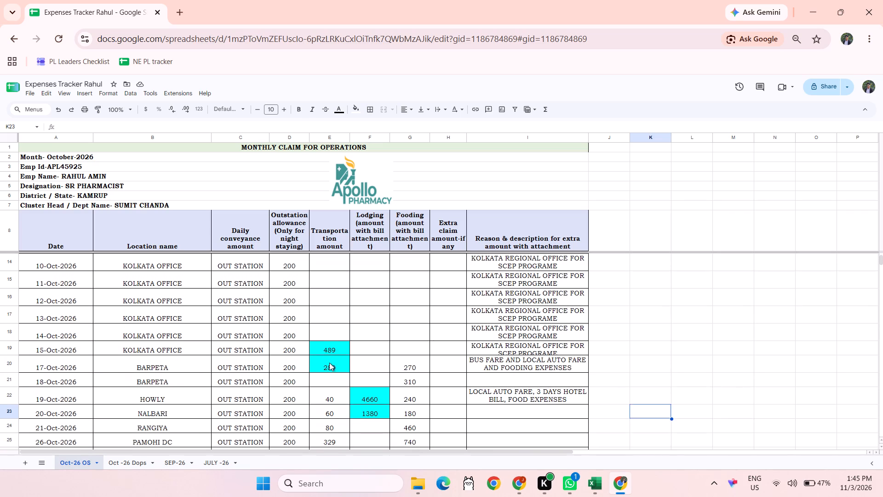
scroll(329, 363, down, 3)
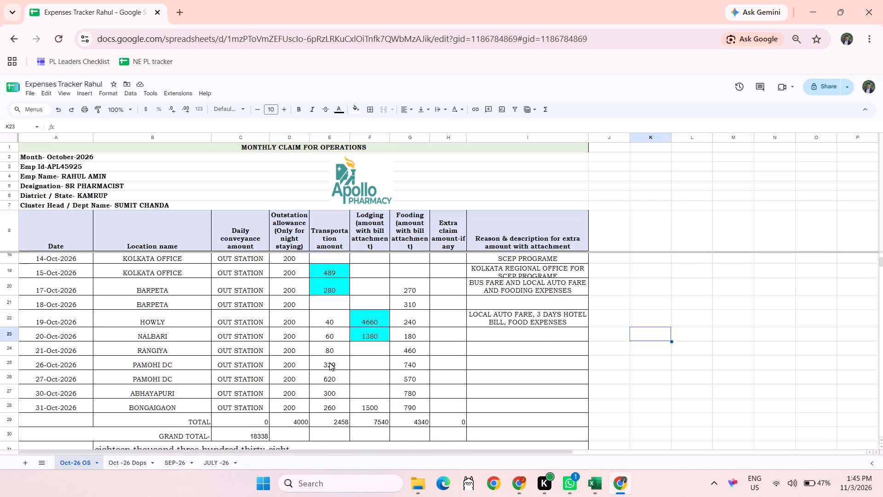
scroll(329, 363, down, 1)
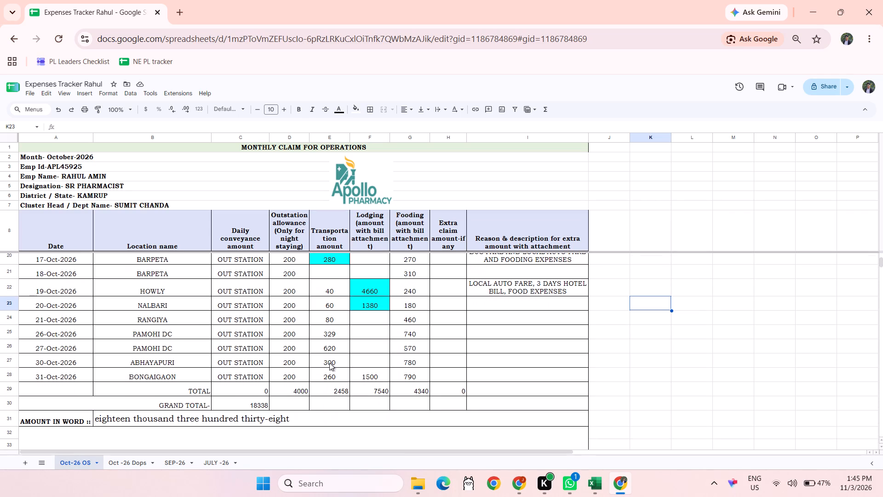
click(407, 373)
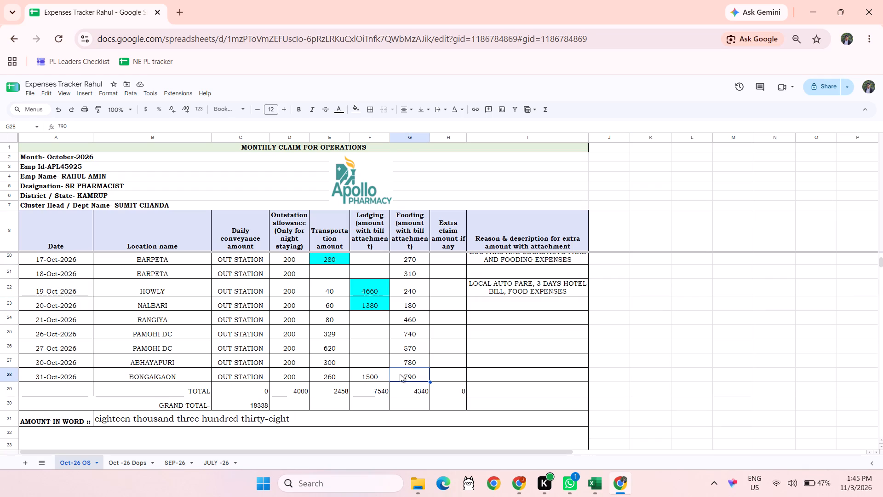
click(325, 376)
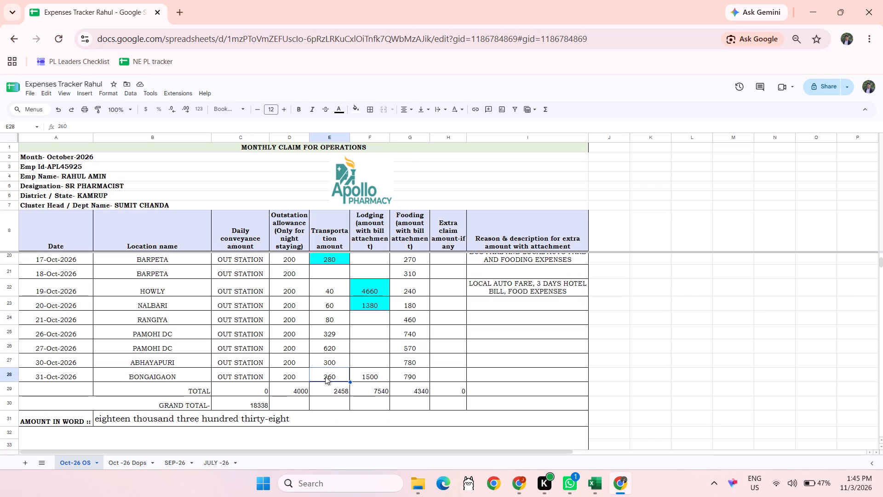
Highlight the transportation amount for 26-Oct-2026 in the Oct-26 OS claim with a cyan fill.
click(338, 336)
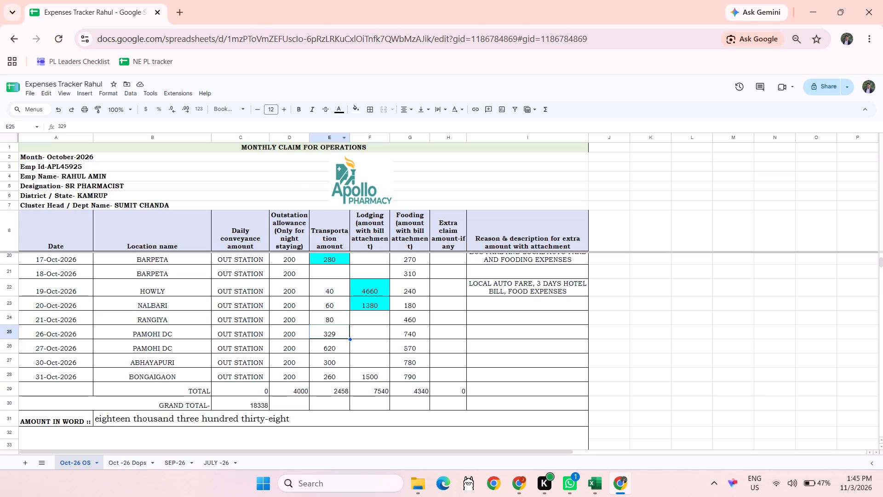
click(361, 113)
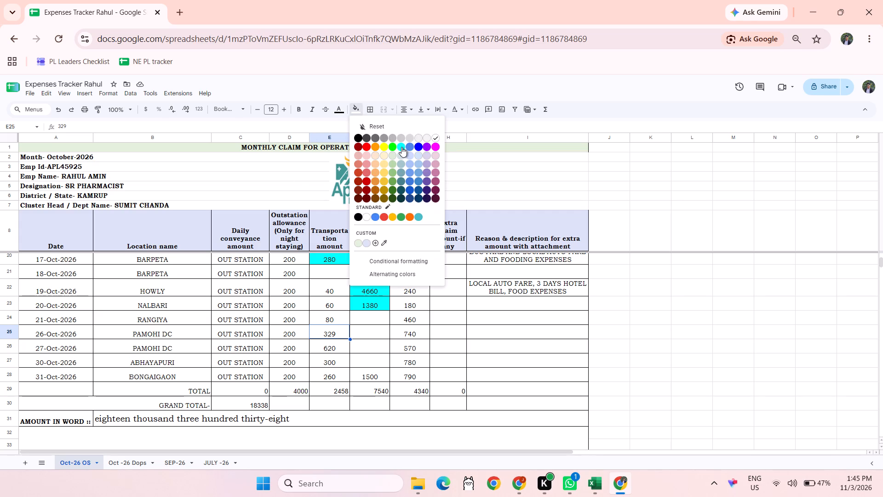
click(401, 147)
click(335, 341)
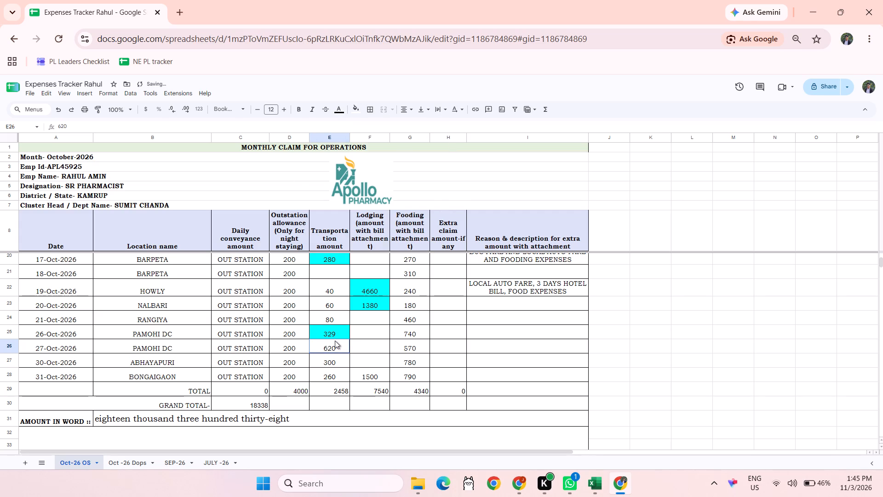
Enter "lOCAL BUS FARE 40" as the reason and description for the 20-Oct-2026 NALBARI row in Oct-26 OS.
click(495, 338)
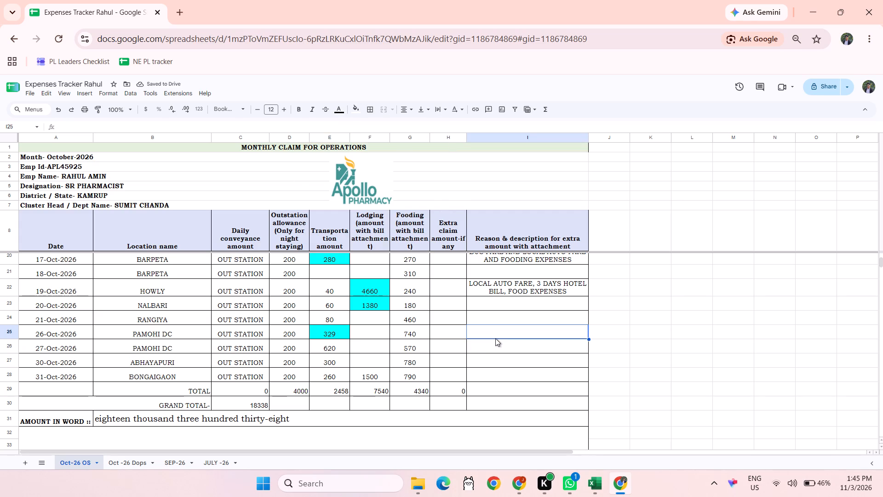
scroll(495, 338, up, 4)
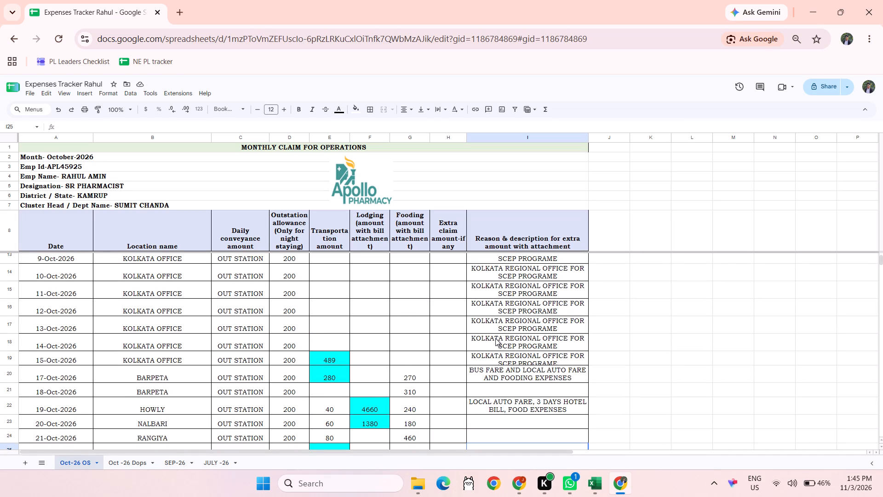
scroll(495, 338, down, 1)
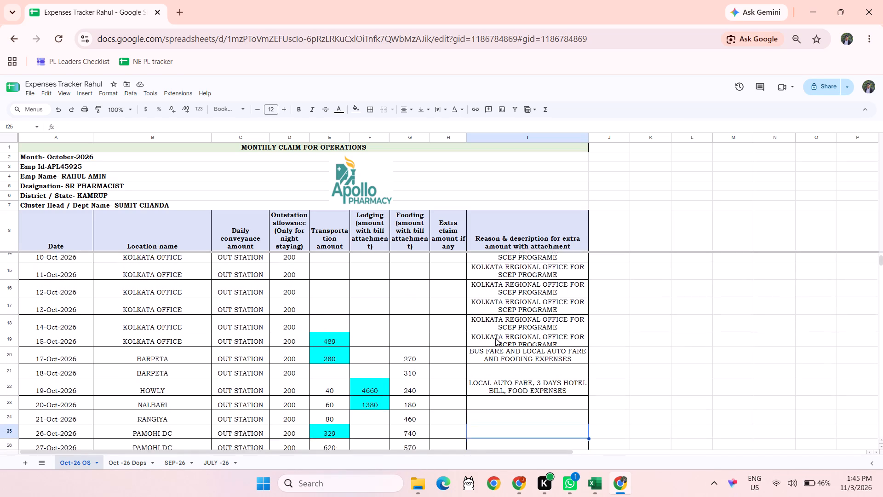
scroll(495, 338, down, 1)
click(493, 351)
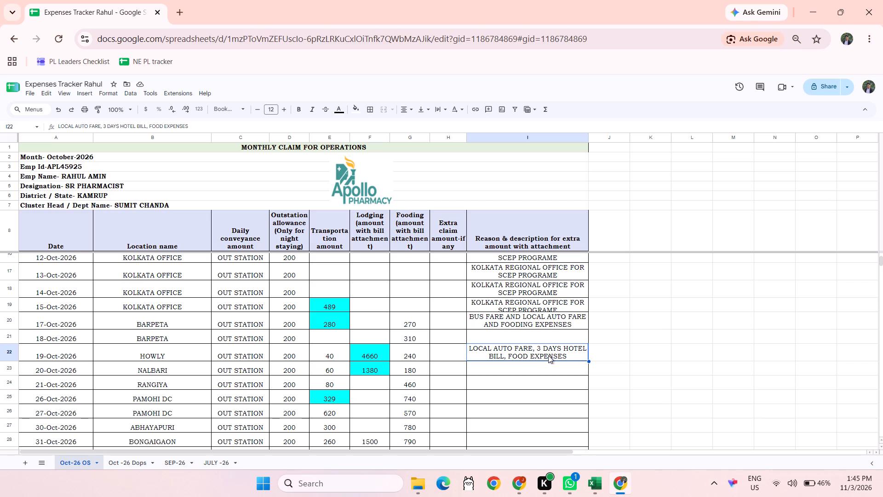
click(505, 374)
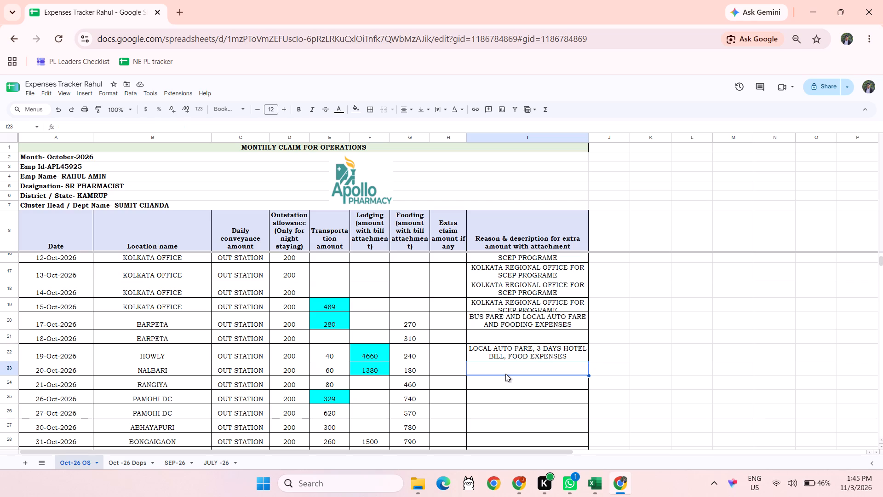
key(shift+l)
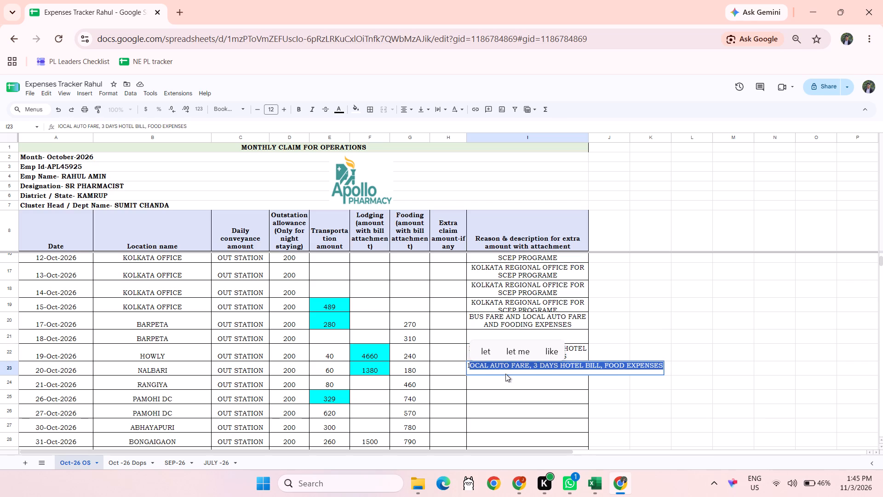
text(OCAL)
key(space)
text(BUS FARE)
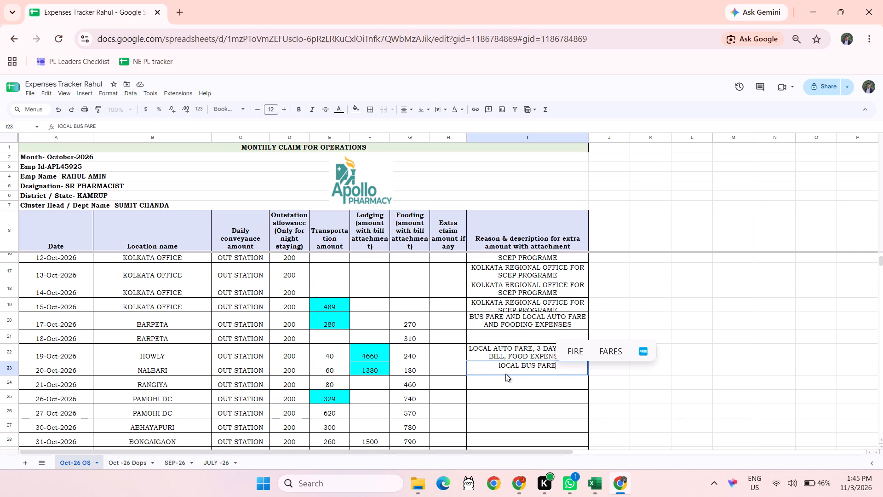
key(space)
text(6)
key(BackSpace)
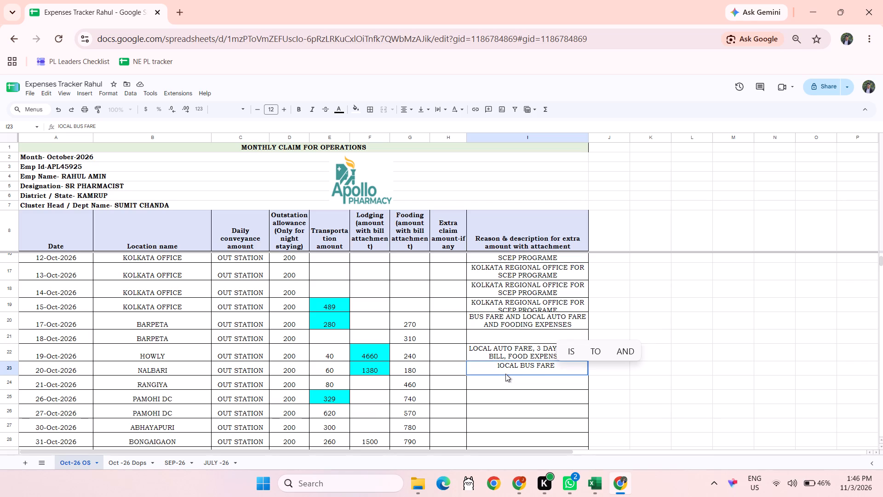
key(shift+dollar)
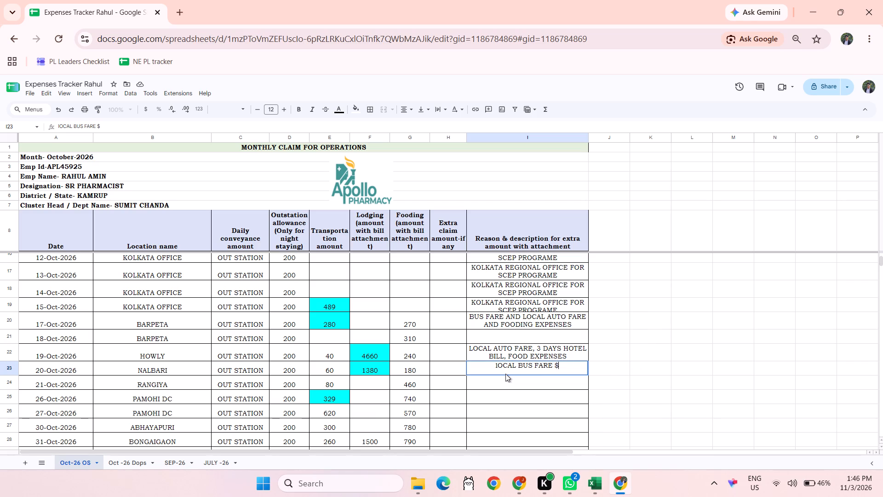
key(BackSpace)
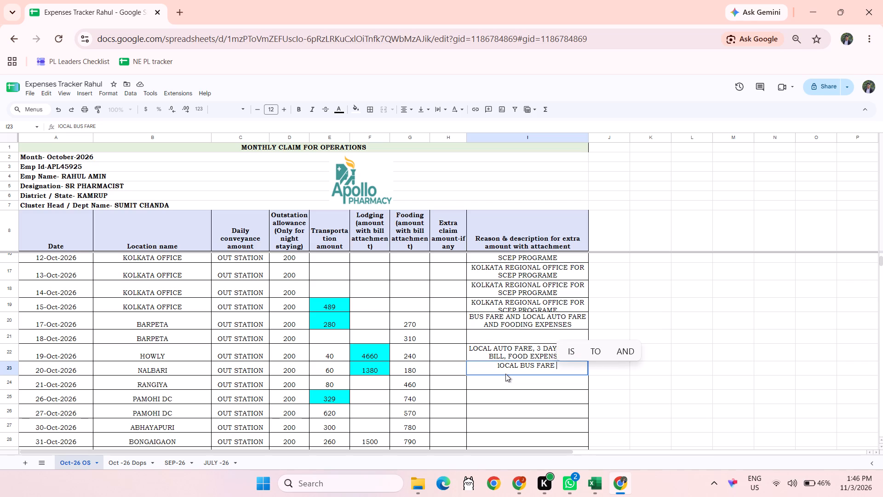
text(40)
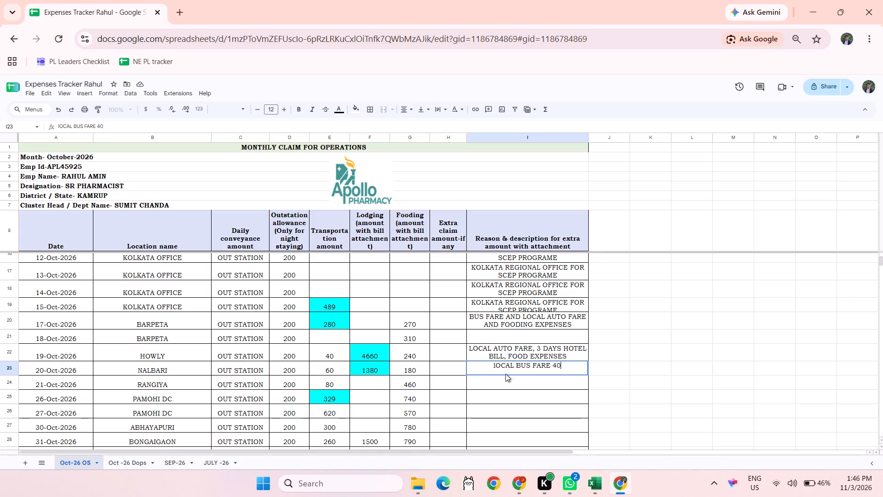
Search Google in a new browser tab for "indian rupees symbol in google sheet keyboard shortcut" and read the suggested ways to insert it.
click(181, 17)
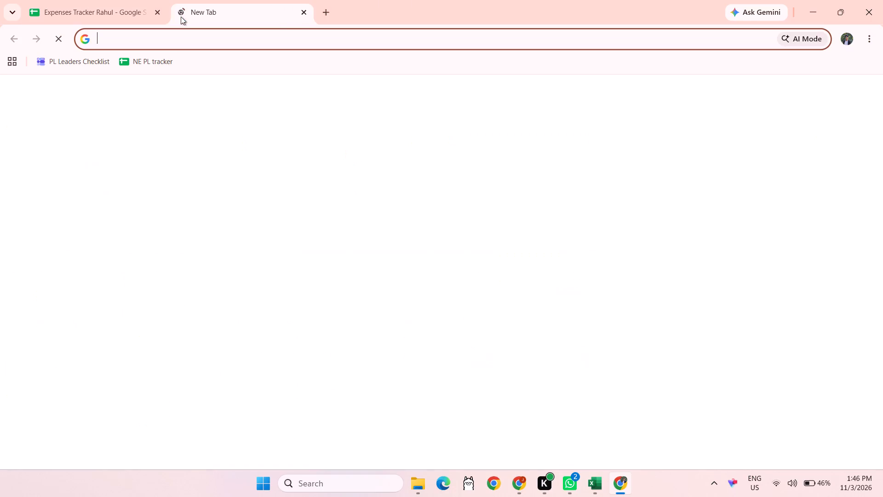
text(IN)
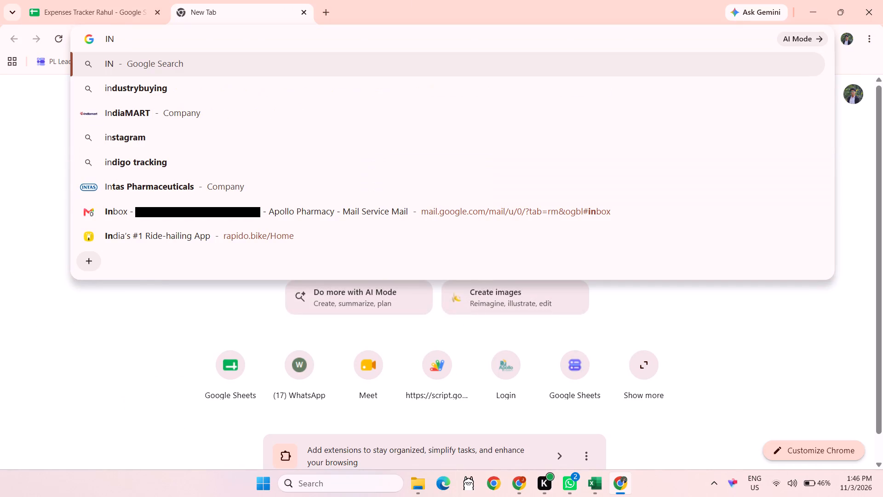
text(DIAN)
key(space)
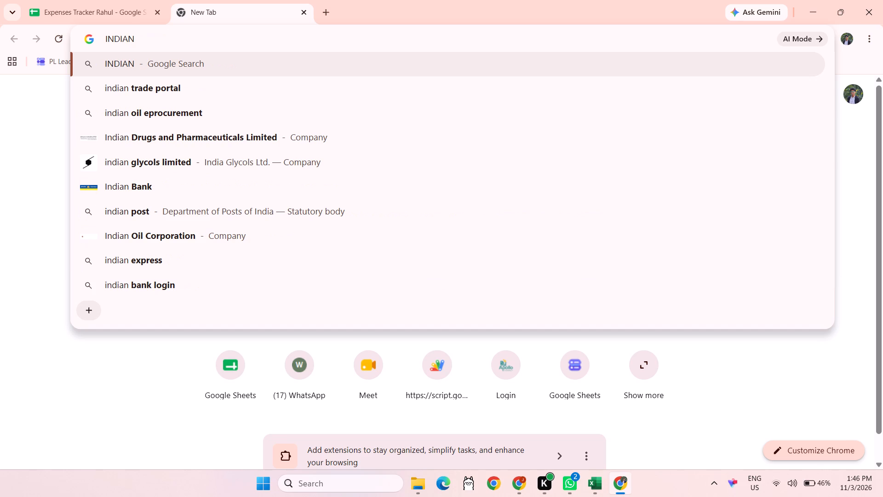
text(rupees)
key(space)
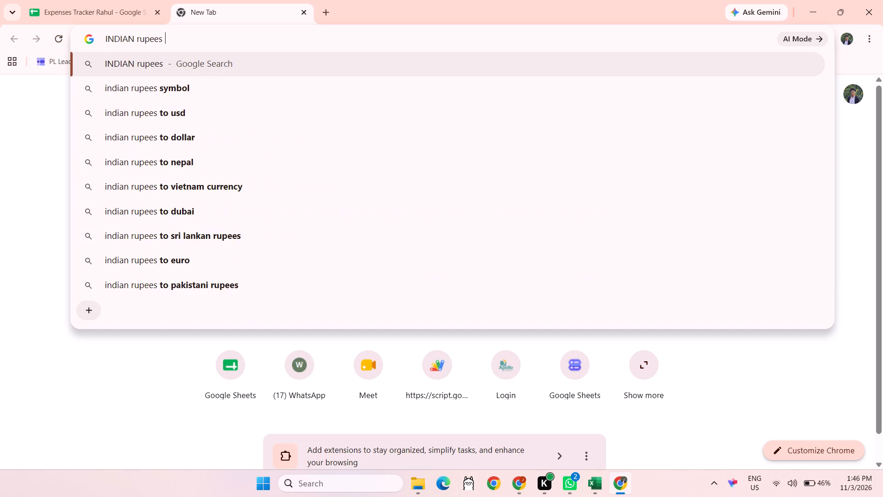
key(Down)
key(space)
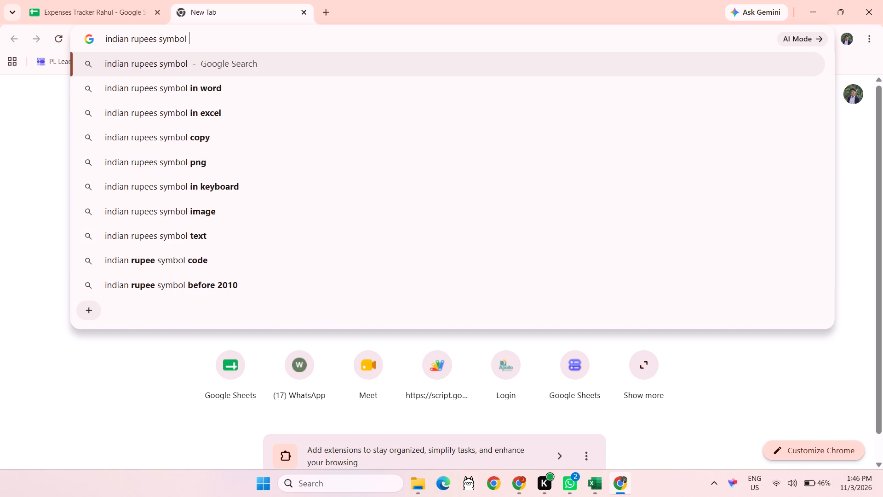
text(in google sheet keyb)
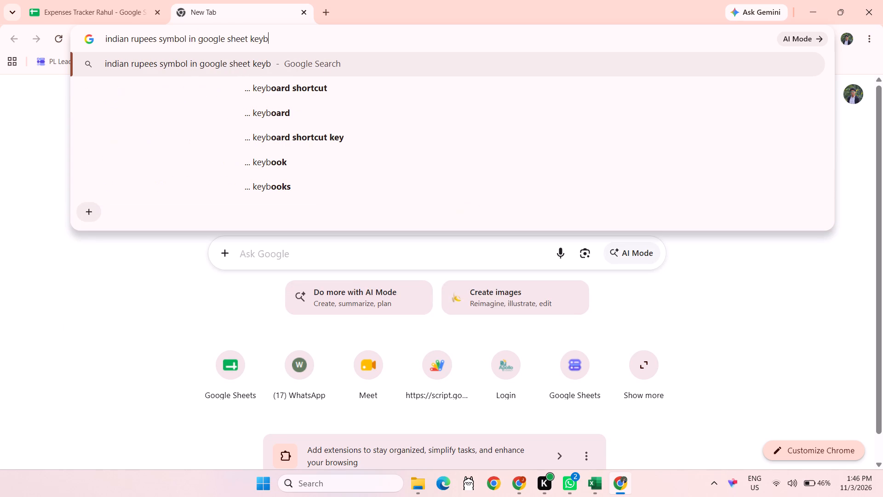
key(Down)
key(Return)
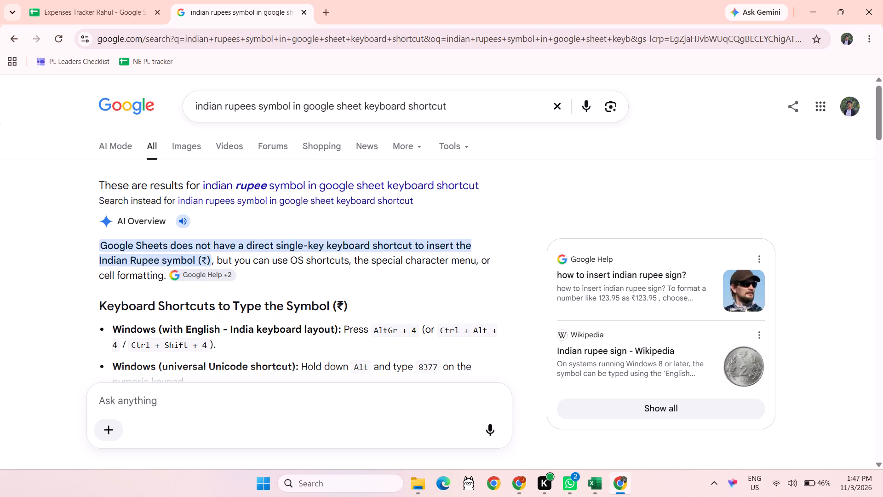
scroll(447, 343, down, 2)
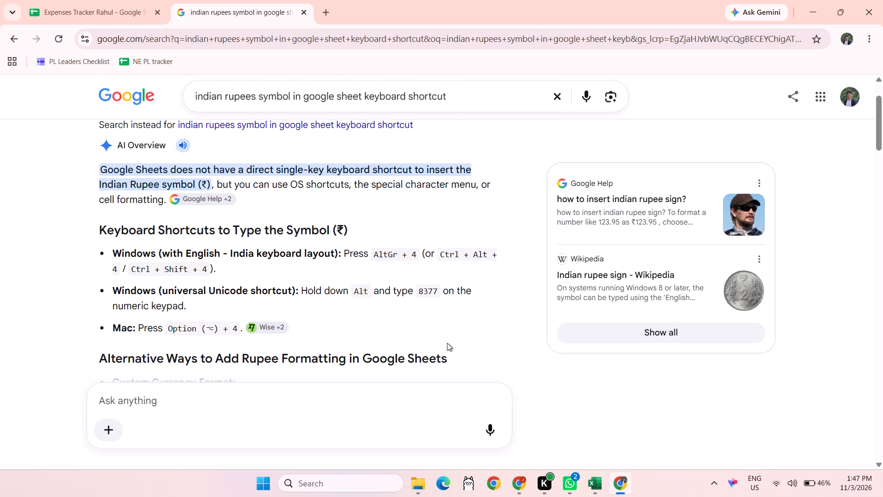
Read the suggested rupee symbol shortcuts, custom currency format and special character methods in the search results.
scroll(447, 343, down, 1)
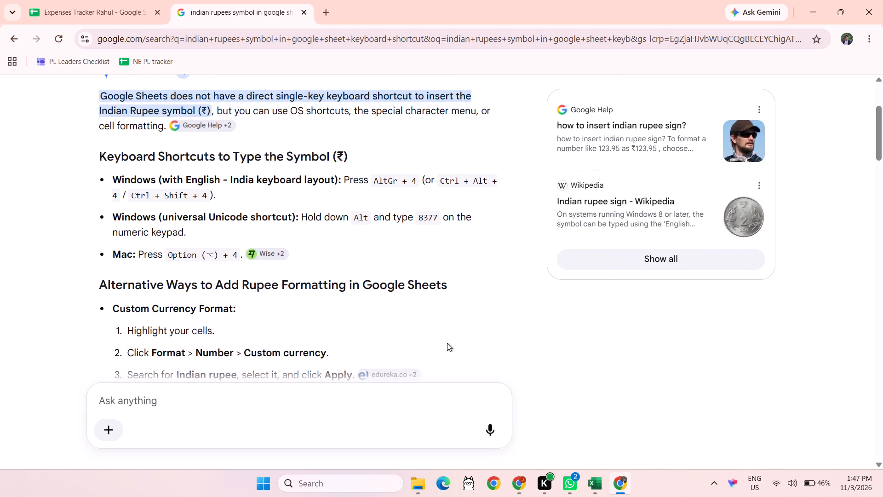
scroll(447, 343, down, 3)
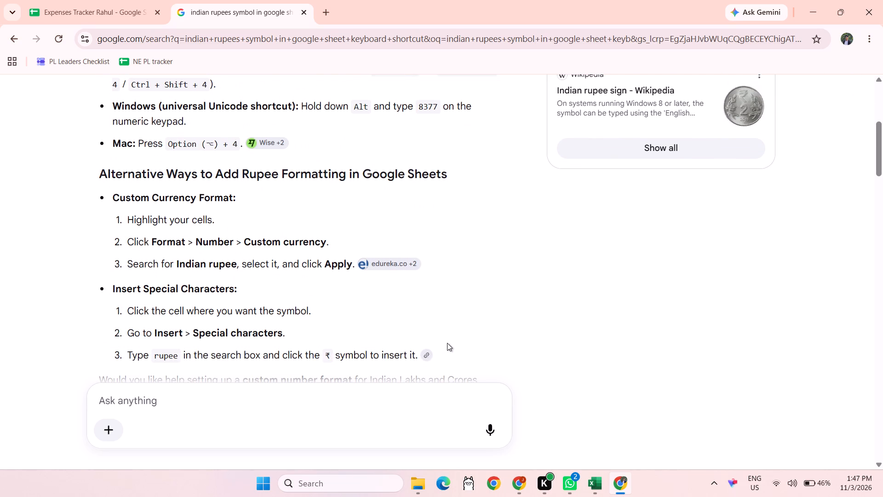
scroll(447, 343, up, 6)
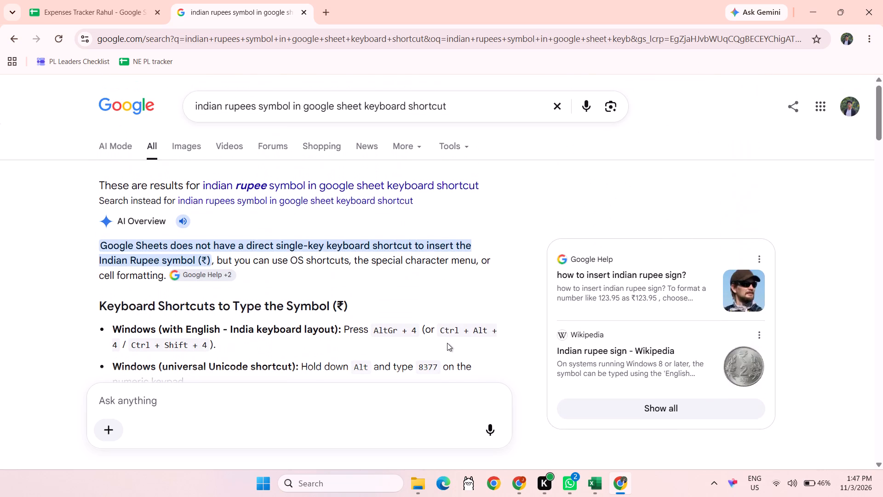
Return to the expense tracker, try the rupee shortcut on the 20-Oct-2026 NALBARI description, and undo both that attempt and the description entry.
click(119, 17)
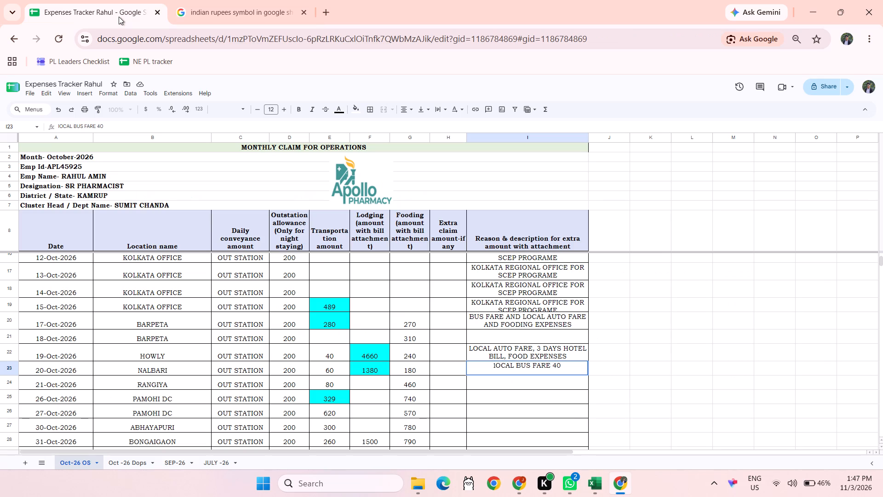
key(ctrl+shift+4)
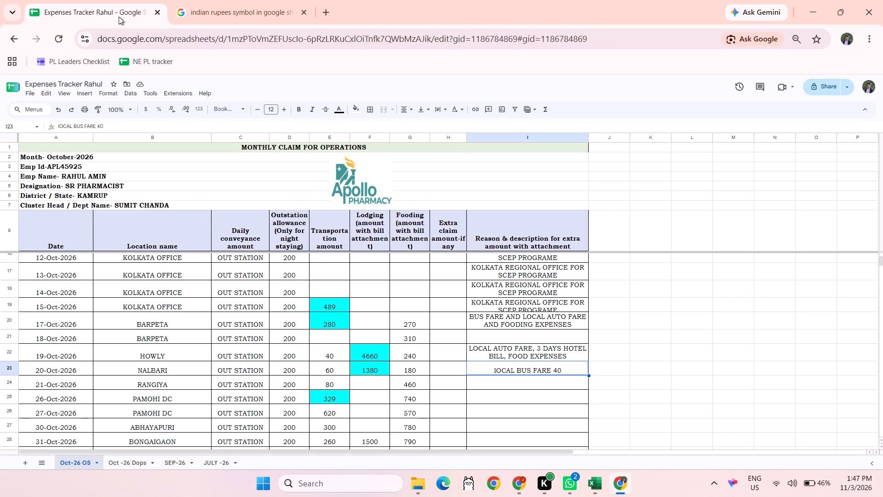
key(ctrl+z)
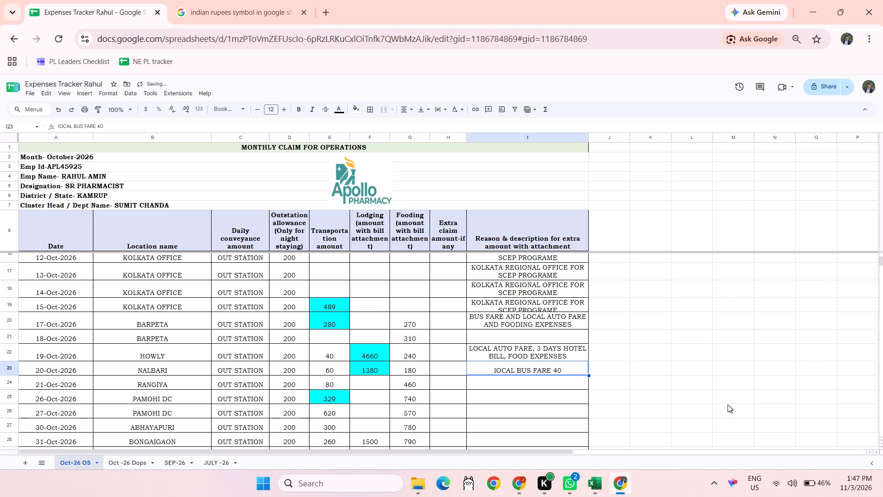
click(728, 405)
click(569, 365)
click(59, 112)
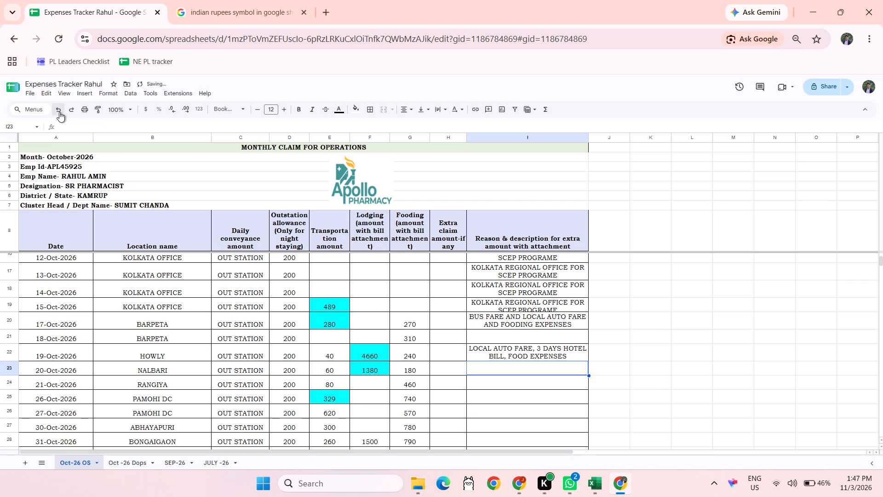
Enter "Local Bus fare" as the reason and description for the 20-Oct-2026 NALBARI row in Oct-26 OS.
click(654, 378)
click(536, 362)
key(shift+l)
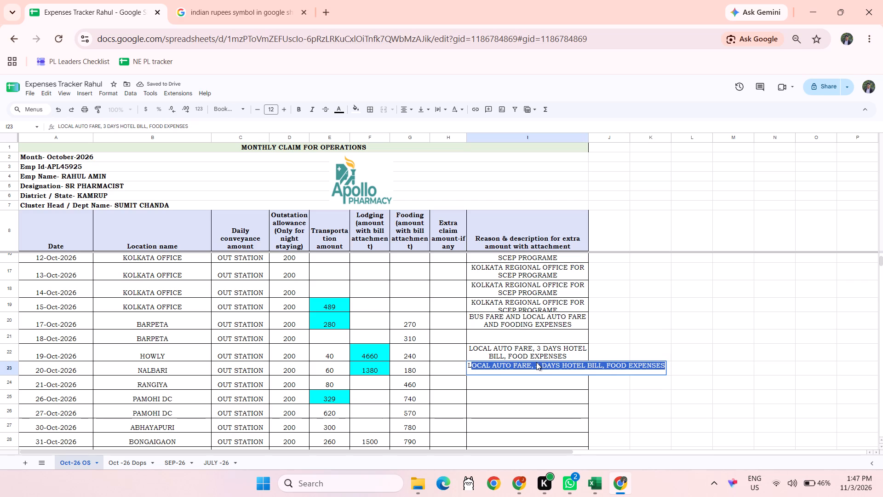
text(ocal)
key(space)
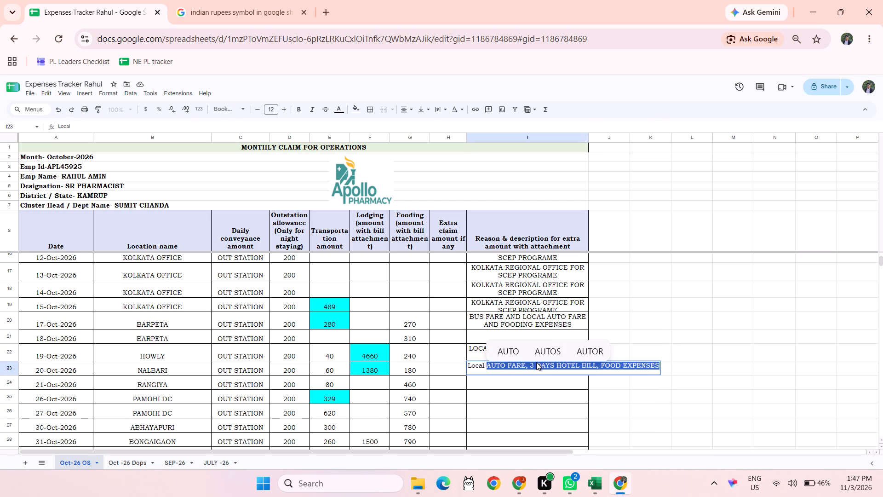
text(Bus)
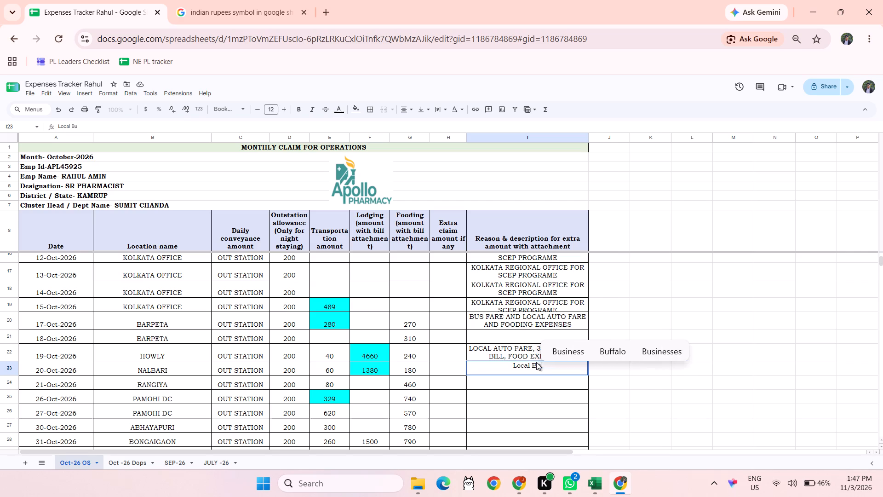
key(space)
text(farw)
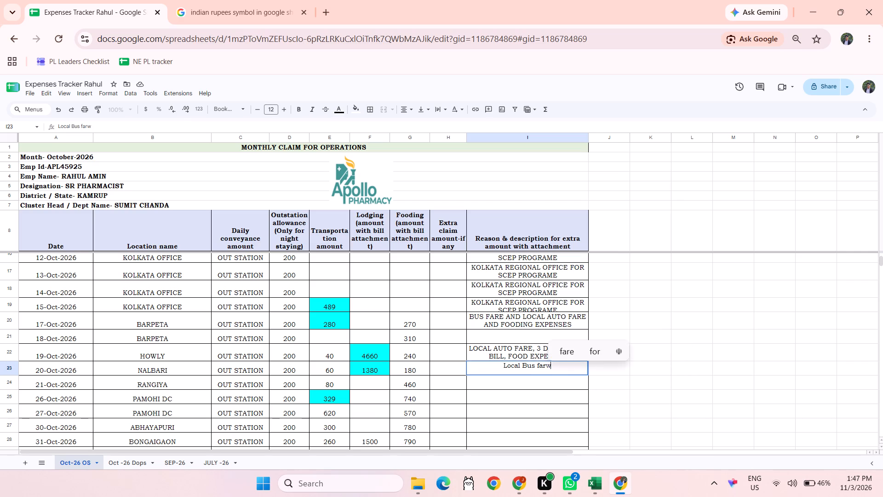
key(BackSpace)
text(e)
key(space)
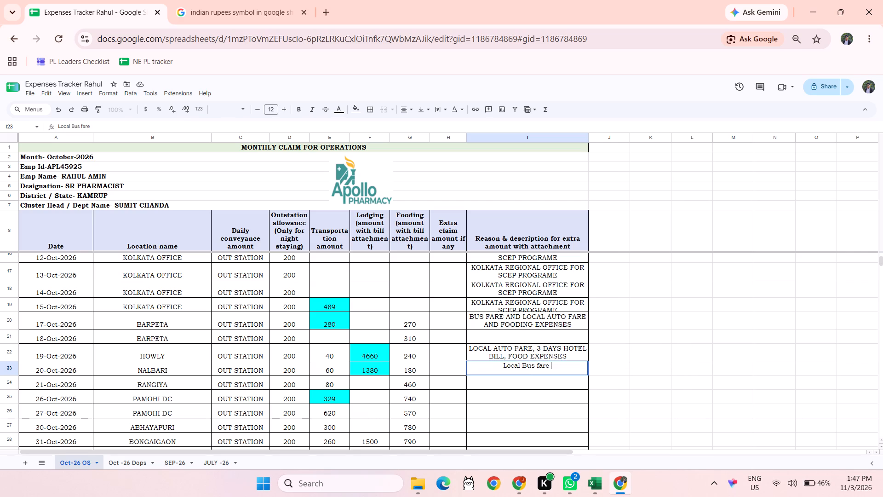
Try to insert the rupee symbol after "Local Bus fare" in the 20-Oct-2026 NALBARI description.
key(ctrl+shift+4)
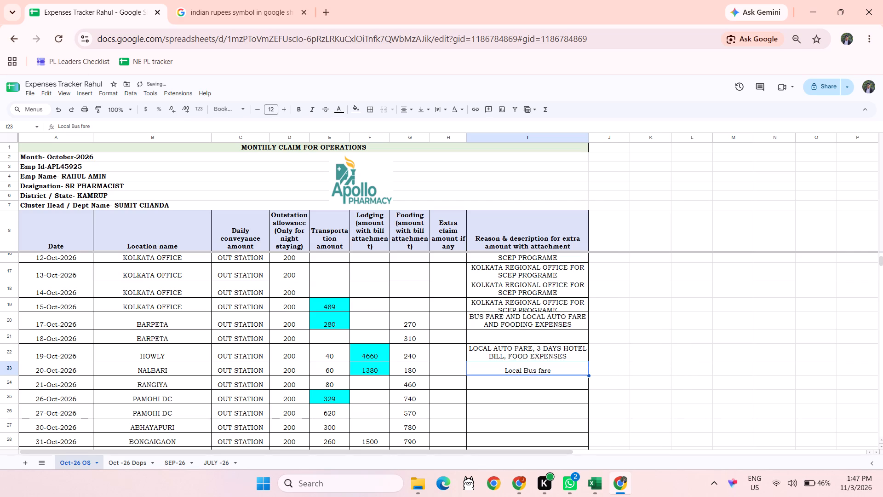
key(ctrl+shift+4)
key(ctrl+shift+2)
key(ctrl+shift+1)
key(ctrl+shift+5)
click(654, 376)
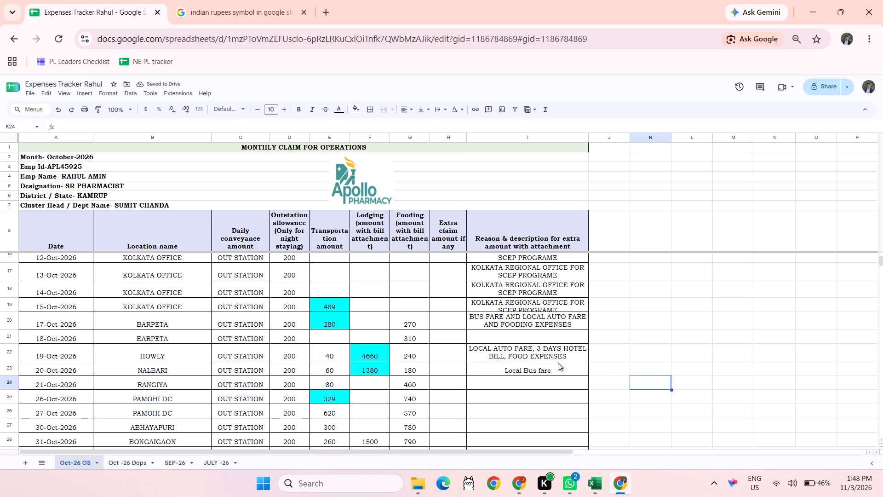
Extend the 20-Oct-2026 NALBARI description to read "Local Bus fare , Hotel Bill and Food Bill.".
click(558, 363)
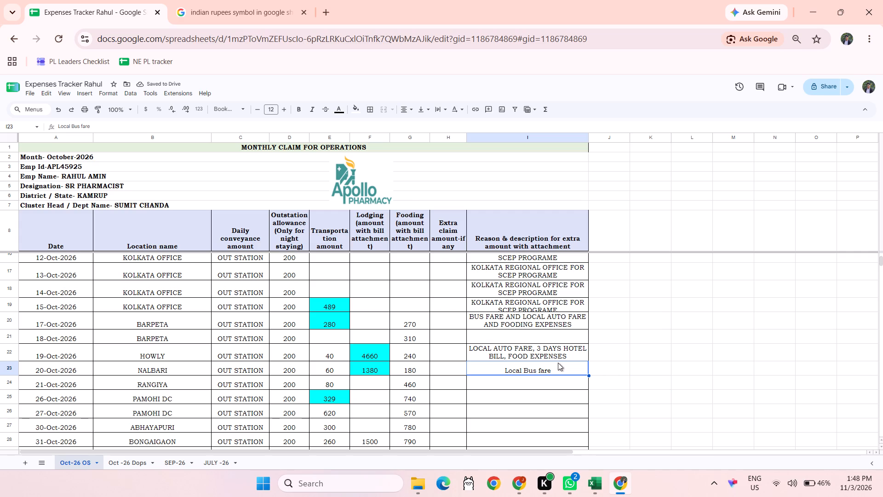
click(425, 126)
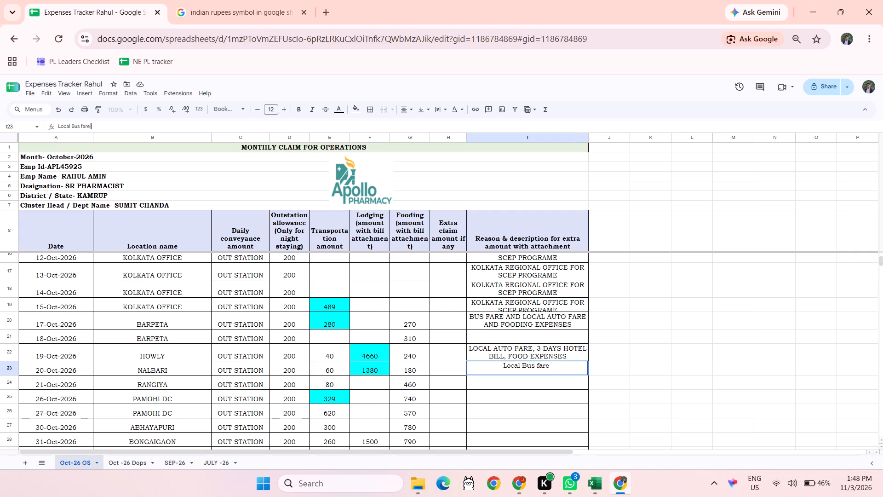
text(,)
key(space)
text(Hotel Bill and Food Bill)
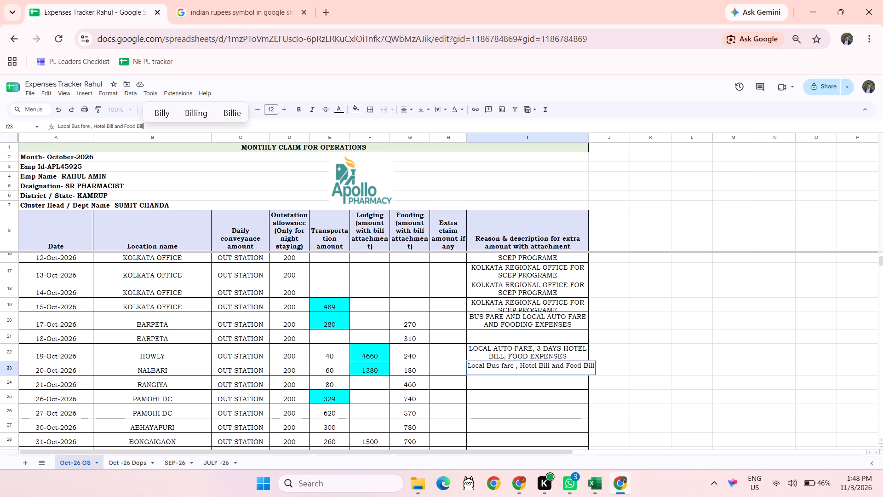
key(period)
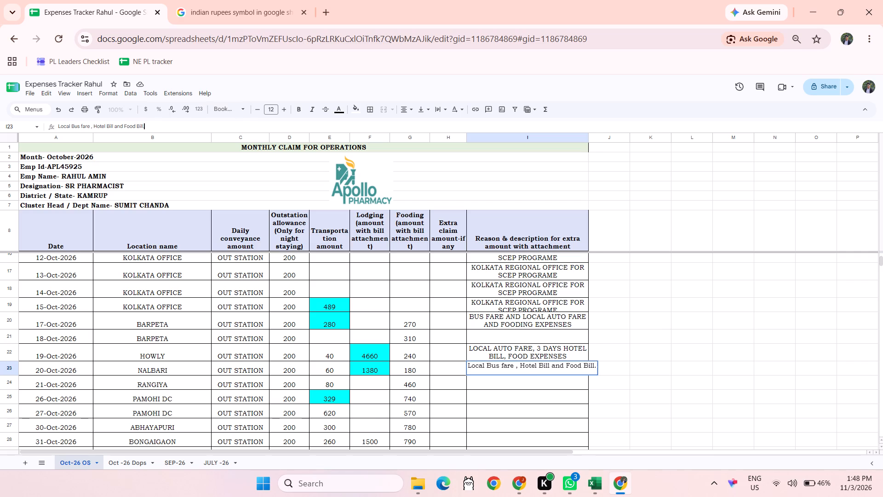
key(Return)
Switch to the March 26 expense workbook in Excel and review the DAILY OPS FORMAT claim from header to signature rows.
scroll(625, 301, up, 1)
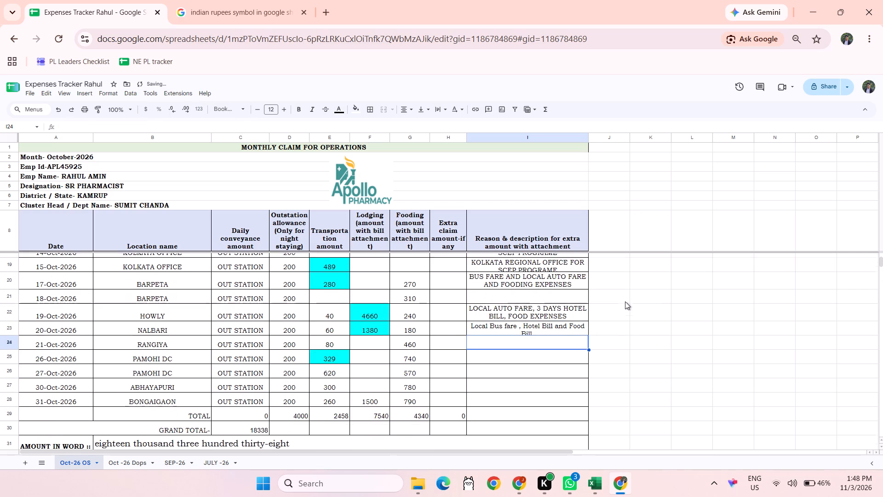
scroll(625, 301, up, 1)
click(259, 2)
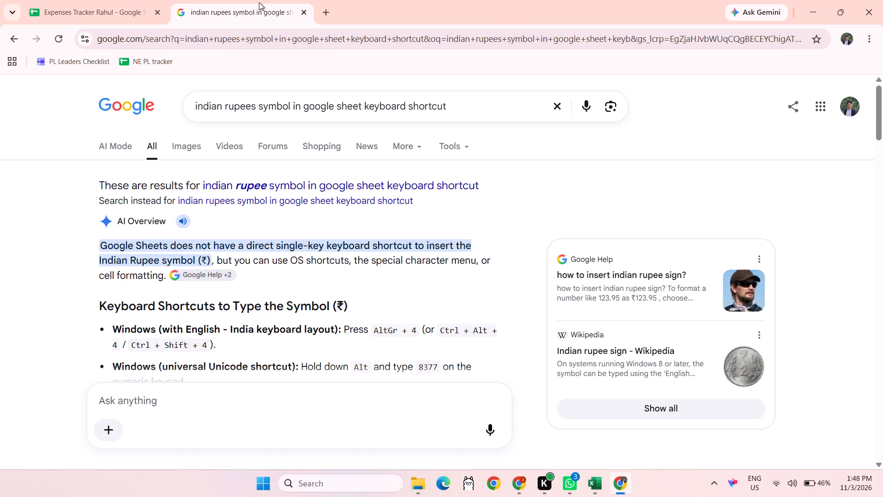
click(596, 490)
scroll(493, 327, down, 4)
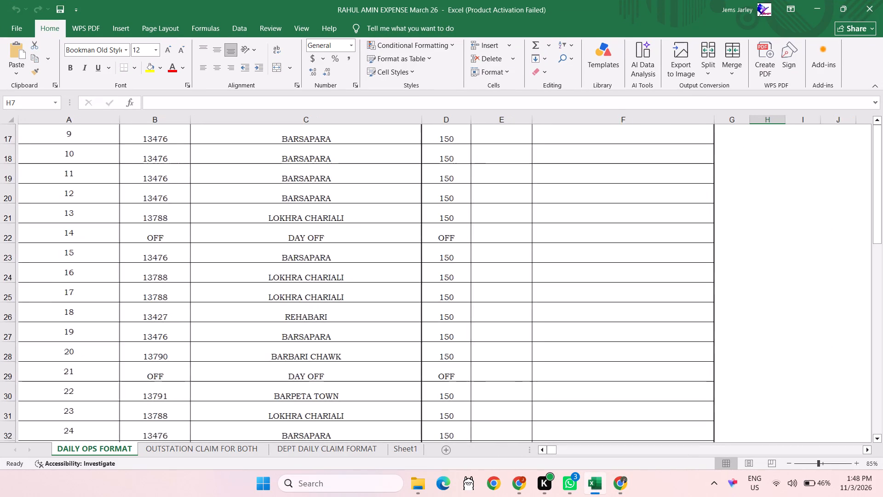
scroll(493, 327, down, 2)
scroll(461, 346, up, 9)
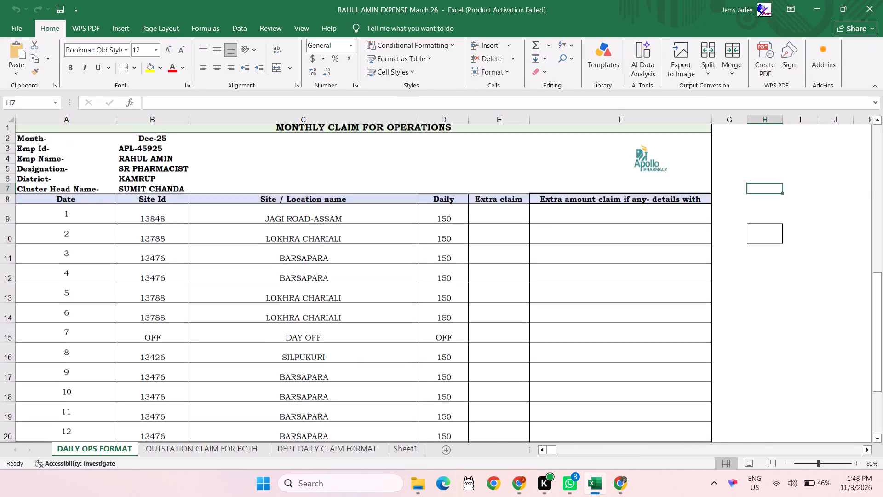
scroll(321, 231, down, 4)
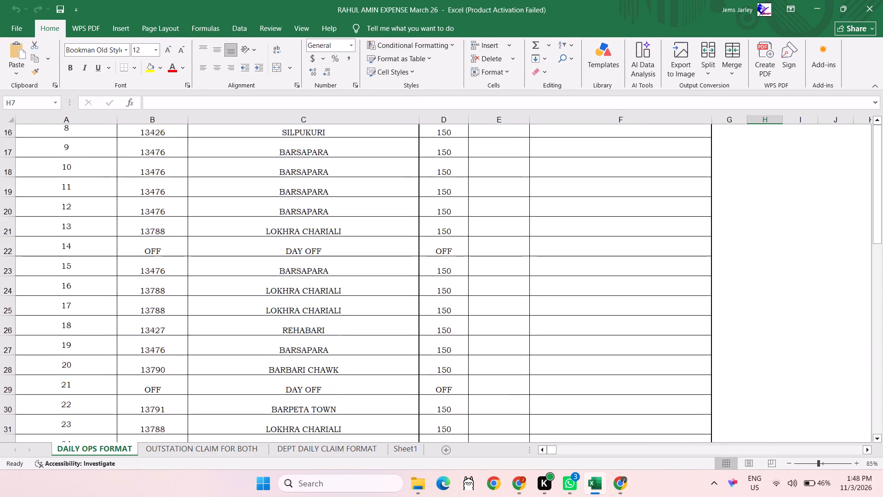
scroll(321, 231, down, 6)
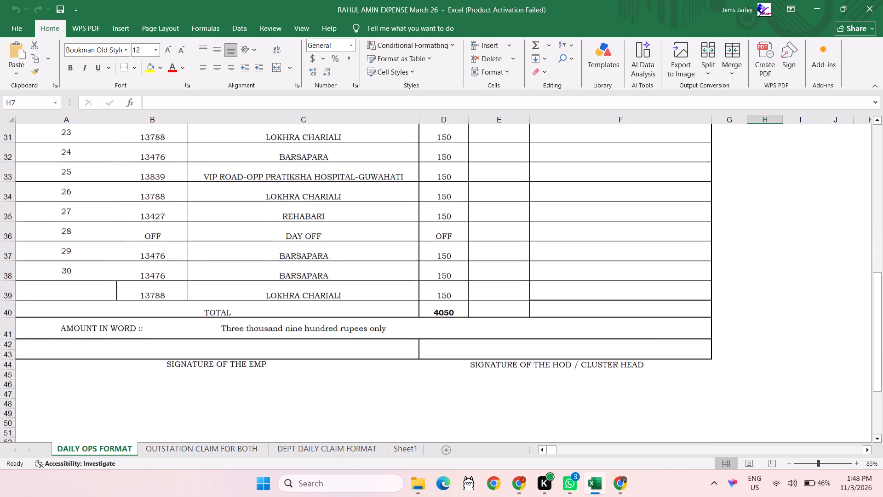
scroll(321, 231, down, 1)
Switch back to the expense tracker in Chrome and move the Oct -26 Dops sheet ahead of Oct-26 OS.
click(619, 487)
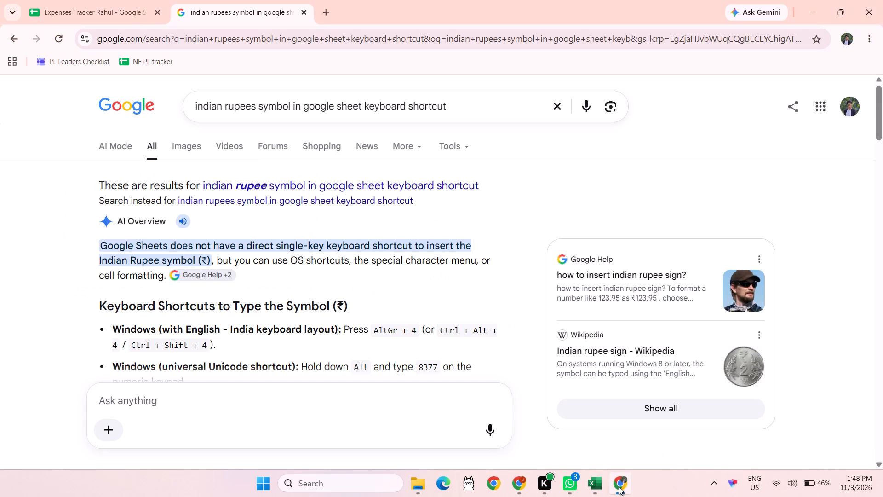
click(47, 0)
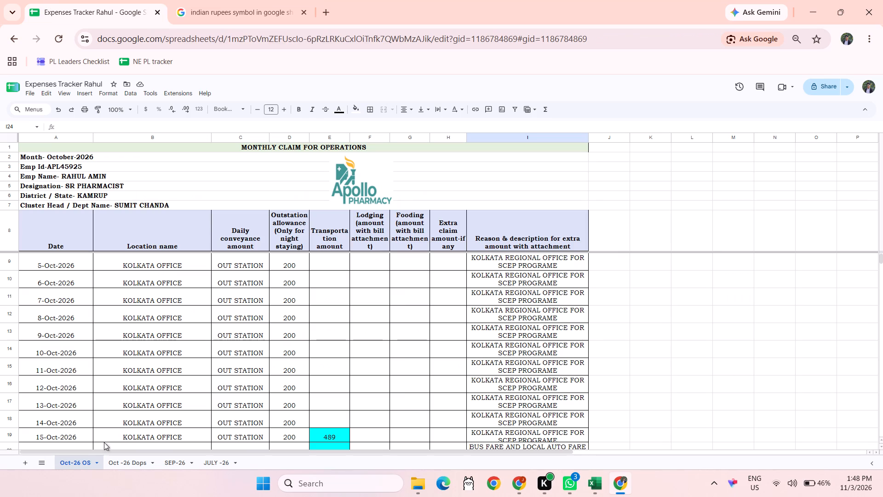
click(82, 466)
drag(128, 464, 75, 468)
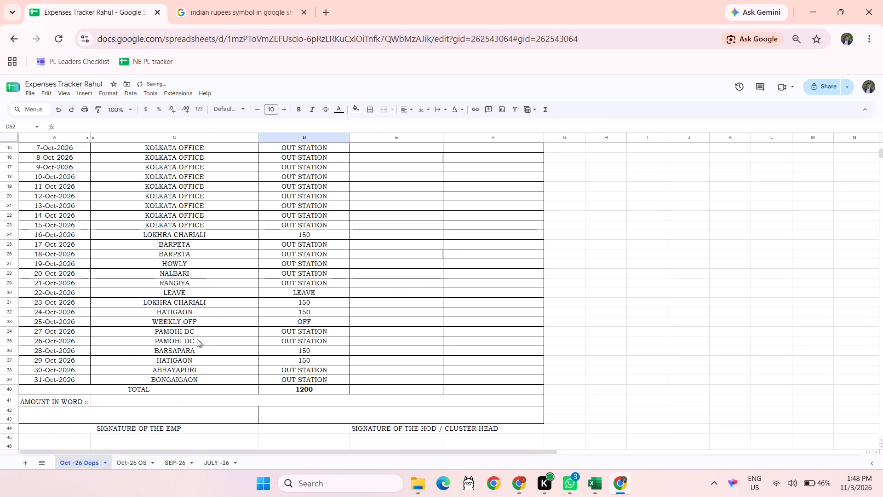
Check the daily conveyance entries on Oct -26 Dops around the KOLKATA OFFICE dates against the outstation claim on Oct-26 OS.
scroll(197, 339, up, 4)
click(626, 335)
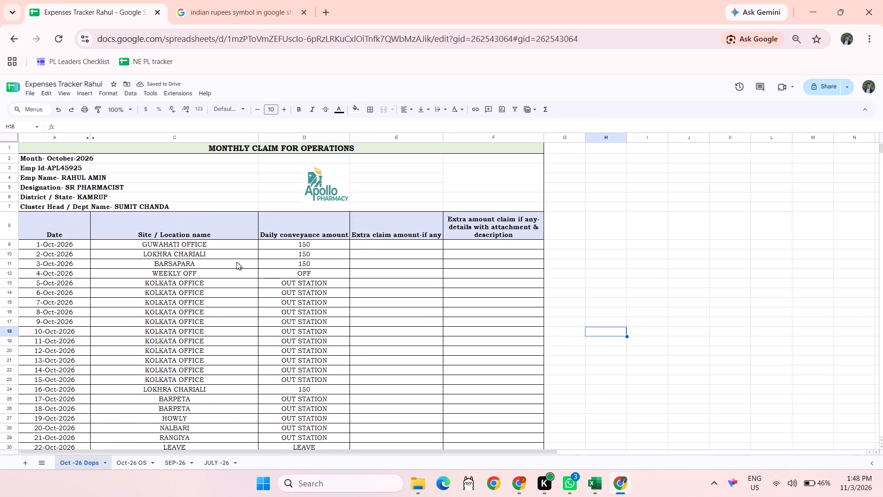
click(155, 244)
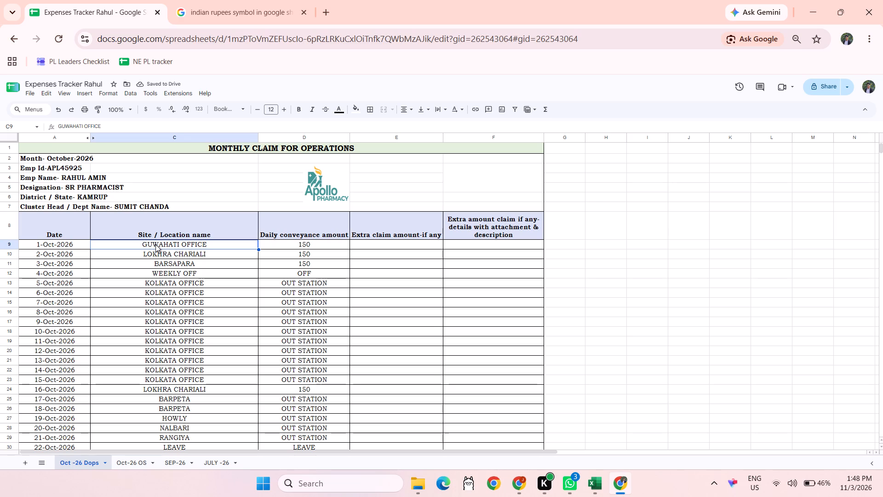
key(Right)
key(Down)
key(Down)
key(Down)
key(Down)
key(Down)
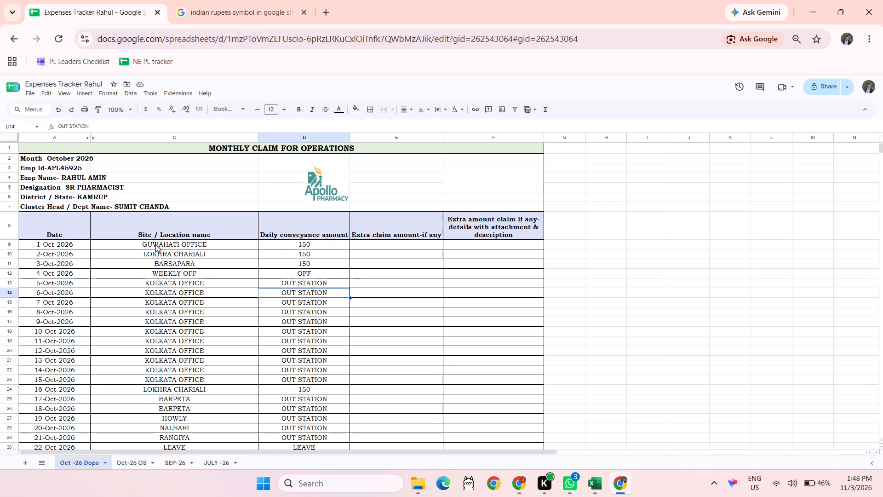
key(Left)
key(Down)
key(Up)
key(Right)
key(Up)
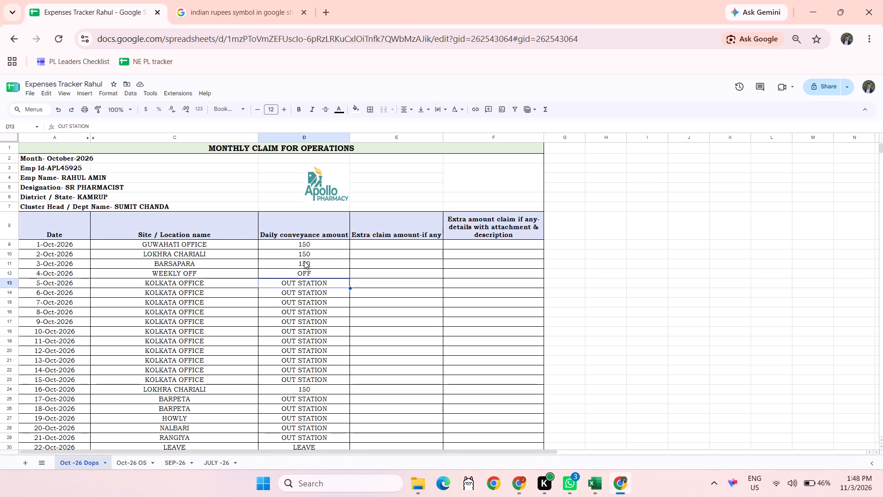
key(ctrl+c)
key(ctrl+f)
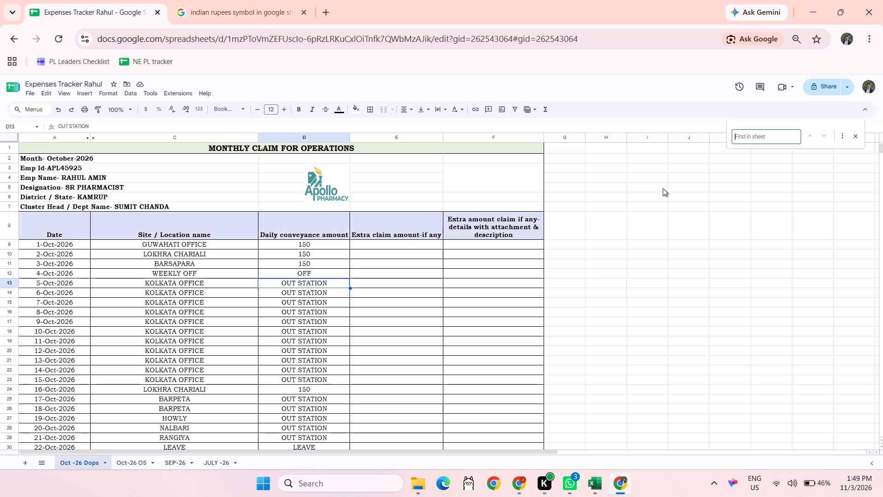
click(575, 317)
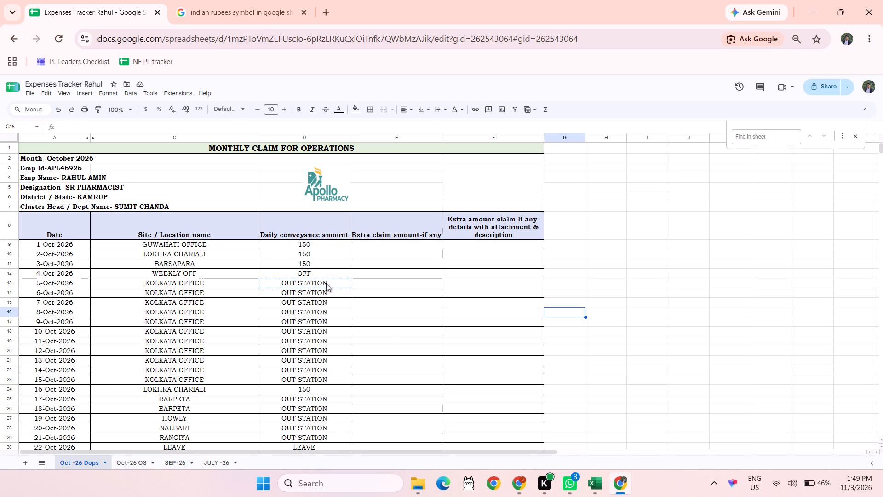
click(321, 282)
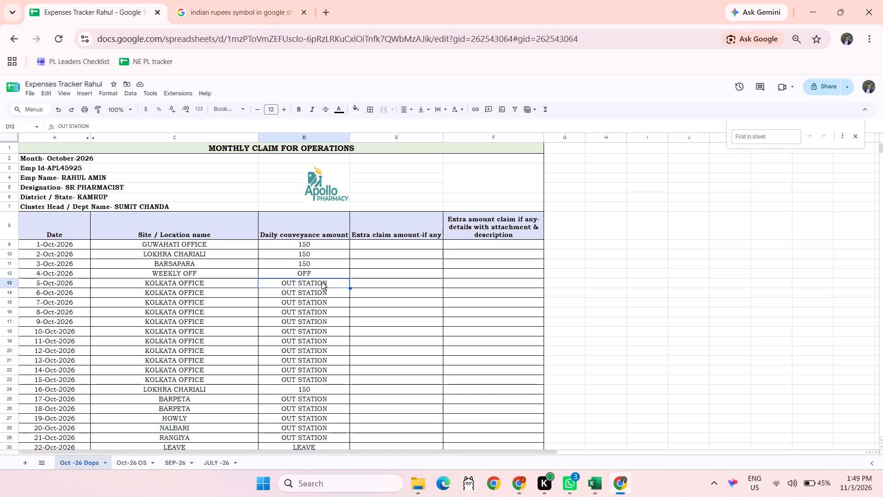
click(652, 351)
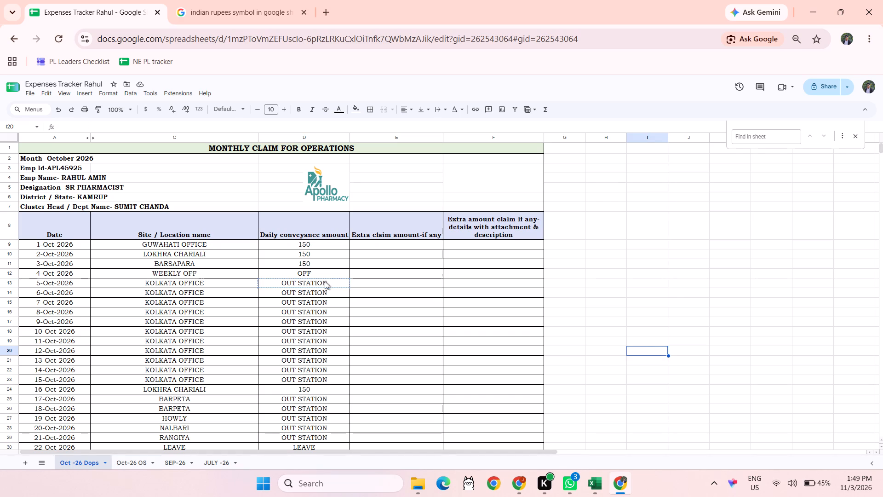
click(314, 282)
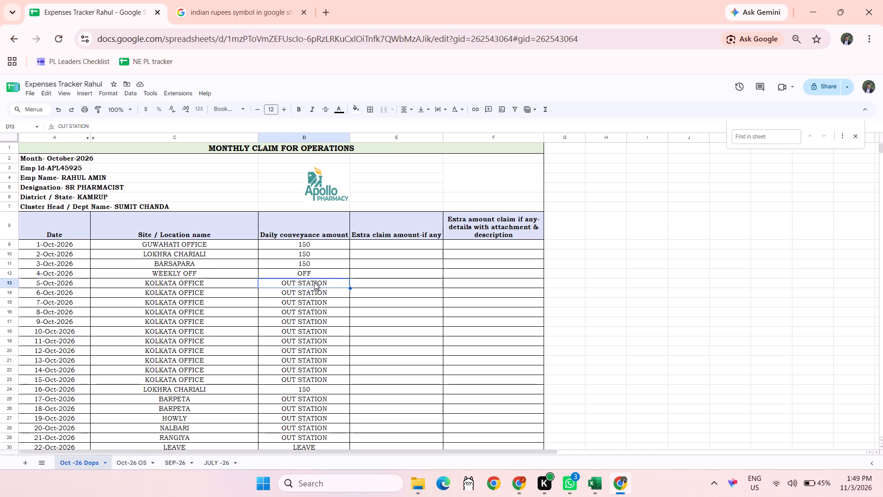
click(128, 459)
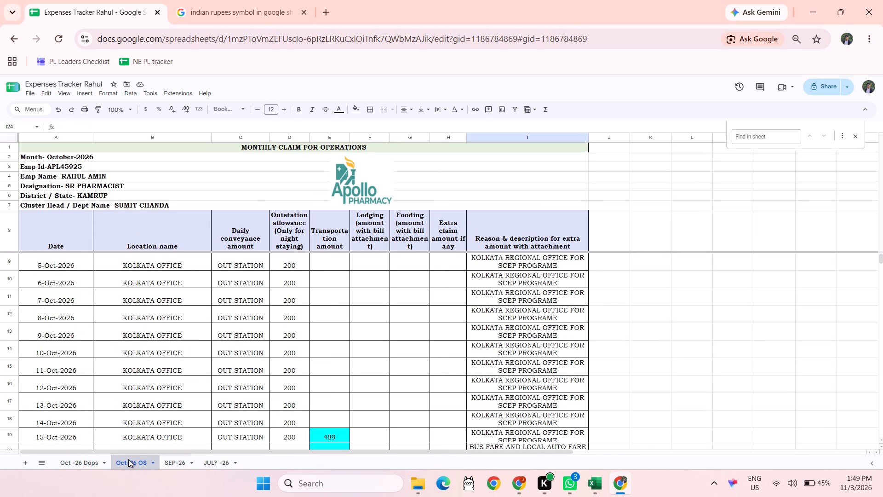
scroll(289, 301, up, 6)
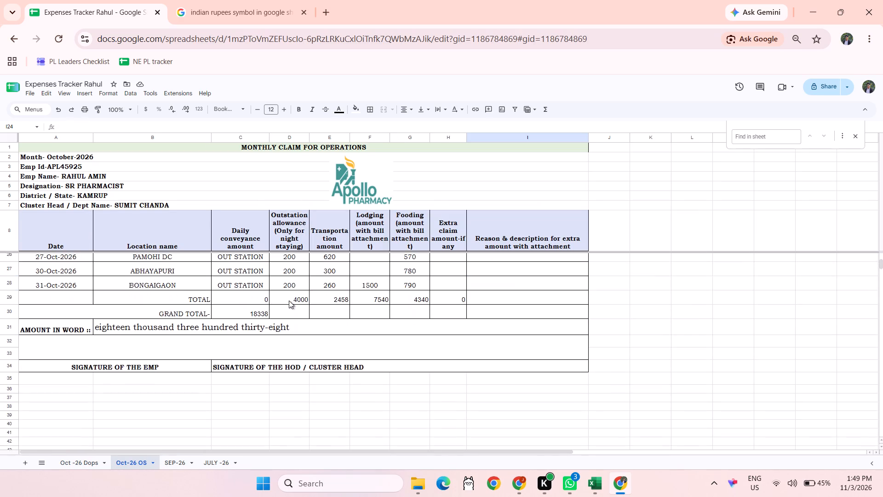
scroll(289, 301, up, 1)
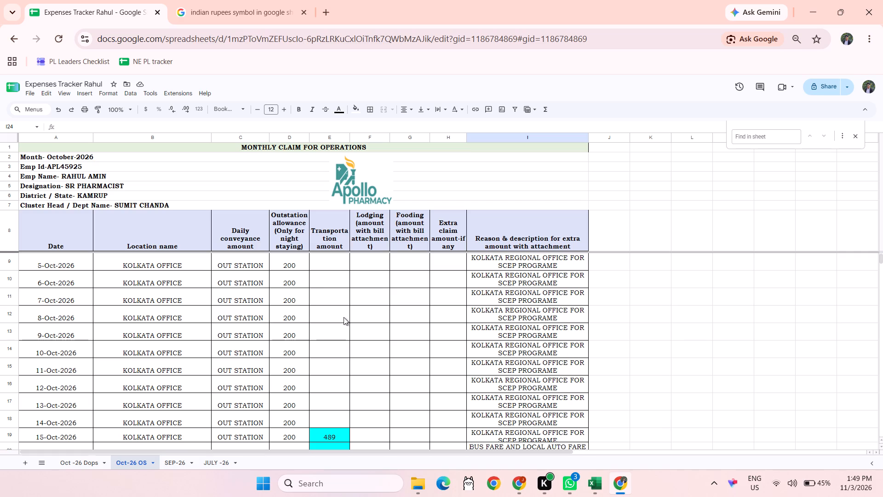
click(71, 468)
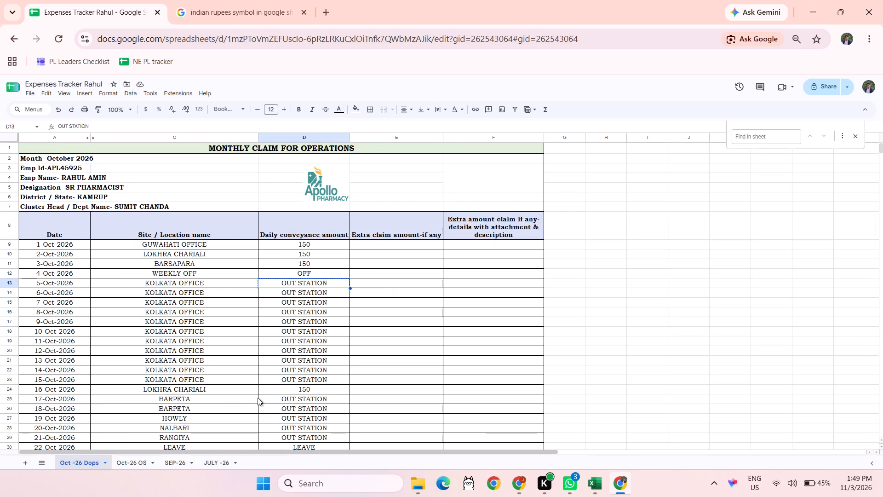
On Oct -26 Dops, set the 5-Oct-2026 KOLKATA OFFICE daily conveyance amount to 150.
scroll(258, 398, up, 3)
drag(392, 309, 319, 287)
click(319, 287)
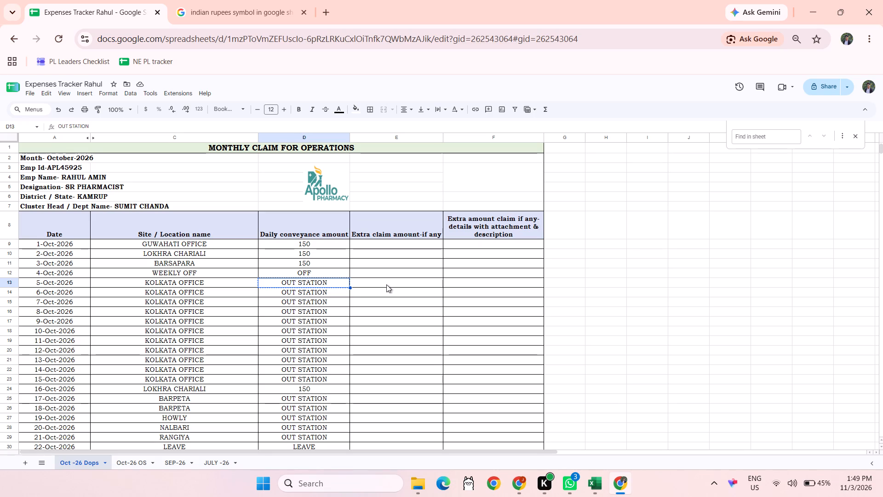
click(386, 284)
click(322, 285)
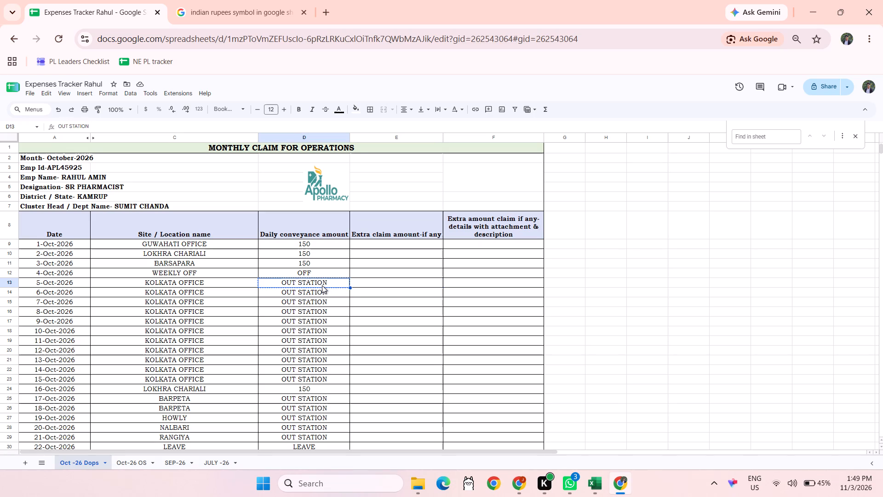
text(150)
key(Return)
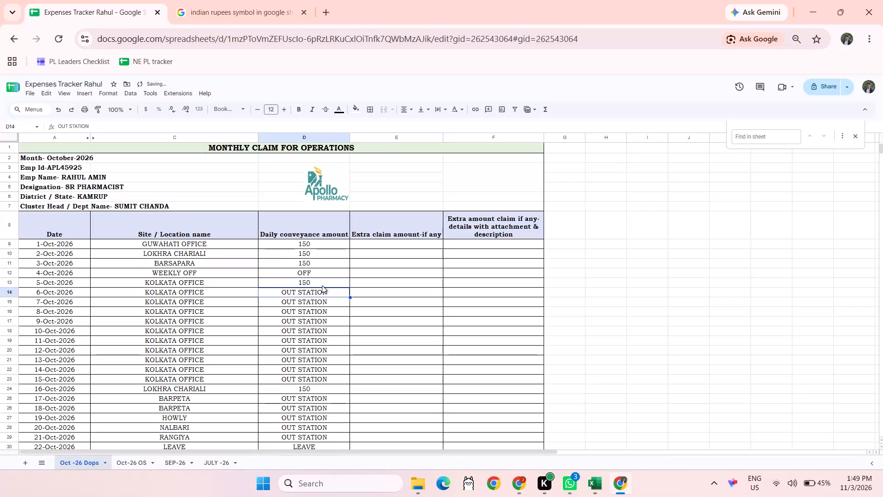
Copy the 5-Oct-2026 conveyance amount of 150 to all KOLKATA OFFICE rows through 15-Oct-2026.
click(310, 285)
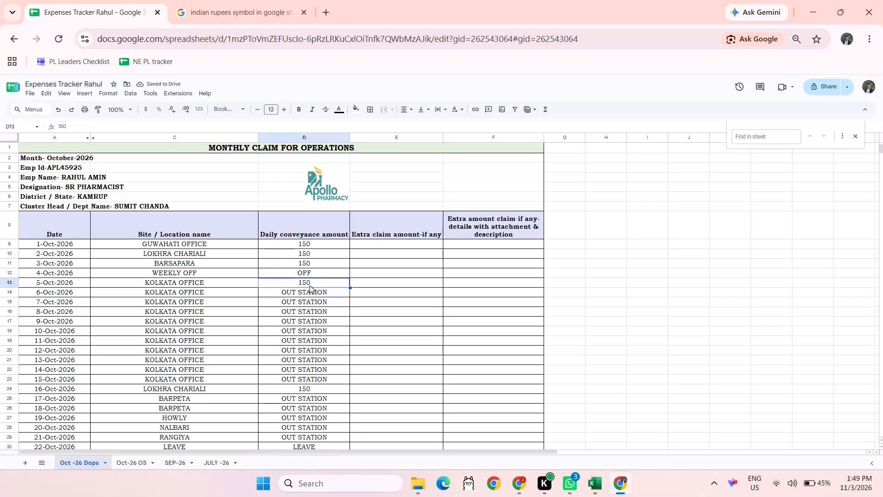
key(ctrl+c)
key(shift+Down)
key(shift+Down)
key(shift+Down)
key(shift+Down)
key(shift+Down)
key(shift+Down)
key(shift+Down)
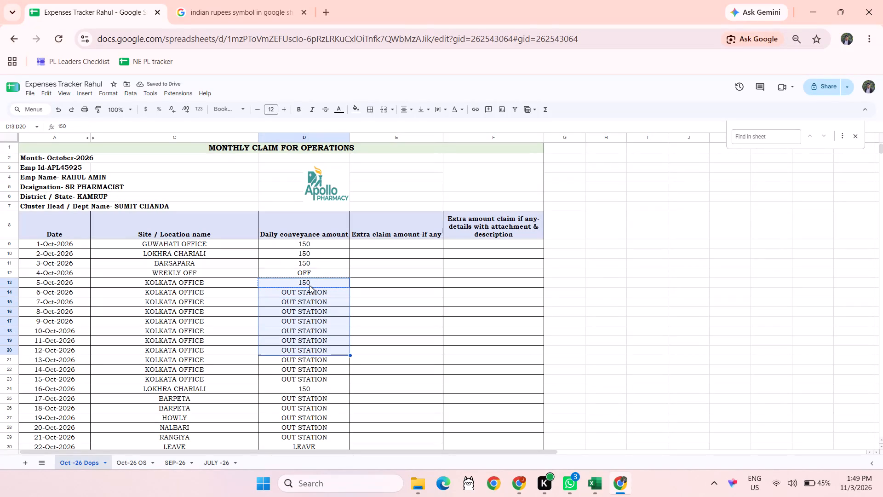
key(shift+Down)
key(shift+Down)
key(shift+Down)
key(ctrl+v)
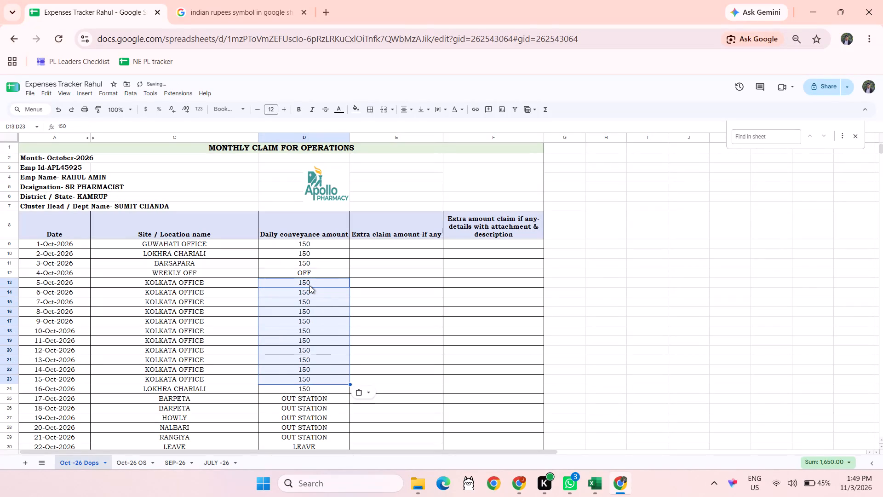
Replace OUT STATION with 150 as the daily conveyance amount for the 17-Oct-2026 and 18-Oct-2026 BARPETA rows.
key(Down)
key(Down)
key(Down)
key(Down)
key(Down)
key(Down)
key(Down)
key(Down)
key(Down)
key(Down)
key(Down)
key(Down)
key(Down)
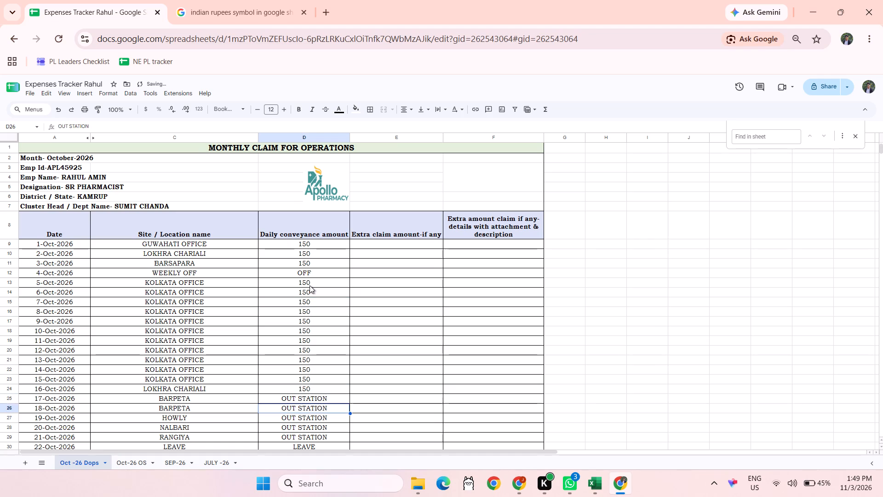
key(Up)
key(Down)
key(Up)
key(shift+Down)
key(shift+Down)
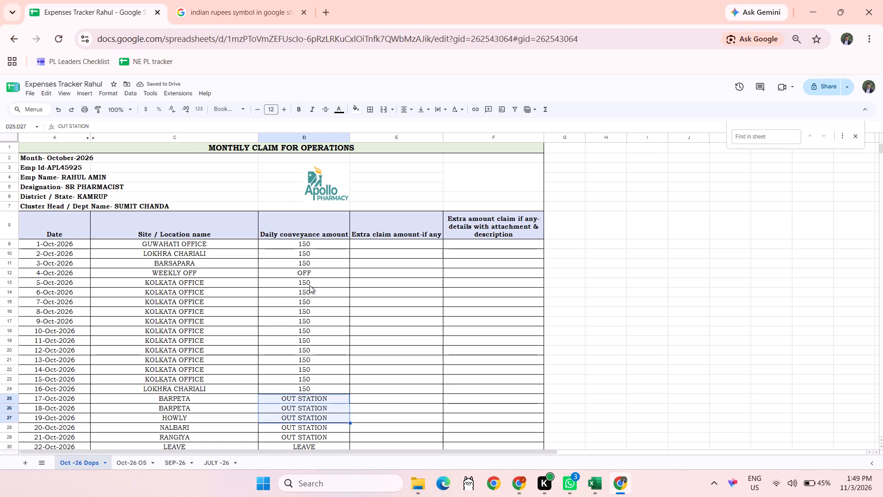
key(shift+Down)
key(shift+Down)
key(ctrl+v)
key(Down)
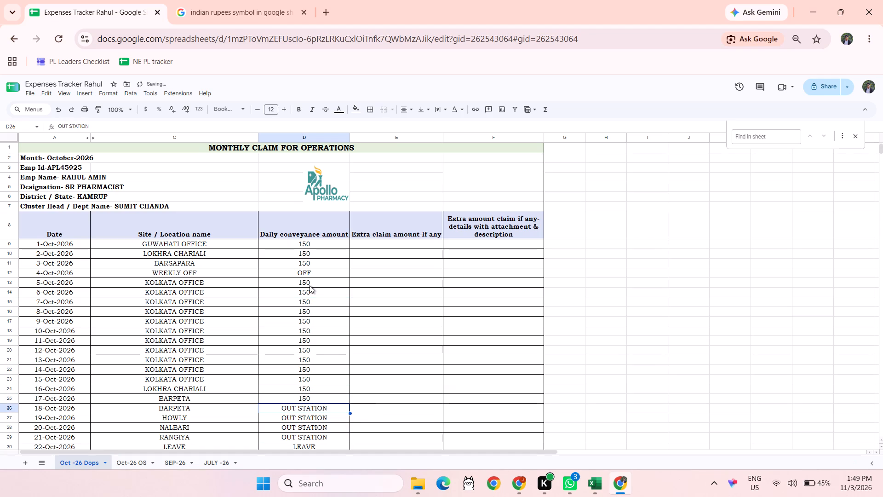
key(Down)
key(Up)
key(shift+Down)
key(shift+Down)
key(shift+Down)
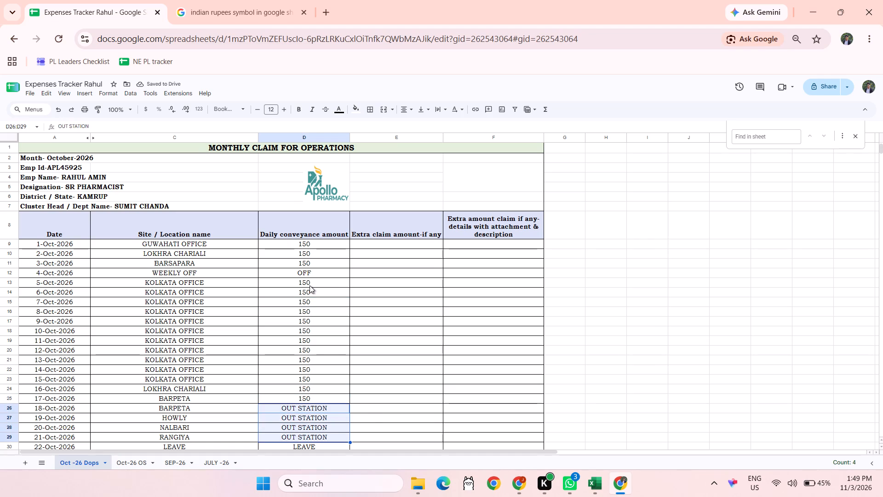
key(ctrl+v)
key(Down)
key(Up)
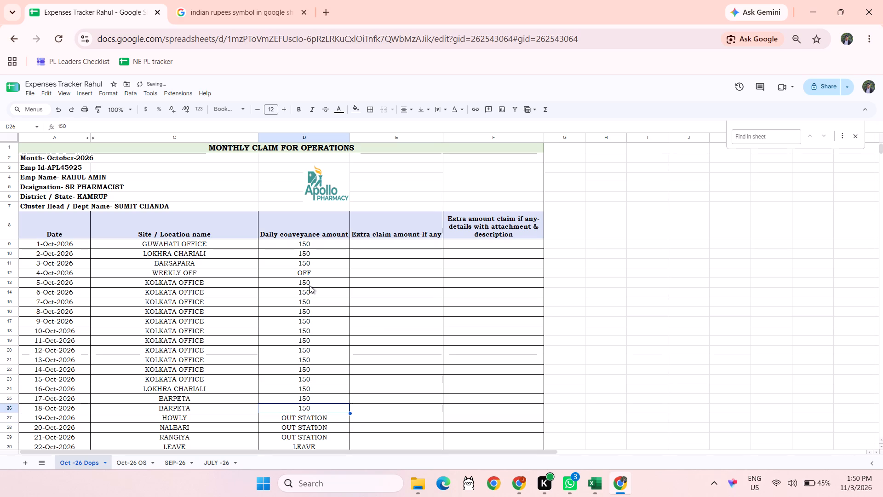
Copy the 18-Oct-2026 amount of 150 to the HOWLY, NALBARI and RANGIYA rows, 19-Oct-2026 through 21-Oct-2026.
key(ctrl+c)
key(Down)
key(shift+Down)
key(shift+Down)
key(ctrl+v)
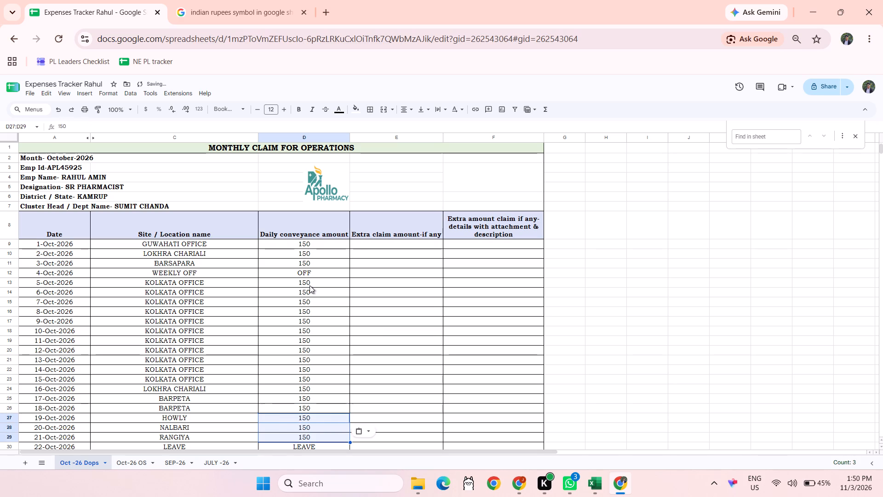
Paste 150 as the daily conveyance amount for both PAMOHI DC rows, 26-Oct-2026 and 27-Oct-2026.
key(Down)
key(Down)
key(Down)
key(Down)
key(Down)
key(Down)
key(Down)
key(Down)
key(Down)
key(Down)
key(Up)
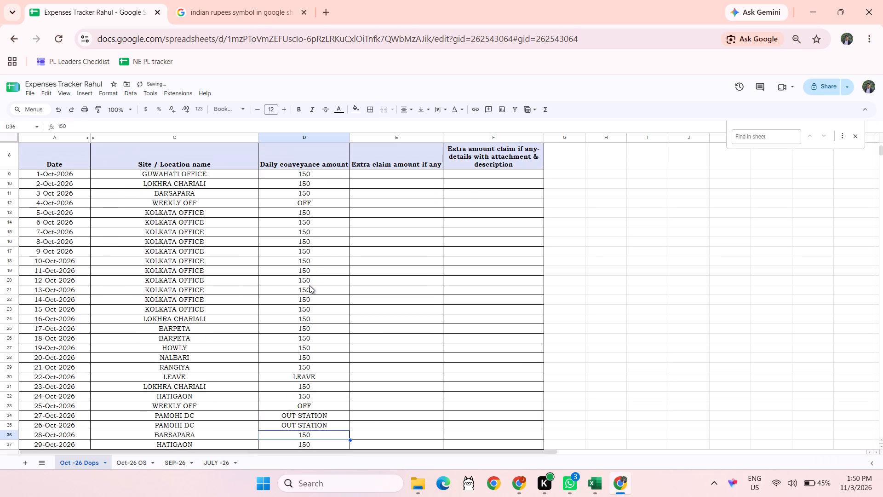
key(Up)
key(Up)
key(shift+Down)
key(ctrl+v)
Paste 150 as the daily conveyance amount for 30-Oct-2026 ABHAYAPURI and 31-Oct-2026 BONGAIGAON, and save the spreadsheet.
key(Down)
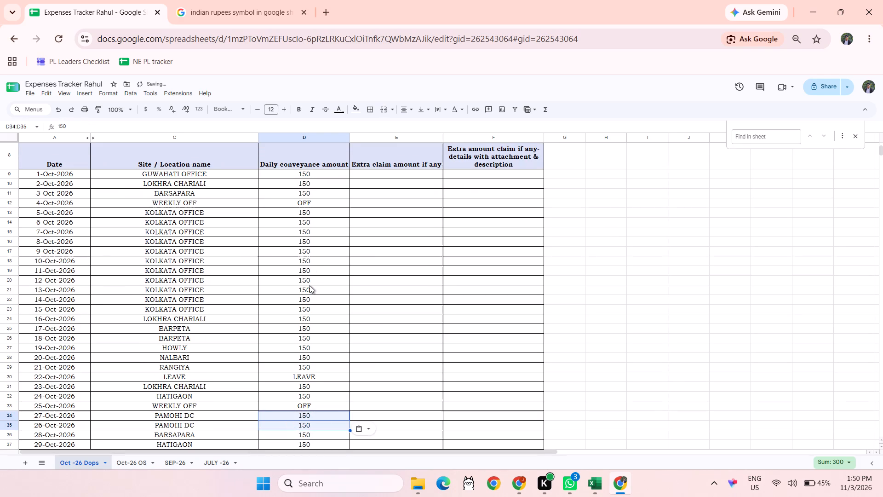
key(Down)
key(Down)
key(Down)
key(Down)
key(Down)
key(Down)
key(Down)
key(Down)
key(Down)
key(Down)
key(Down)
key(Up)
key(Up)
key(Up)
key(Up)
key(Up)
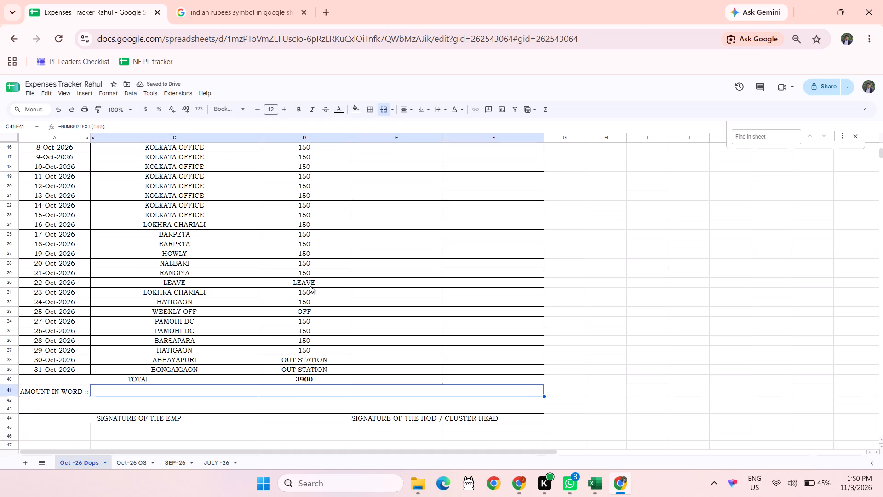
key(Up)
key(Up)
key(Up)
key(shift+Down)
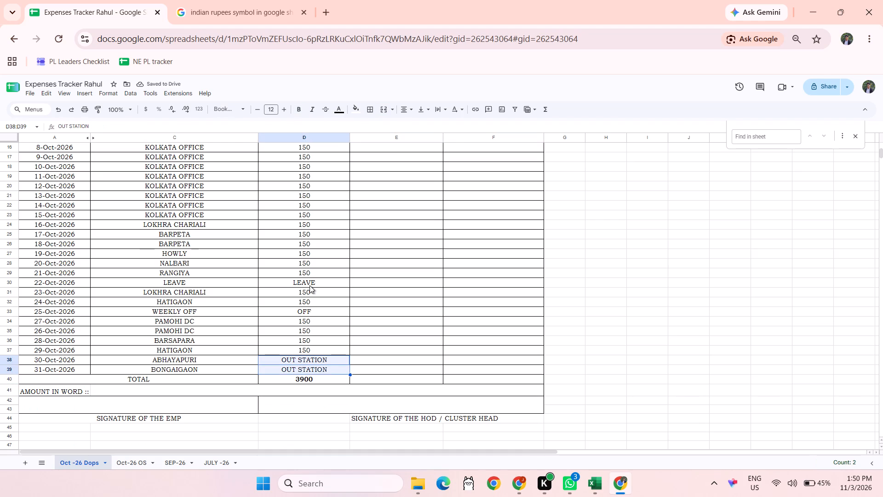
key(ctrl+v)
key(Down)
key(Down)
key(Down)
key(Down)
key(ctrl+s)
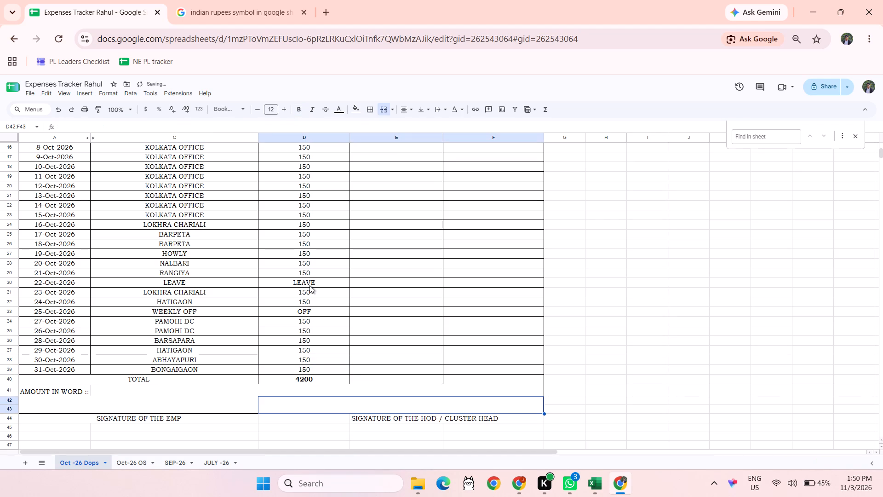
Review the daily conveyance amounts on Oct -26 Dops from the column header down through the mid-October KOLKATA OFFICE rows.
key(Up)
key(Up)
key(ctrl+Up)
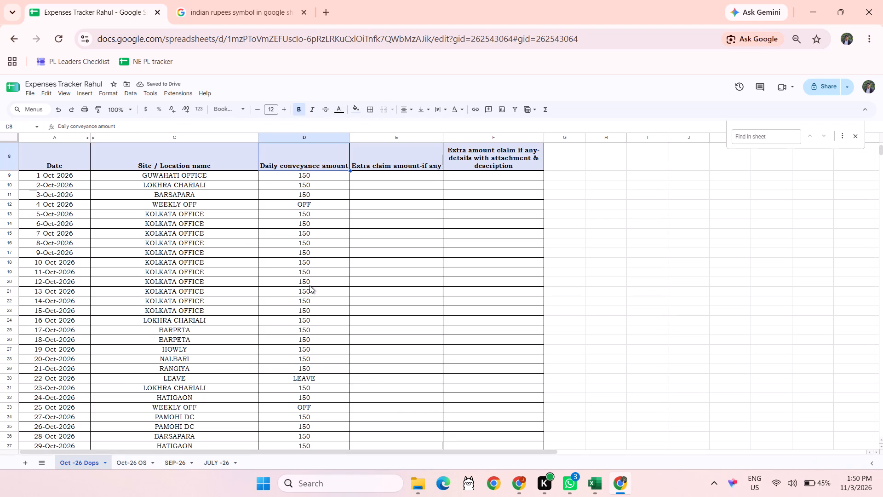
key(Down)
key(Up)
key(Up)
key(Down)
key(Down)
key(Down)
key(Down)
key(Down)
key(Down)
key(Down)
key(Down)
key(Down)
key(Down)
key(Down)
key(Down)
key(Down)
key(Down)
key(Down)
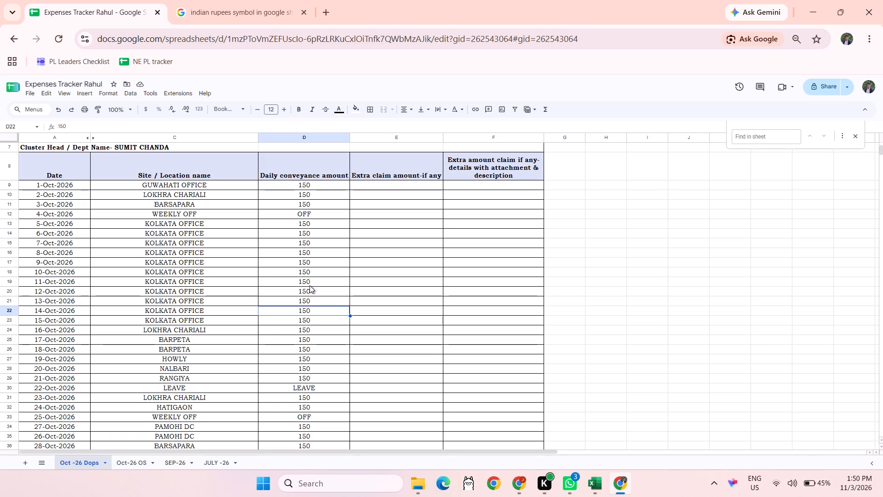
Review the remaining daily conveyance amounts on Oct -26 Dops from mid-October down to the TOTAL row.
key(Down)
key(Down)
key(Down)
key(Down)
key(Down)
key(Down)
key(Down)
key(Down)
key(Down)
key(Down)
key(Down)
key(Down)
key(Down)
key(Down)
key(Down)
key(Down)
key(Down)
key(Down)
key(Down)
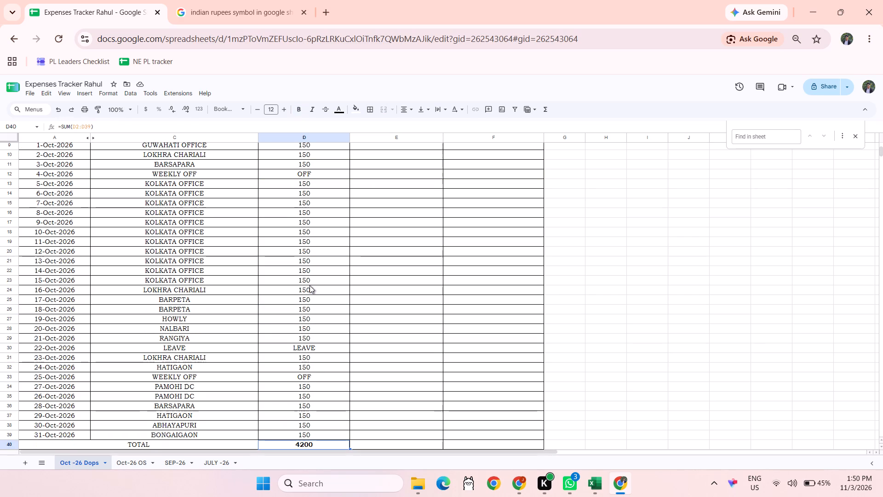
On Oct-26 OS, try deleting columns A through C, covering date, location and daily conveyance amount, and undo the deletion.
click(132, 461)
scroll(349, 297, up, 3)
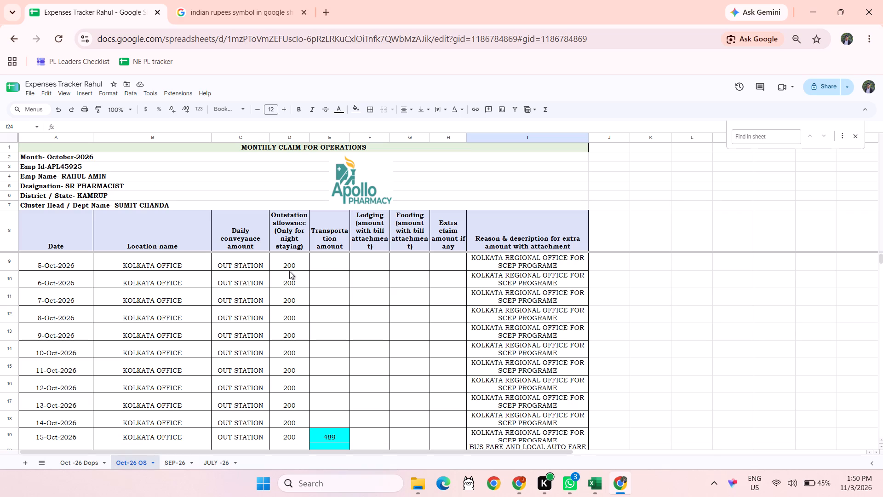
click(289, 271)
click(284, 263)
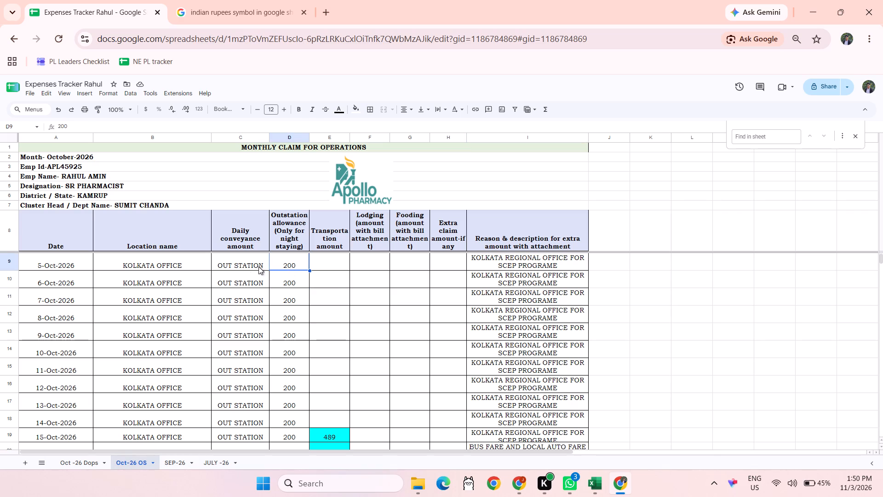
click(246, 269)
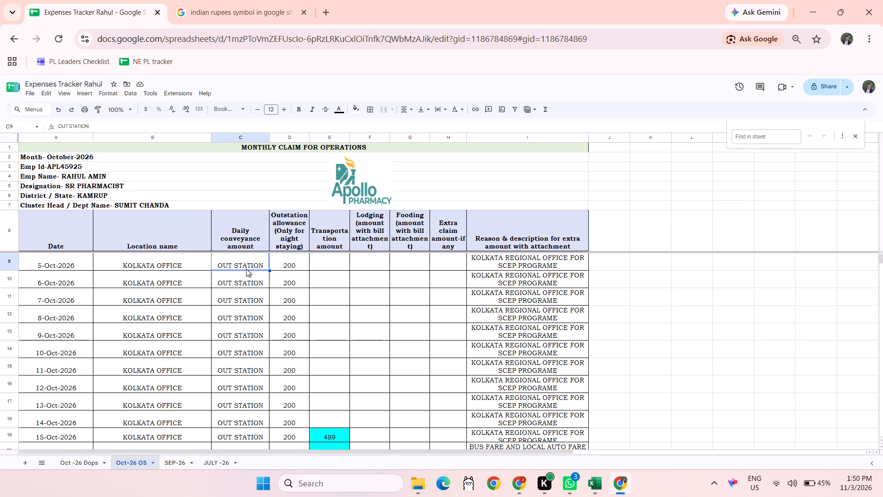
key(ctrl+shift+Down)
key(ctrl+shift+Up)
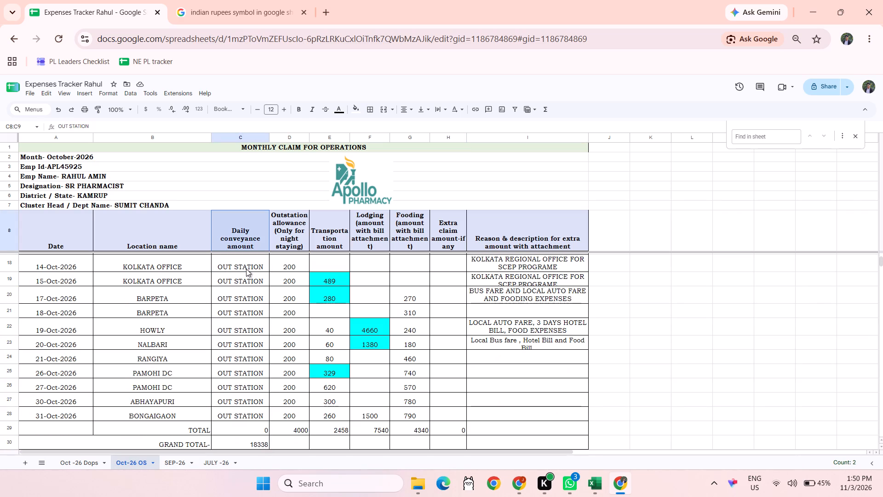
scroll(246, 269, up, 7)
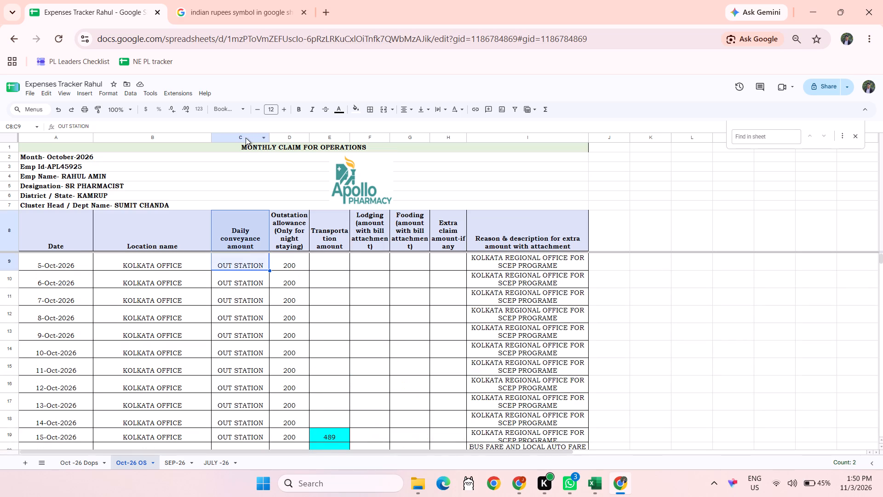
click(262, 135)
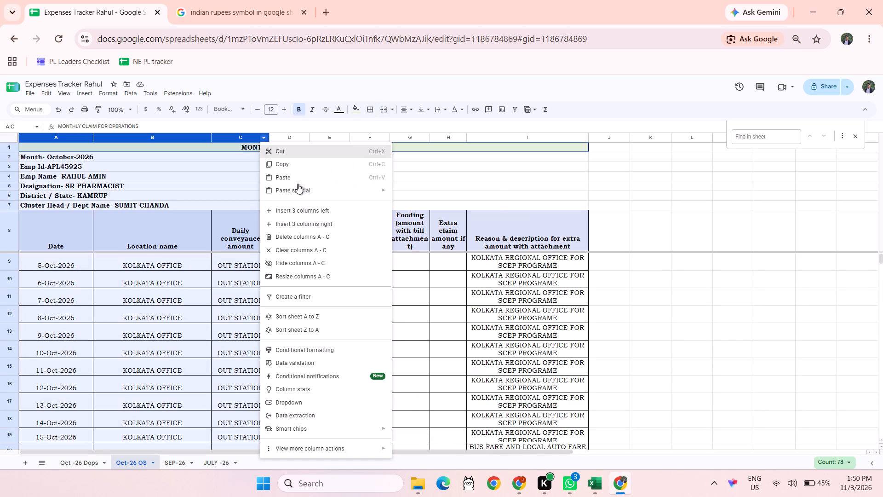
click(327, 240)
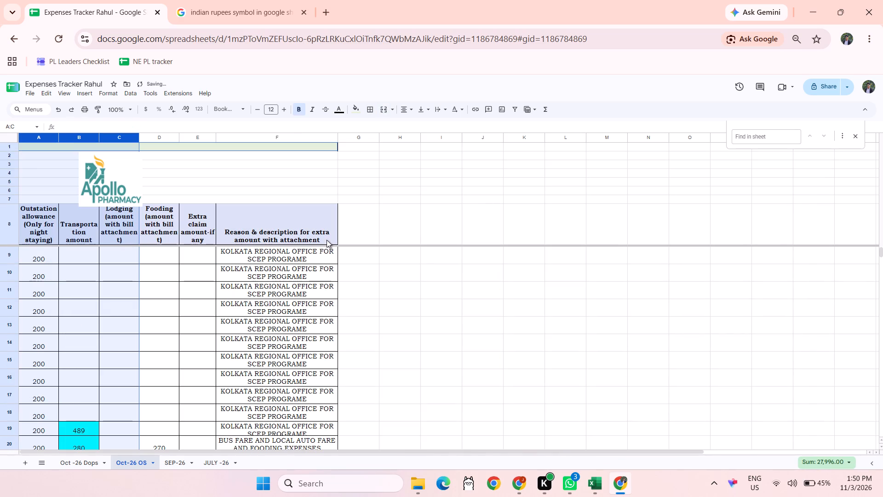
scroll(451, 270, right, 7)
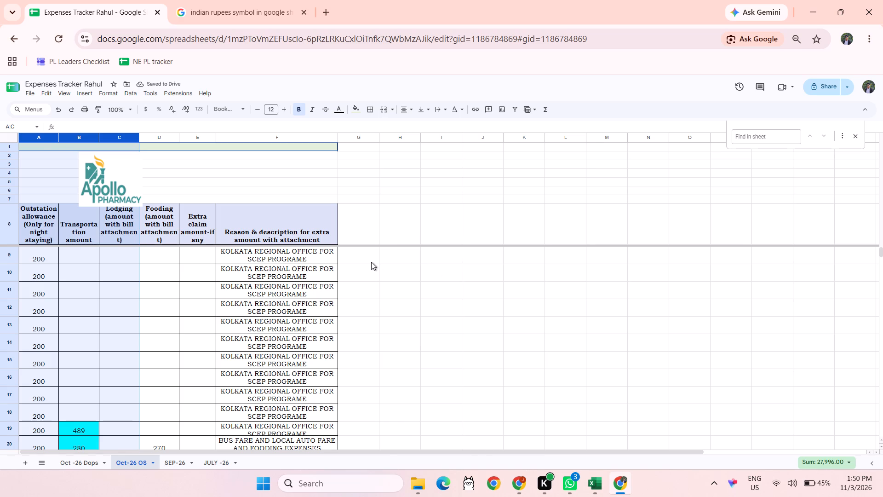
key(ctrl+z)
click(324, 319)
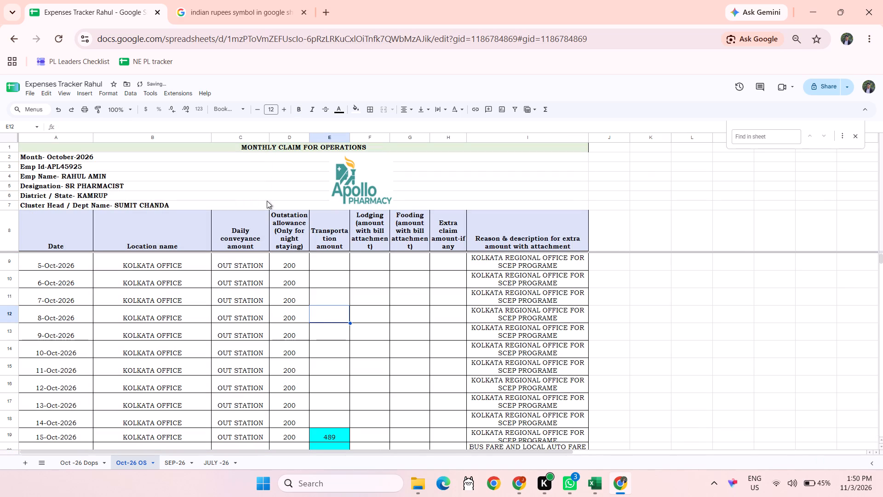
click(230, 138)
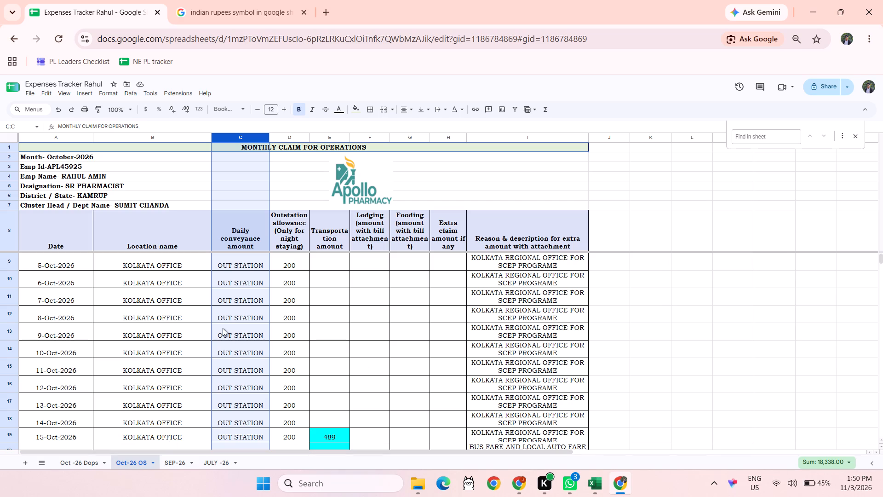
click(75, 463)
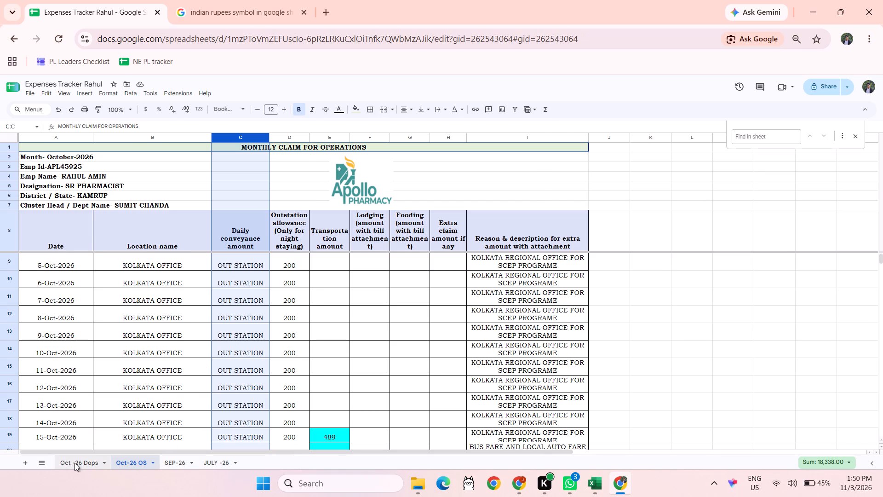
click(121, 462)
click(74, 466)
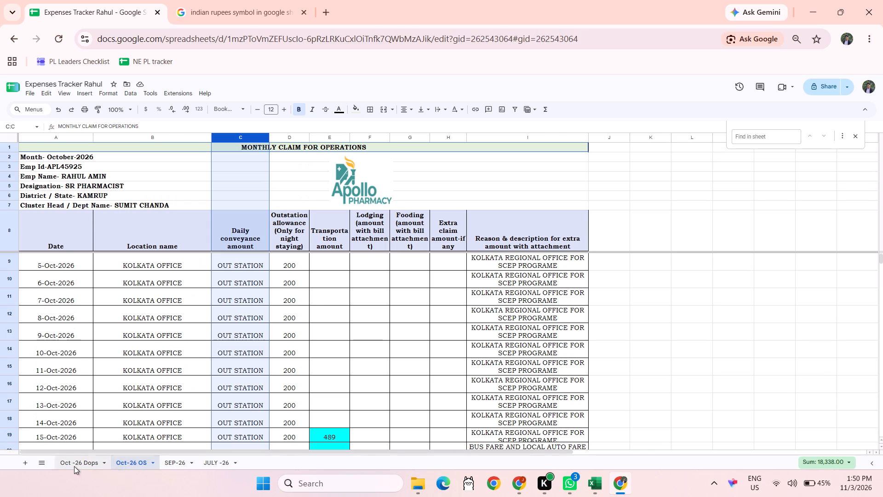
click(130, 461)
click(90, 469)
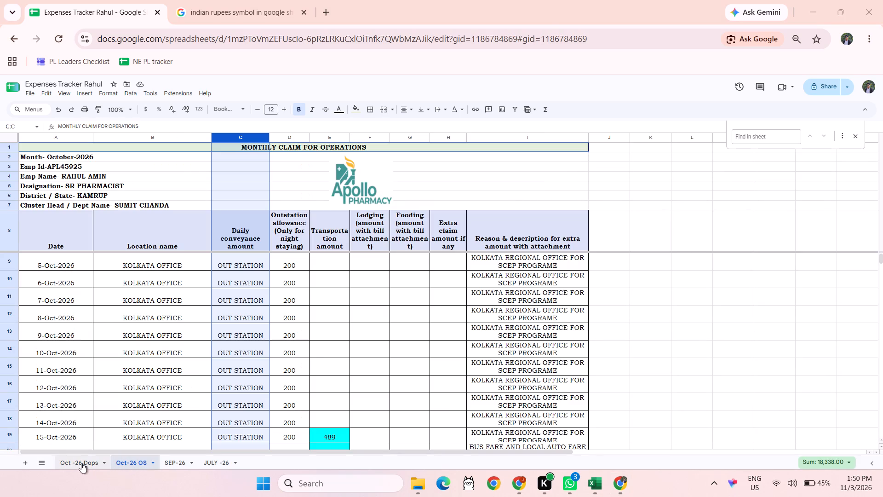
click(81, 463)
Add a new blank sheet directly after Oct -26 Dops in the expenses tracker.
click(28, 466)
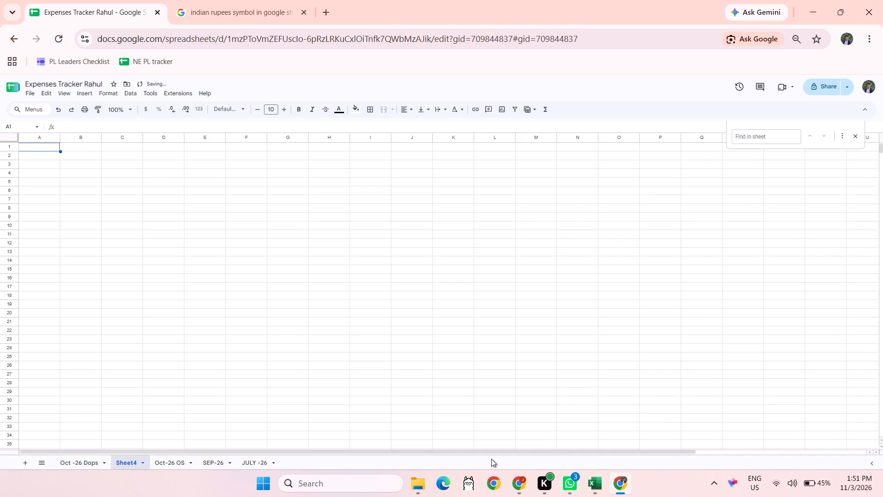
In Excel's March 26 expense workbook, copy the whole OUTSTATION CLAIM FOR BOTH form, from its title through row 47 and column M.
click(590, 483)
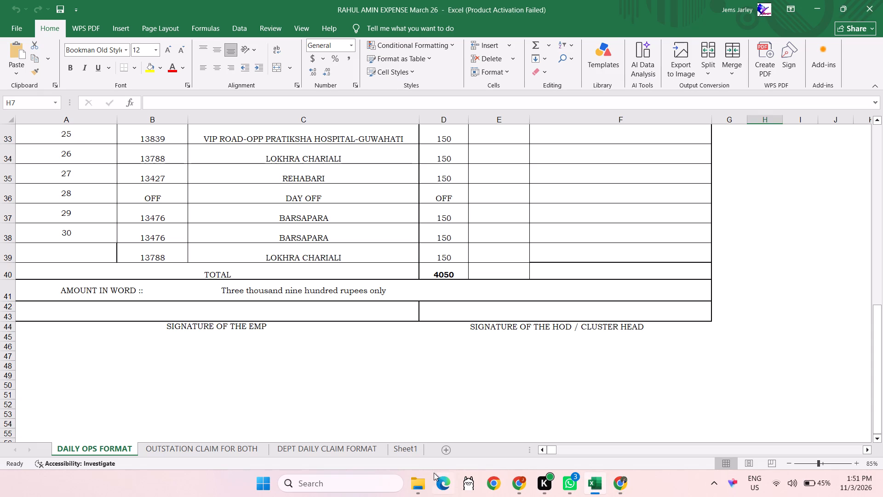
click(228, 448)
scroll(406, 354, up, 2)
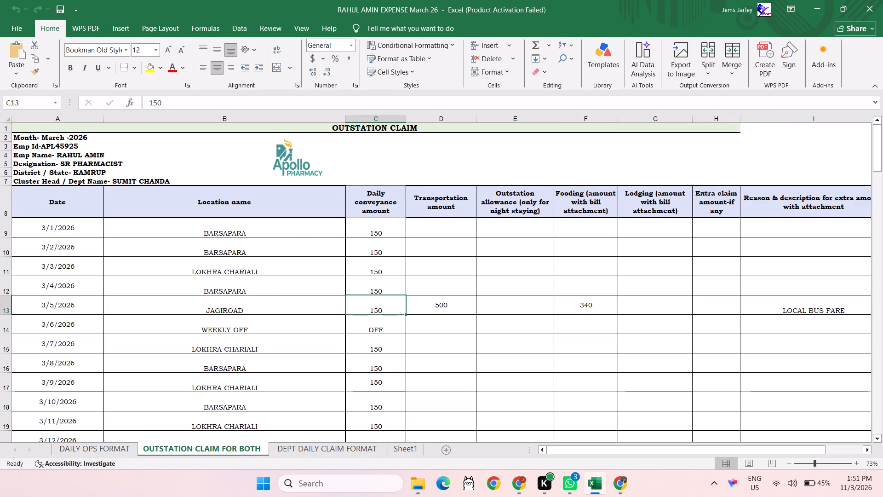
scroll(406, 354, up, 7)
scroll(406, 354, left, 5)
scroll(406, 354, right, 10)
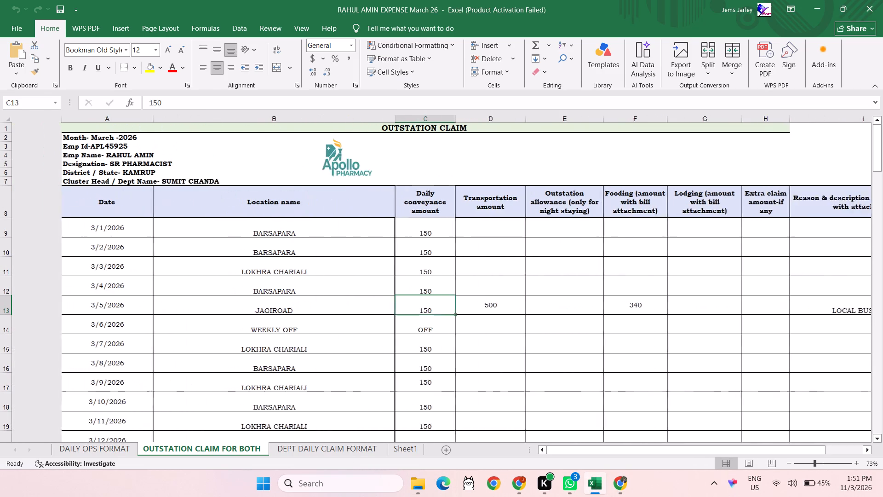
click(30, 128)
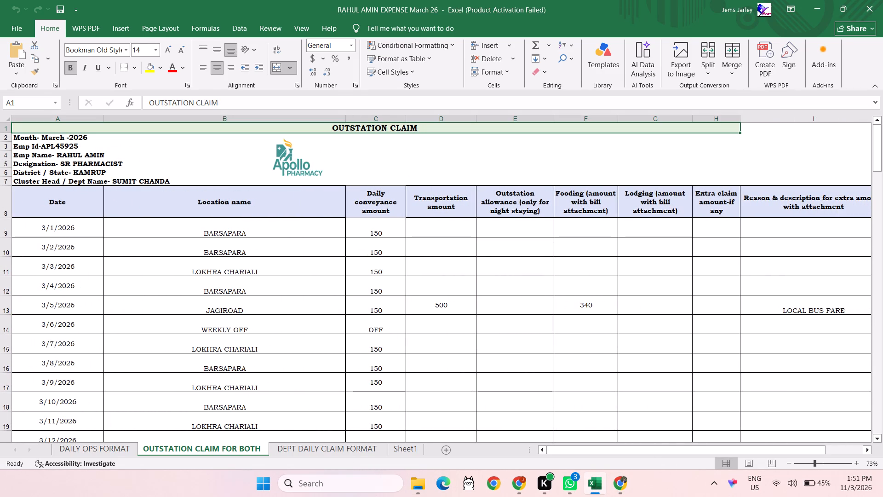
key(shift+Down)
key(shift+Down)
key(shift+Down)
key(shift+Down)
key(shift+Down)
key(shift+Down)
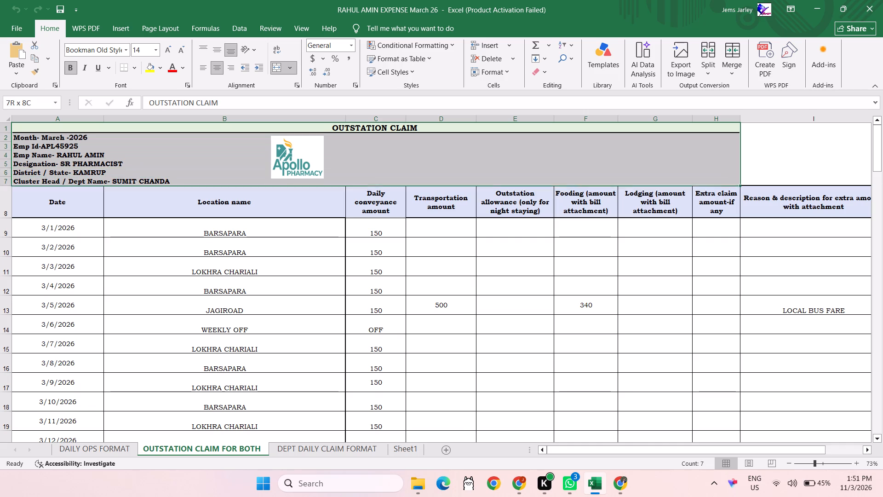
key(shift+Down)
key(shift+Down)
key(shift+Down)
key(shift+Down)
key(shift+Down)
key(shift+Down)
key(shift+Down)
key(shift+Down)
key(shift+Down)
key(shift+Down)
key(shift+Down)
key(shift+Down)
key(shift+Down)
key(shift+Down)
key(shift+Down)
key(ctrl+shift+Down)
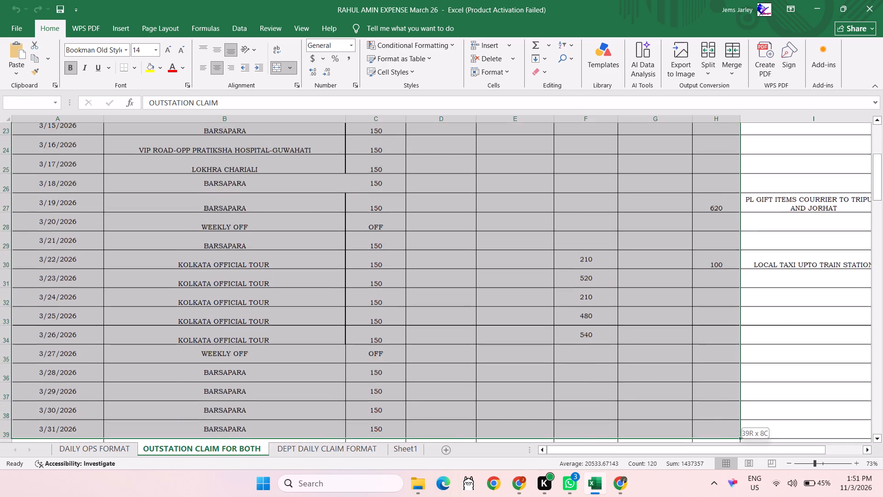
key(shift+Down)
key(shift+Down)
key(shift+Down)
key(shift+Down)
key(shift+Down)
key(shift+Down)
key(shift+Down)
key(shift+Down)
key(shift+Down)
key(shift+Down)
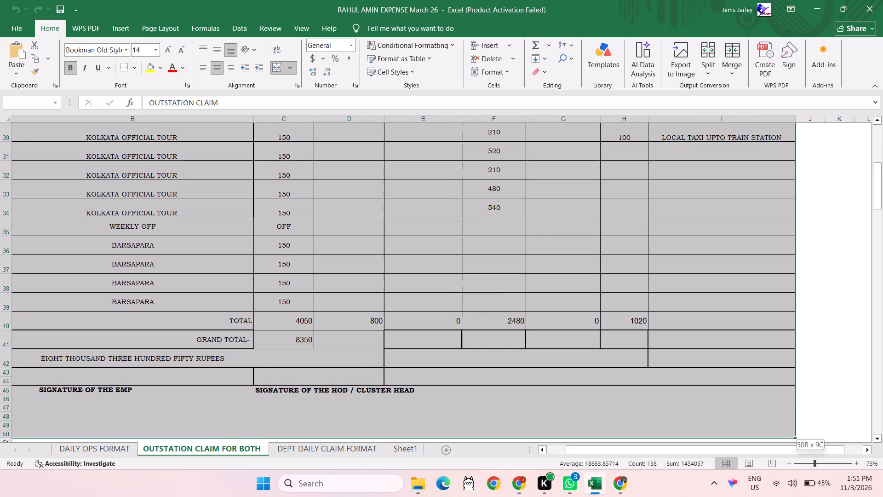
key(shift+Up)
key(shift+Up)
key(shift+Up)
key(shift+Right)
key(shift+Right)
key(shift+Right)
key(shift+Right)
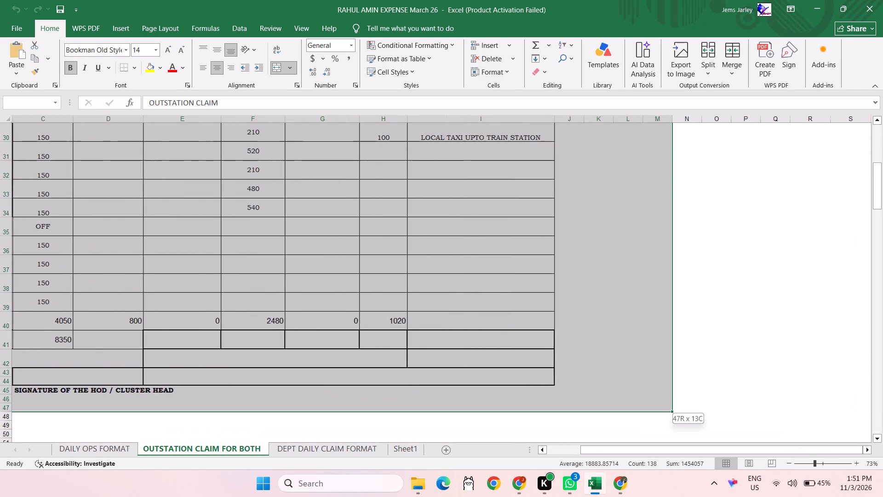
key(ctrl+c)
Switch back to Chrome and paste the copied outstation claim form into the blank sheet, starting at cell A1.
key(alt+Tab)
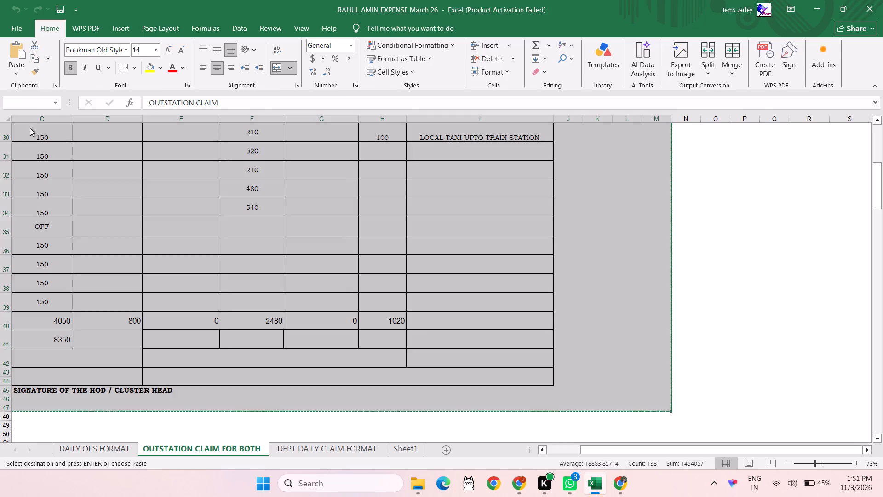
key(ctrl+v)
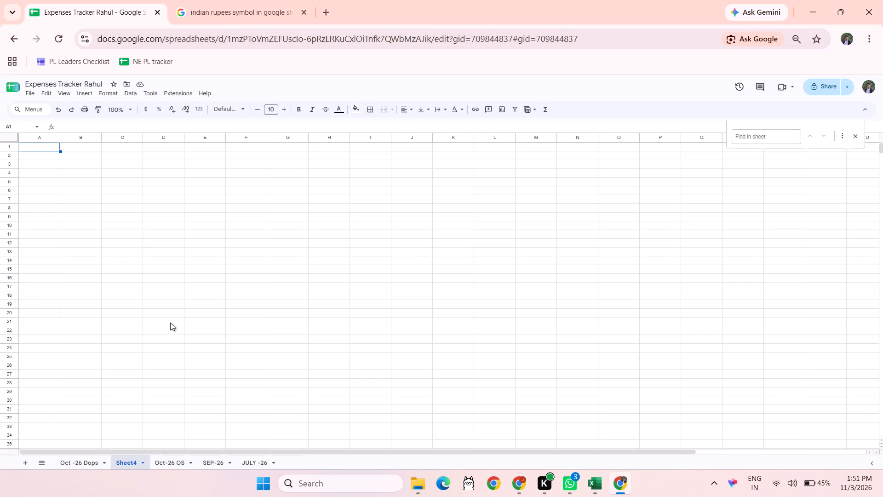
click(354, 315)
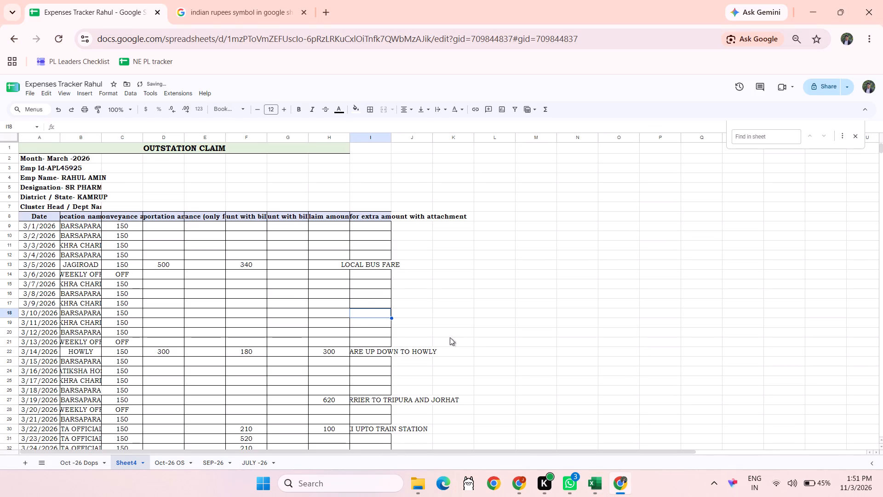
Autofit all column widths on the pasted outstation claim sheet to their contents.
click(11, 136)
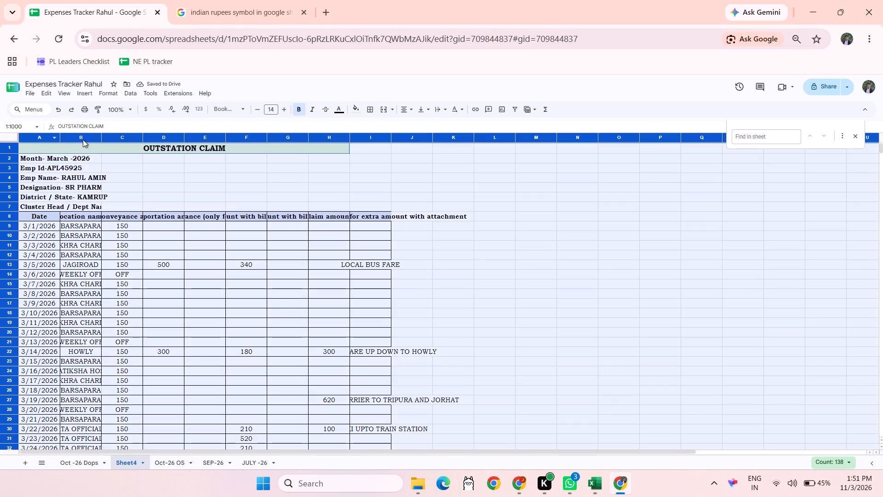
double_click(58, 136)
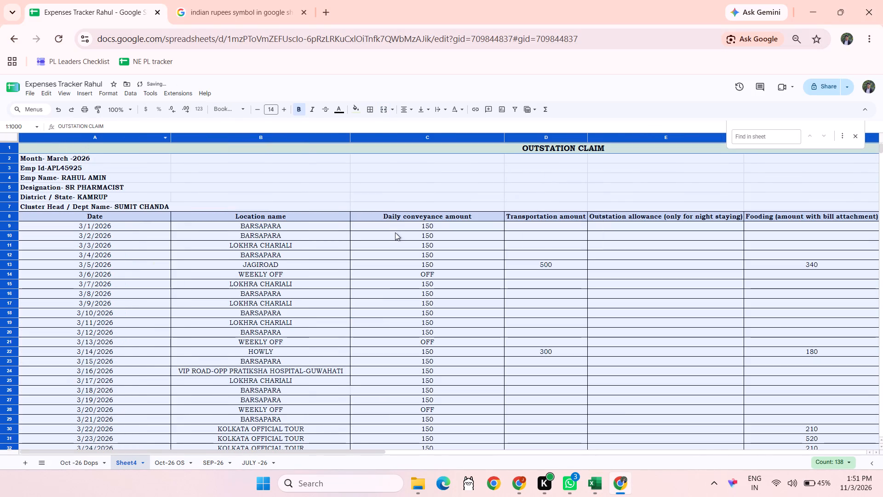
click(625, 413)
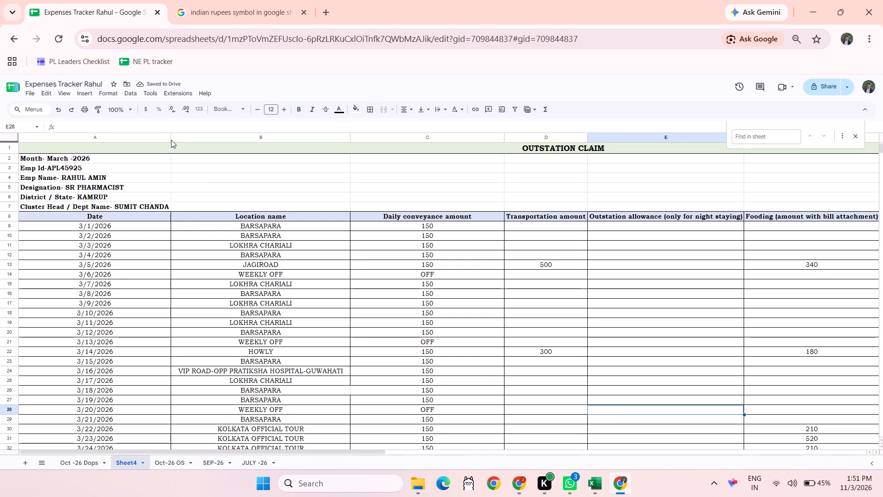
Narrow the Date column close to its dates, trim Location name slightly, and reduce Daily conveyance amount to its heading's width.
drag(170, 137, 80, 133)
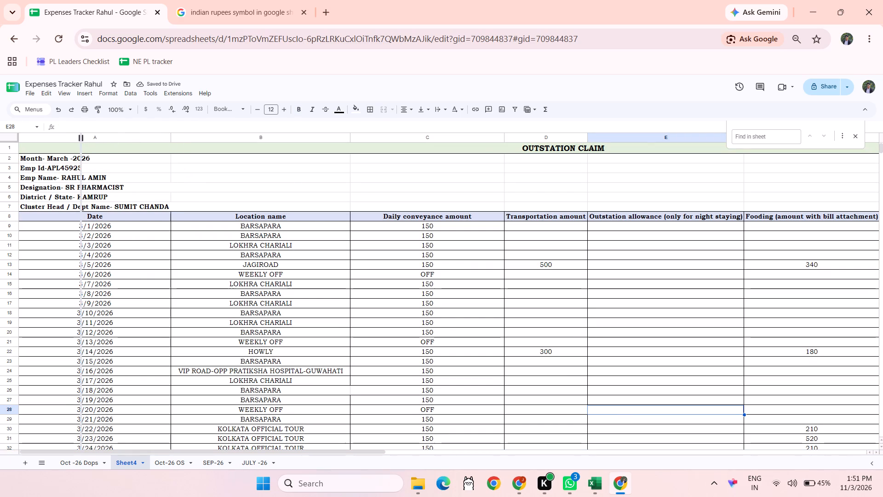
drag(80, 133, 75, 133)
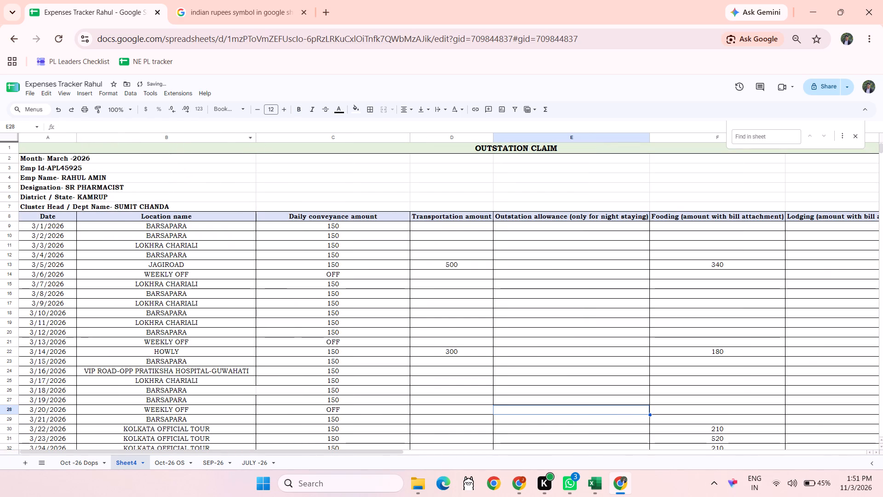
drag(256, 136, 249, 138)
scroll(403, 137, right, 1)
drag(403, 137, 314, 144)
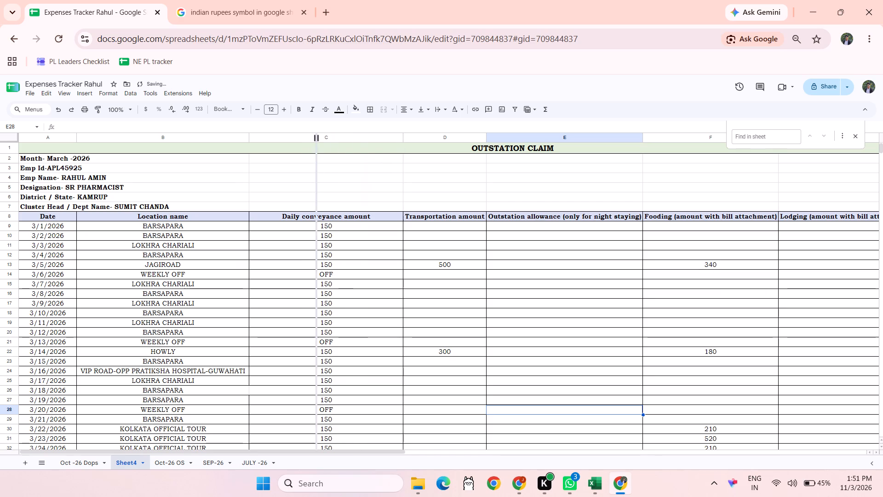
drag(314, 144, 341, 142)
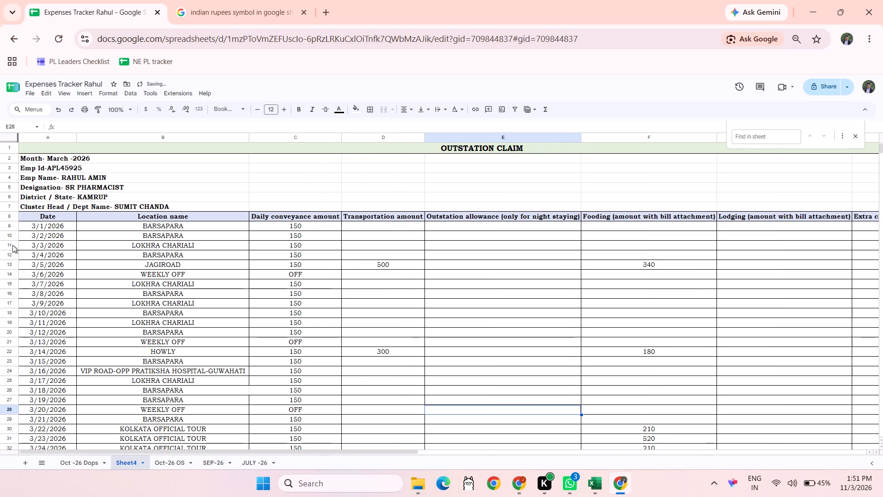
Apply text wrapping to the whole heading row, row 8, of the outstation claim sheet.
double_click(9, 220)
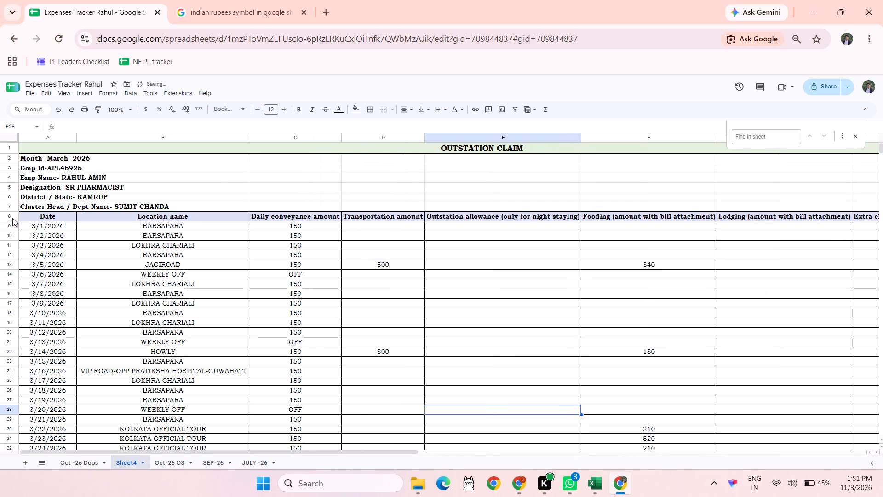
click(10, 216)
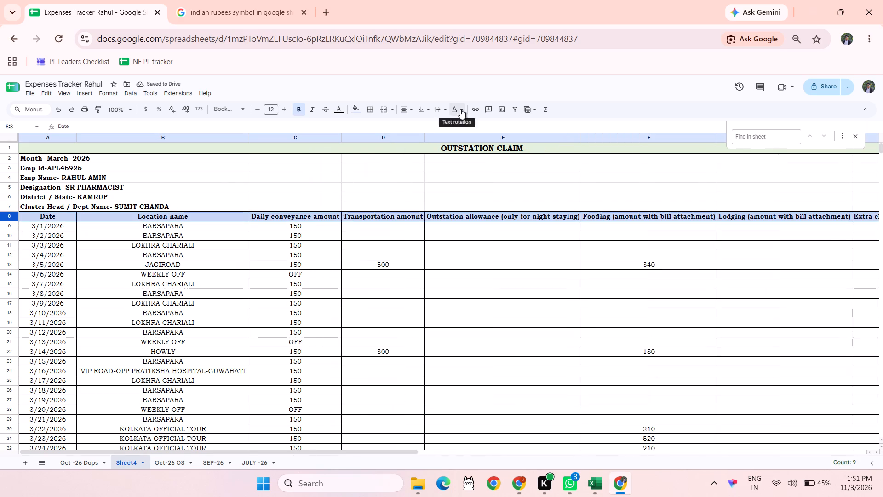
click(460, 109)
click(443, 108)
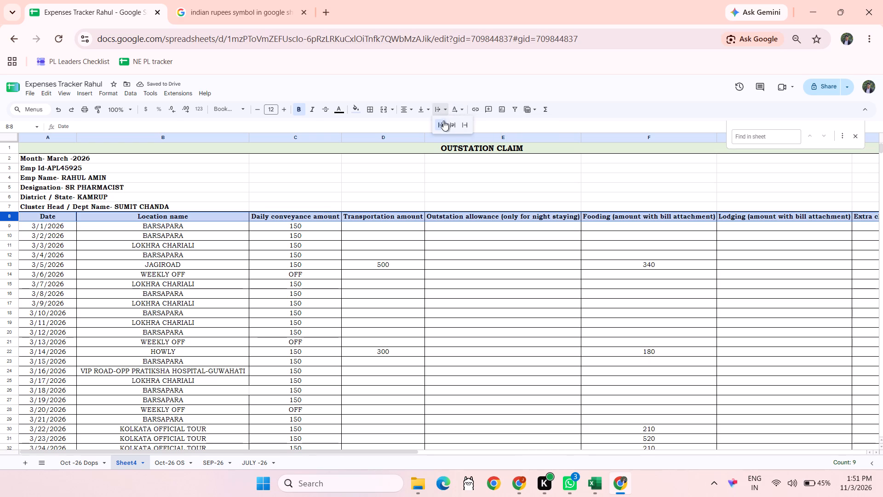
click(452, 125)
Narrow the Transportation amount, Outstation allowance, Fooding and Lodging columns so each heading wraps onto three lines.
drag(424, 137, 381, 142)
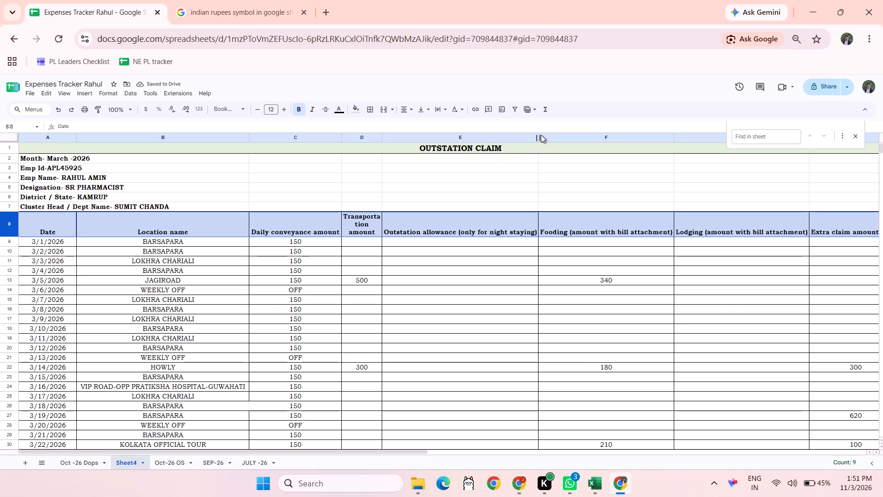
click(541, 135)
click(492, 298)
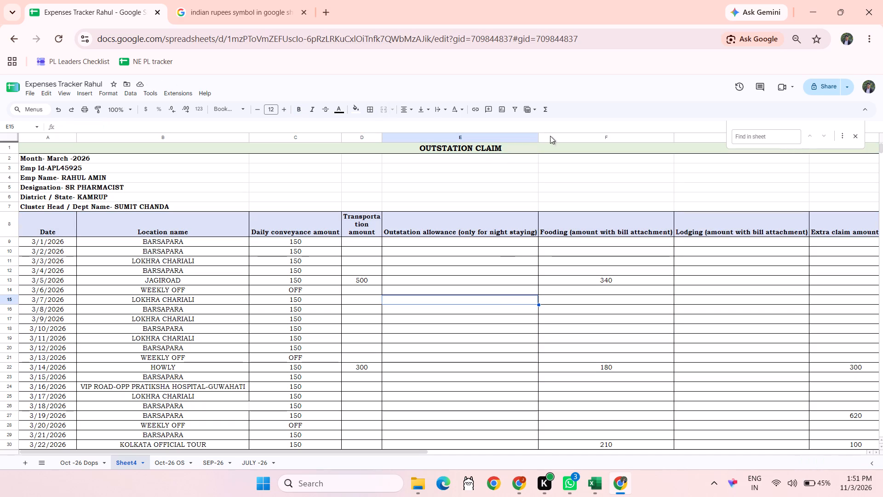
drag(537, 136, 405, 152)
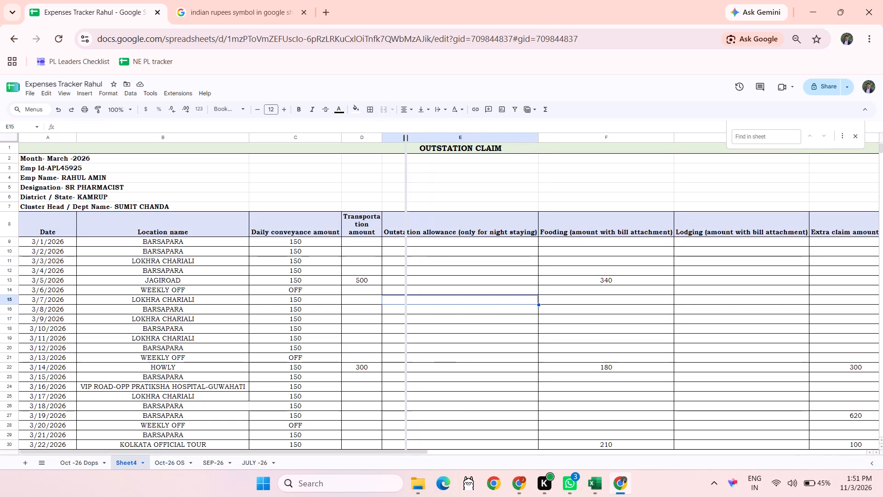
drag(405, 152, 456, 153)
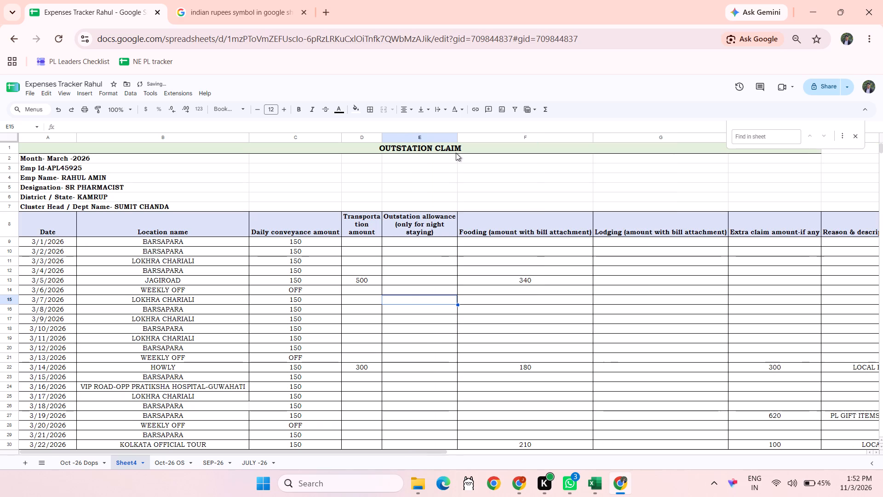
drag(593, 137, 587, 138)
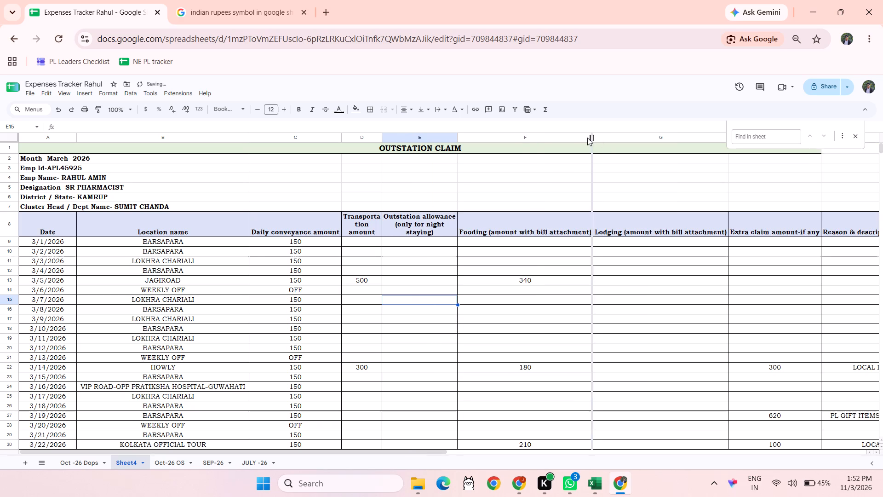
drag(587, 138, 522, 139)
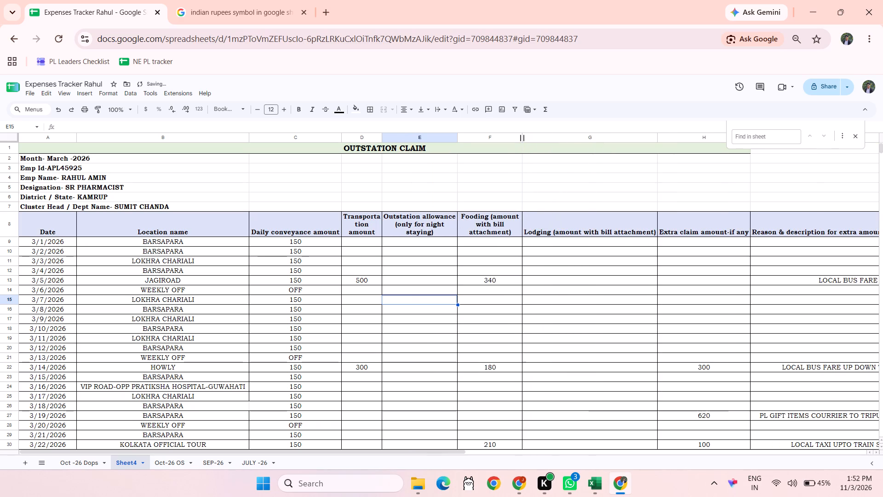
drag(522, 139, 515, 140)
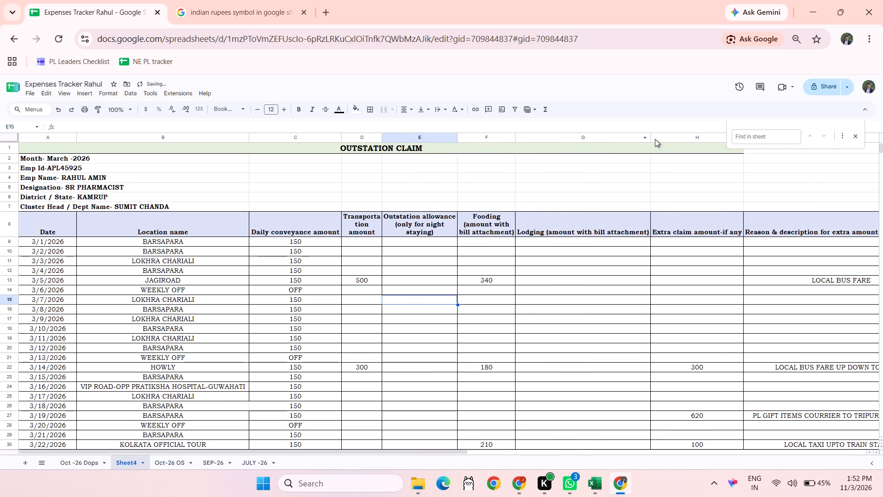
drag(652, 139, 582, 142)
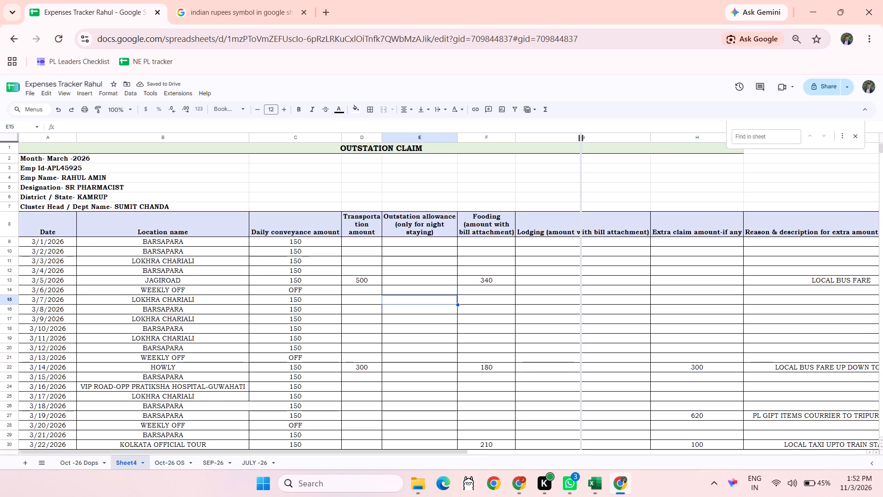
drag(582, 142, 580, 142)
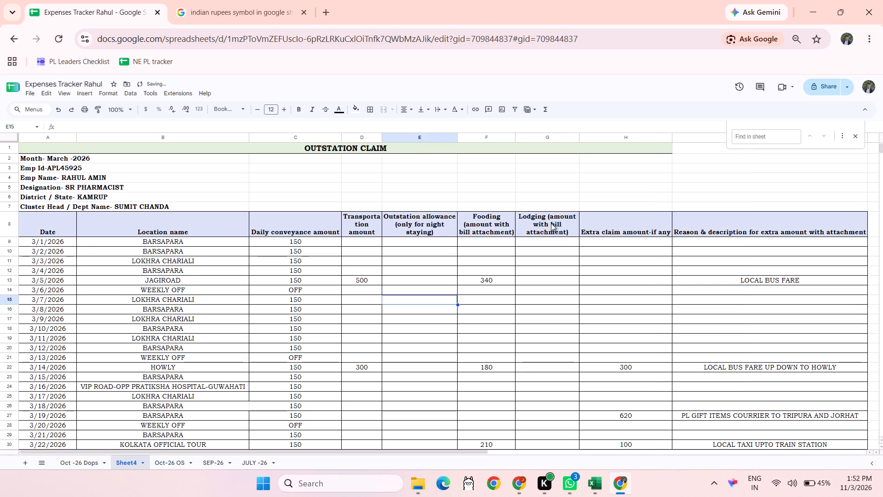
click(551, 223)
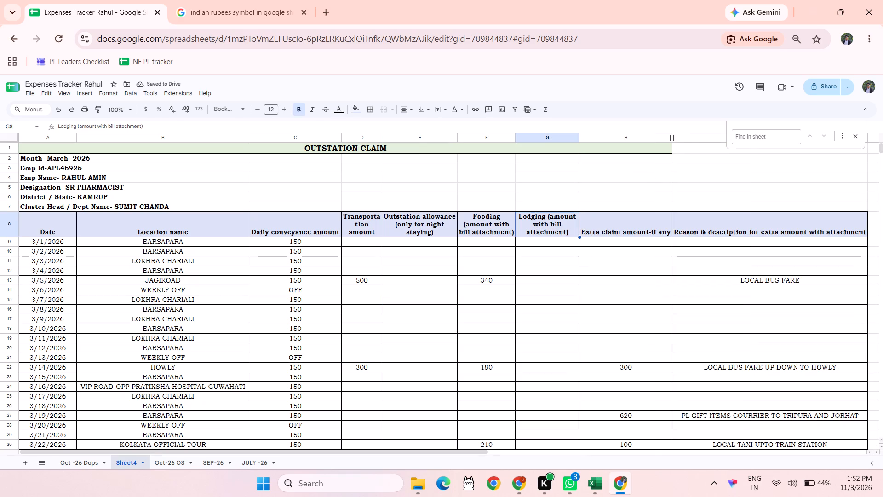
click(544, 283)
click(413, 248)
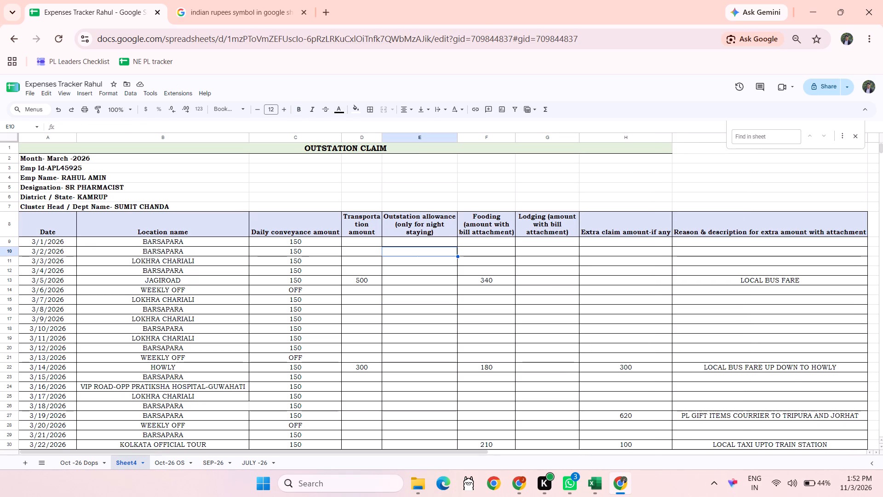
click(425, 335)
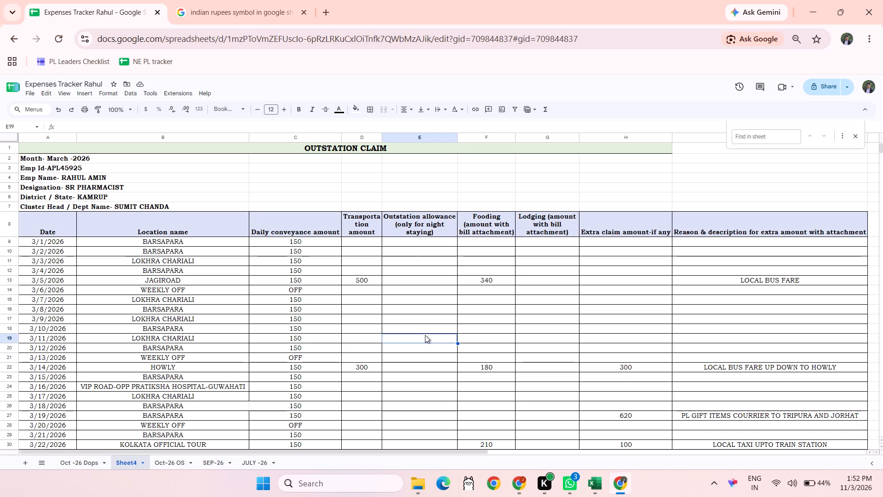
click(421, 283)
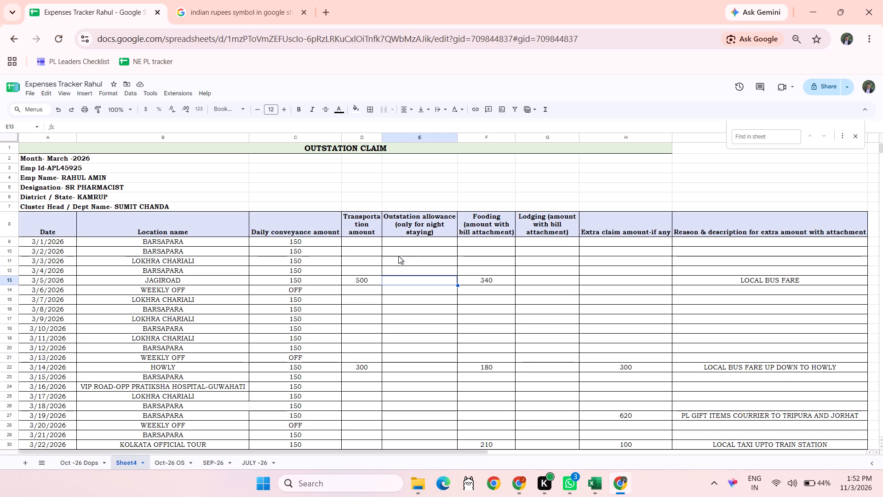
Delete the Daily conveyance amount column from the outstation claim sheet.
click(293, 135)
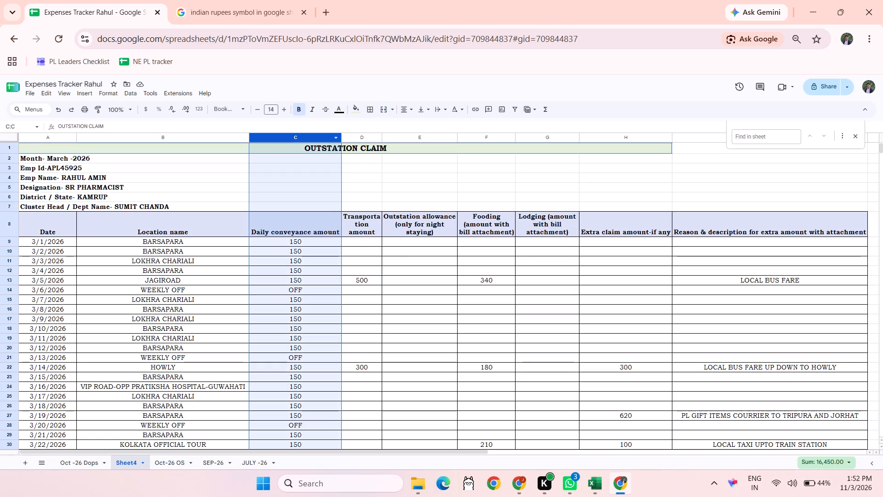
click(336, 139)
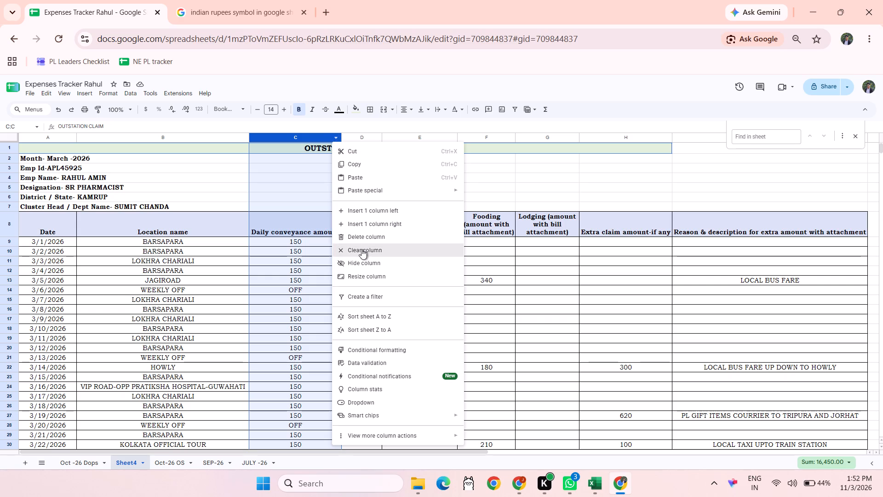
click(387, 236)
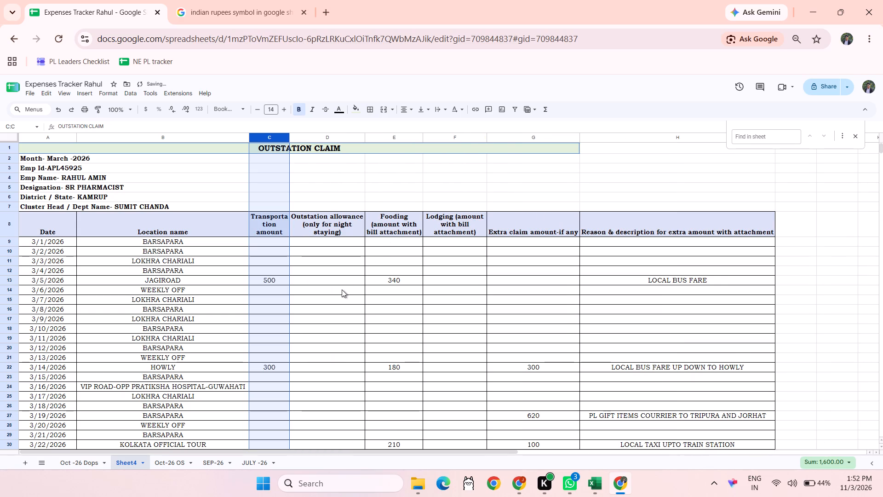
click(342, 289)
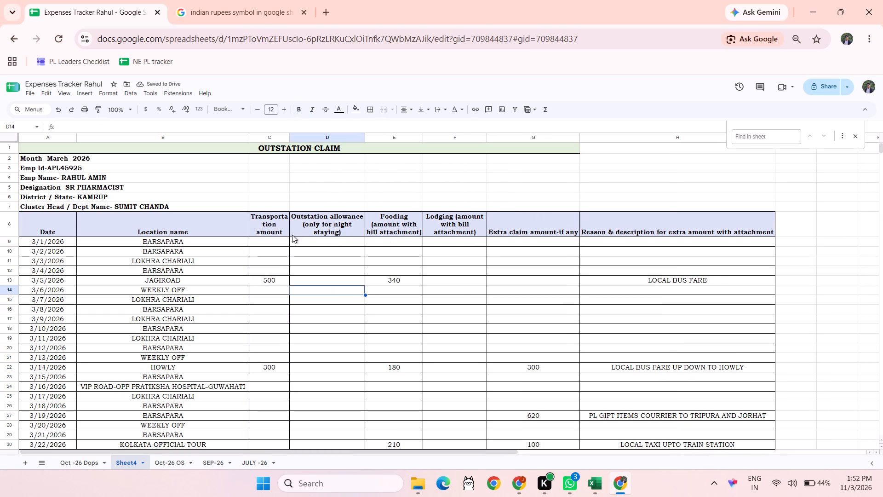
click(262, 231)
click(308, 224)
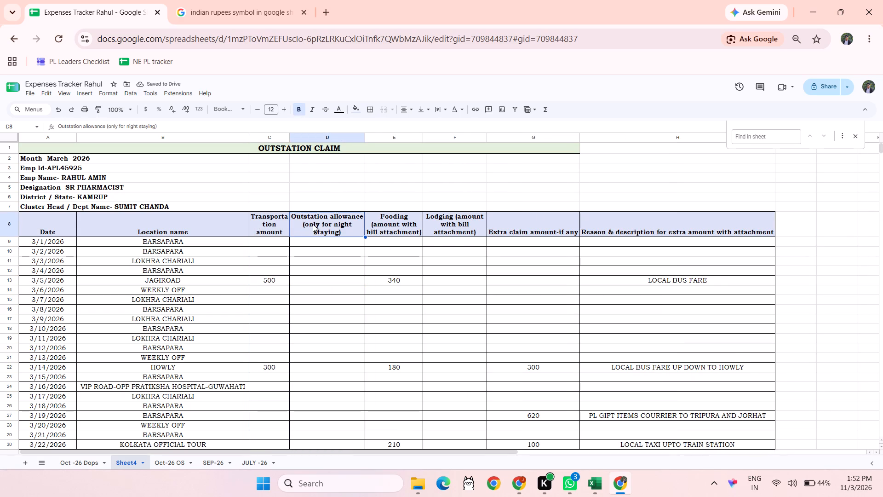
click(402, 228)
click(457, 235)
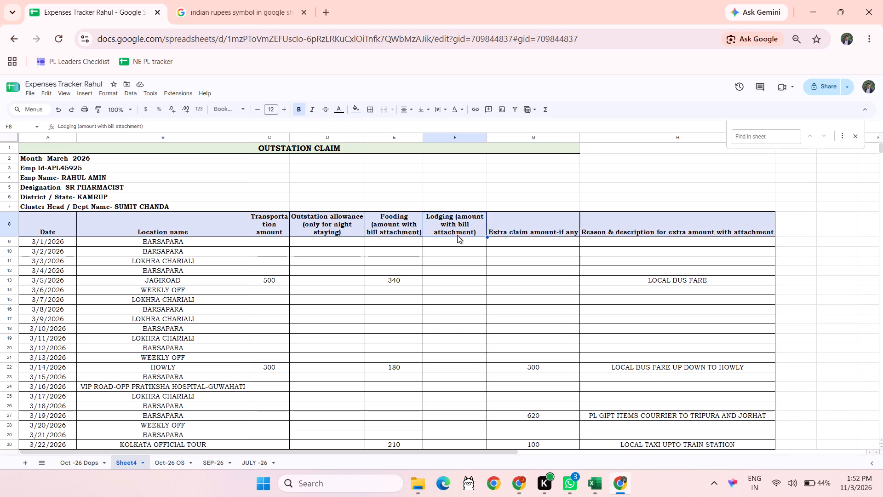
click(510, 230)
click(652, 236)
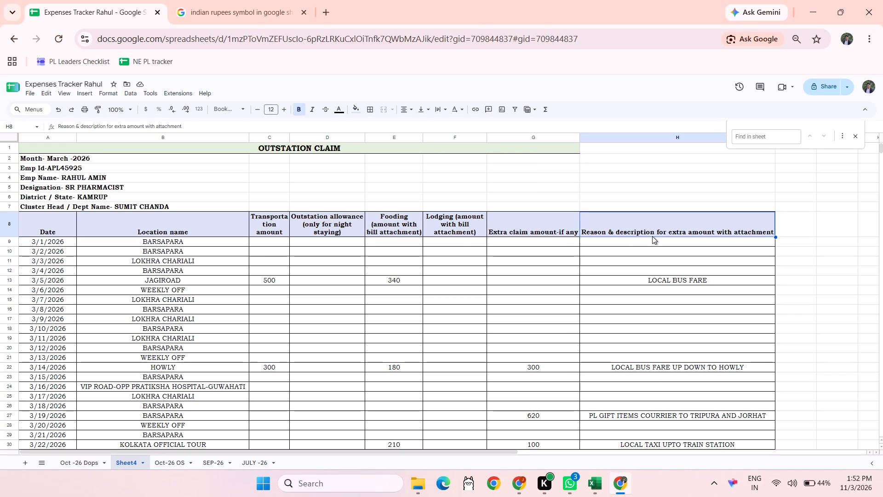
Merge the OUTSTATION CLAIM title row across A1:H1 so it extends over the Reason & description column.
click(564, 151)
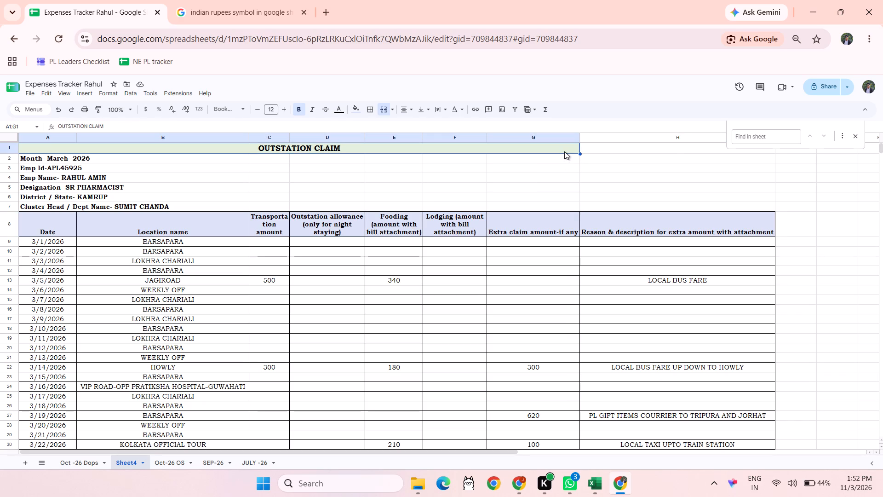
key(shift+Right)
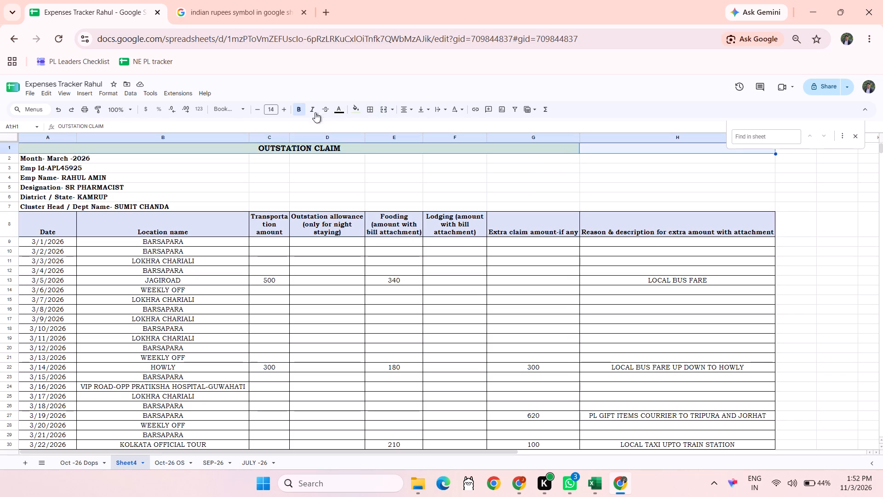
click(384, 109)
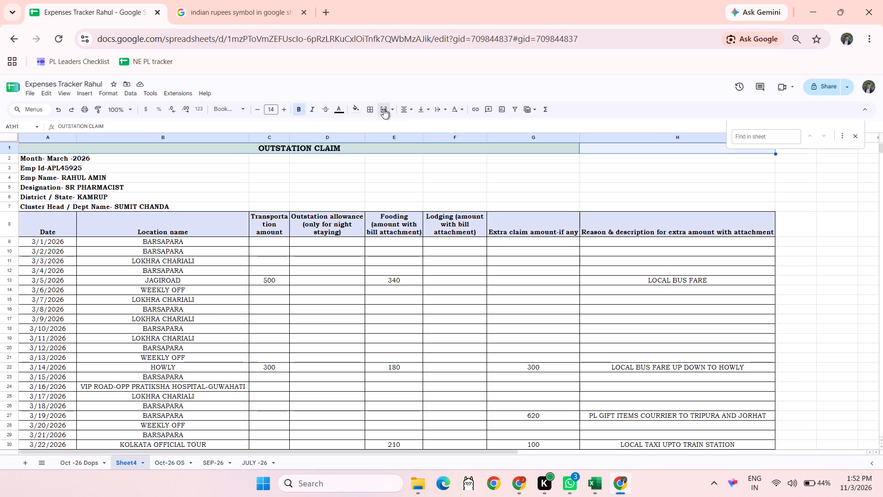
click(545, 301)
Clear the Extra claim amount-if any entries in G22:G30 and that column's figure in the TOTAL row.
scroll(545, 301, down, 1)
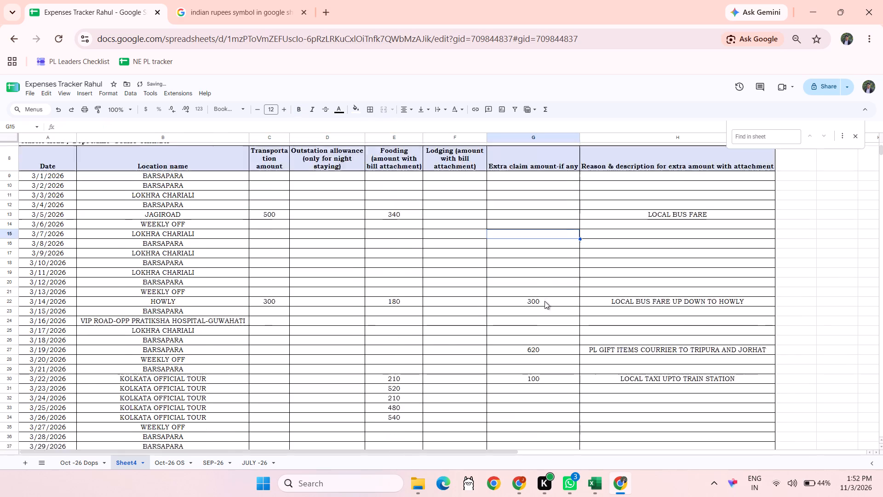
scroll(545, 301, down, 1)
click(516, 254)
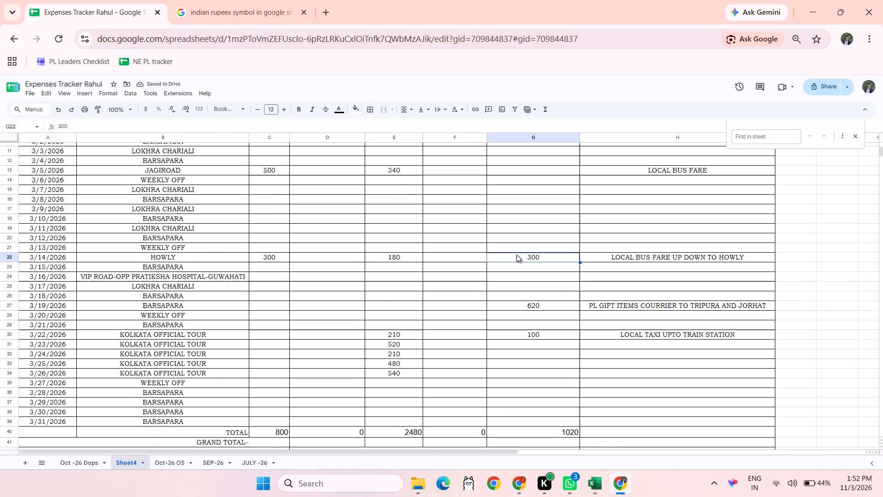
key(shift+Down)
key(shift+Down)
key(shift+Down)
key(shift+Down)
key(shift+Down)
key(shift+Down)
key(shift+Down)
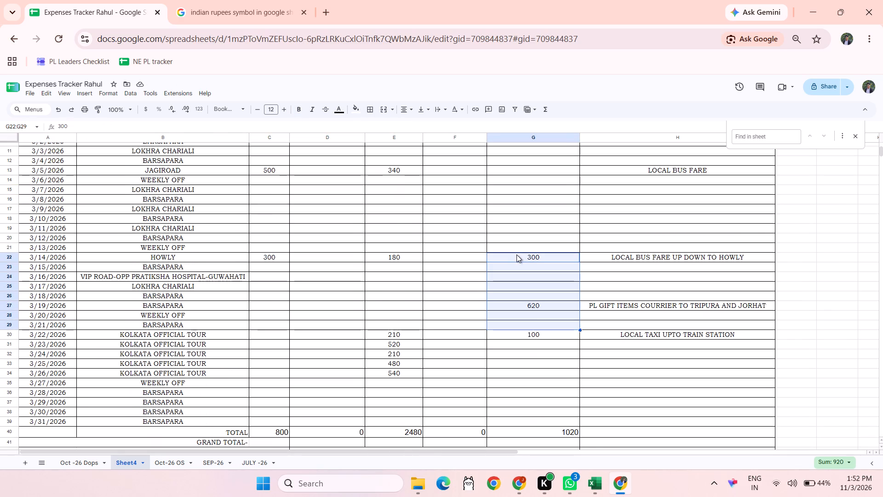
key(shift+Down)
key(Delete)
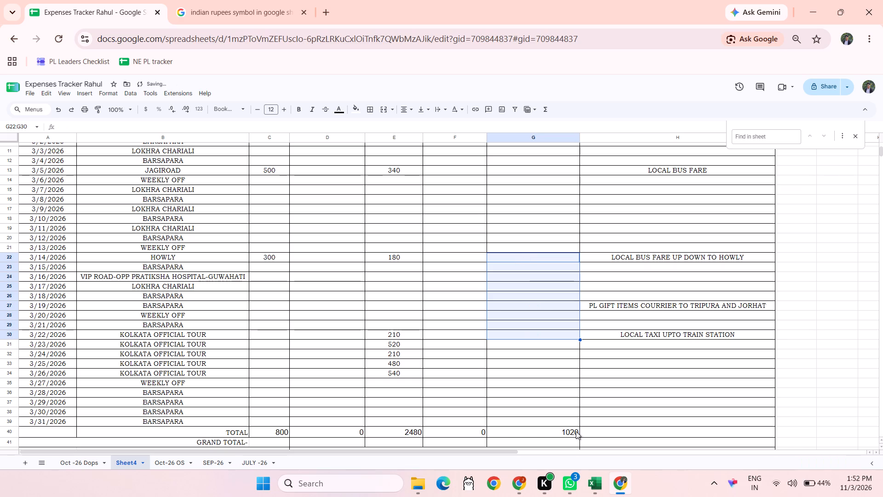
click(565, 433)
key(Delete)
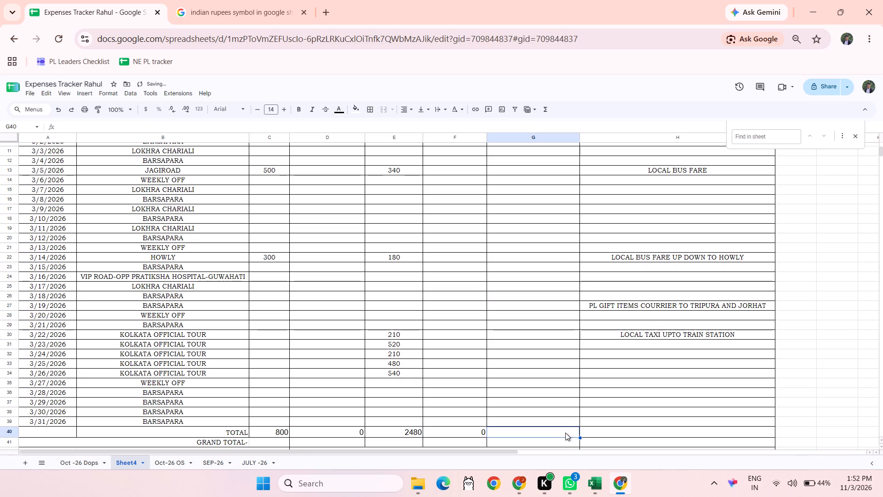
Clear all the March 2026 claim entries in A9:H39 of Sheet4, keeping the header and TOTAL rows.
key(Up)
key(ctrl+Up)
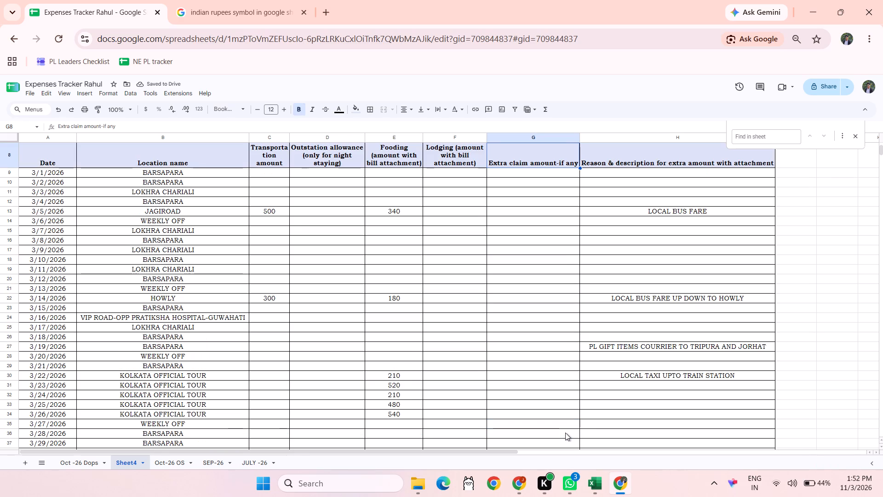
key(Down)
key(ctrl+Up)
key(ctrl+Down)
key(ctrl+Up)
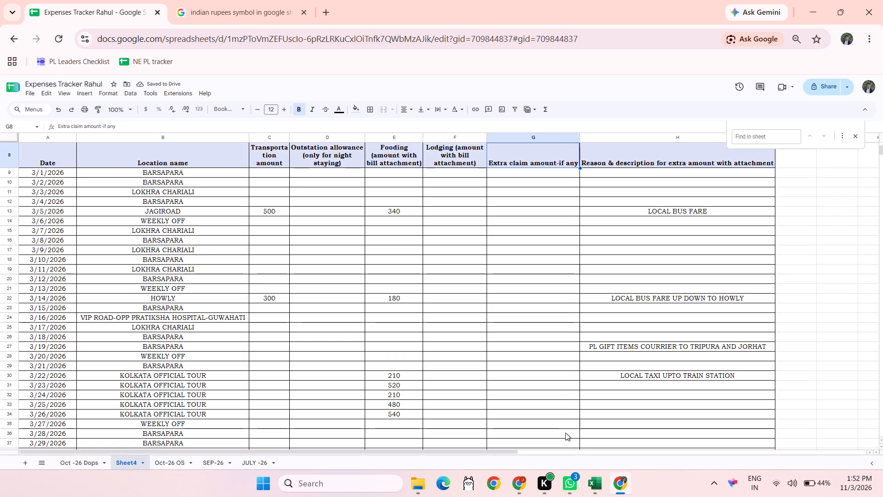
key(Left)
key(Left)
key(Left)
key(Left)
key(Left)
key(Left)
key(Left)
key(Left)
key(Down)
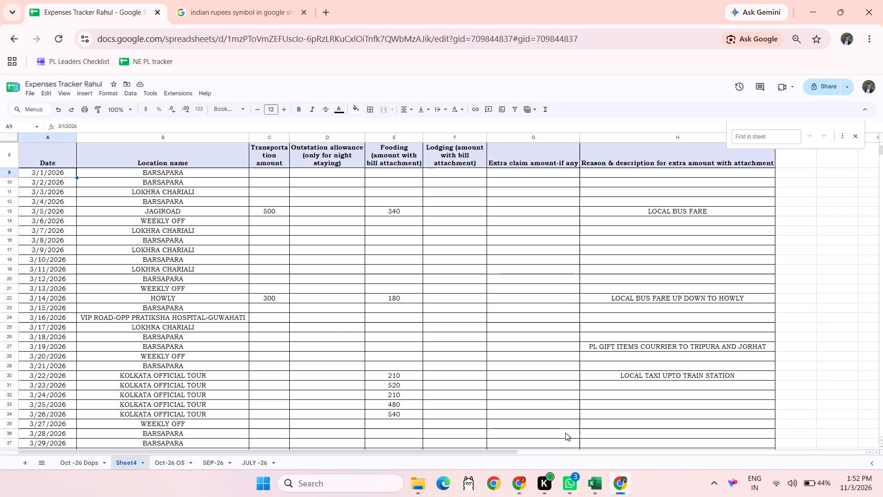
key(Up)
key(Right)
key(Right)
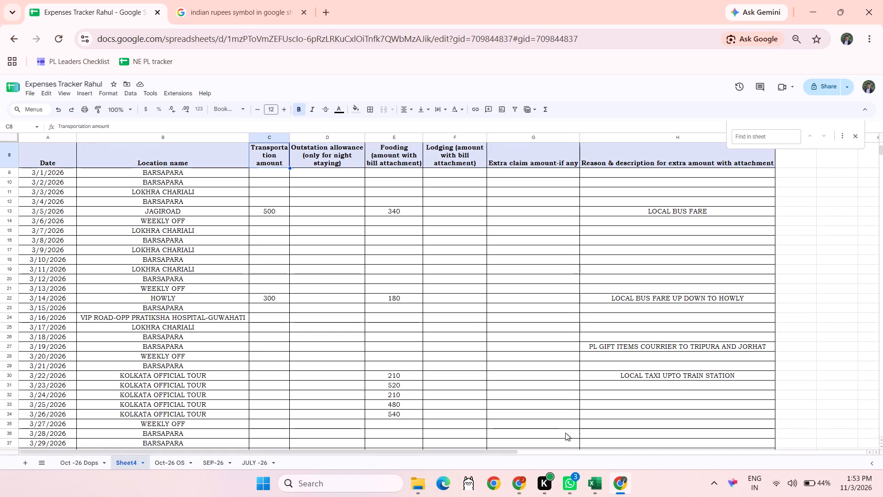
key(Left)
key(Left)
key(Left)
key(Down)
key(shift+Right)
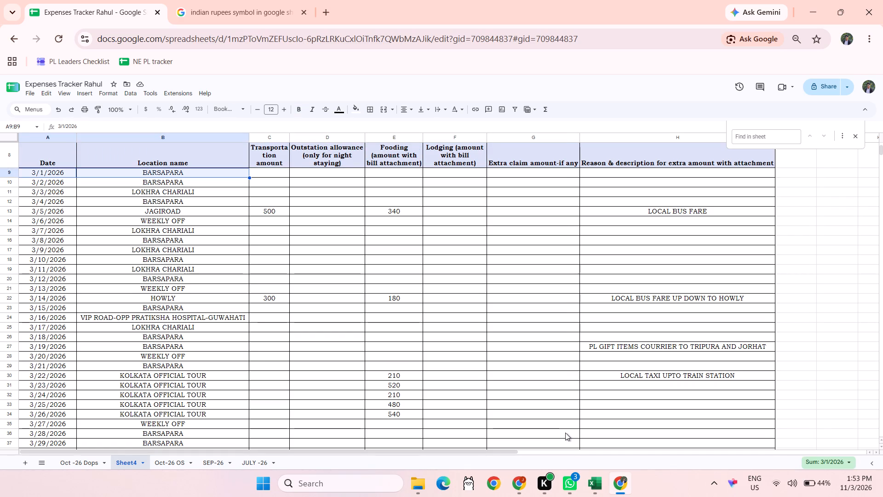
key(shift+Right)
key(shift+Right)
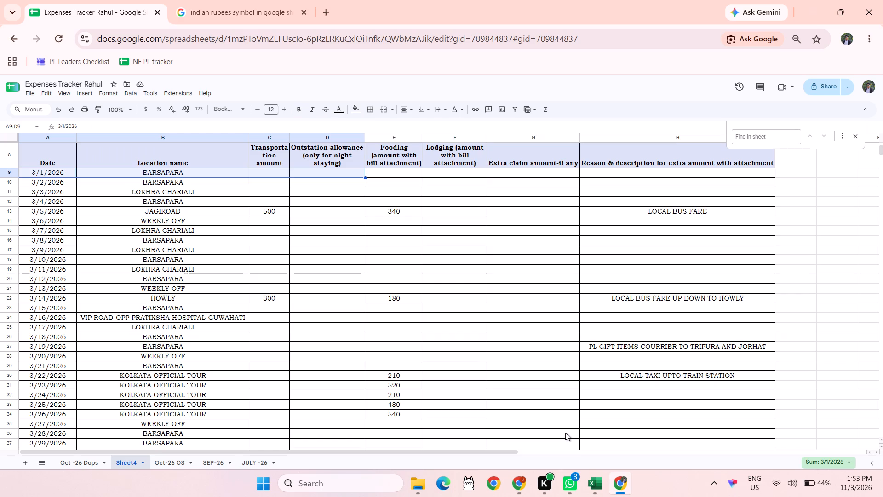
key(shift+Right)
key(shift+Right)
key(shift+Right)
key(shift+Right)
key(shift+Down)
key(shift+Down)
key(shift+Down)
key(shift+Down)
key(shift+Down)
key(shift+Down)
key(shift+Down)
key(shift+Down)
key(shift+Down)
key(shift+Down)
key(shift+Down)
key(shift+Down)
key(shift+Down)
key(shift+Down)
key(shift+Down)
key(shift+Down)
key(shift+Down)
key(shift+Down)
key(shift+Down)
key(shift+Down)
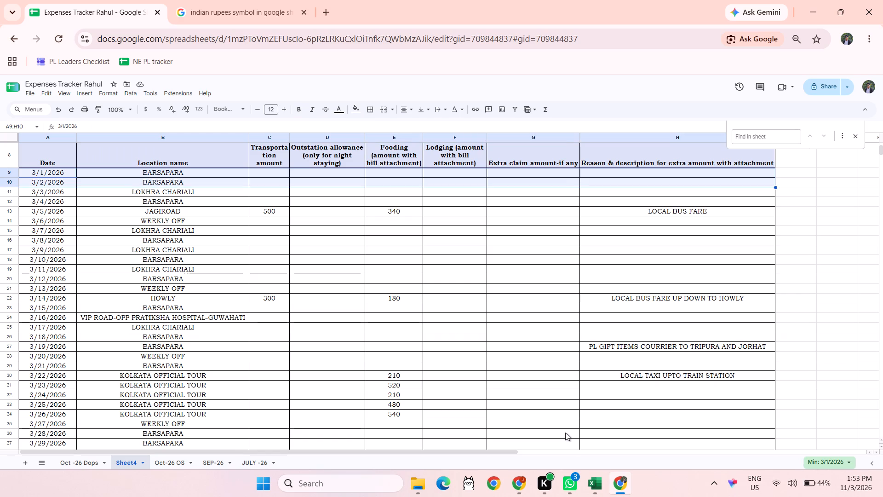
key(shift+Up)
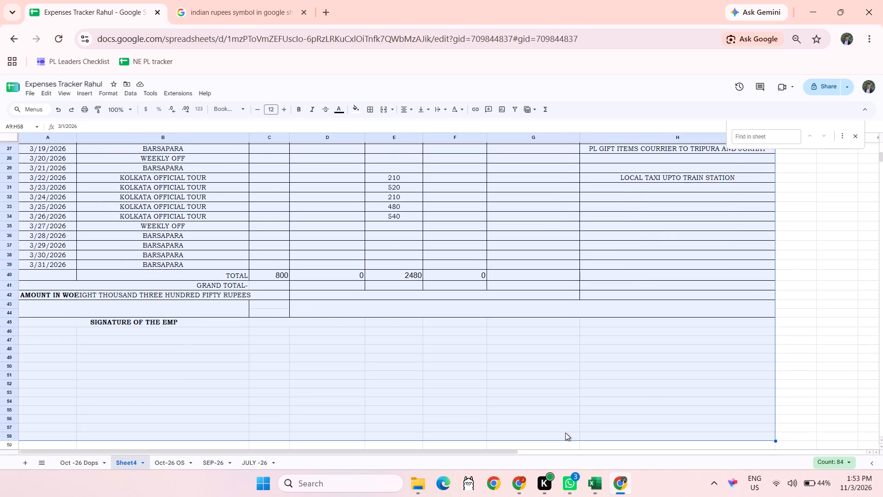
key(shift+Up)
key(shift+Up)
key(shift+Up)
key(shift+Up)
key(shift+Up)
key(shift+Up)
key(shift+Up)
key(shift+Up)
key(shift+Up)
key(shift+Up)
key(shift+Up)
key(shift+Up)
key(shift+Up)
key(shift+Up)
key(shift+Up)
key(shift+Up)
key(shift+Up)
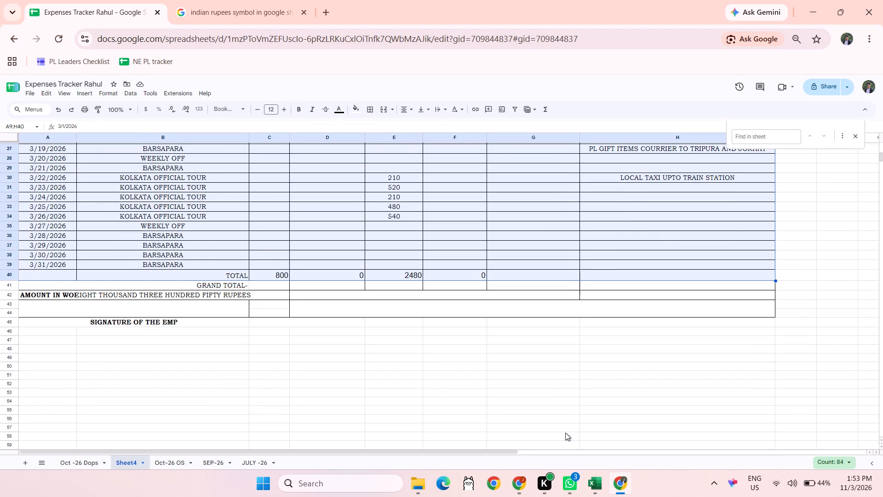
key(shift+Up)
key(Delete)
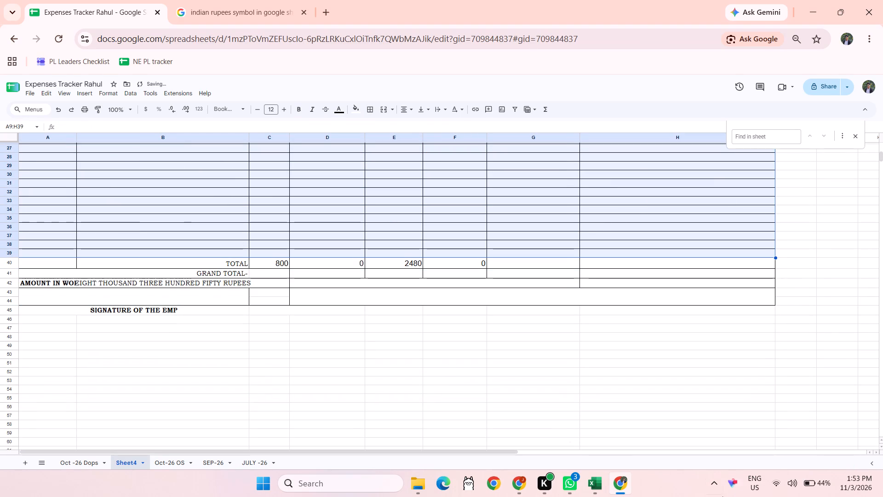
click(601, 373)
Enter a SUM formula over C9:C39 as the Transportation amount total in C40.
scroll(601, 373, up, 2)
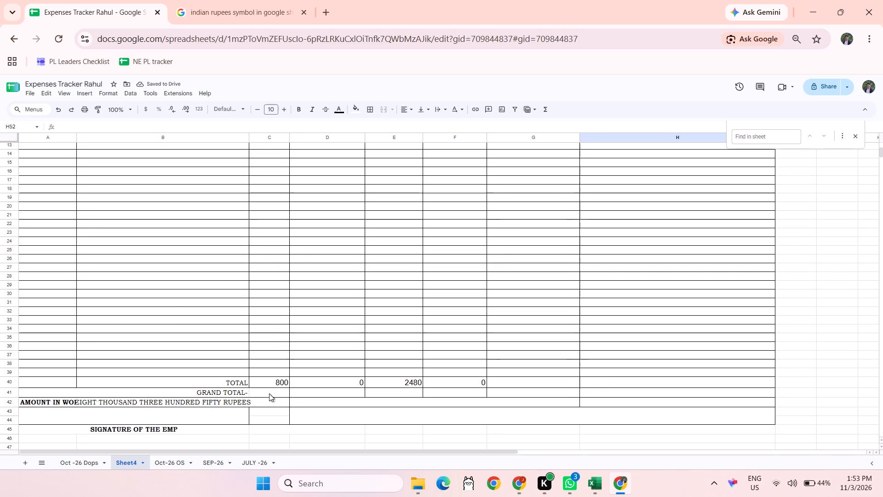
click(269, 387)
key(equal)
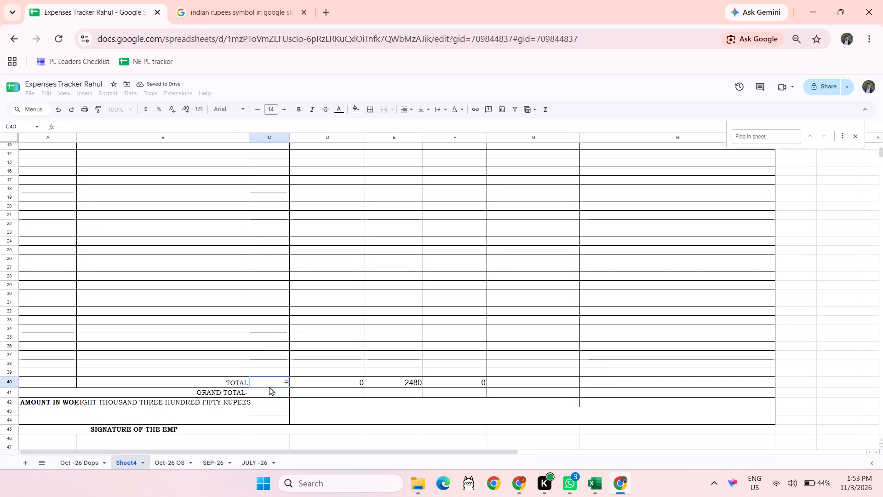
text(sum)
key(Tab)
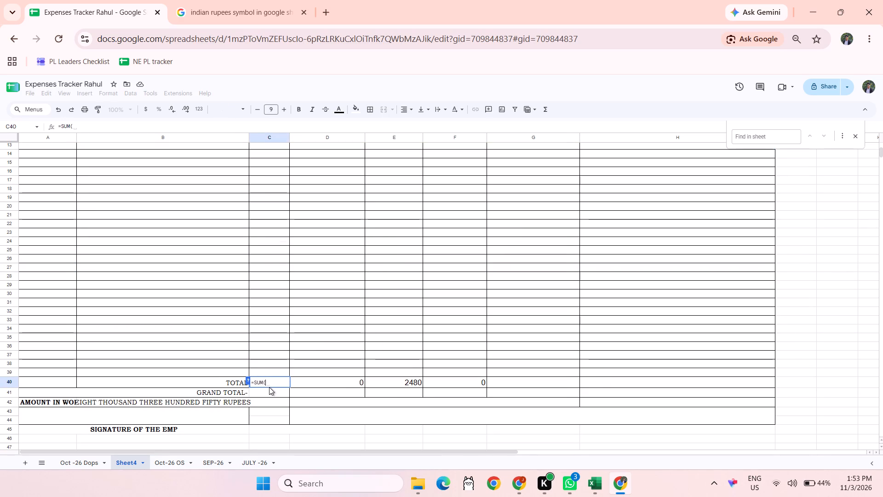
scroll(269, 387, up, 6)
scroll(295, 289, up, 6)
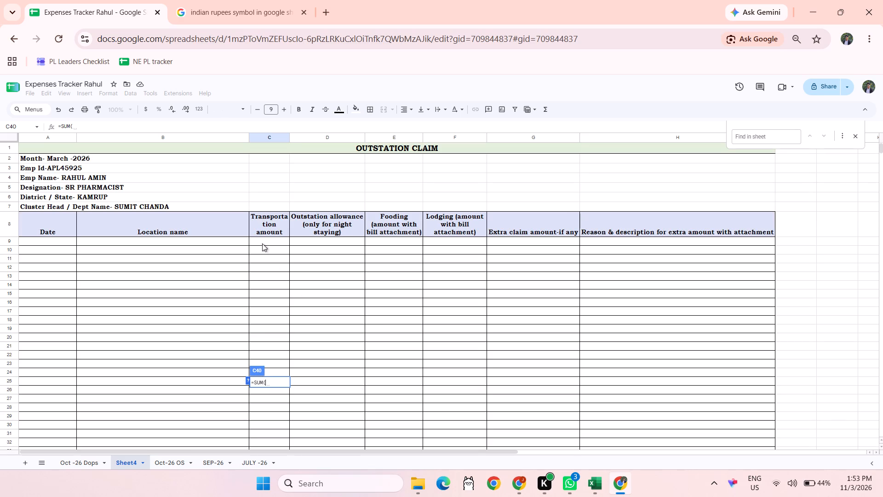
click(262, 240)
key(shift+Down)
key(shift+Down)
key(shift+Down)
key(shift+Down)
key(shift+Down)
key(shift+Down)
key(shift+Down)
key(shift+Down)
key(shift+Down)
key(shift+Down)
key(shift+Down)
key(shift+Down)
key(shift+Down)
key(shift+Down)
key(shift+Down)
key(shift+Down)
key(shift+Down)
key(shift+Down)
key(shift+Down)
key(shift+Down)
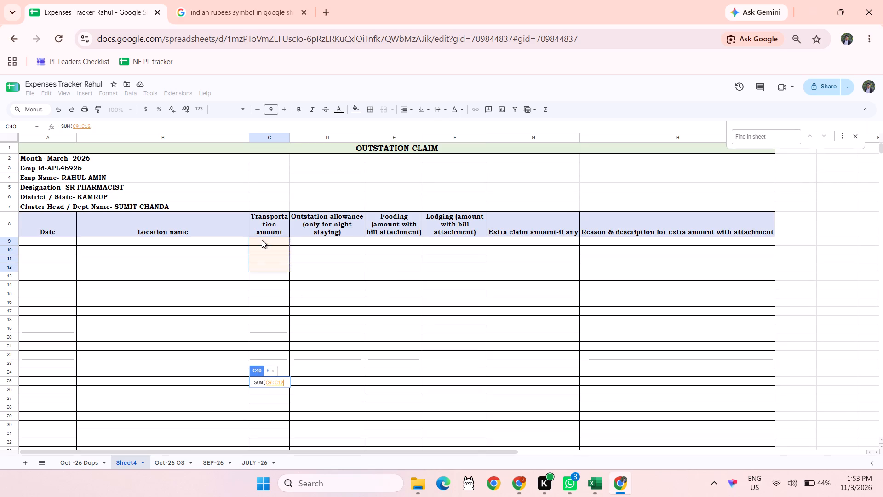
key(shift+Up)
key(shift+Up)
key(shift+Up)
key(shift+Up)
key(shift+Up)
key(shift+Up)
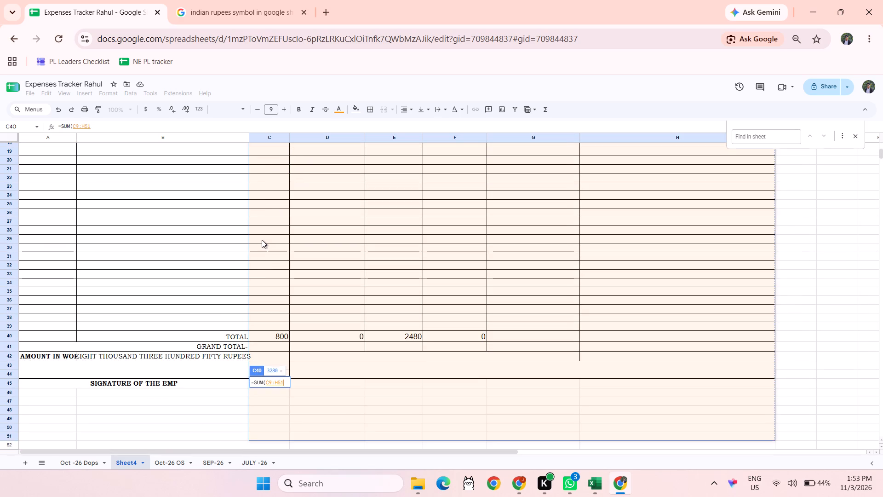
key(shift+Up)
key(shift+Up)
key(shift+Up)
key(shift+Up)
key(shift+Up)
key(shift+Up)
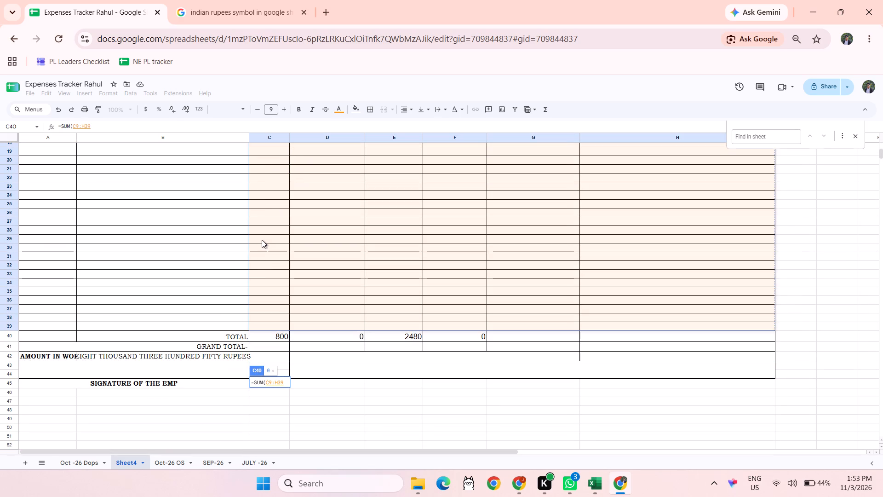
key(shift+Left)
key(shift+Left)
key(shift+Left)
key(shift+Left)
key(shift+Left)
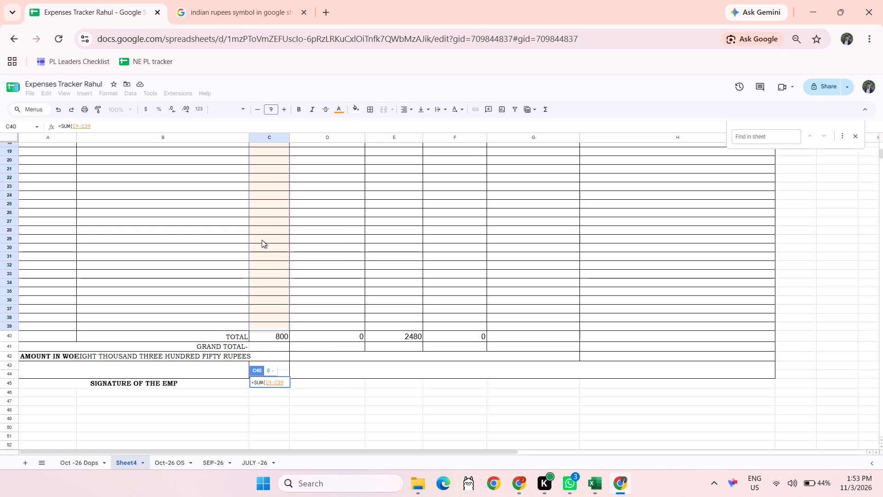
key(Return)
scroll(262, 240, up, 5)
scroll(262, 240, down, 2)
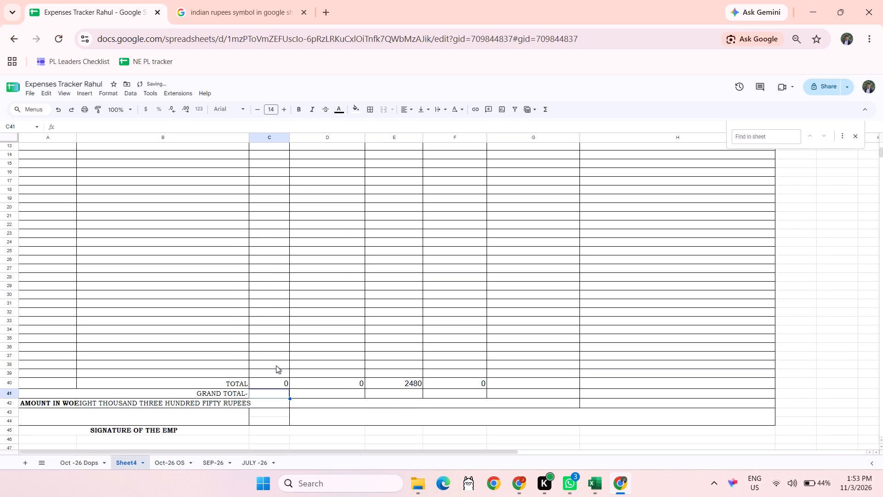
Copy the C40 total formula across the TOTAL row through the Extra claim amount column, G40.
click(276, 382)
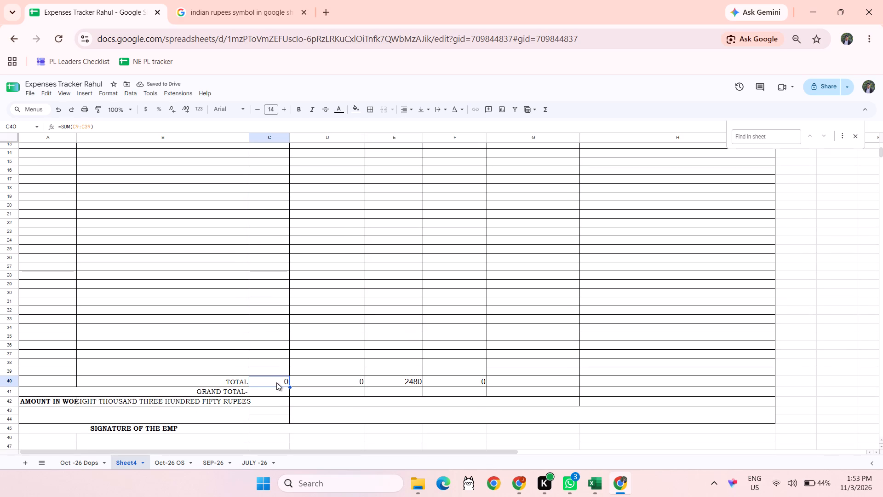
key(ctrl+c)
key(shift+Right)
key(shift+Right)
key(shift+Right)
key(shift+Right)
key(shift+Right)
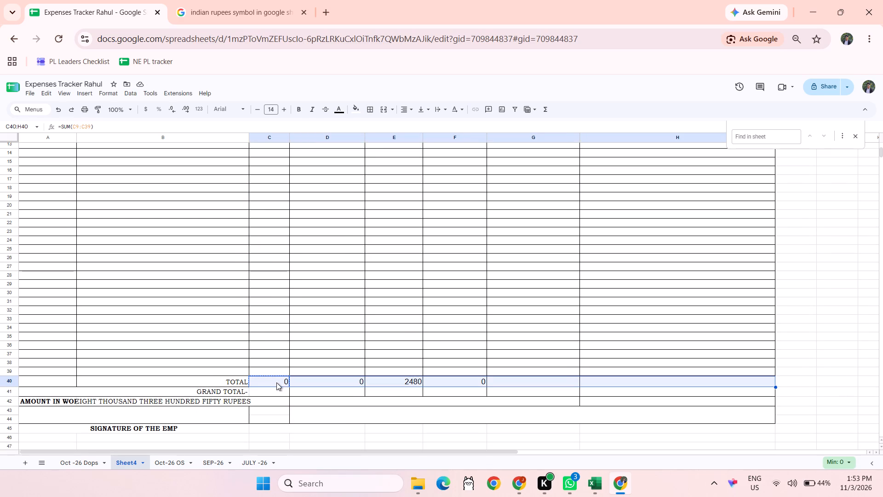
key(shift+Left)
key(shift+Left)
key(shift+Right)
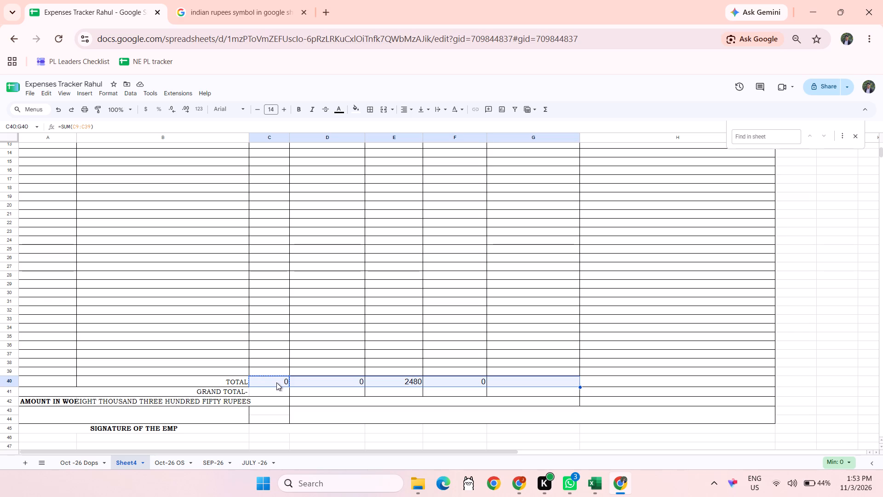
key(ctrl+v)
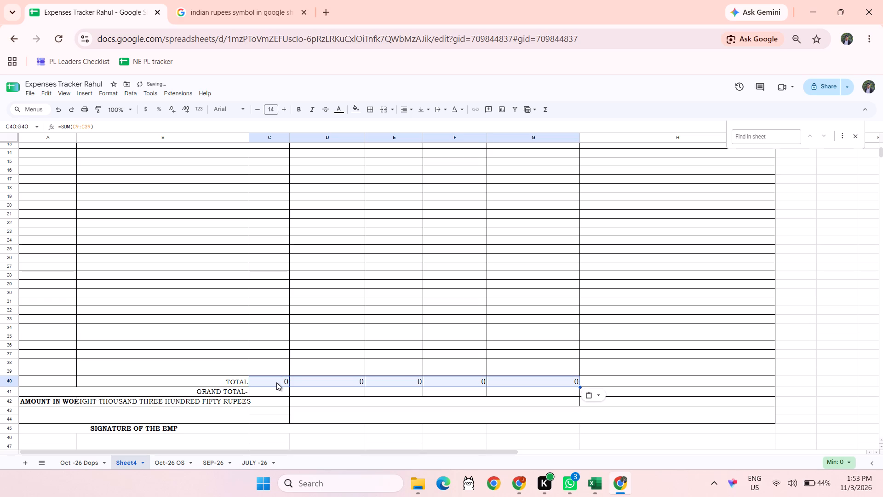
key(Down)
key(Down)
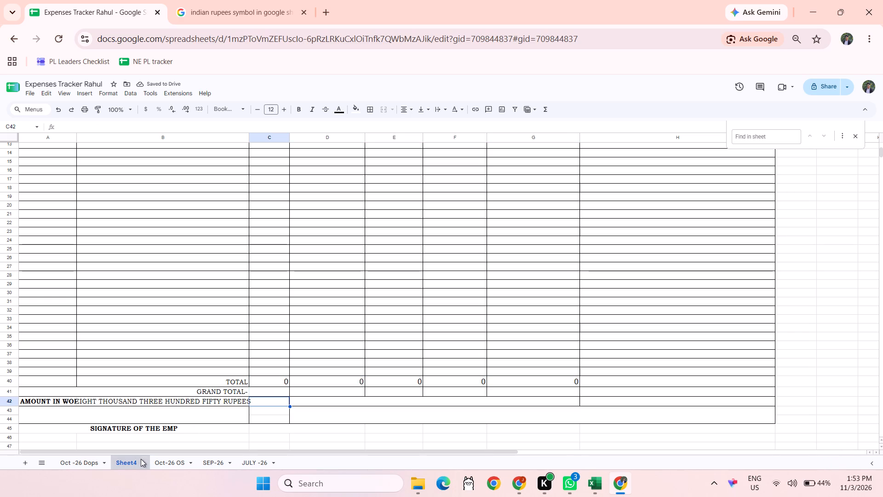
Copy the dates and location names in A9:B28 of Oct-26 OS into Sheet4 starting at A9.
click(163, 464)
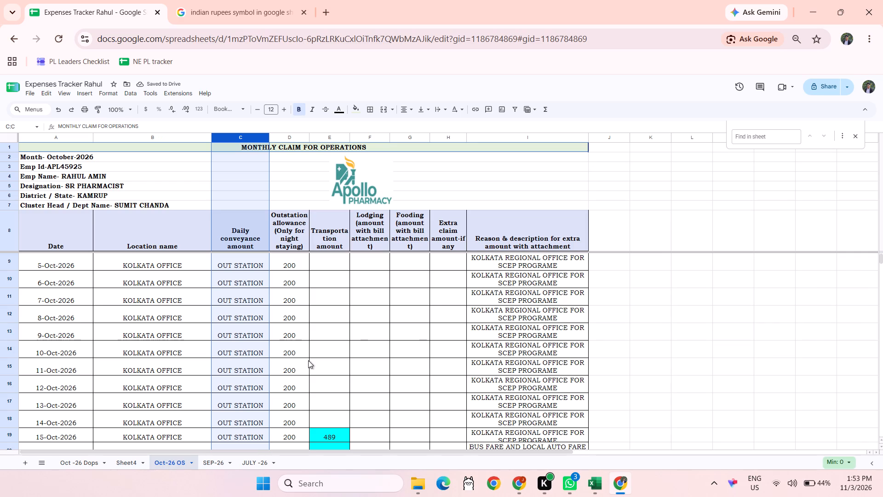
scroll(308, 360, up, 2)
click(64, 258)
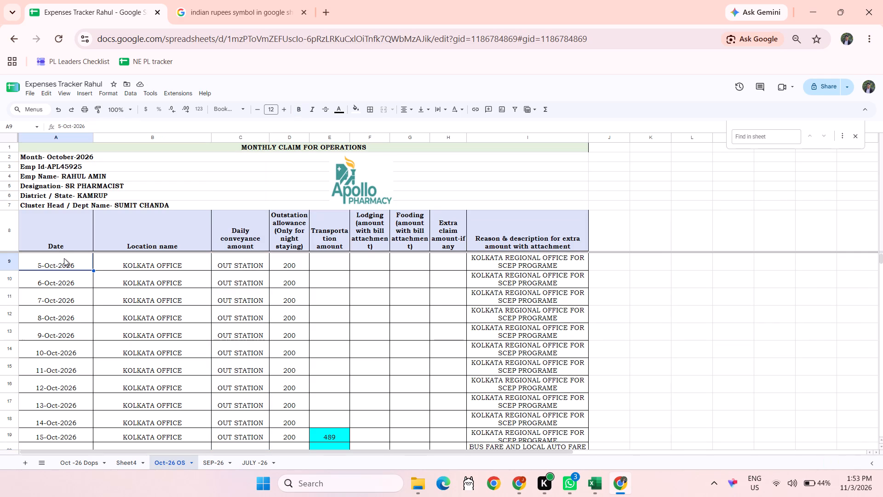
key(shift+Right)
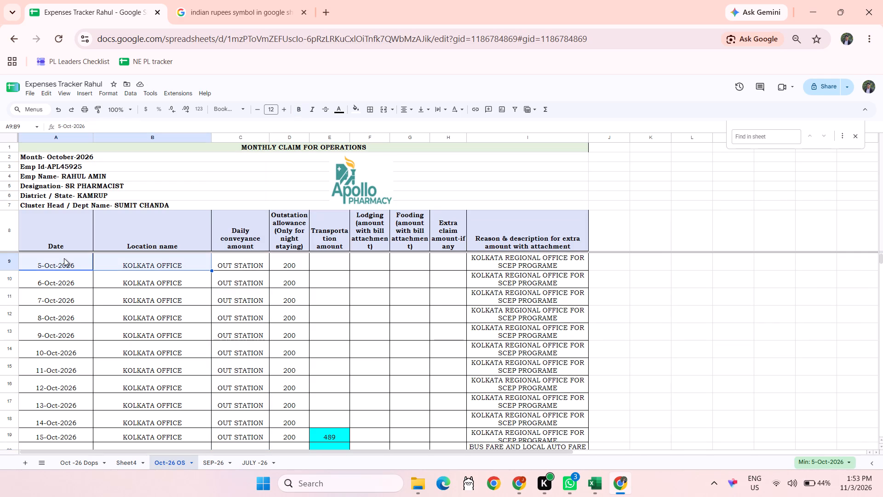
key(ctrl+shift+Down)
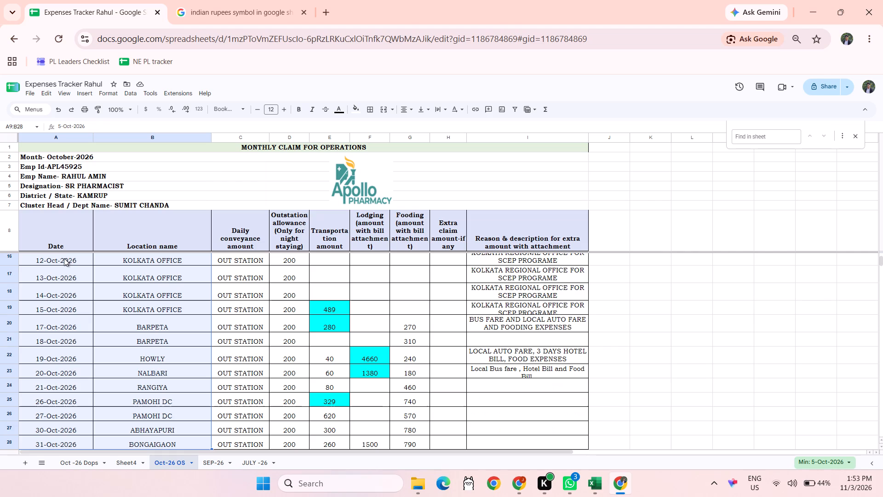
key(shift+Down)
key(shift+Up)
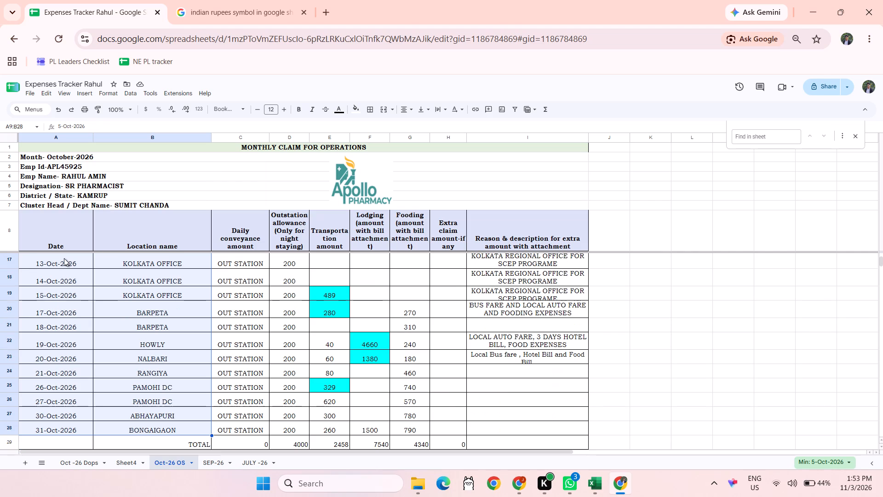
key(ctrl+c)
click(127, 468)
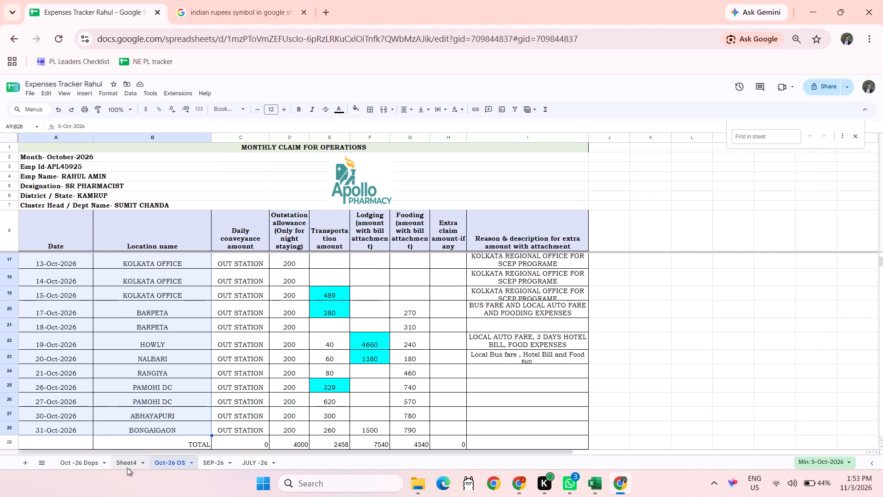
scroll(194, 392, up, 8)
click(45, 240)
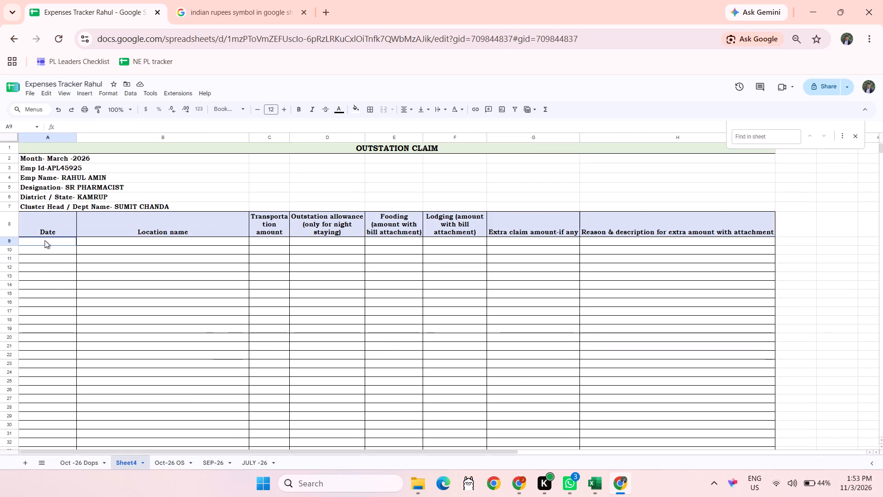
key(ctrl+v)
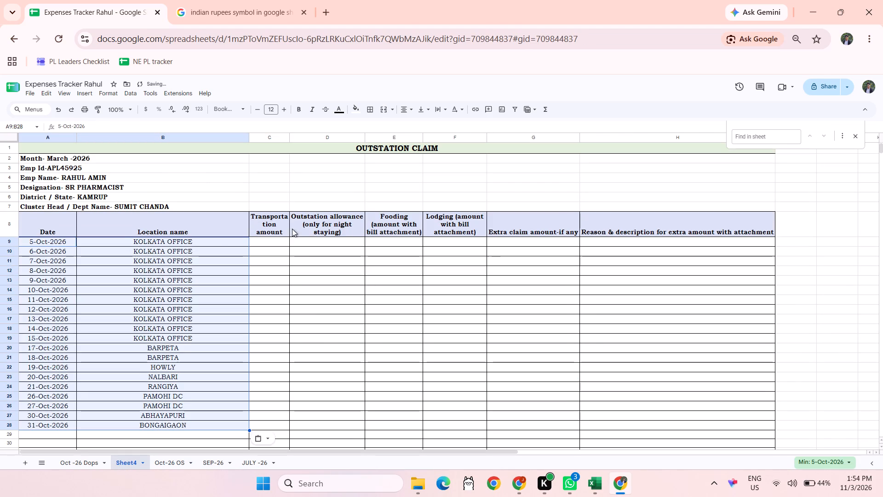
Delete the empty rows 31 to 38 above the TOTAL row in Sheet4.
scroll(241, 307, down, 3)
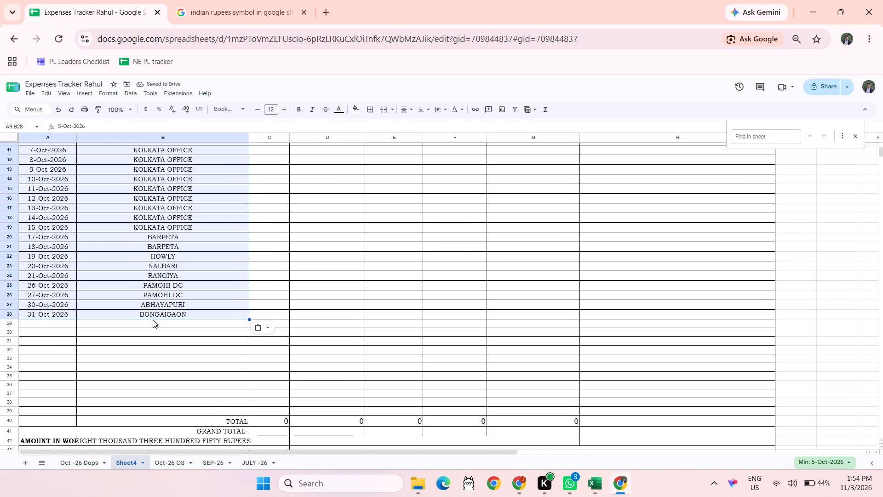
click(10, 333)
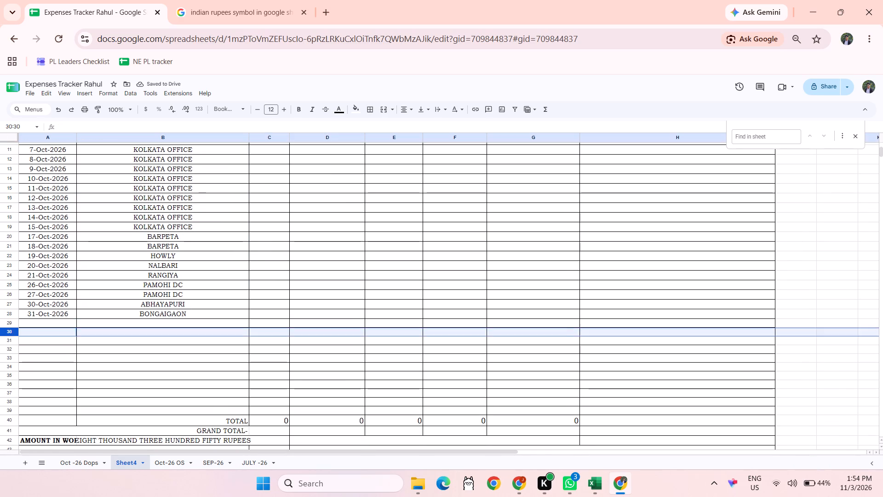
drag(10, 333, 0, 337)
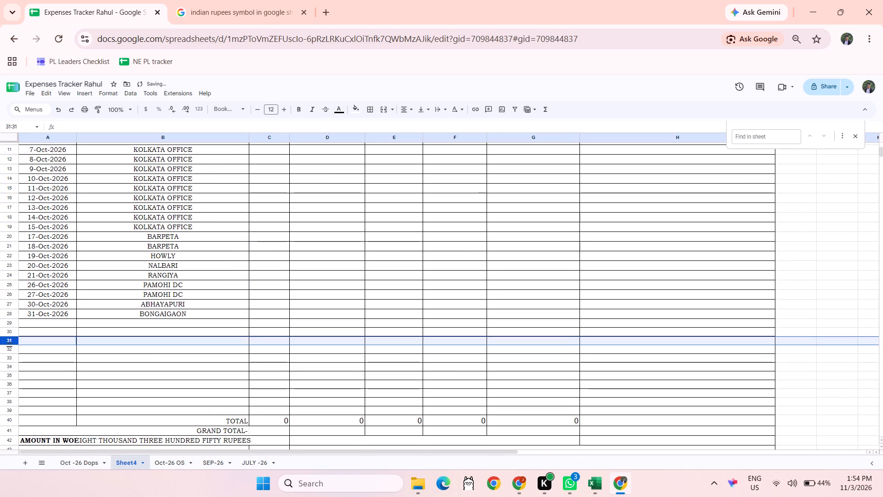
click(15, 352)
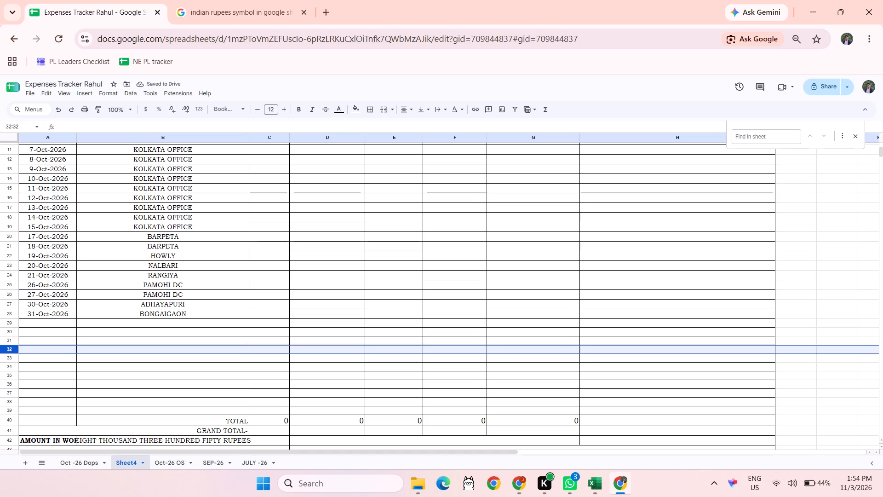
click(8, 341)
key(shift+Down)
key(shift+Down)
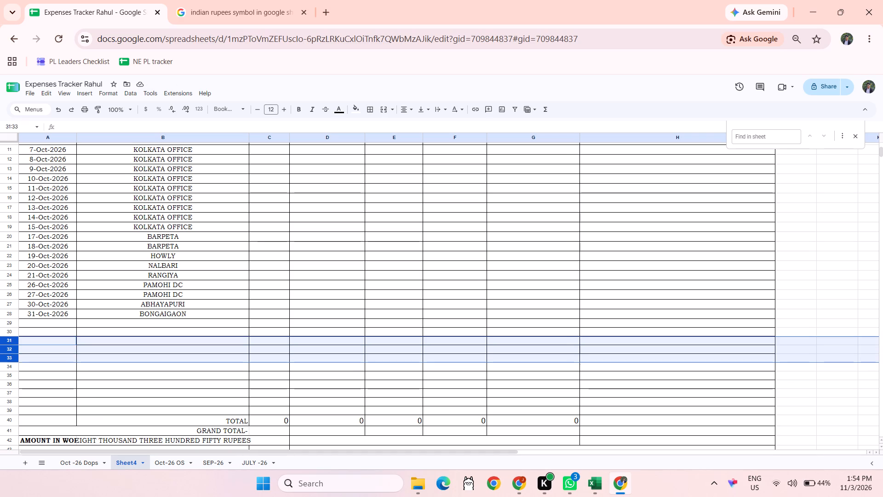
key(shift+Down)
key(shift+Down)
key(shift+Down)
key(shift+Down)
key(shift+Down)
key(shift+Down)
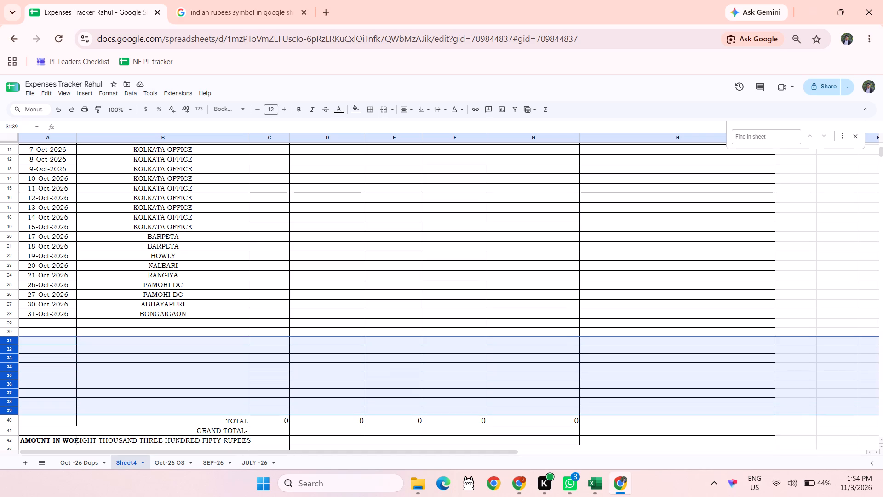
key(shift+Up)
right_click(12, 368)
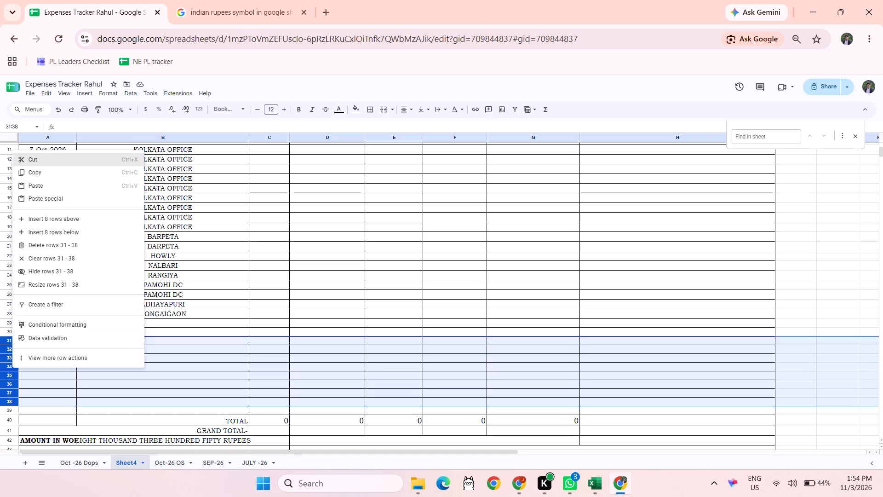
click(56, 241)
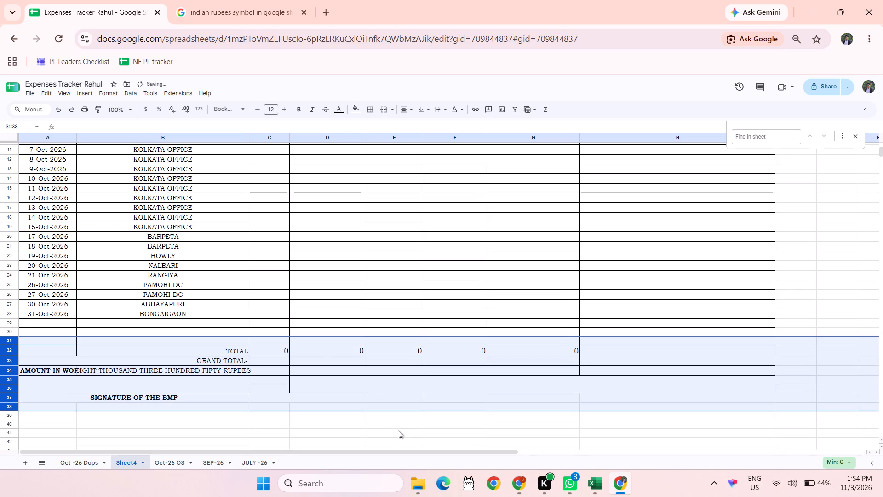
click(398, 430)
Copy the "SIGNATURE OF THE HOD / CLUSTER HEAD" label from E44 of Oct -26 Dops into F37 of Sheet4.
scroll(338, 410, right, 1)
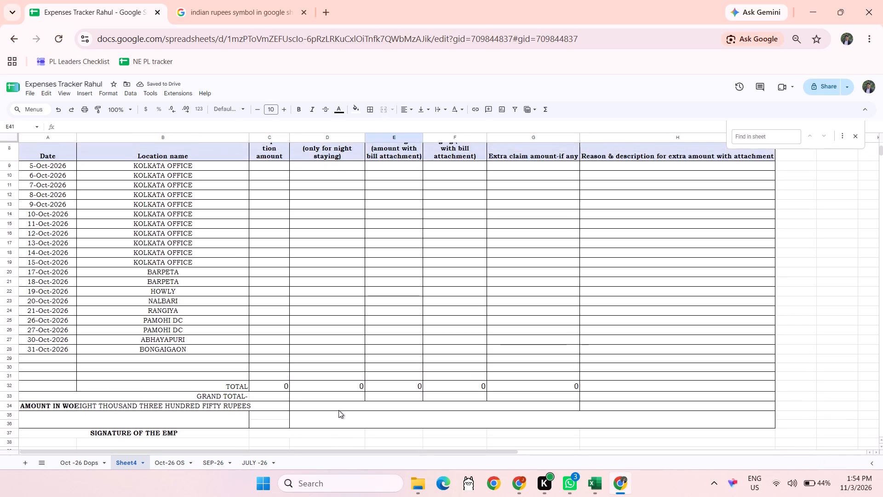
scroll(338, 410, right, 1)
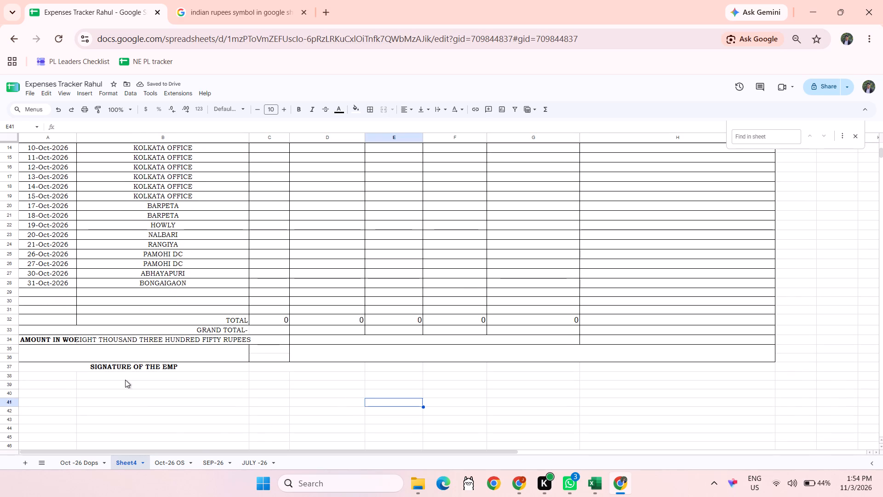
click(85, 459)
scroll(416, 399, down, 3)
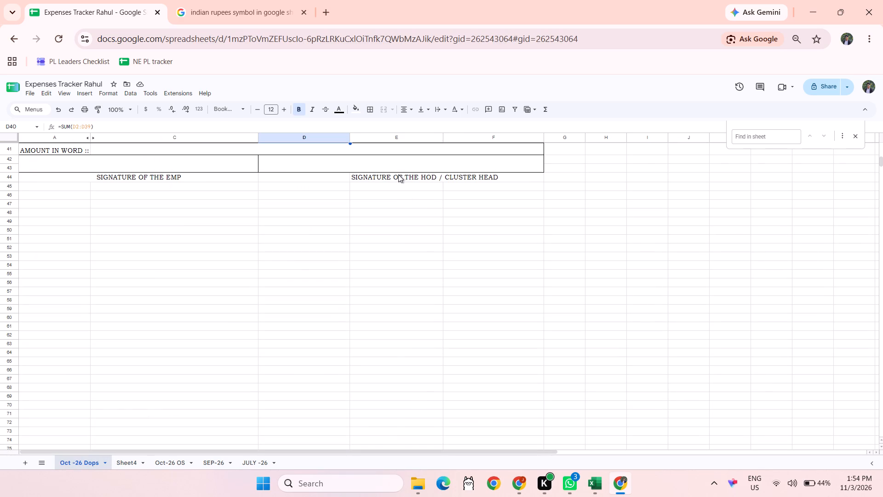
click(398, 174)
key(ctrl+c)
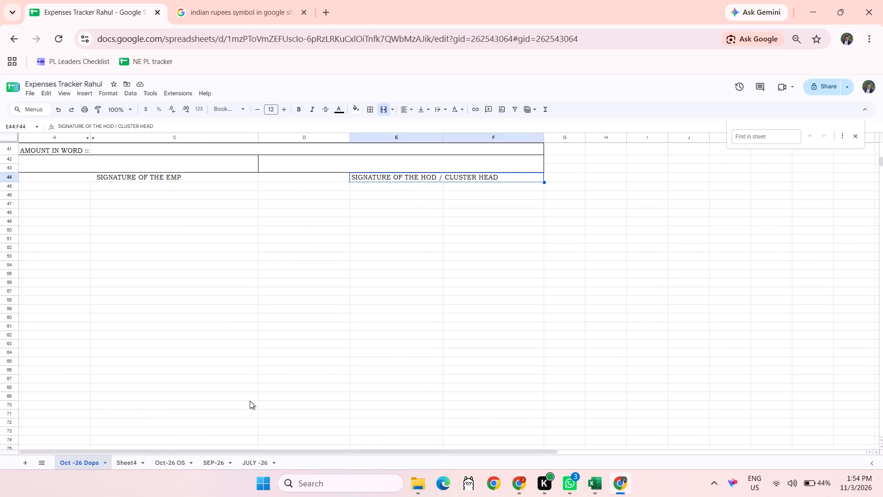
click(126, 464)
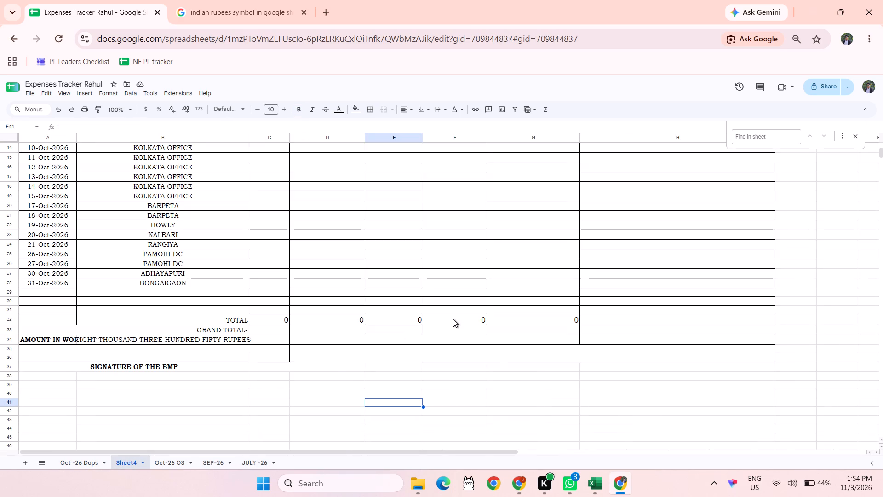
click(470, 368)
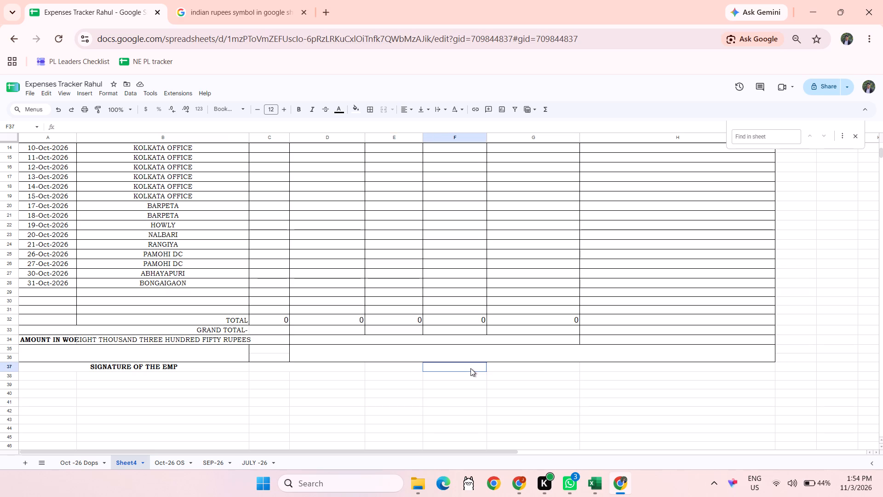
key(ctrl+v)
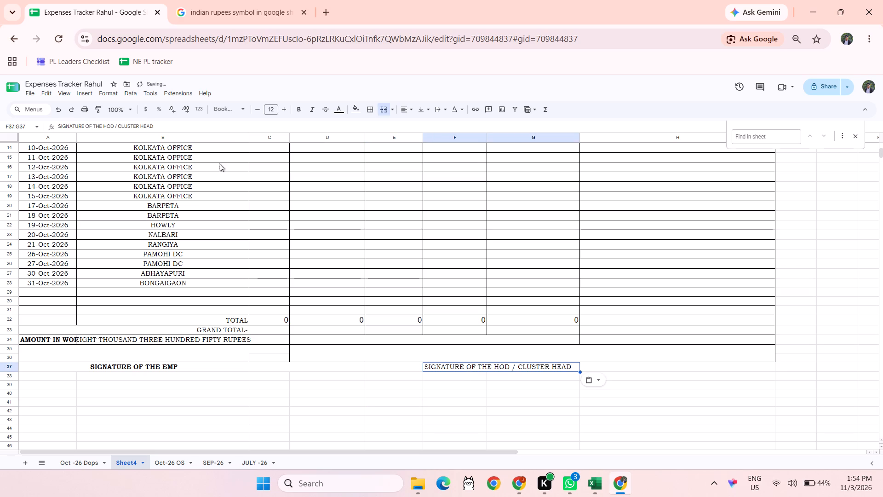
Make the "SIGNATURE OF THE HOD / CLUSTER HEAD" label in Sheet4 bold.
click(299, 109)
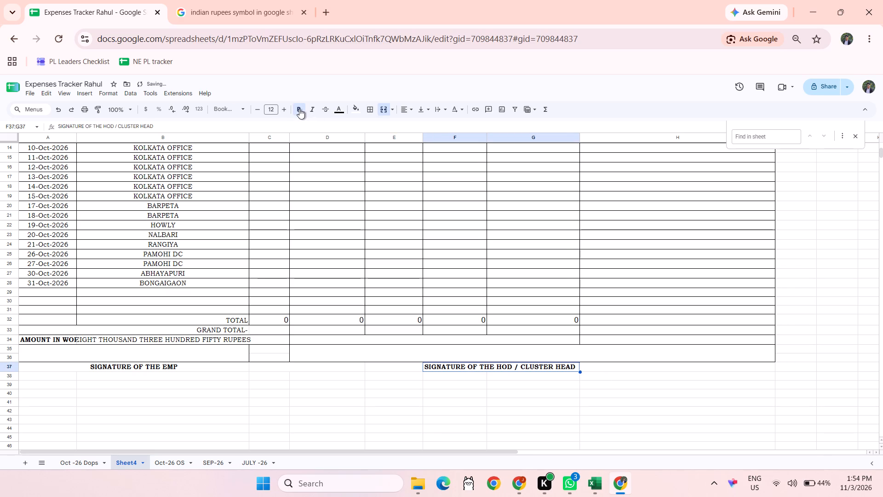
click(305, 371)
scroll(380, 384, up, 2)
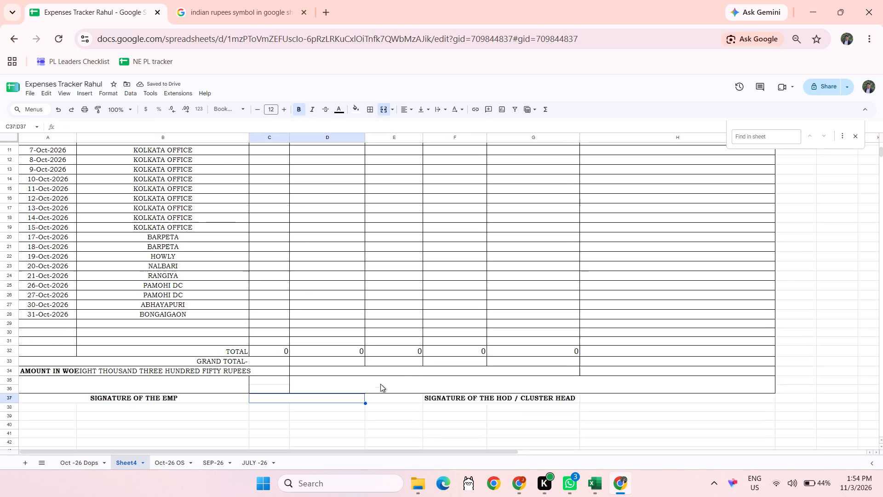
scroll(380, 384, up, 4)
scroll(380, 384, down, 2)
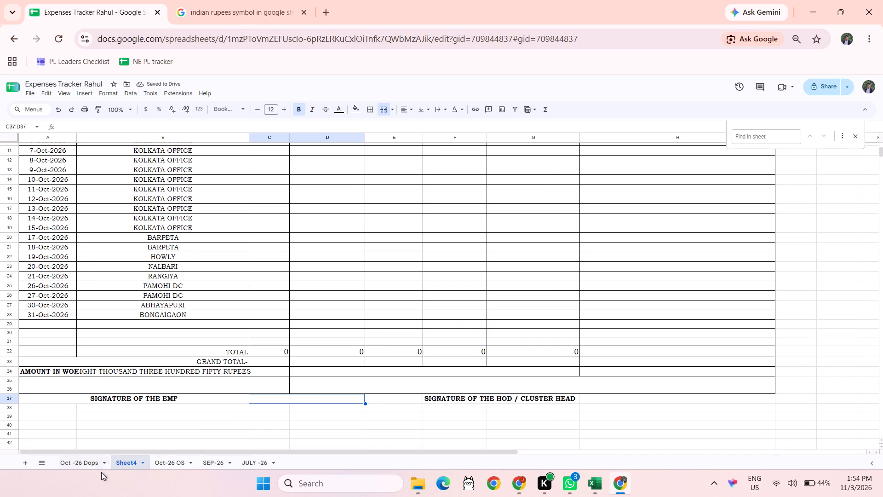
Move the Oct-26 OS sheet ahead of Sheet4, directly after Oct -26 Dops.
click(87, 466)
scroll(236, 389, up, 8)
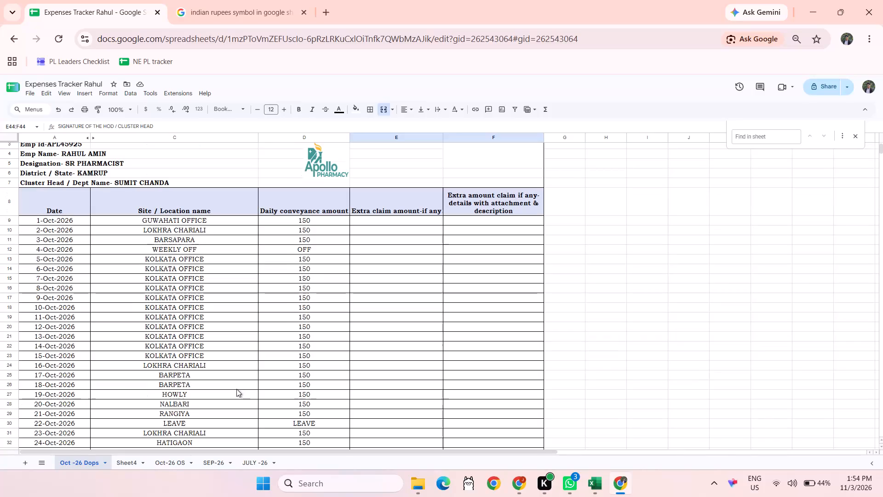
click(173, 465)
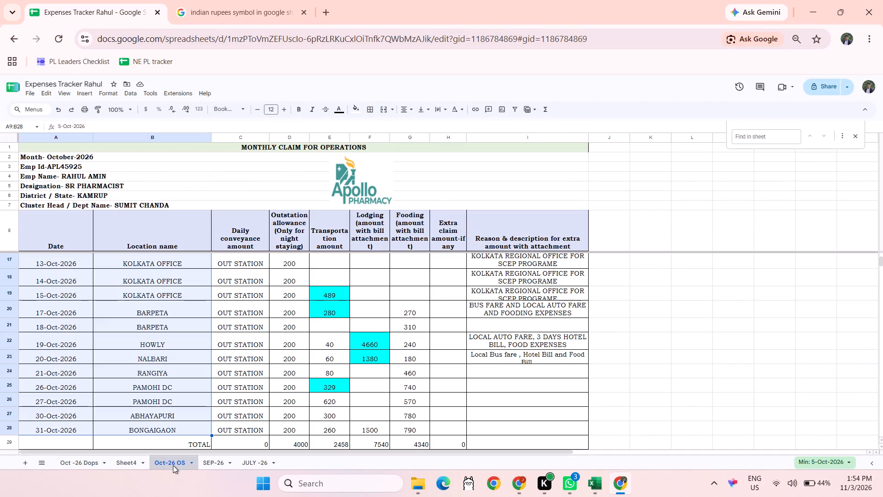
click(173, 465)
drag(173, 465, 131, 465)
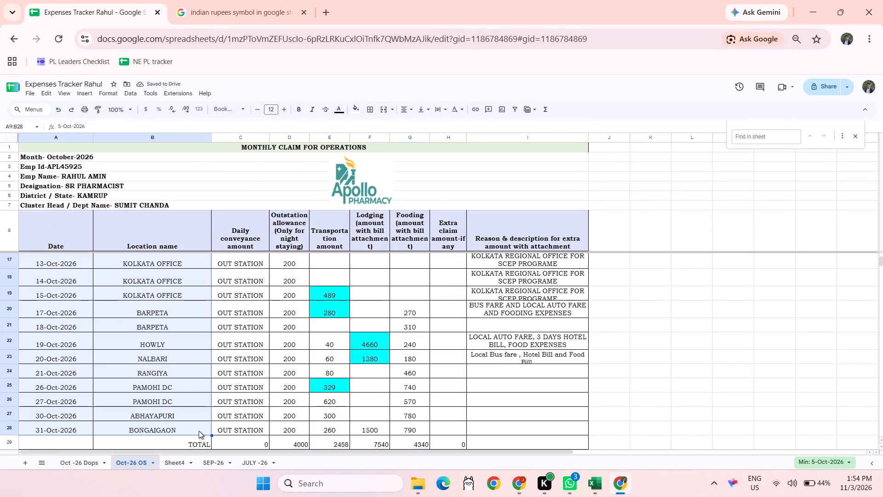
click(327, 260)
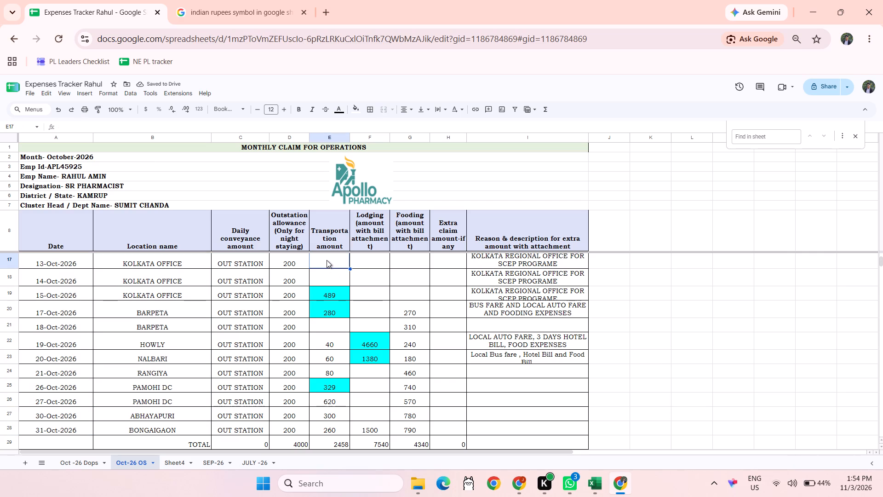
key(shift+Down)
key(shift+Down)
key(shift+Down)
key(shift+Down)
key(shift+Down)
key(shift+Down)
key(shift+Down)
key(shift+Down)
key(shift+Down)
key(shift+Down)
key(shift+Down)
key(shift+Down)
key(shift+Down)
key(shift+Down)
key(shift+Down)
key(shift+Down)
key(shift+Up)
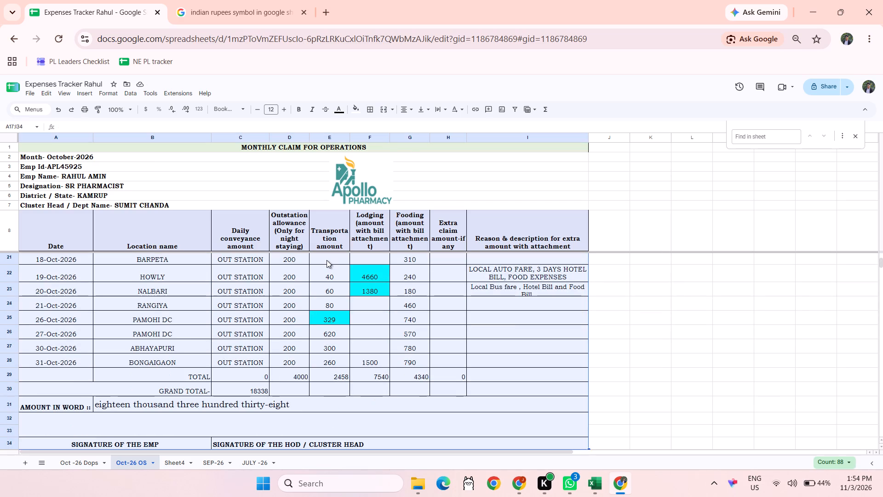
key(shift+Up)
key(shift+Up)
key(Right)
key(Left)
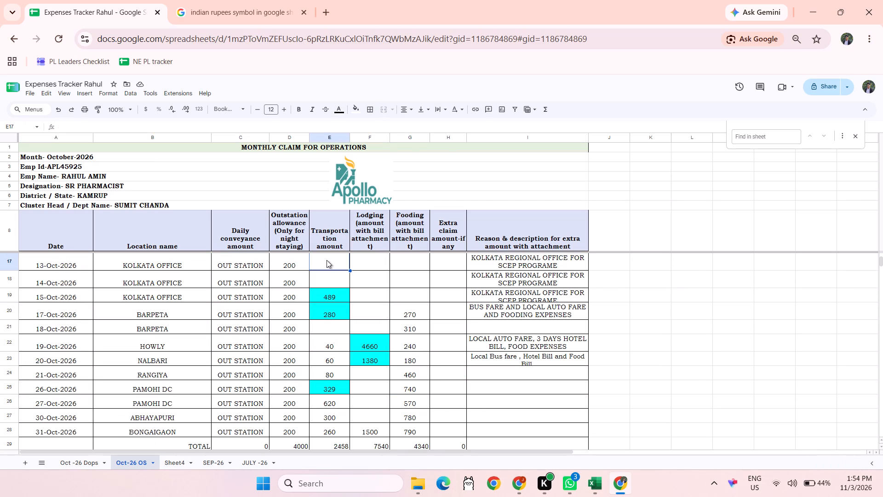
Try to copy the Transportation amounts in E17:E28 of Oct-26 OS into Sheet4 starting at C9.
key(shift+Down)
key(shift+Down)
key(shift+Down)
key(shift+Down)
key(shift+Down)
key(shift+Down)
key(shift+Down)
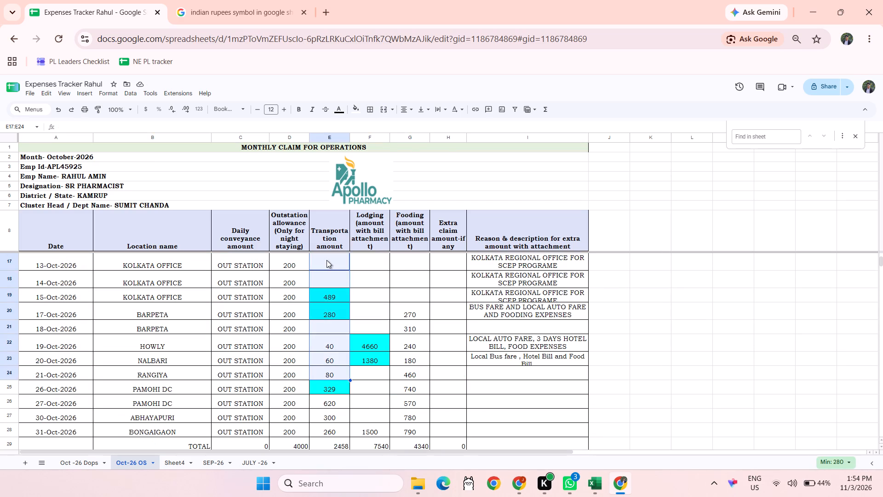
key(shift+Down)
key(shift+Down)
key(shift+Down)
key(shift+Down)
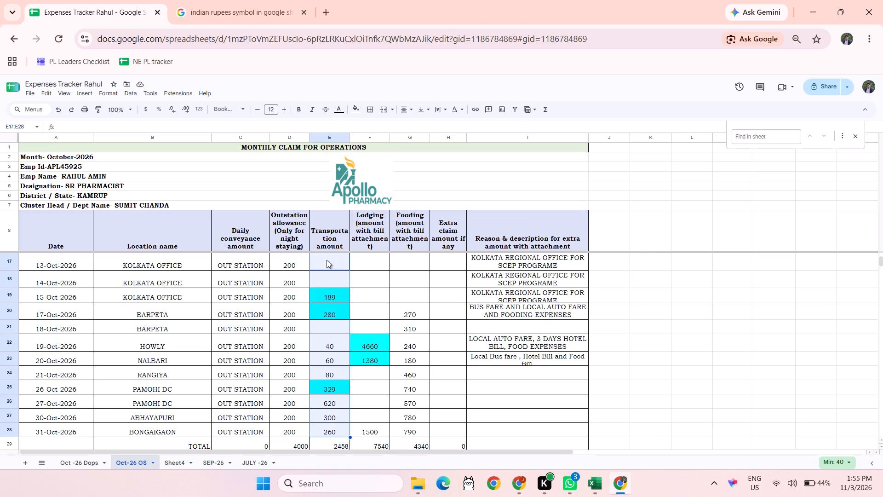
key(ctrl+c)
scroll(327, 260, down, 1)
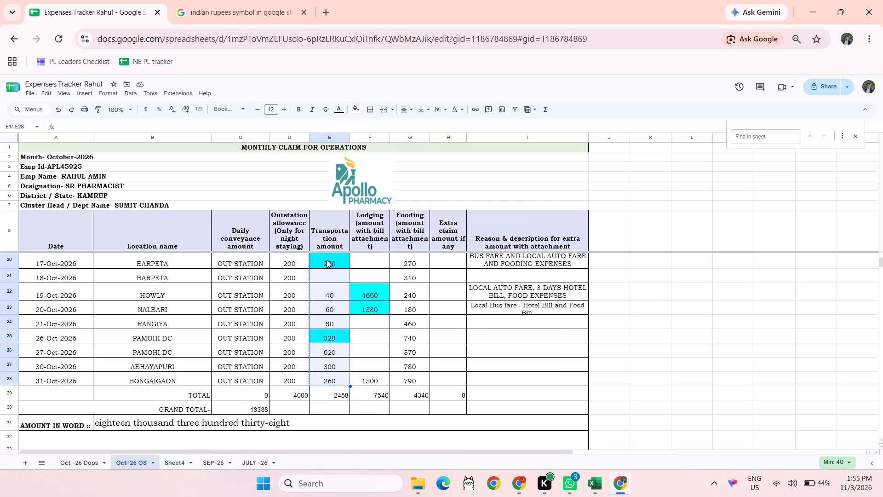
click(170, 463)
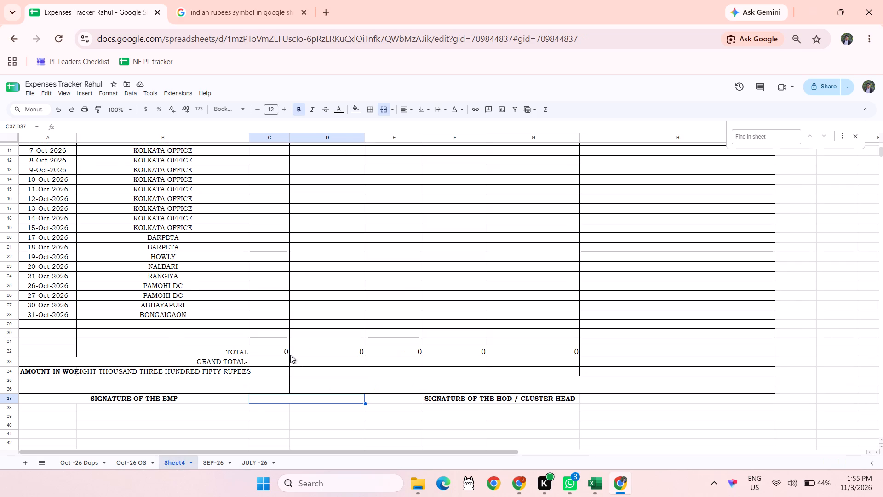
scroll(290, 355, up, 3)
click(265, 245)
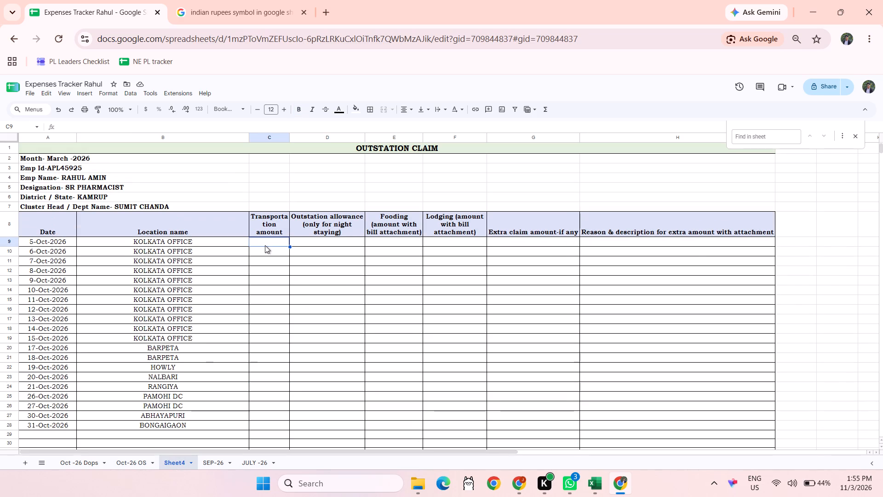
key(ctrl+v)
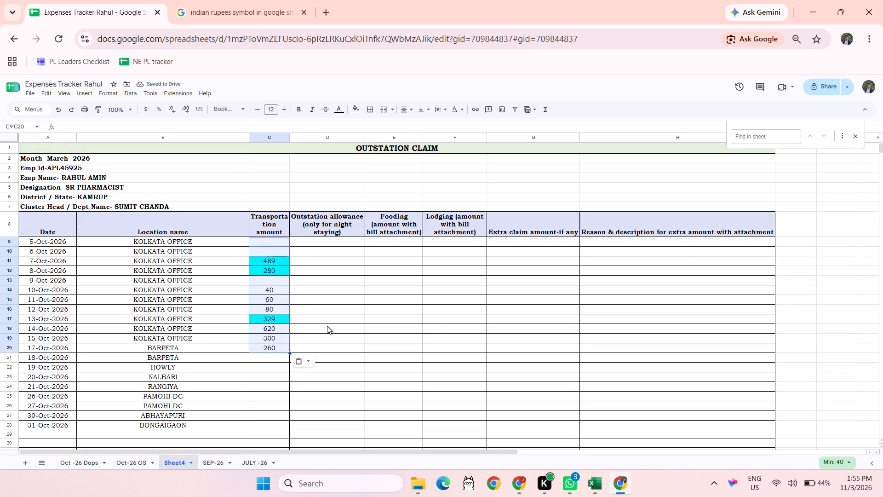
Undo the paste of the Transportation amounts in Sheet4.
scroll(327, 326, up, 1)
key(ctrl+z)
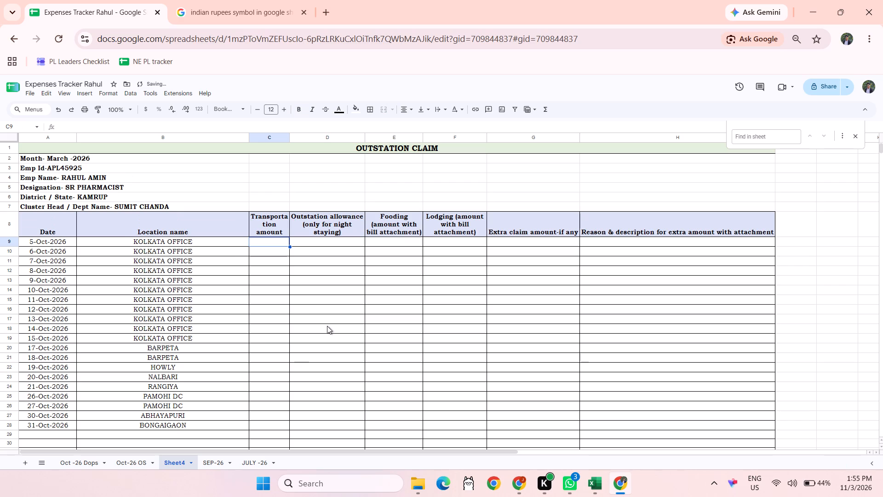
Copy the Transportation amounts in E9:E28 of Oct-26 OS into the Transportation column of Sheet4, starting at C9.
scroll(327, 326, up, 1)
click(130, 458)
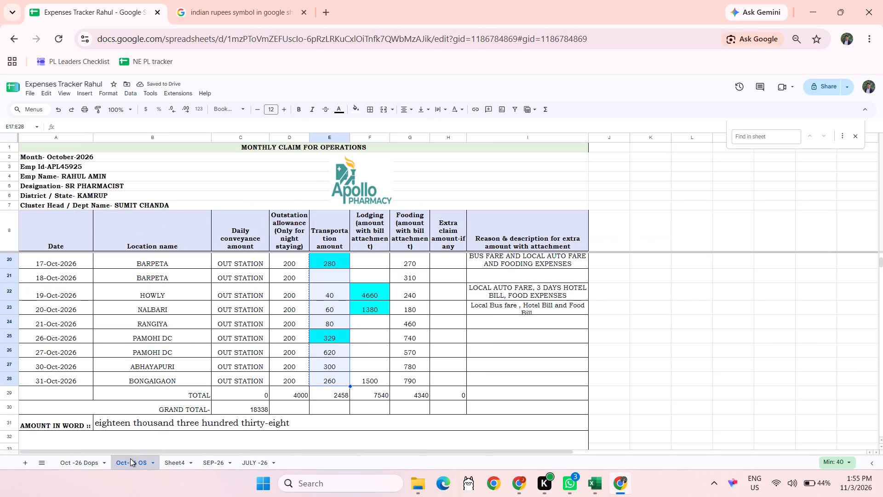
scroll(335, 370, up, 11)
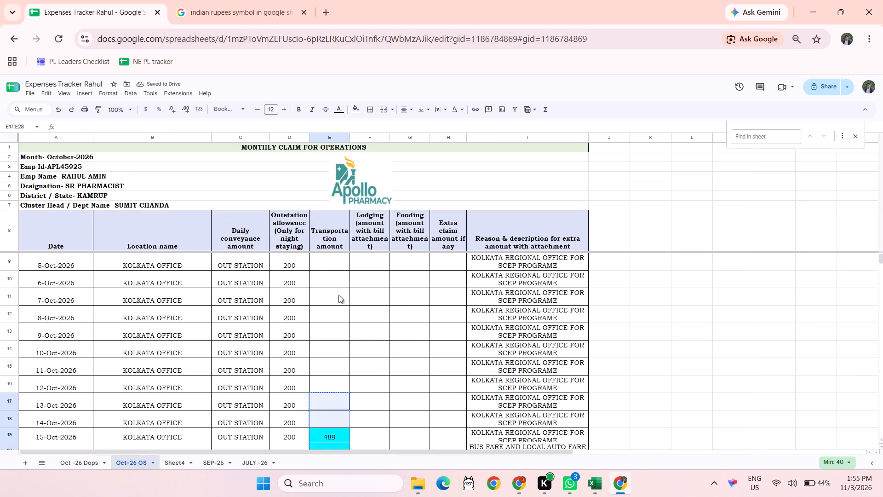
click(330, 269)
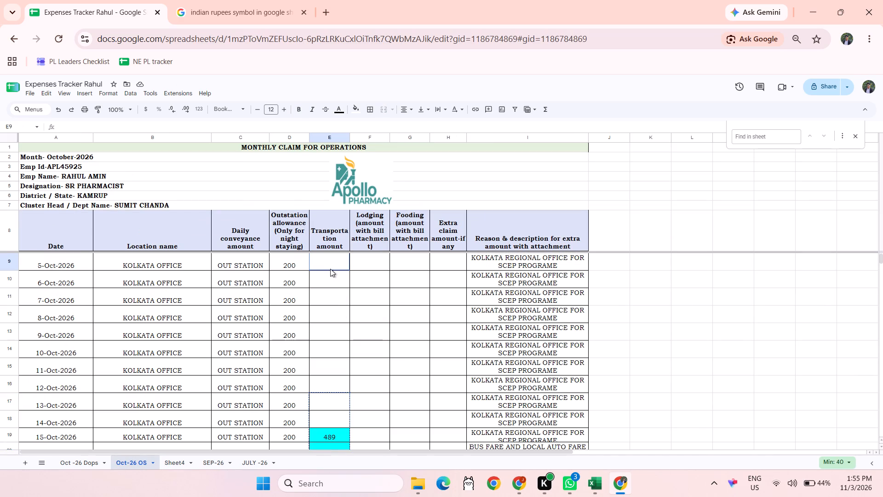
key(Up)
key(Down)
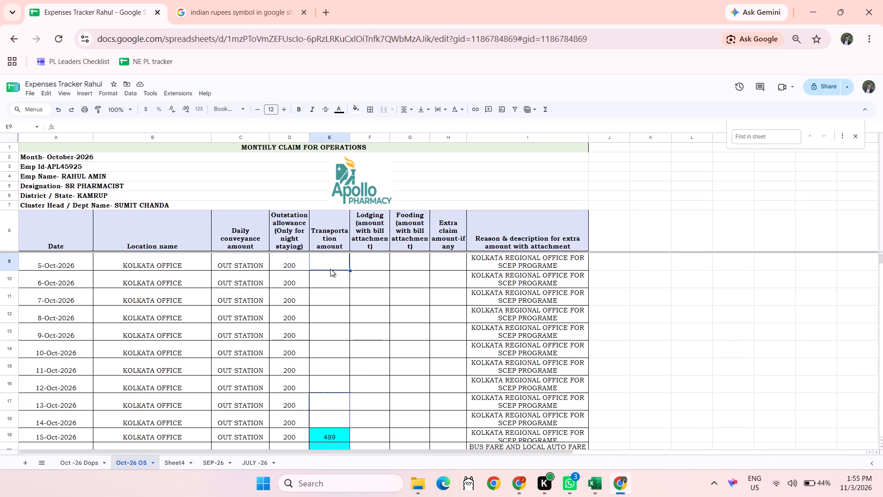
key(shift+Down)
key(shift+Down)
key(shift+Down)
key(shift+Down)
key(shift+Down)
key(shift+Down)
key(shift+Down)
key(shift+Down)
key(shift+Down)
key(shift+Down)
key(shift+Down)
key(shift+Down)
key(shift+Down)
key(shift+Down)
key(shift+Down)
key(shift+Down)
key(shift+Down)
key(shift+Down)
key(shift+Down)
key(shift+Down)
key(shift+Down)
key(shift+Down)
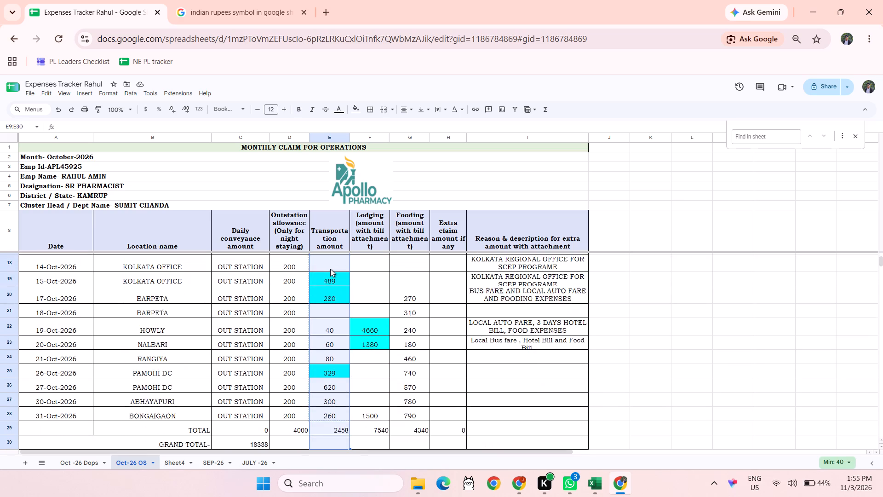
key(Up)
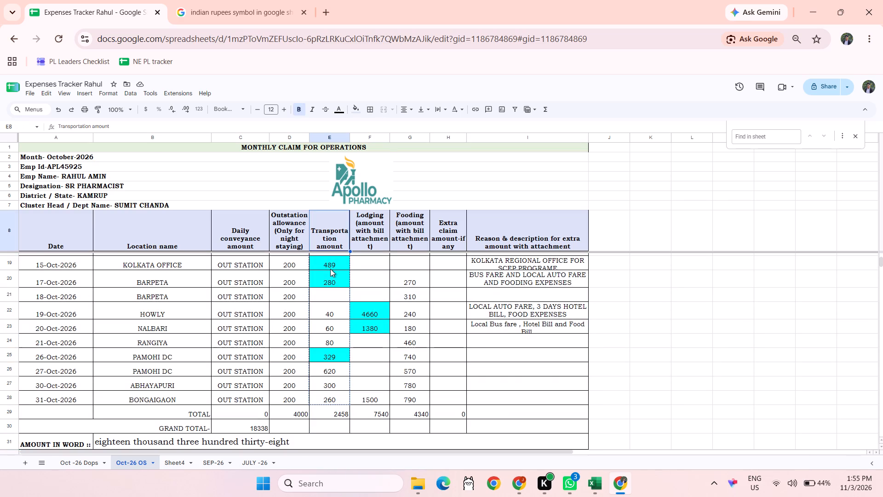
key(Down)
key(Up)
key(Down)
key(shift+Down)
key(shift+Down)
key(shift+Down)
key(shift+Down)
key(shift+Down)
key(shift+Down)
key(shift+Down)
key(shift+Down)
key(shift+Down)
key(shift+Down)
key(shift+Down)
key(shift+Down)
key(shift+Down)
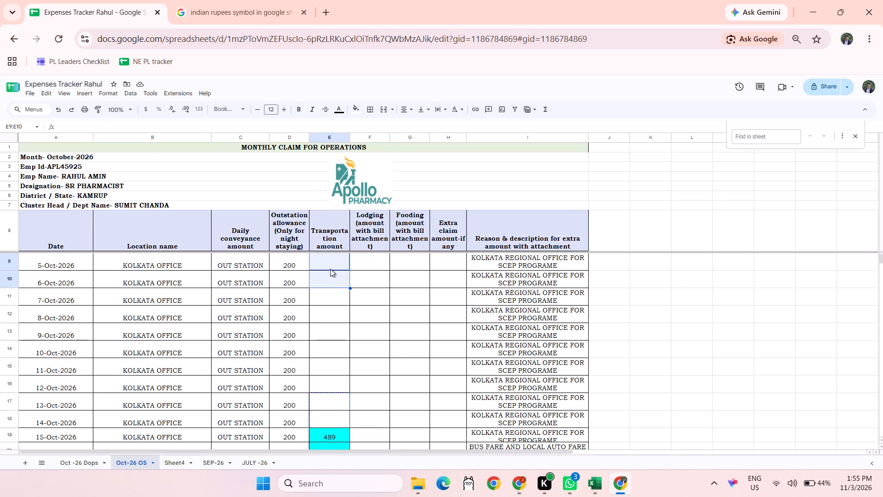
key(shift+Down)
key(shift+Down)
key(shift+Down)
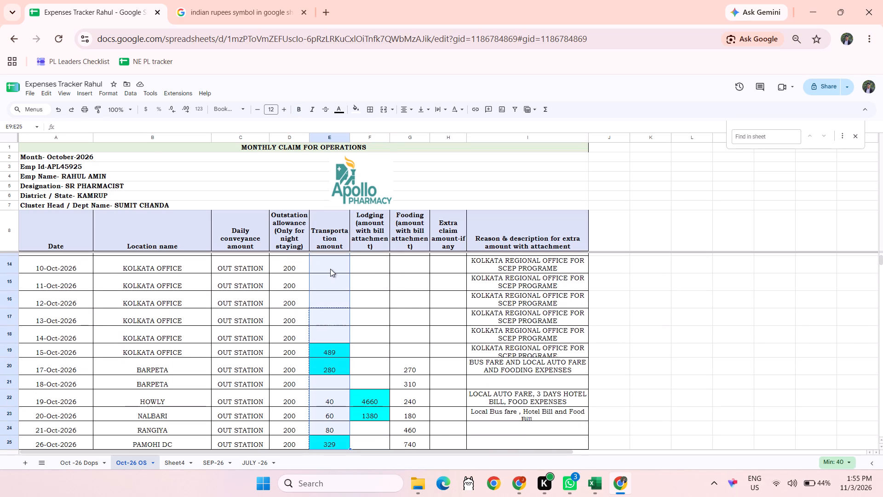
key(shift+Down)
key(shift+Down)
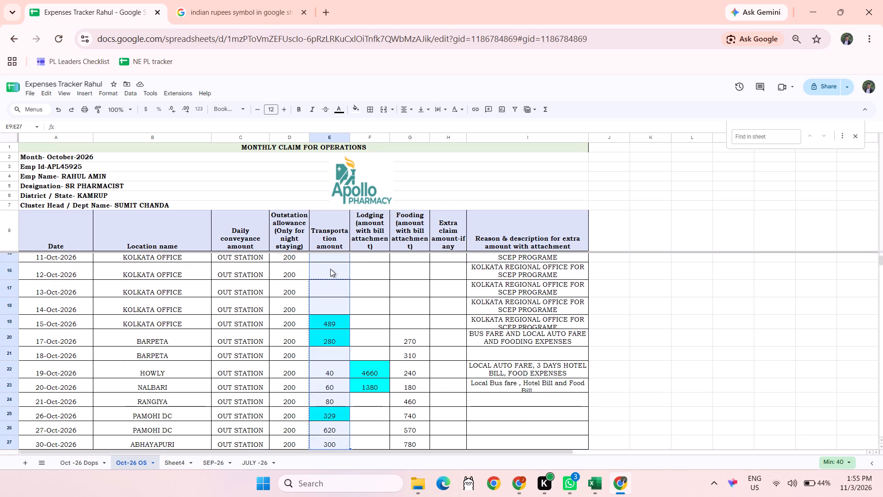
scroll(330, 269, down, 2)
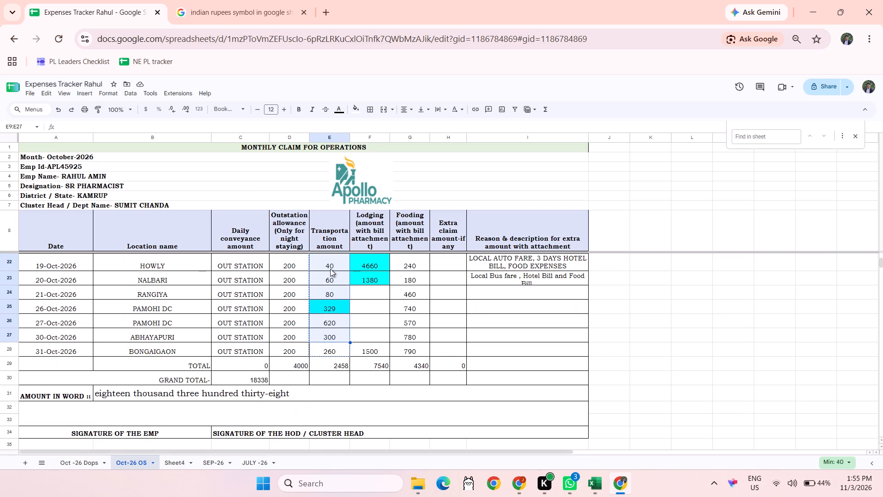
key(shift+Down)
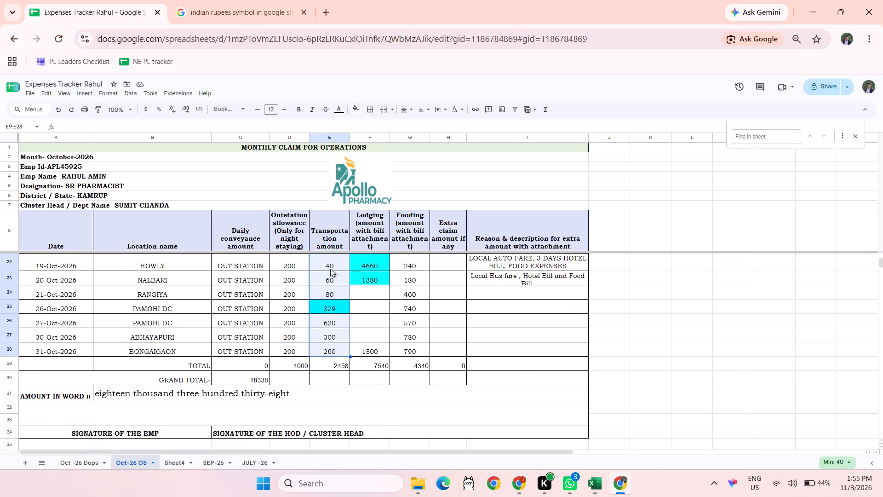
key(ctrl+c)
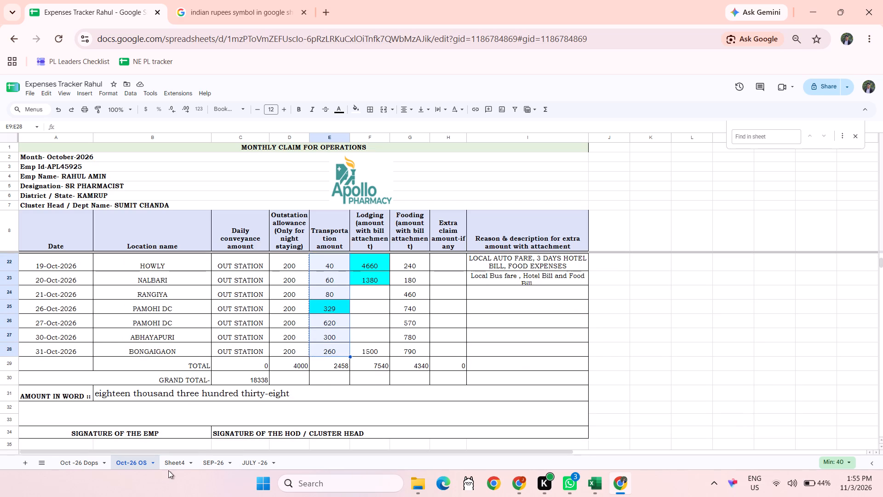
click(172, 467)
scroll(309, 286, up, 5)
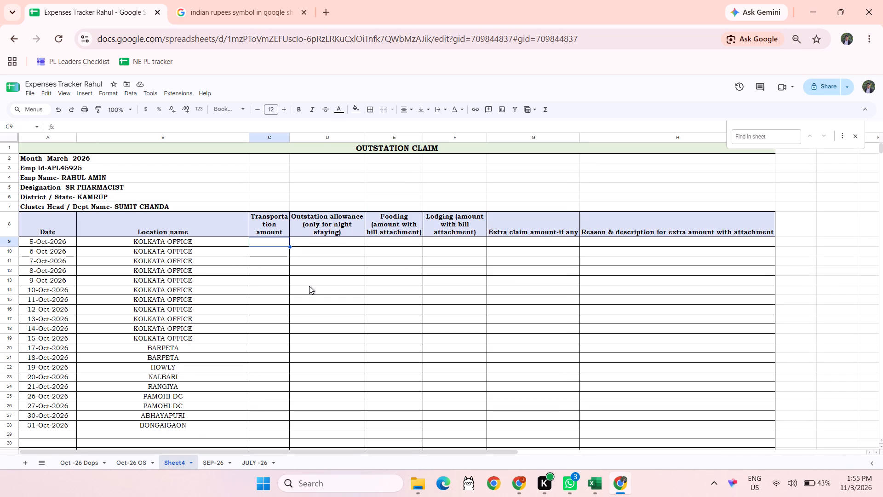
key(ctrl+v)
scroll(309, 286, down, 2)
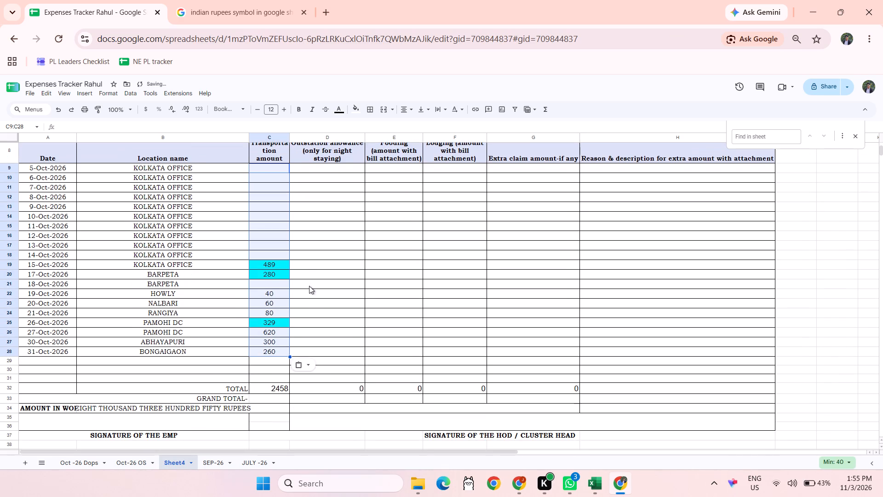
Insert one blank row above the TOTAL row in Oct-26 OS.
click(143, 464)
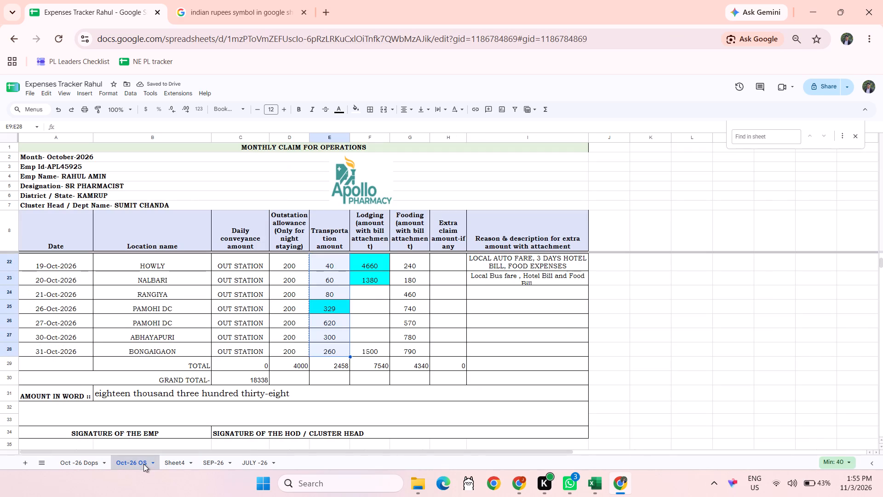
click(3, 362)
right_click(3, 362)
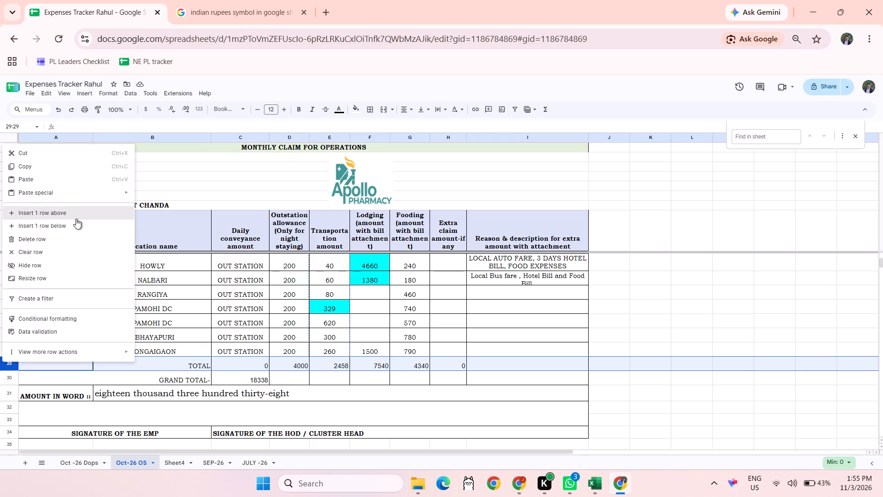
click(76, 219)
Copy the Lodging amounts in F9:F28 of Oct-26 OS into the Lodging column of Sheet4, starting at F9.
scroll(411, 378, up, 6)
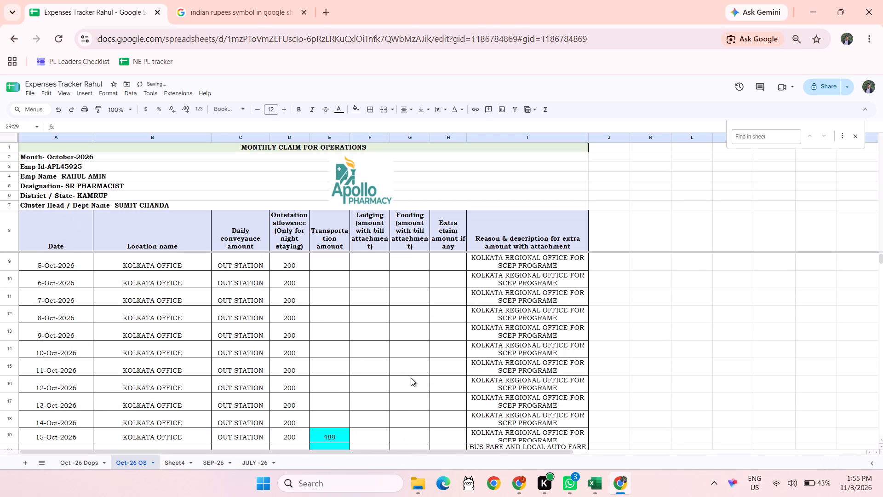
scroll(411, 378, up, 2)
click(367, 264)
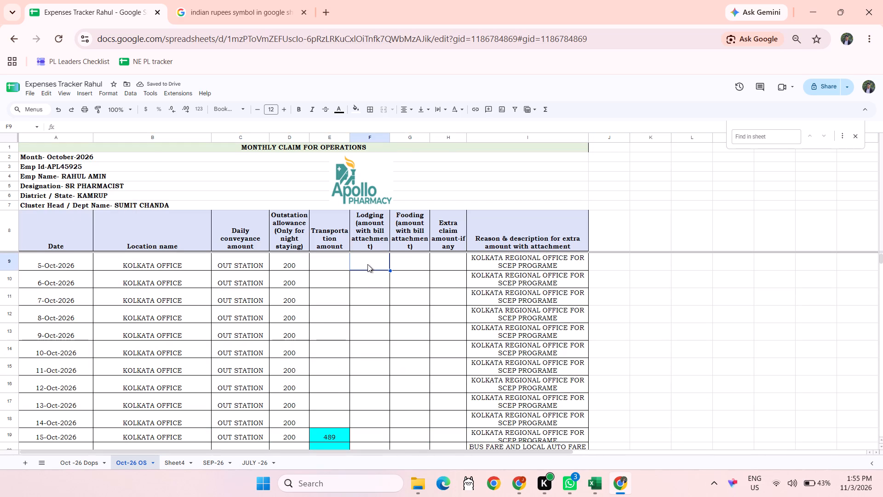
key(ctrl+shift+Down)
key(ctrl+shift+Down)
key(ctrl+shift+Down)
key(ctrl+shift+Down)
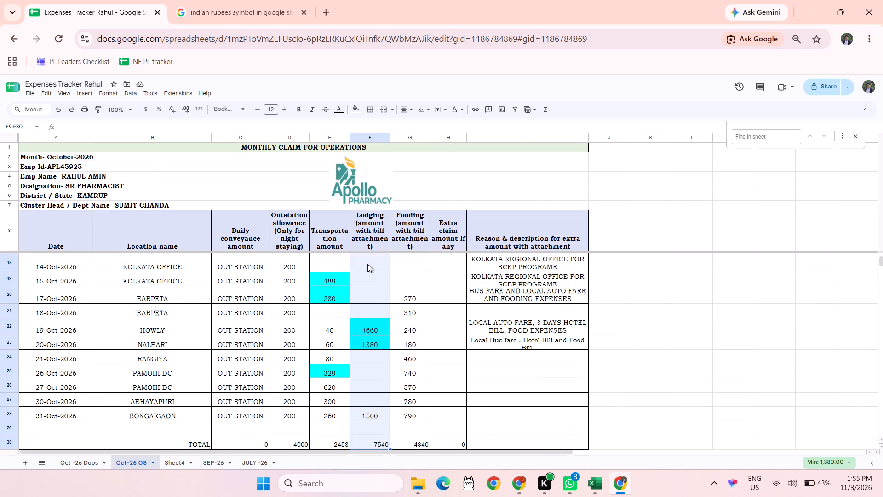
key(ctrl+shift+Up)
key(ctrl+c)
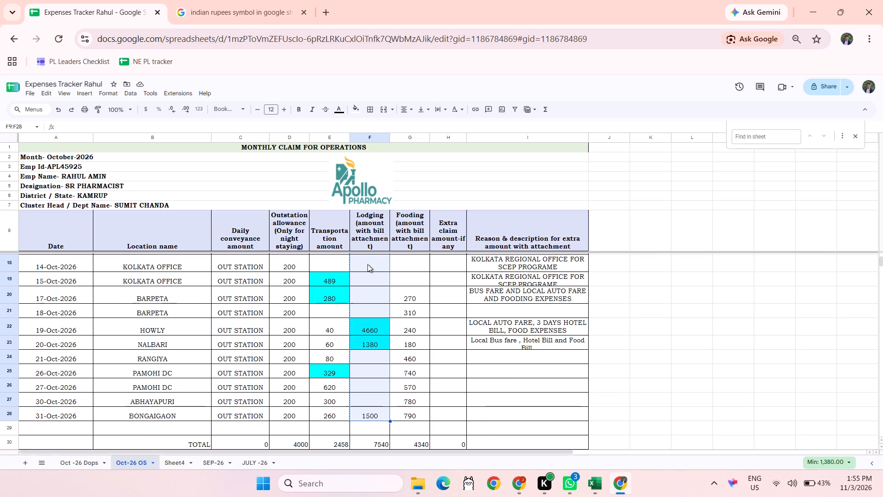
click(165, 462)
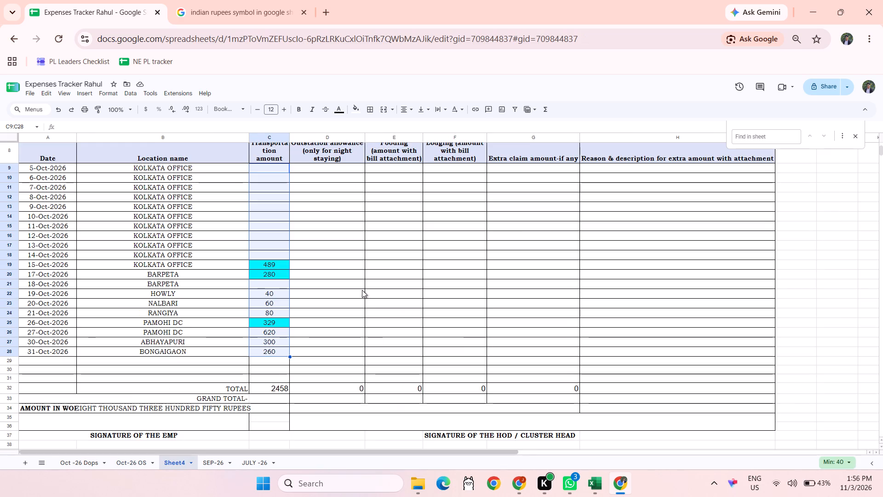
scroll(362, 290, up, 4)
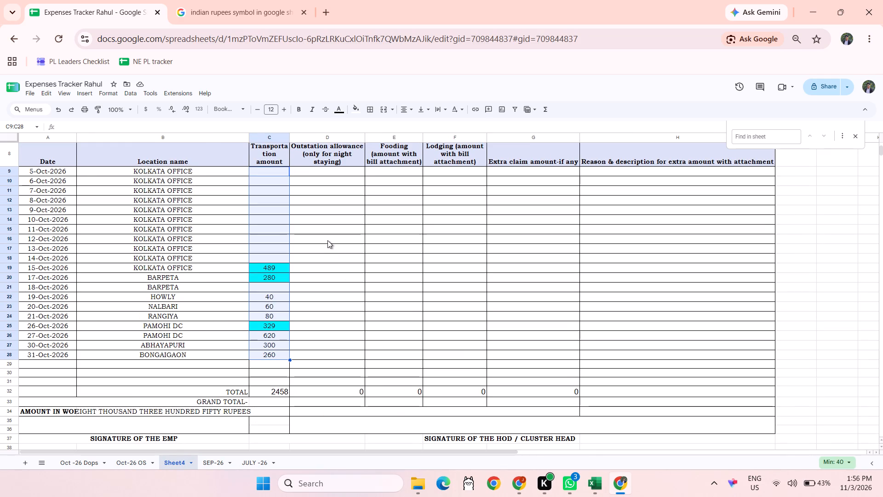
click(327, 240)
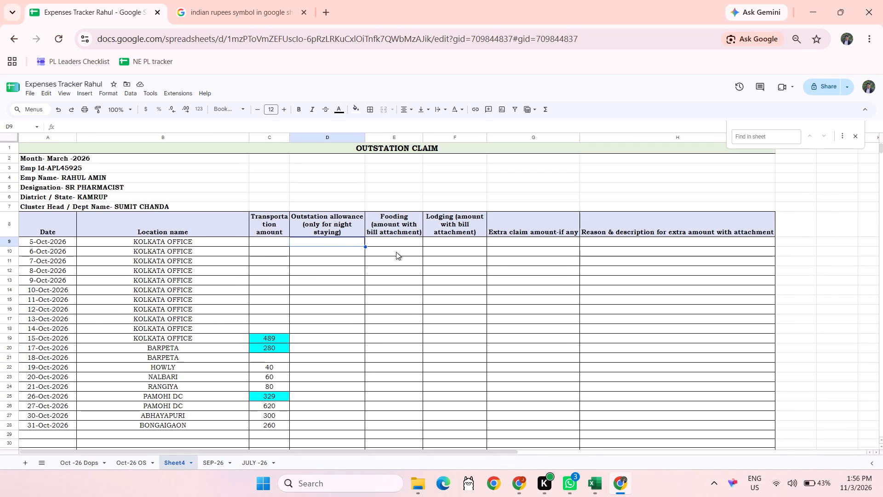
click(452, 243)
key(ctrl+v)
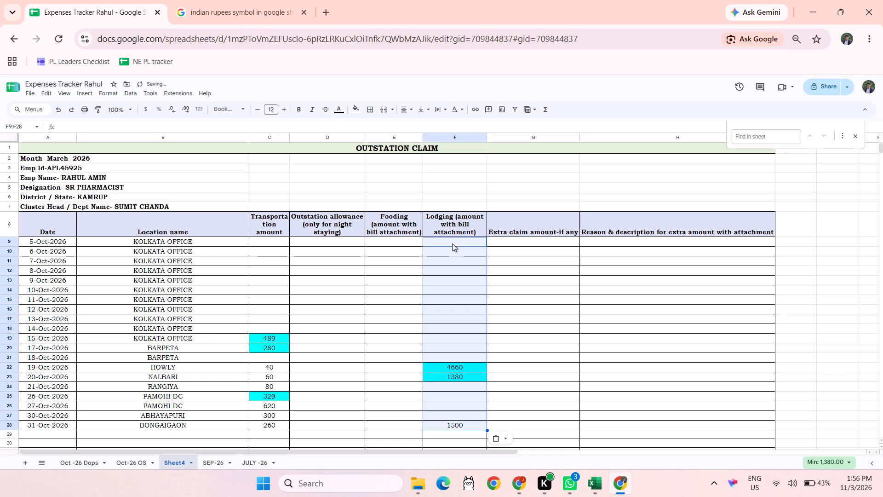
scroll(453, 298, down, 5)
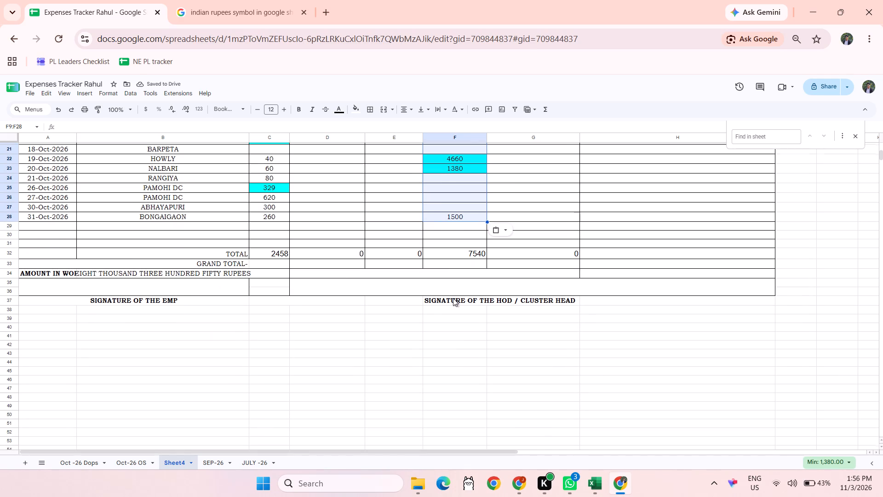
Copy the Fooding amounts in G9:G28 of Oct-26 OS into the Fooding column of Sheet4, starting at E9.
click(134, 464)
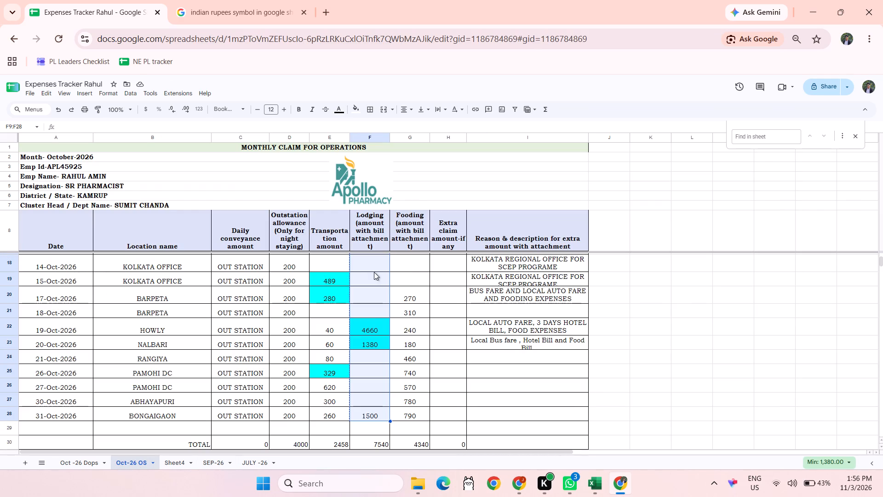
click(415, 262)
scroll(415, 262, up, 4)
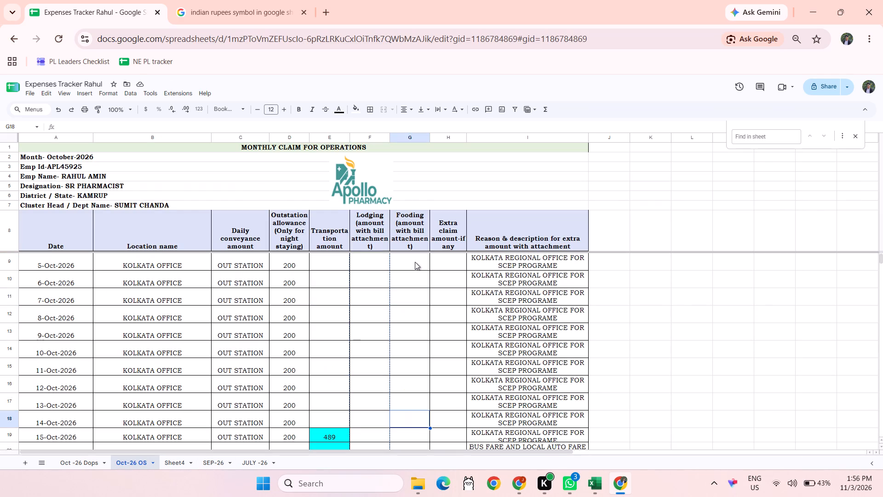
scroll(415, 262, up, 2)
click(415, 262)
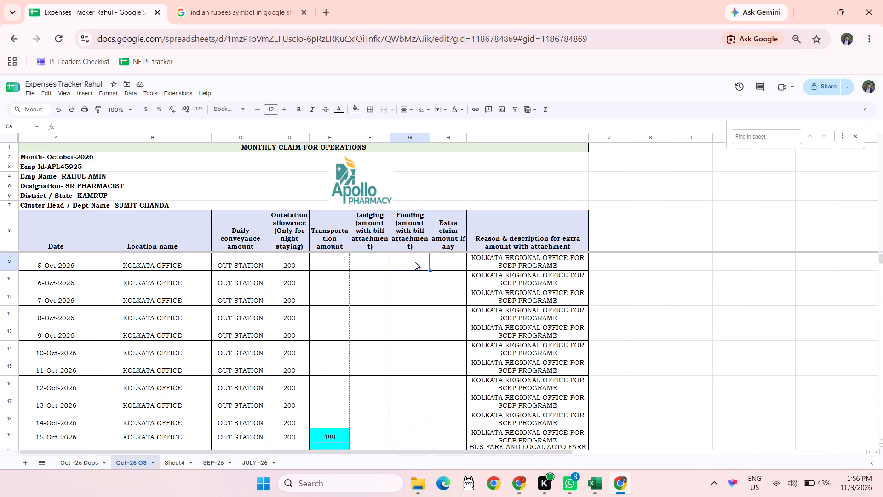
key(ctrl+shift+Down)
key(ctrl+shift+Down)
key(ctrl+shift+Down)
key(ctrl+shift+Up)
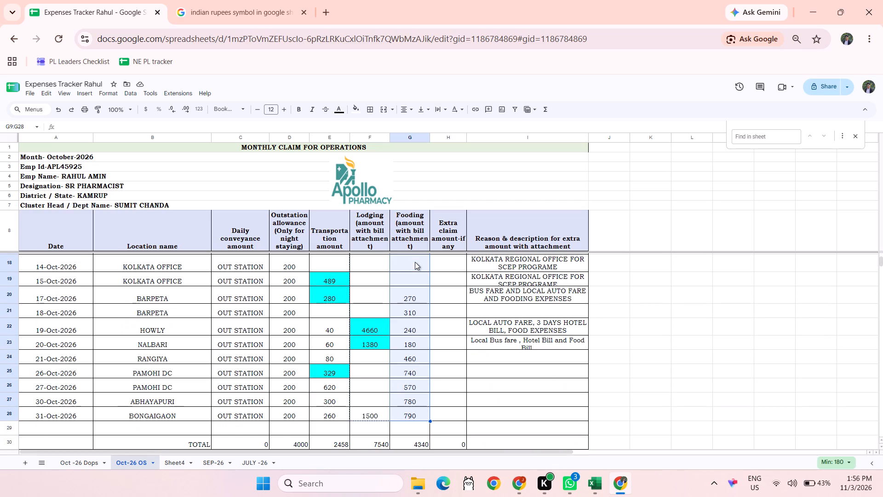
key(ctrl+c)
click(172, 464)
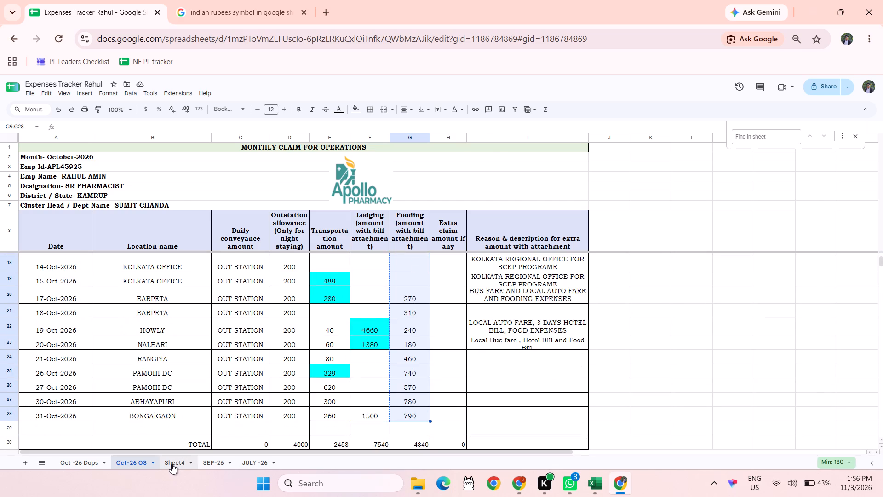
scroll(513, 254, up, 5)
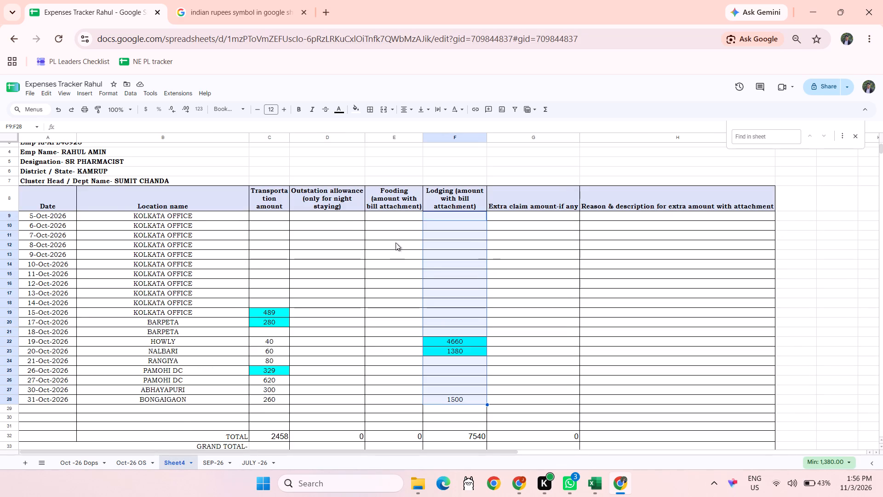
click(395, 241)
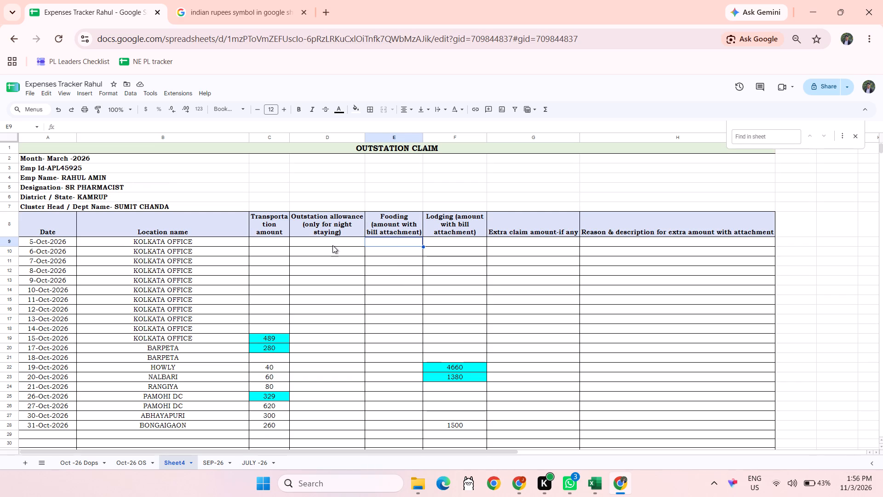
click(333, 245)
click(388, 245)
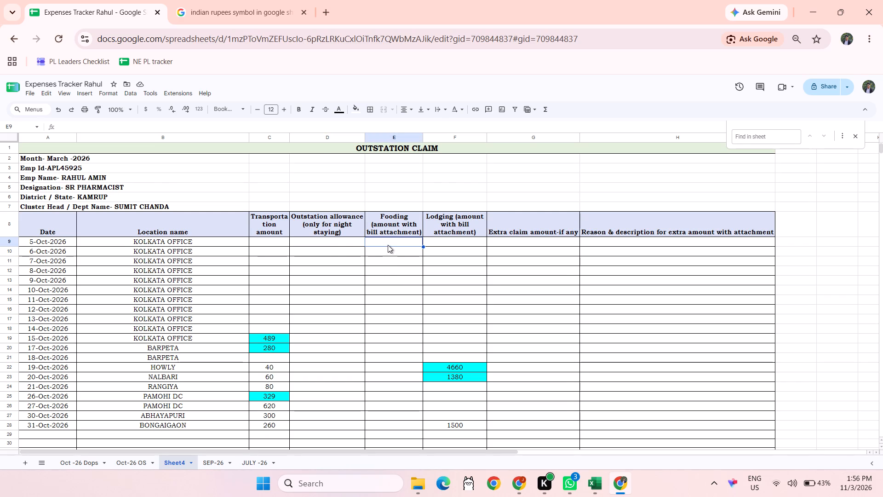
click(320, 245)
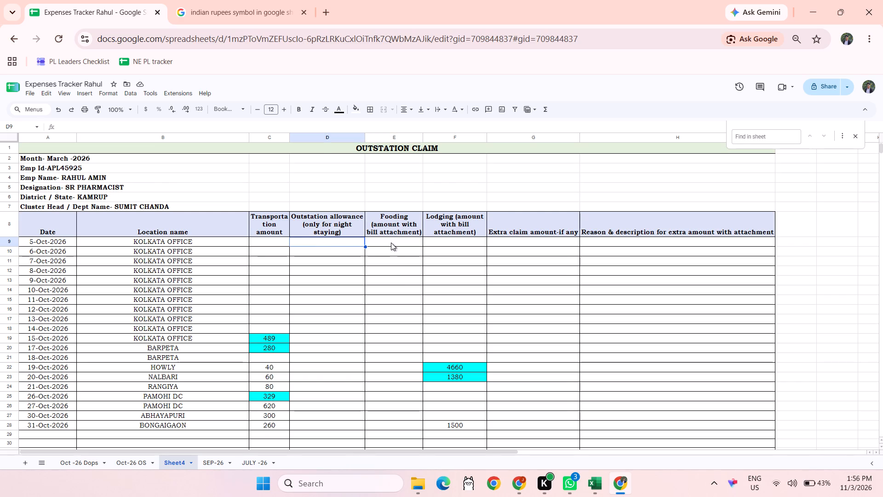
click(391, 243)
key(ctrl+v)
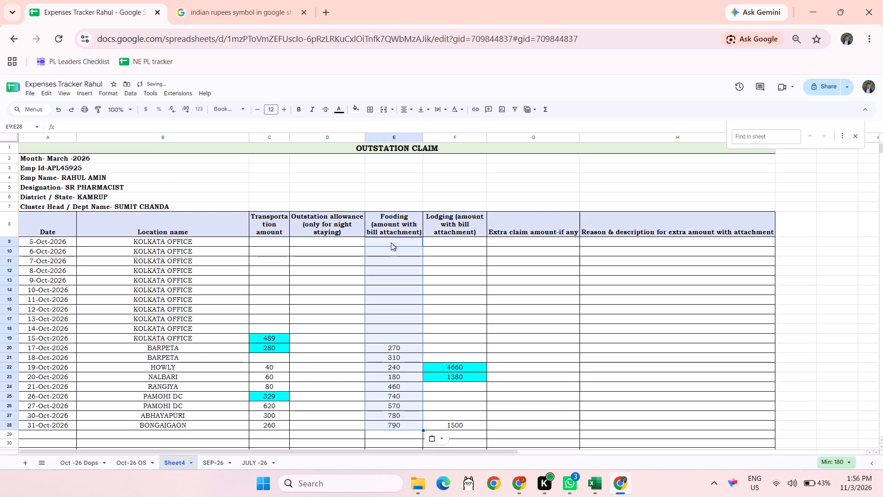
Review the October entries and the TOTAL row of the outstation claim in Sheet4.
scroll(198, 294, up, 1)
click(269, 338)
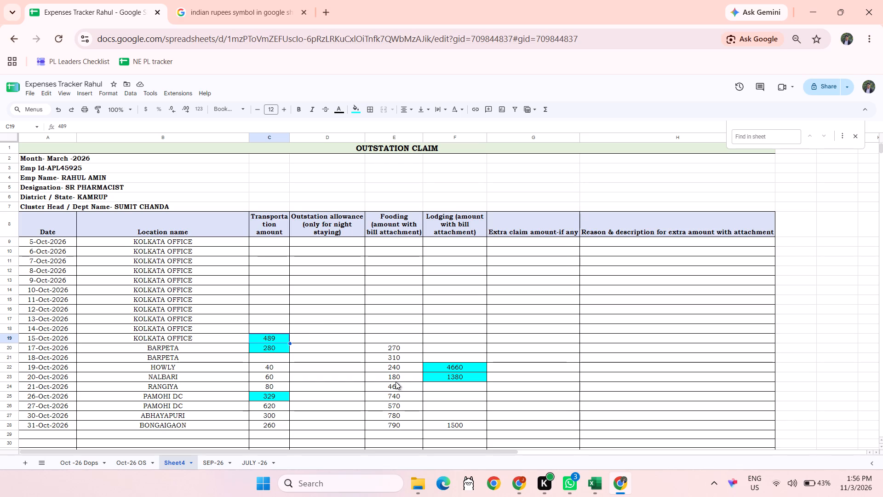
scroll(397, 381, down, 1)
scroll(397, 381, up, 2)
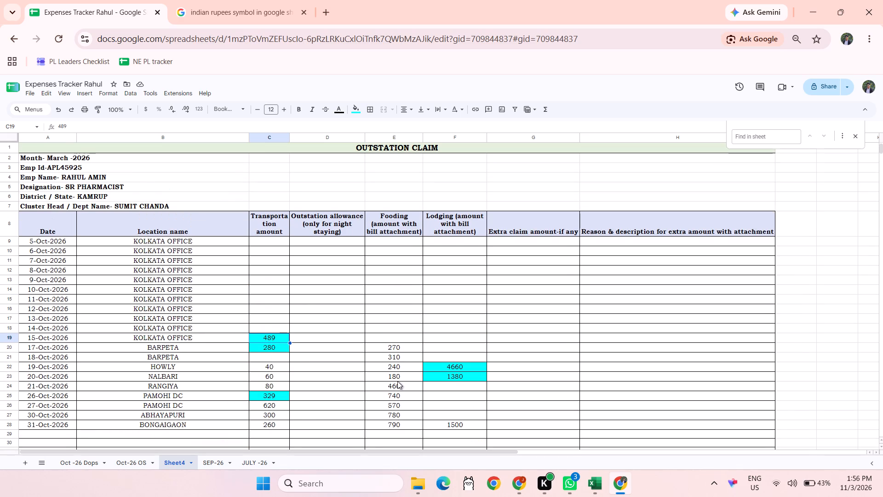
scroll(397, 381, down, 1)
scroll(247, 441, down, 1)
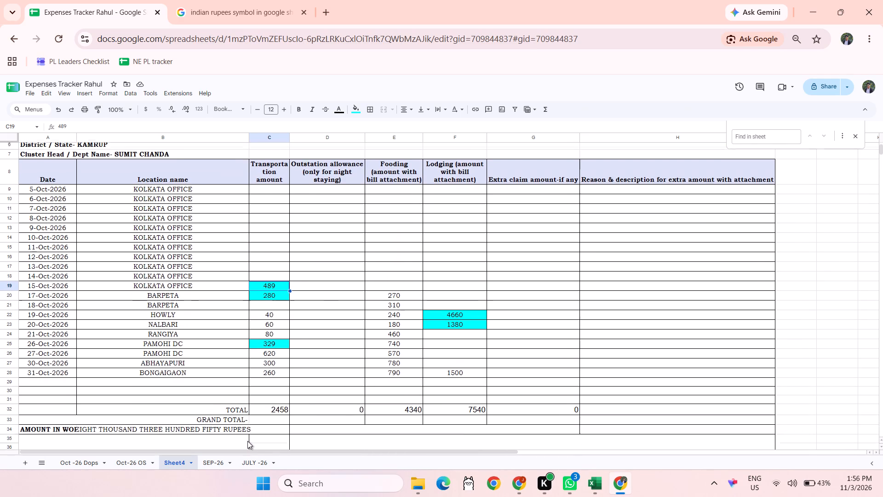
scroll(247, 441, down, 1)
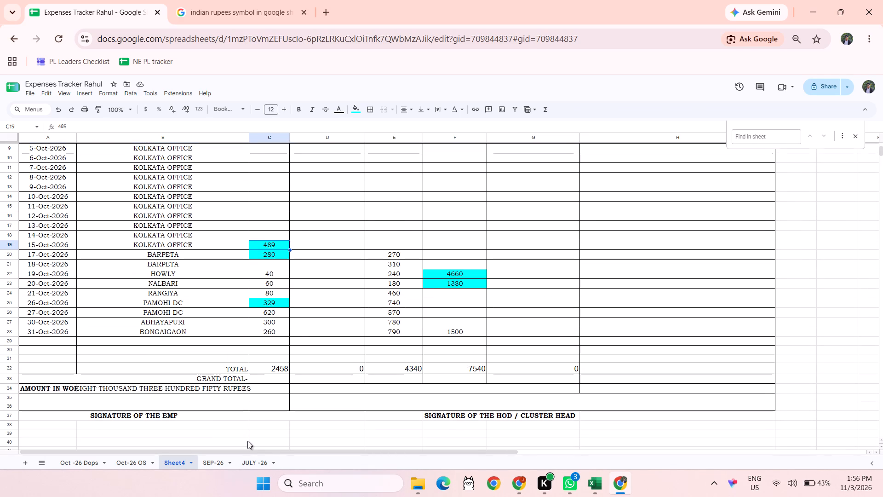
scroll(247, 441, up, 1)
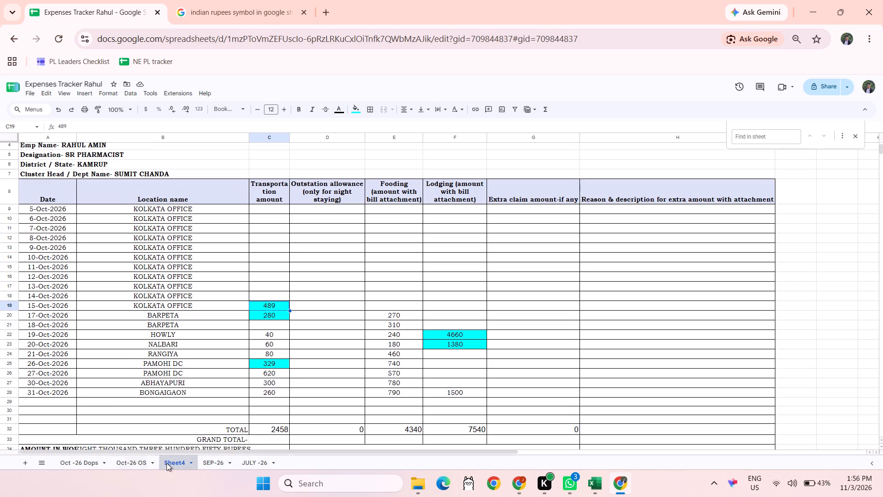
Copy the Outstation allowance amounts in D9:D28 of Oct-26 OS into the Outstation allowance column of Sheet4, starting at D9.
click(145, 460)
scroll(403, 353, up, 1)
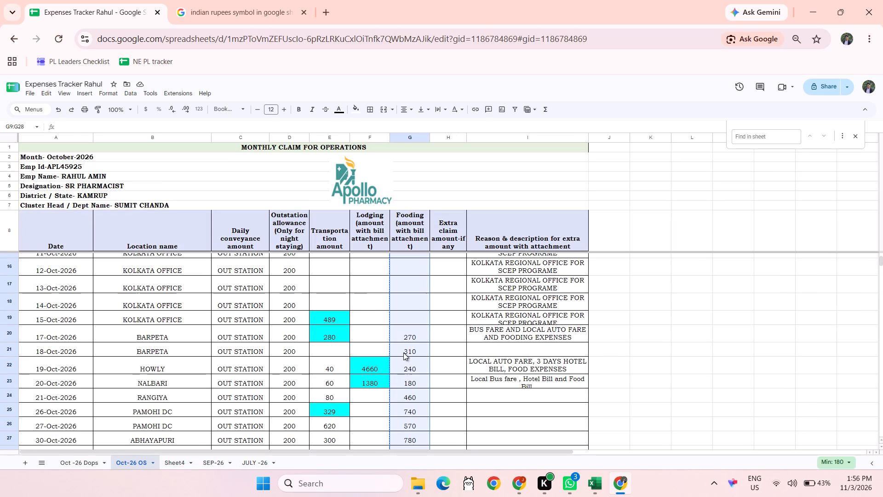
click(411, 275)
click(376, 277)
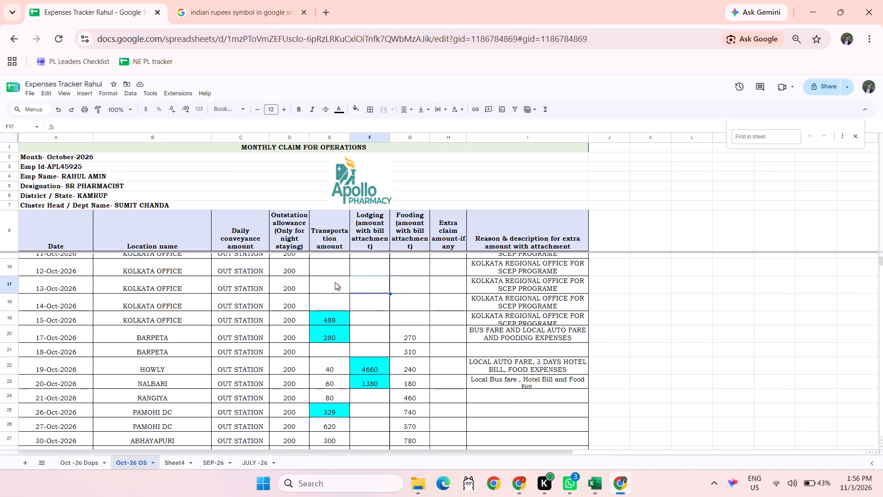
click(331, 283)
click(292, 284)
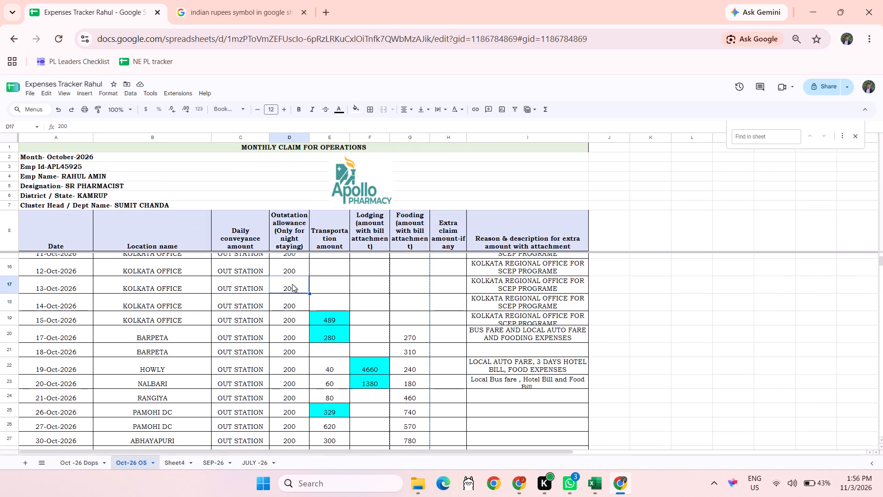
scroll(292, 284, up, 9)
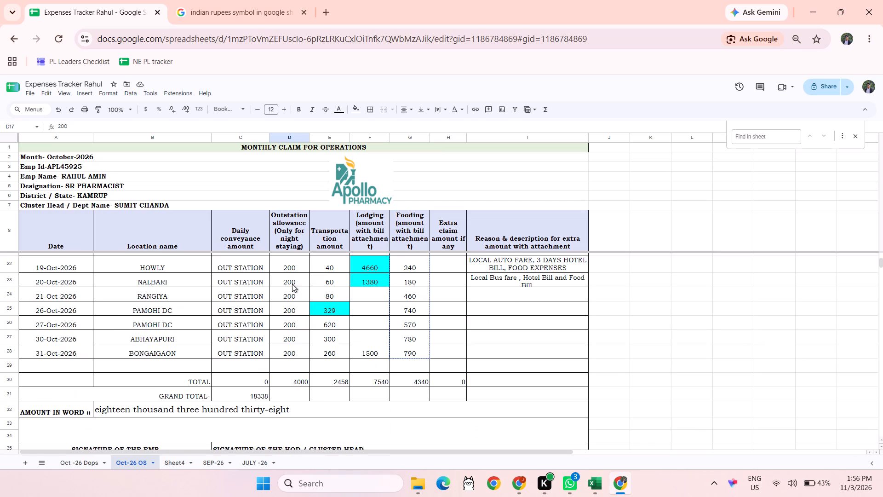
scroll(292, 284, up, 1)
click(292, 261)
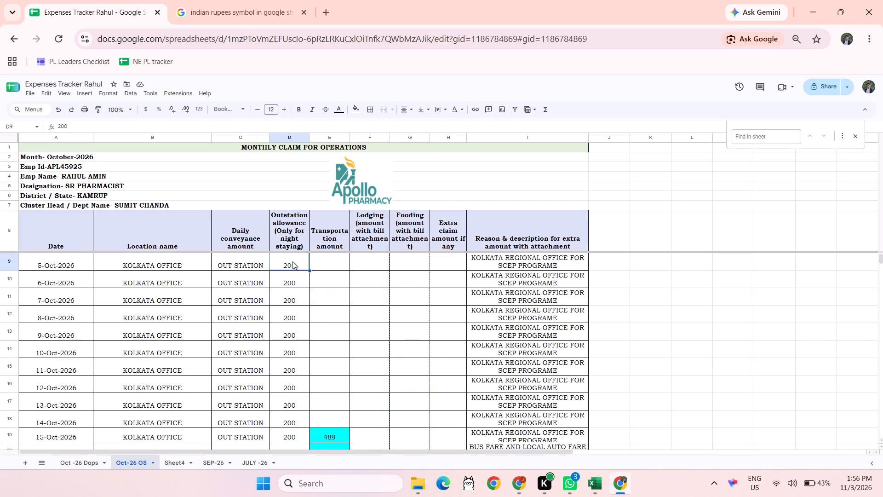
key(ctrl+shift+Down)
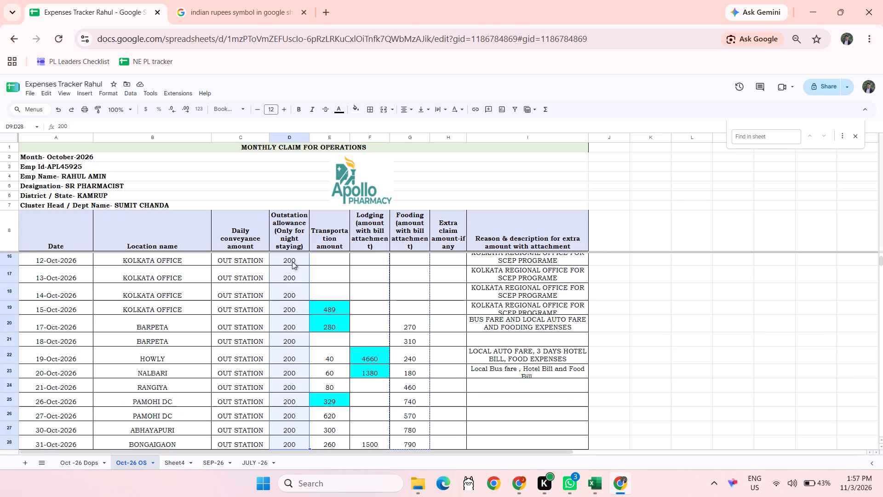
key(ctrl+c)
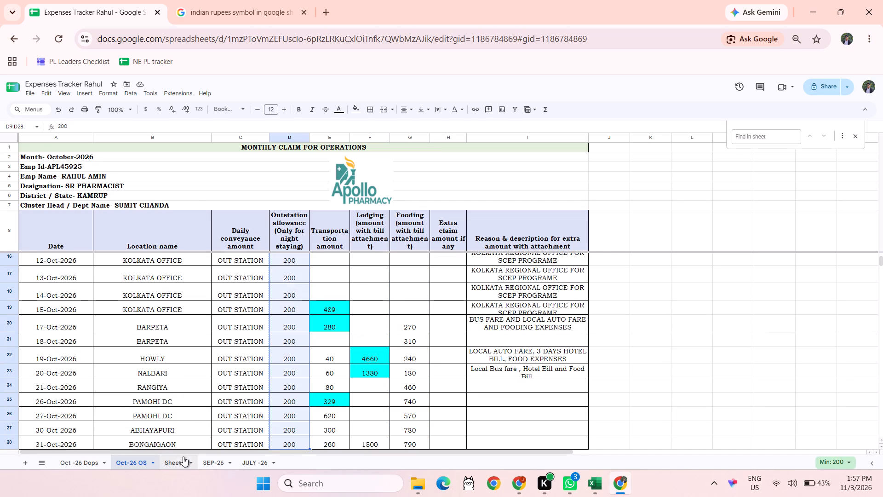
click(167, 463)
scroll(356, 335, up, 7)
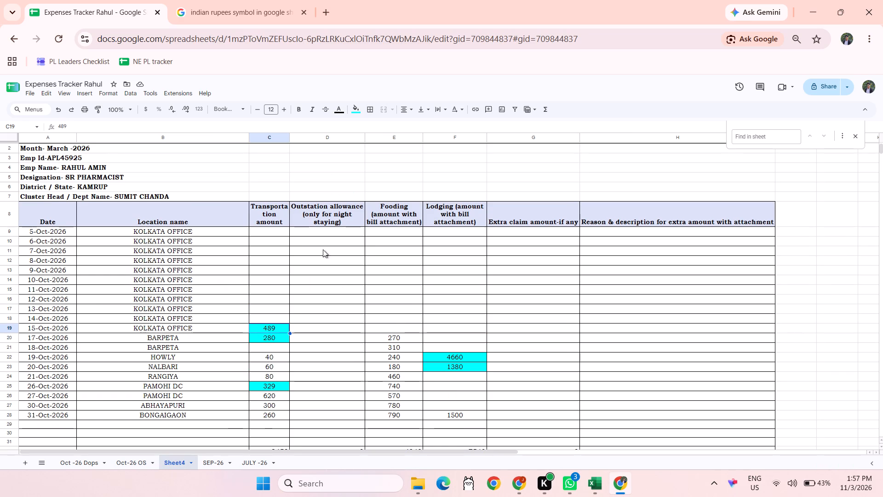
click(321, 243)
key(ctrl+v)
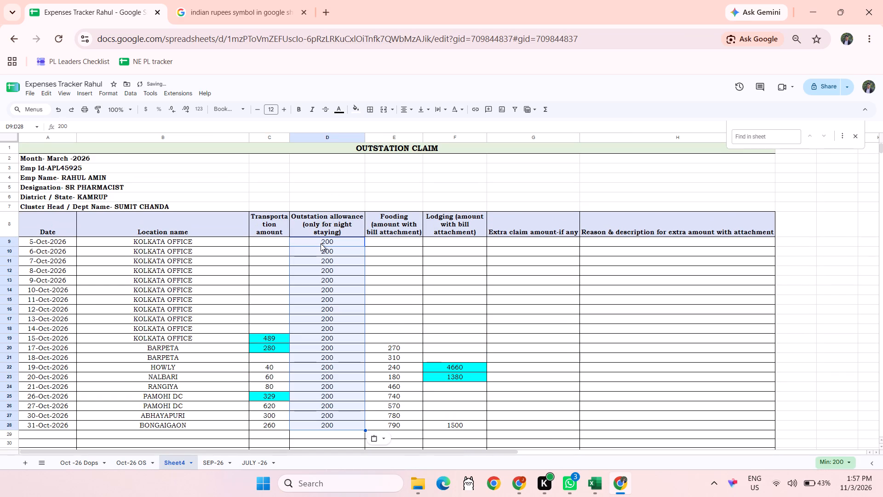
scroll(321, 243, down, 1)
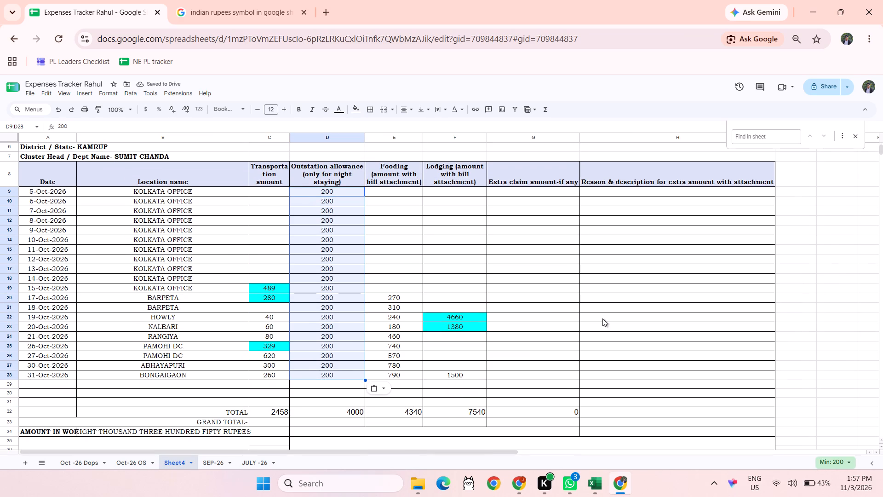
click(602, 318)
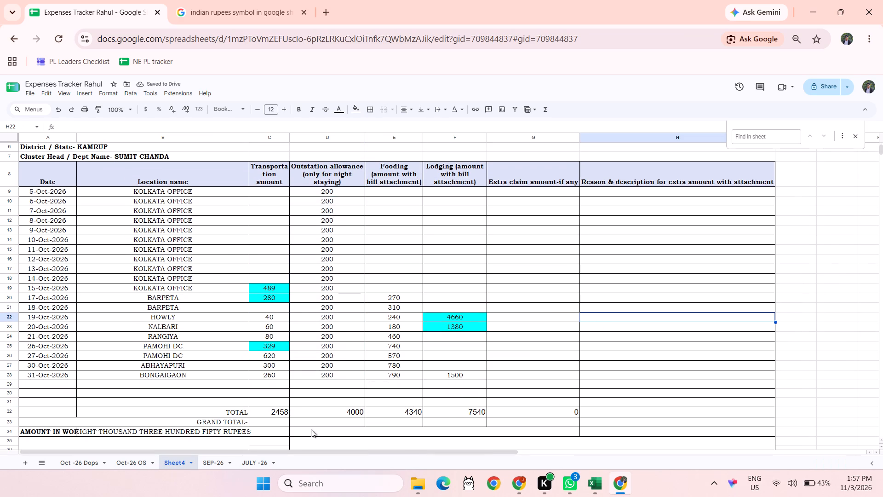
Enter a SUM formula over the column totals C32:F32 in the GRAND TOTAL cell C33 of Sheet4.
click(278, 422)
key(equal)
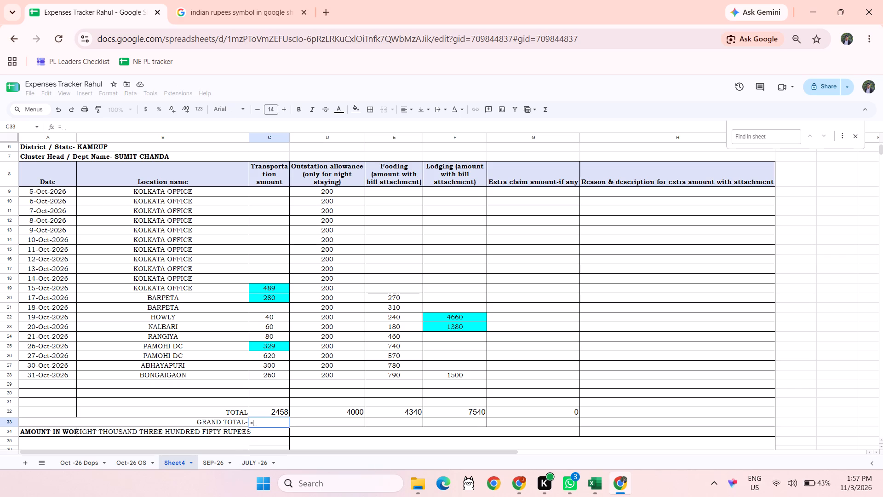
text(sum)
key(Tab)
key(Up)
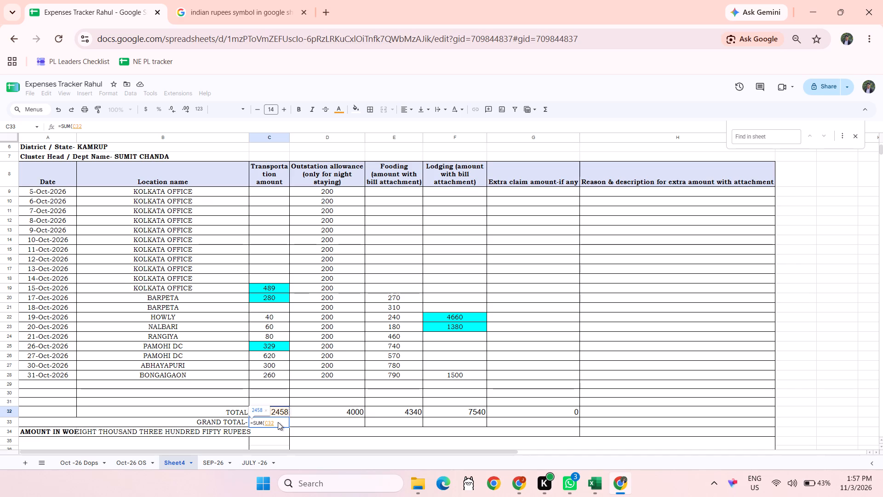
key(shift+Right)
key(shift+Right)
key(shift+Right)
key(shift+Right)
key(shift+Left)
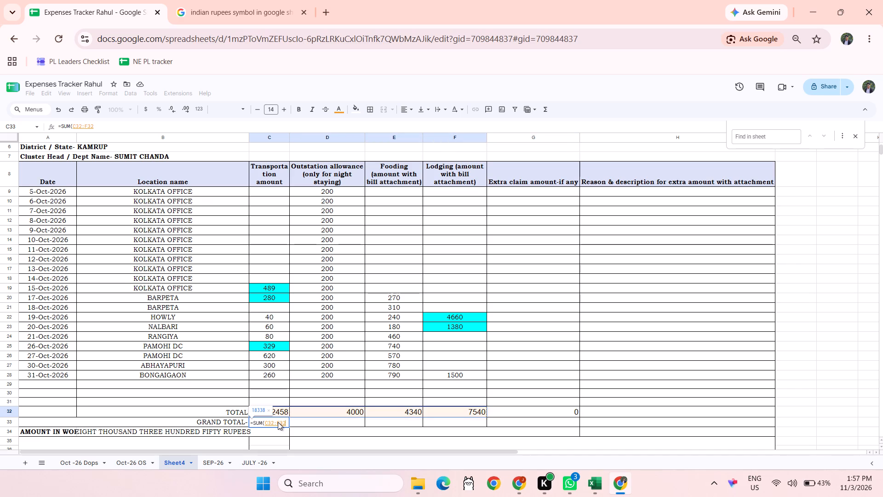
key(Return)
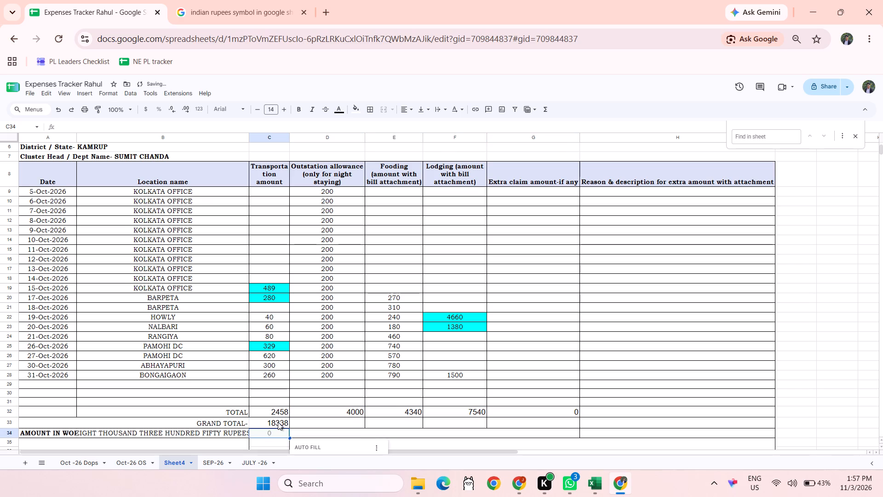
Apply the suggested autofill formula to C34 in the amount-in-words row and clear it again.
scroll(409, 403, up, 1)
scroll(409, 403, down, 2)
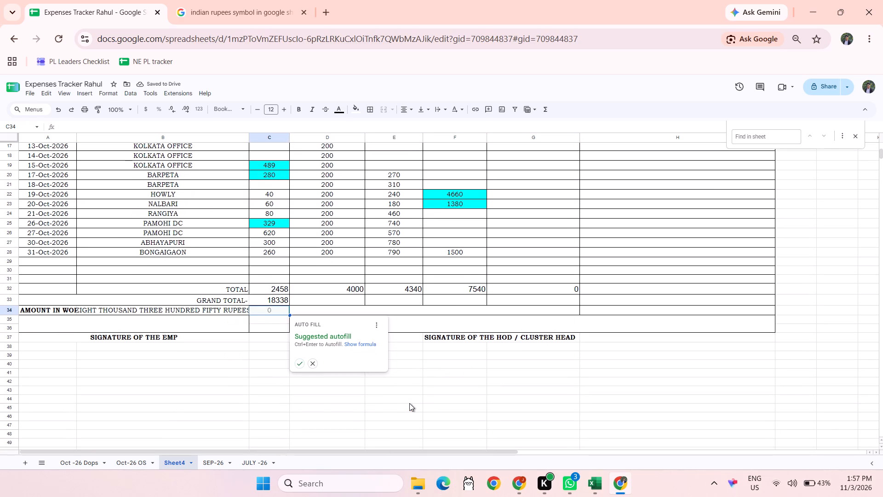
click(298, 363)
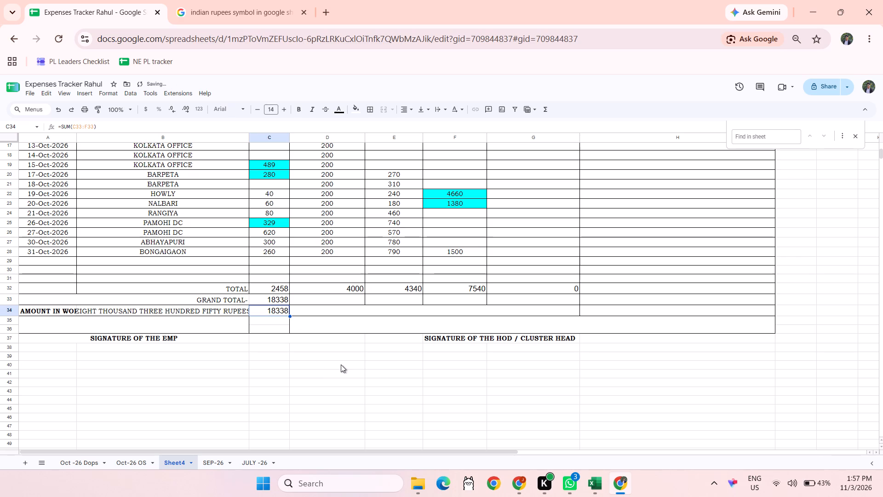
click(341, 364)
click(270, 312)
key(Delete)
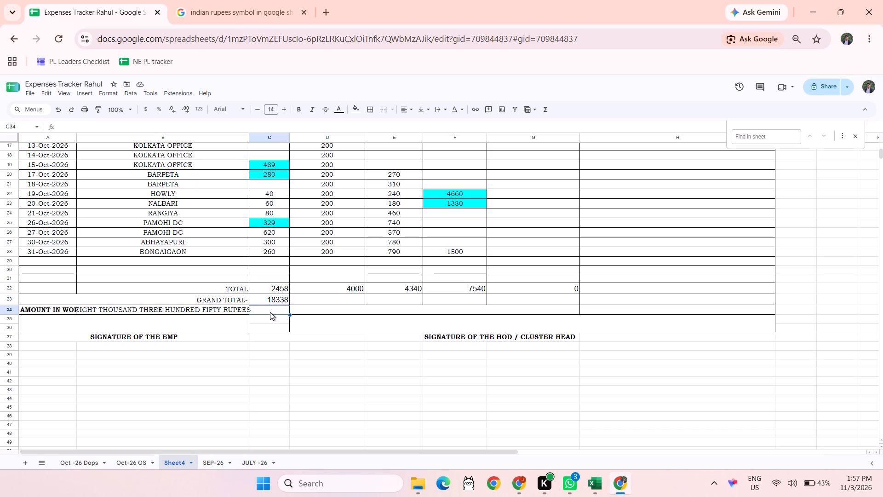
Widen column B slightly so the amount in words in B34 fits inside its cell.
click(177, 309)
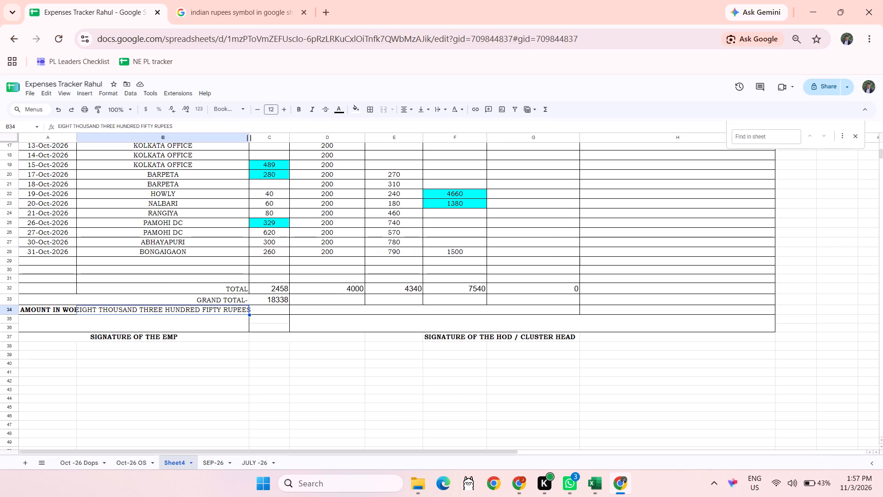
drag(248, 137, 263, 138)
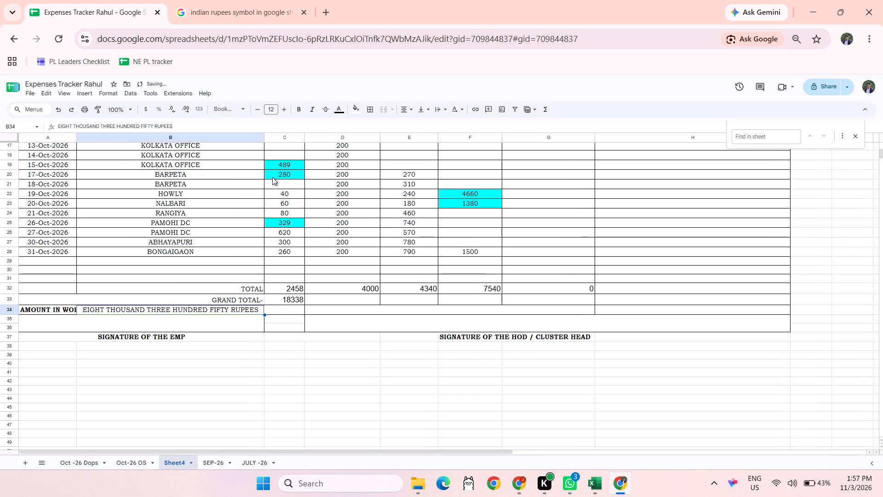
click(272, 393)
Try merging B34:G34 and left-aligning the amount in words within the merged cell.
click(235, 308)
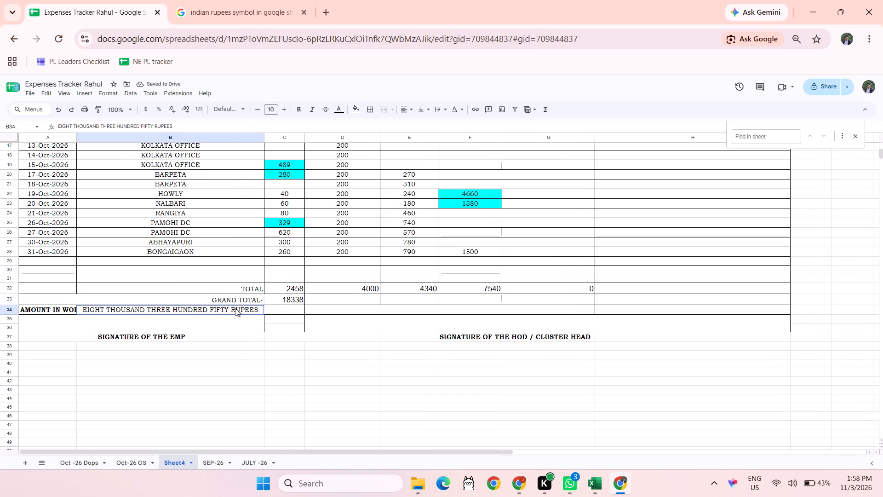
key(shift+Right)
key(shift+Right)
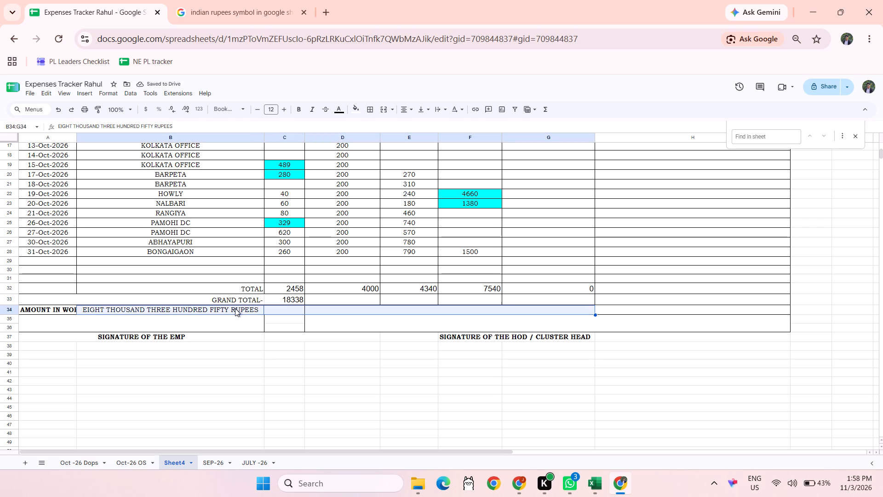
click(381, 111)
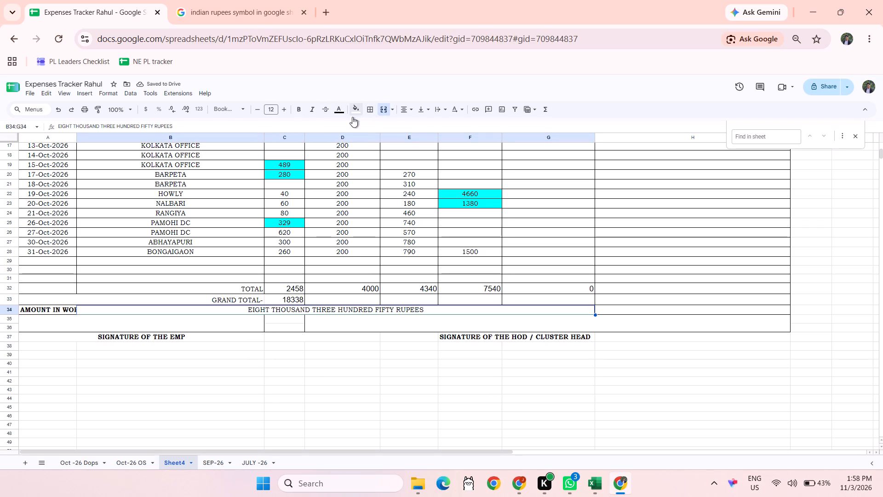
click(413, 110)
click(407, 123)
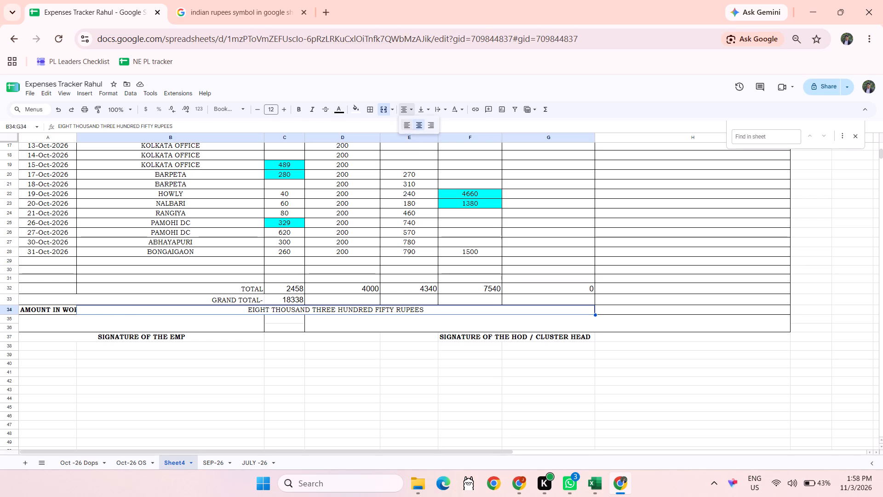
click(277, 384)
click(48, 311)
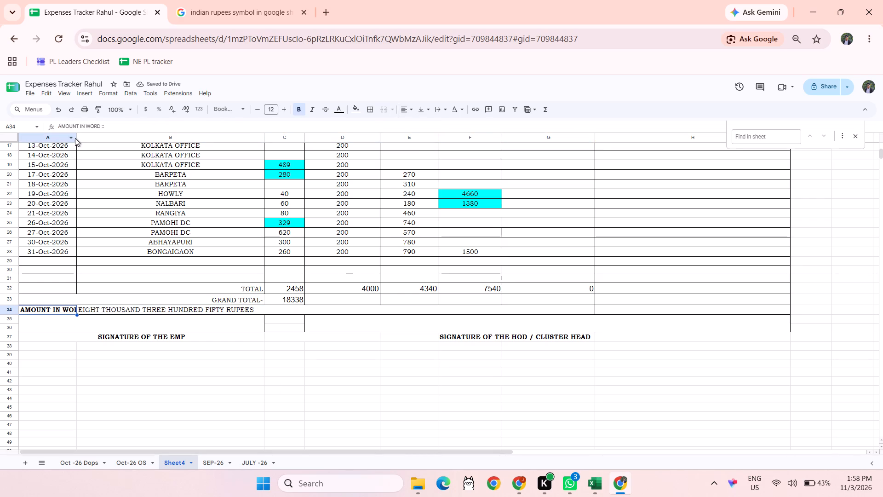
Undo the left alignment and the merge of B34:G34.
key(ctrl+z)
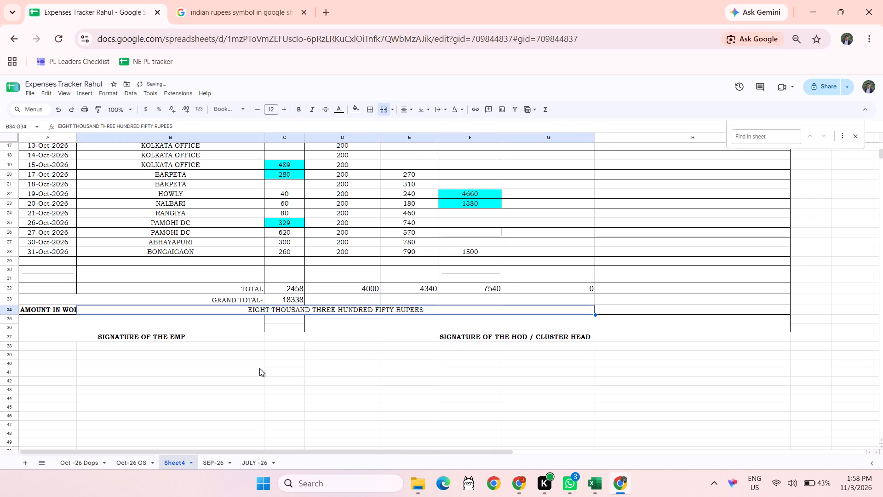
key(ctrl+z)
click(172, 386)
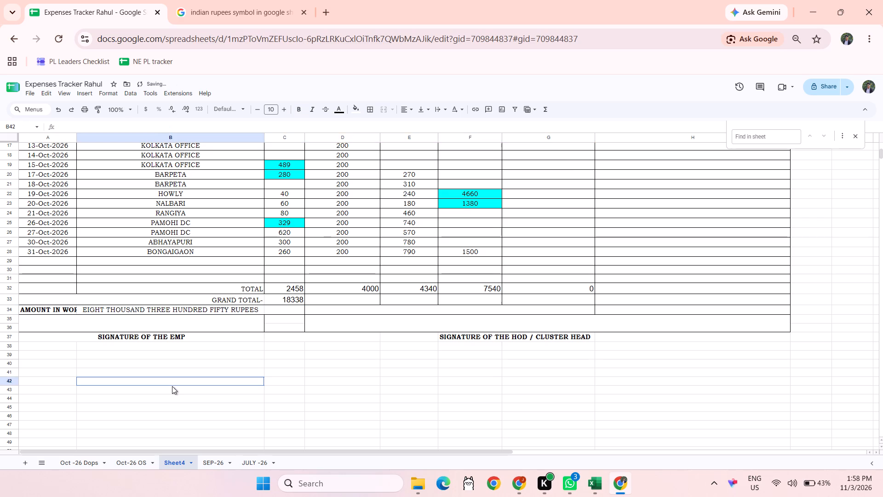
Clear the amount in words from B34 and merge A34:B34 into one cell for the AMOUNT IN WORD label.
click(148, 311)
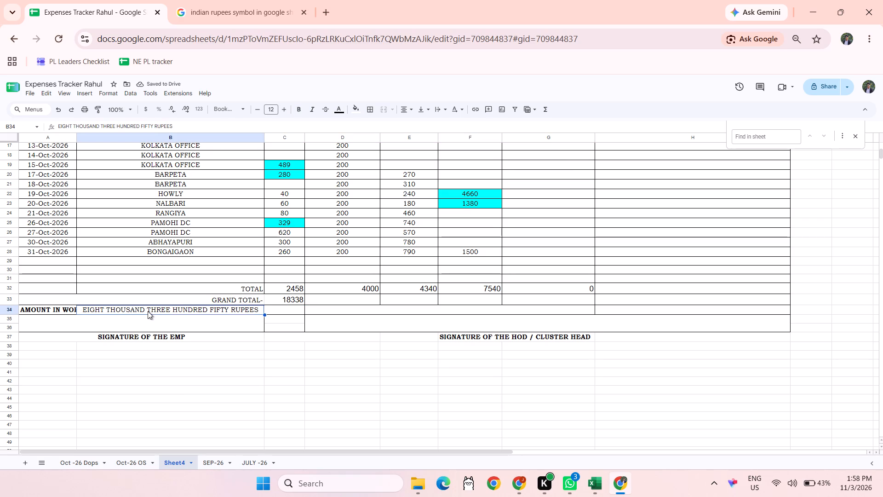
key(BackSpace)
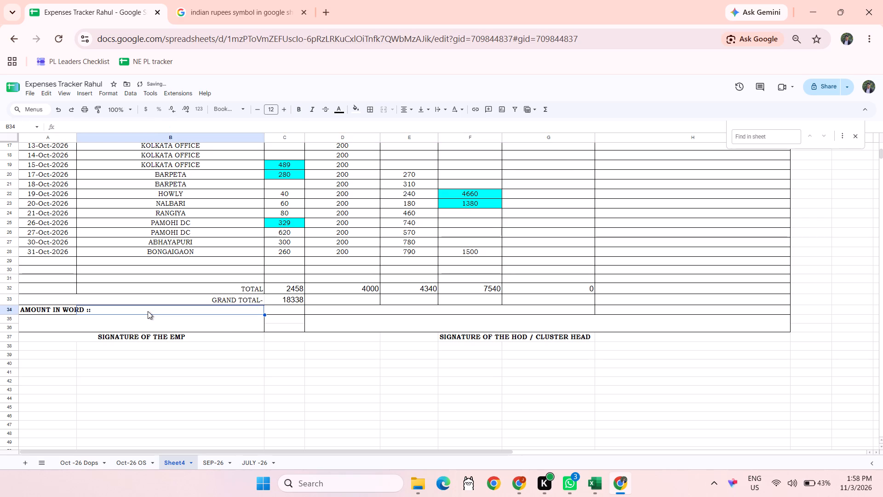
key(Right)
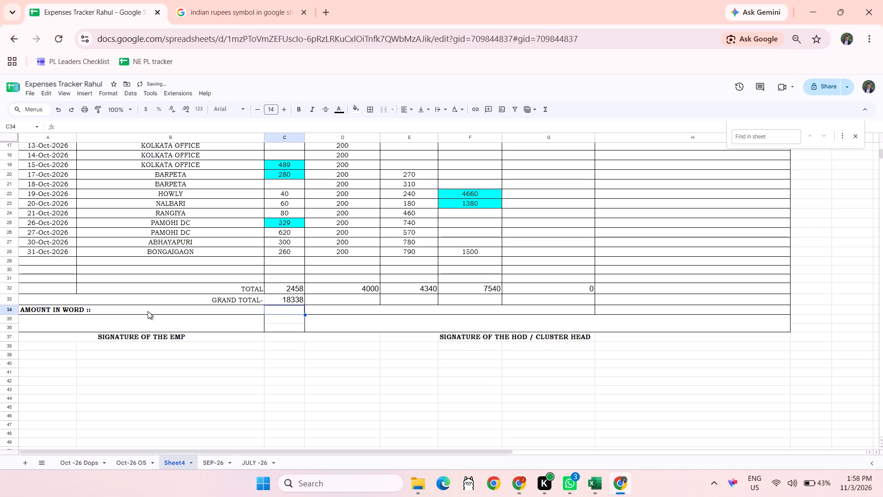
key(Left)
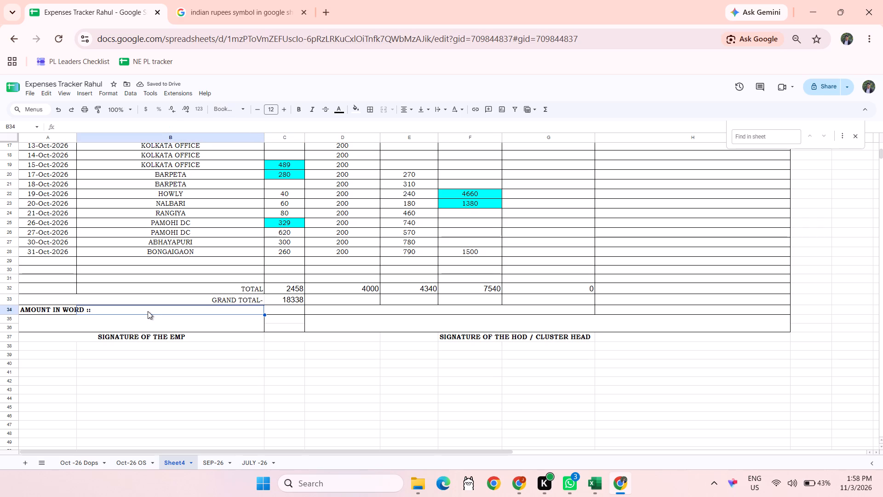
key(shift+Left)
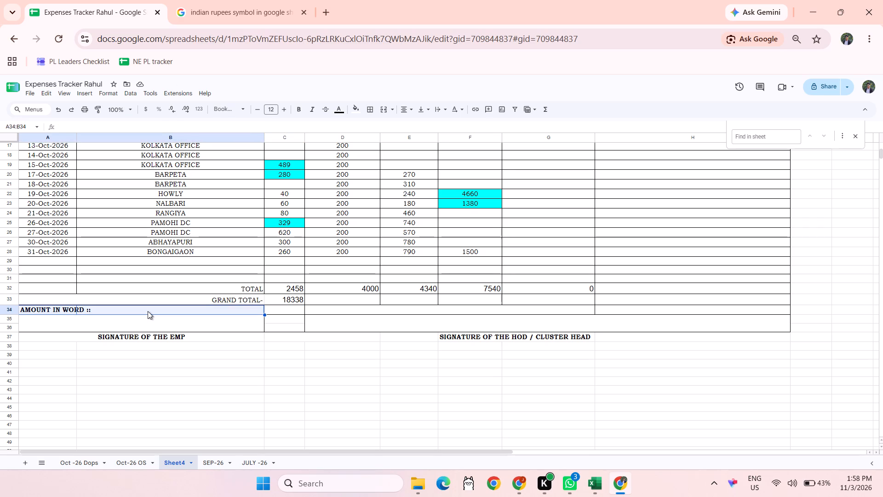
click(380, 107)
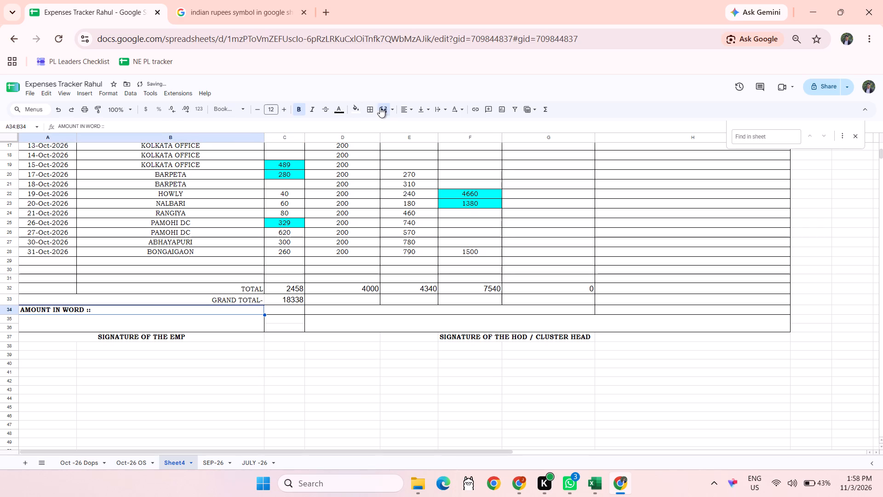
Merge C34:H34 into one wide cell beside the AMOUNT IN WORD label.
click(277, 310)
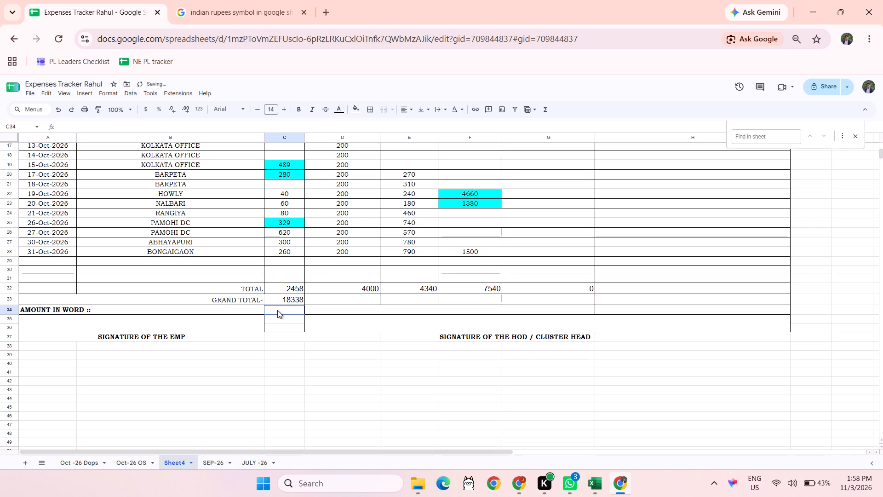
key(shift+Right)
key(shift+Right)
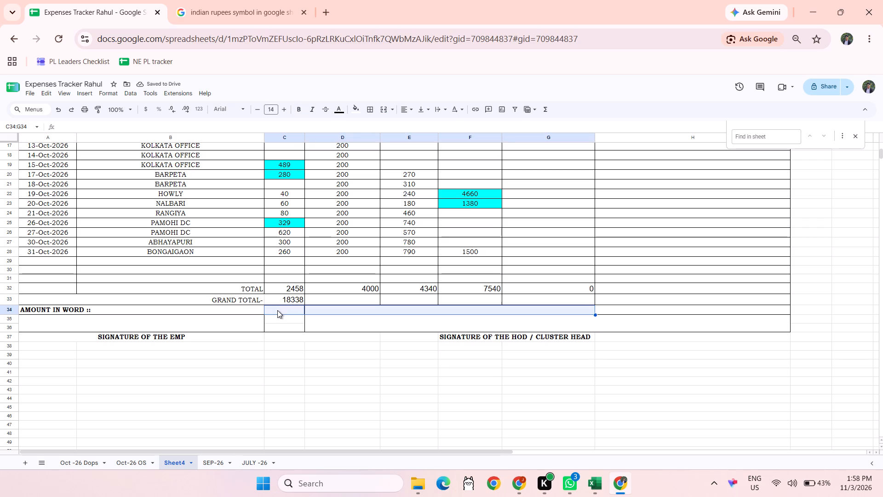
click(381, 111)
Right-align the AMOUNT IN WORD label in the merged cell A34:B34.
click(229, 310)
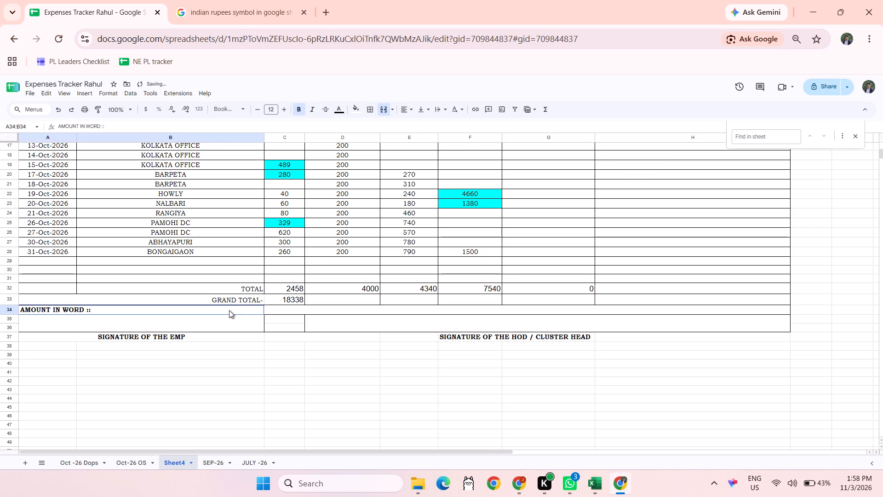
click(400, 111)
click(434, 125)
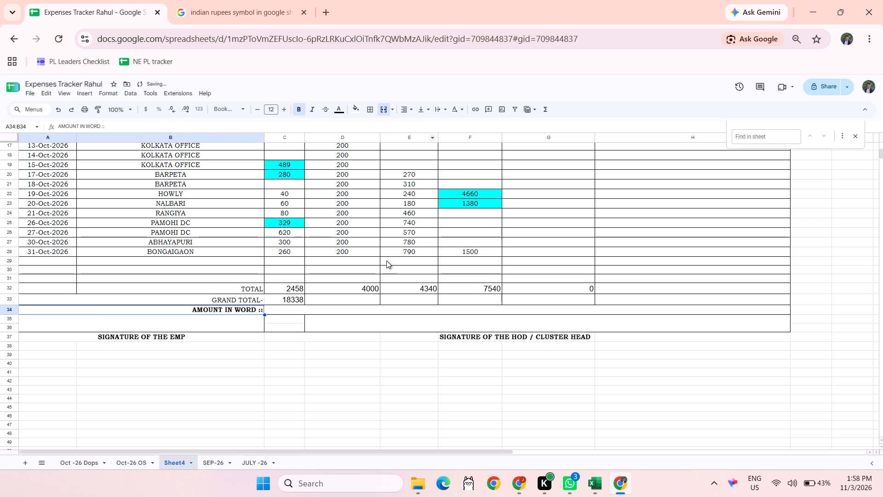
click(327, 369)
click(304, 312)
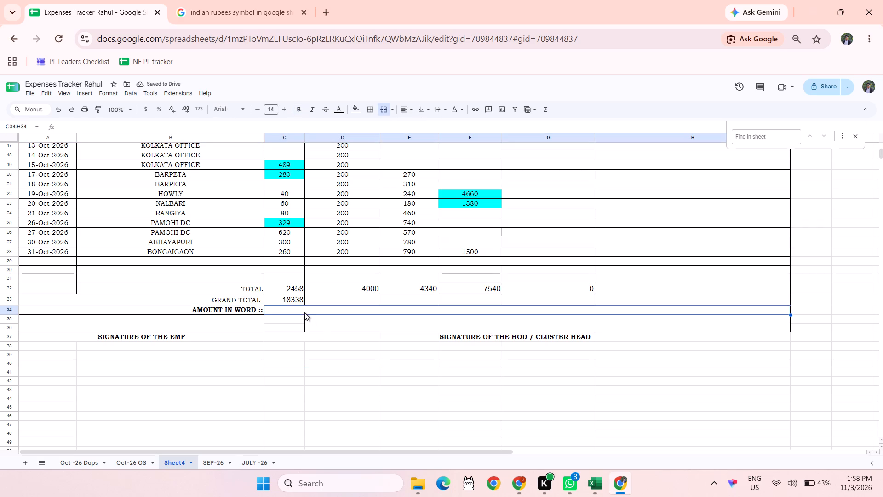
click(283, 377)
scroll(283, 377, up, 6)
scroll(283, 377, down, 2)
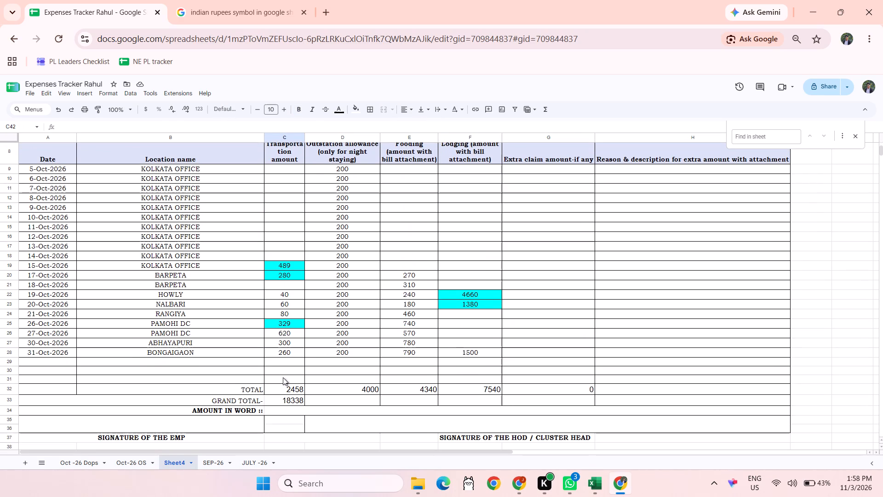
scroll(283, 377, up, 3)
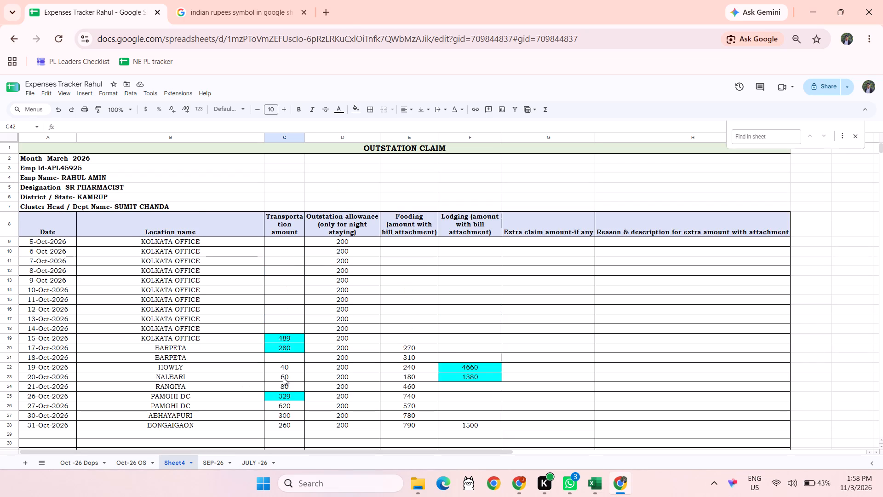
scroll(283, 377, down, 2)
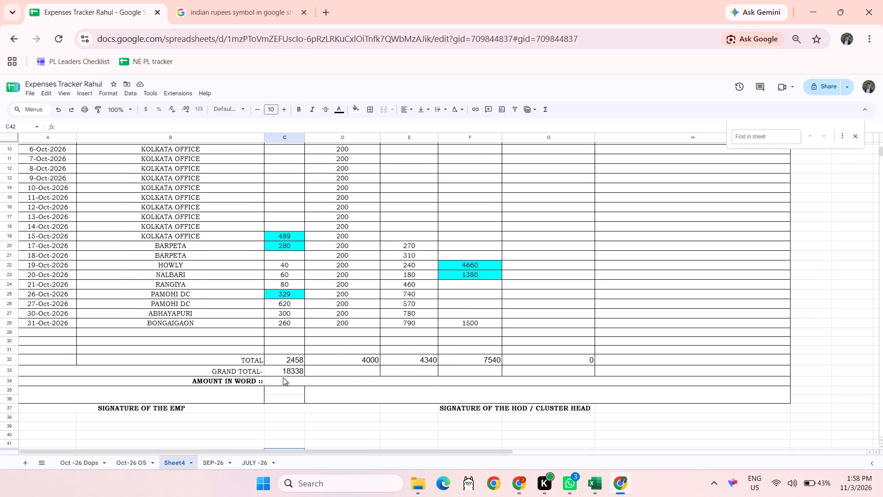
Switch to the March 26 expense workbook in Excel and deselect the copied range on the OUTSTATION CLAIM FOR BOTH sheet.
click(802, 6)
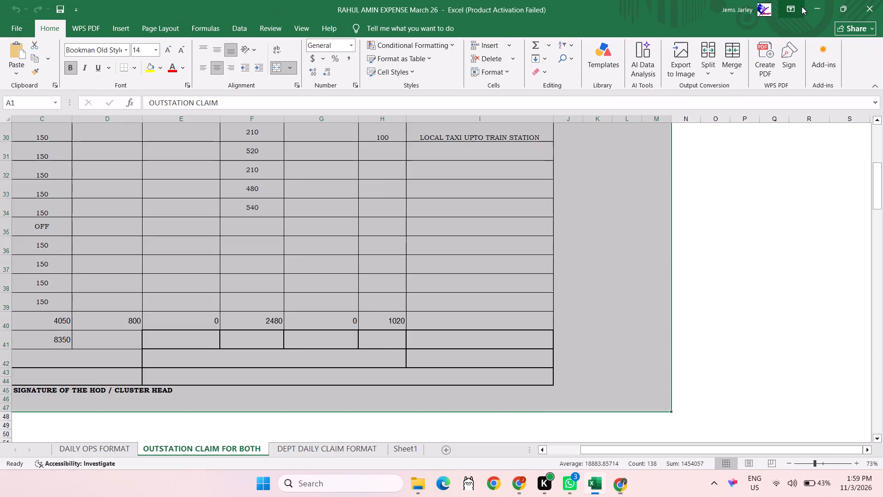
click(714, 294)
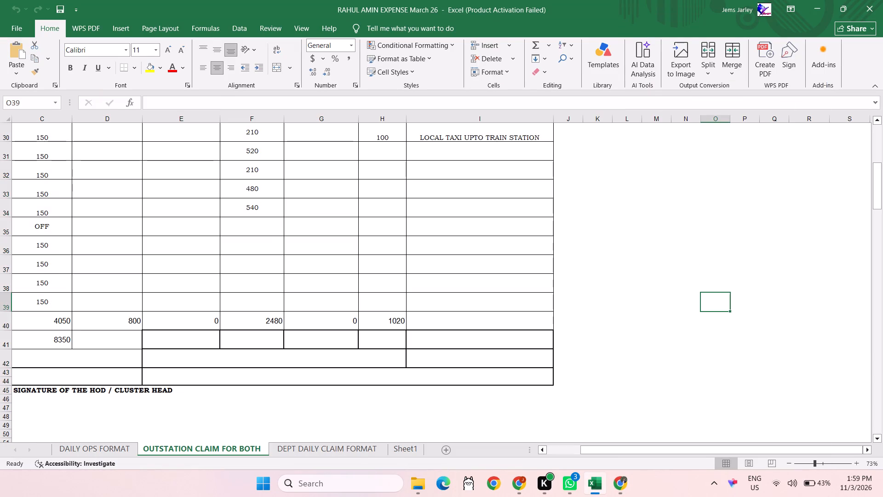
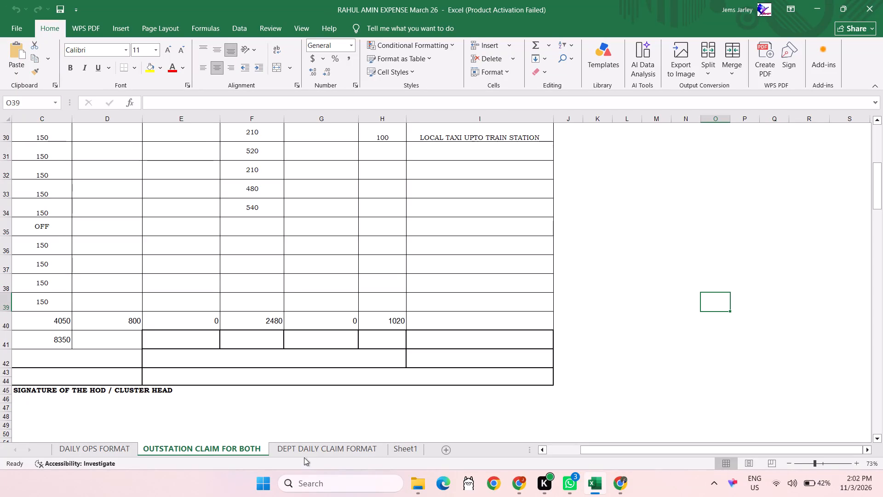
Switch to the Expenses Tracker in Google Sheets and review Sheet4, Oct-26 OS and the daily conveyance entries in Oct -26 Dops.
key(alt+Tab)
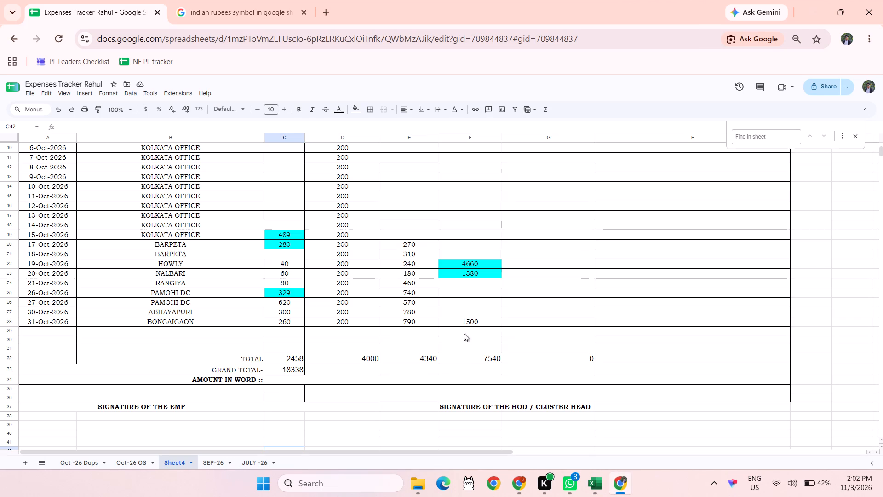
click(384, 404)
scroll(384, 404, up, 3)
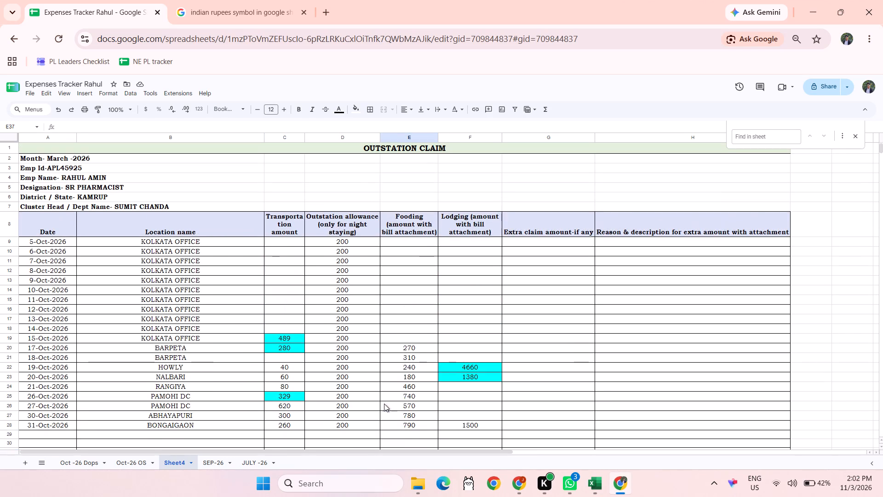
click(336, 243)
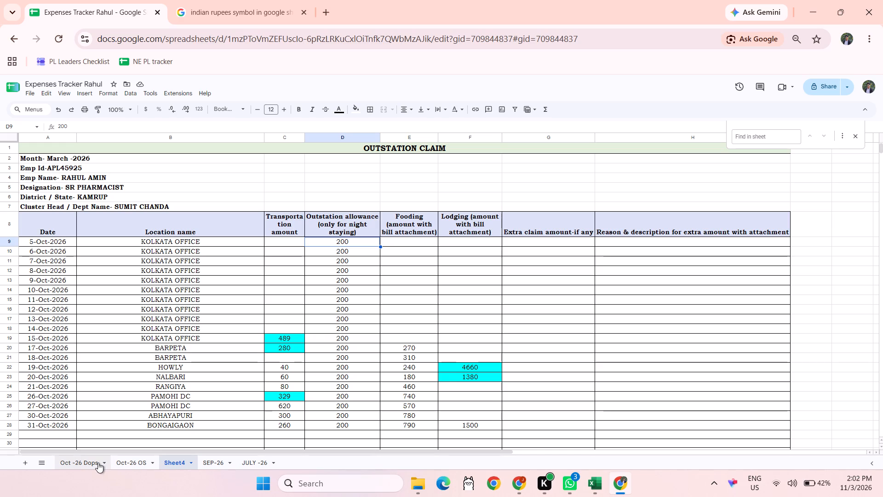
click(126, 461)
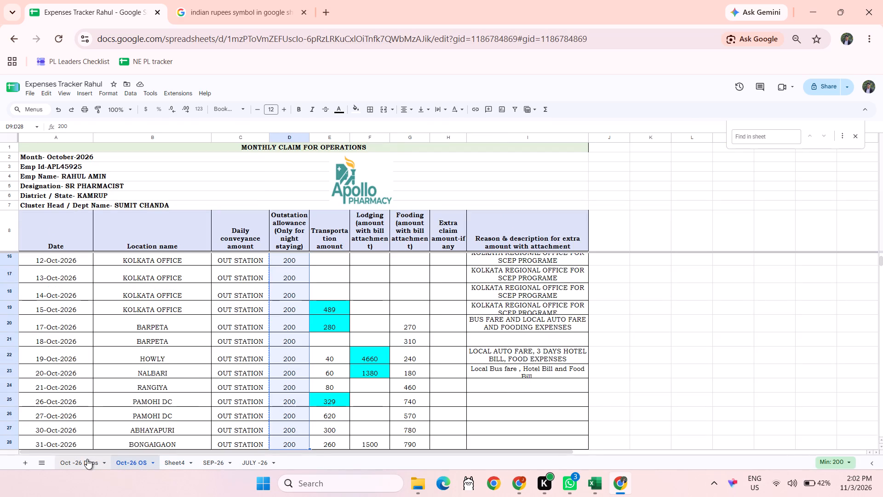
click(87, 459)
scroll(376, 338, down, 1)
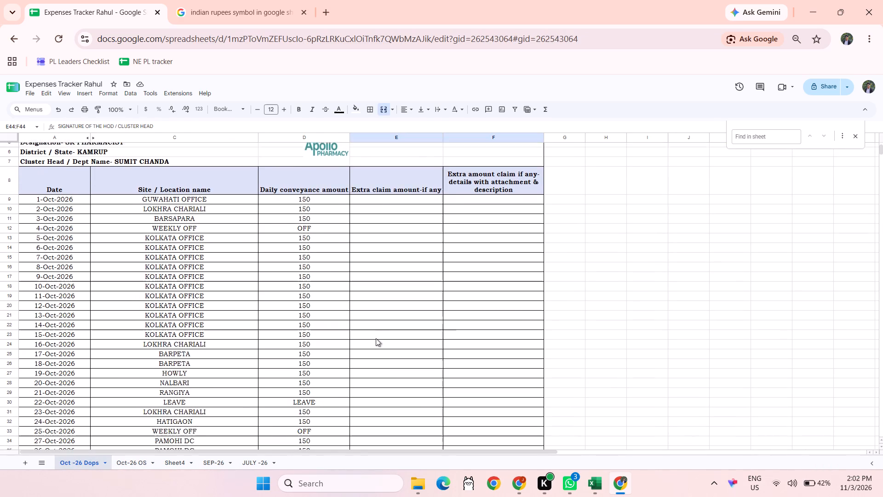
scroll(376, 338, down, 2)
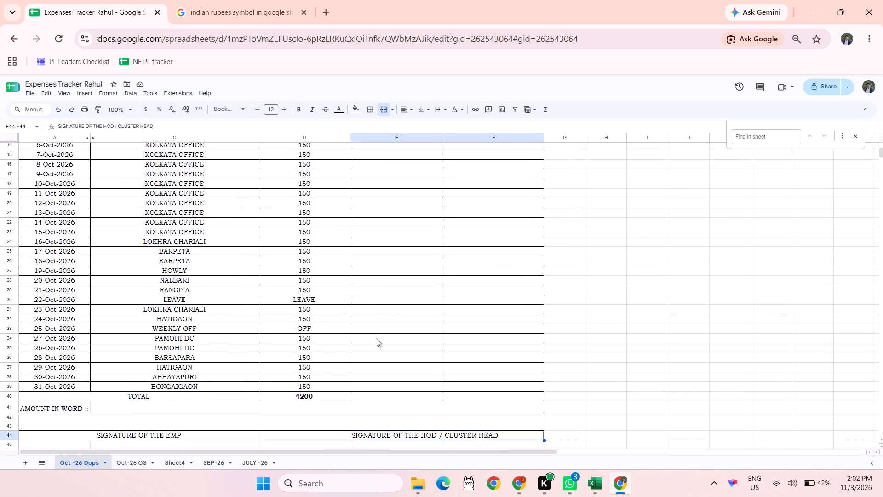
scroll(376, 338, down, 1)
scroll(376, 338, up, 3)
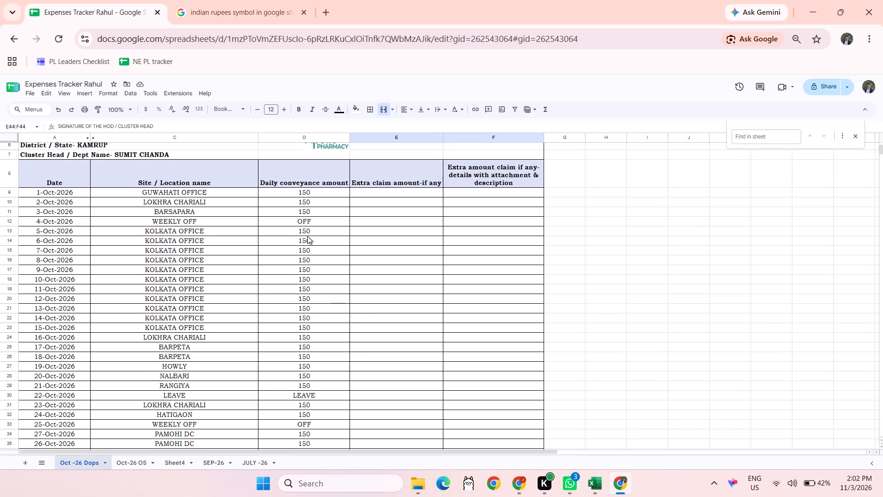
Enter OUTSTATION as the daily conveyance amount for 5-Oct-2026 in the Oct -26 Dops sheet.
click(306, 229)
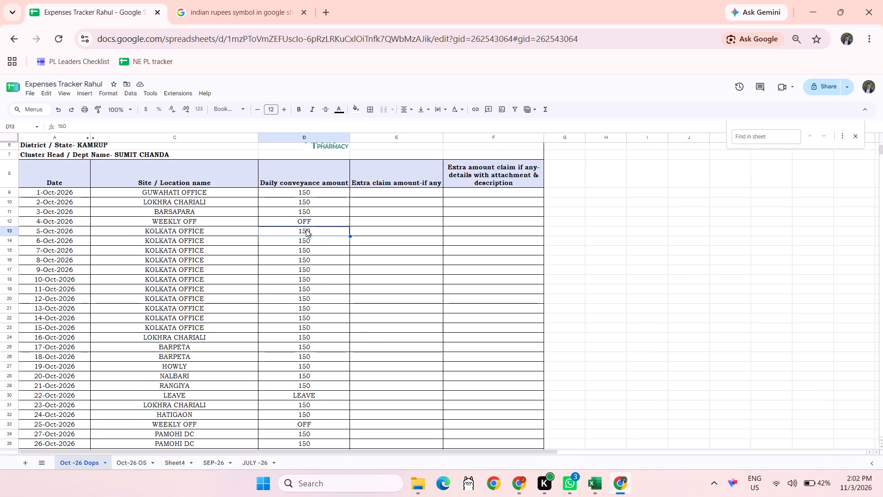
text(ou)
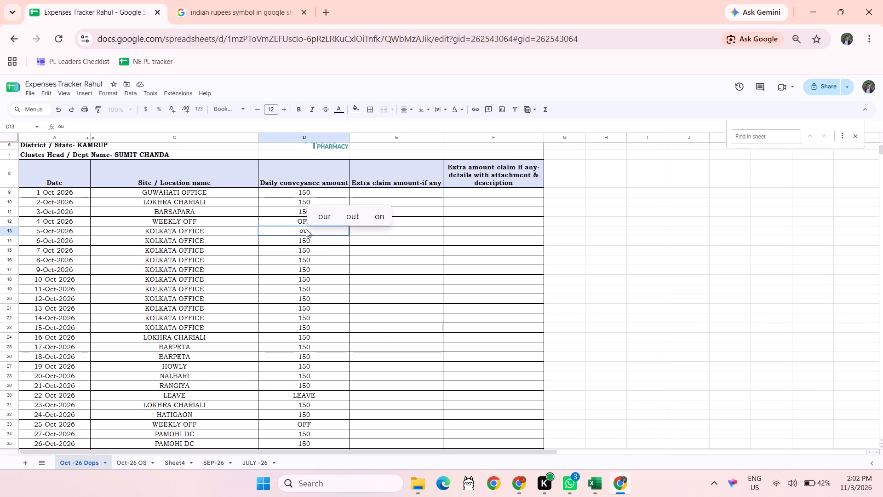
key(BackSpace)
key(BackSpace)
text(OUTSTATT)
key(BackSpace)
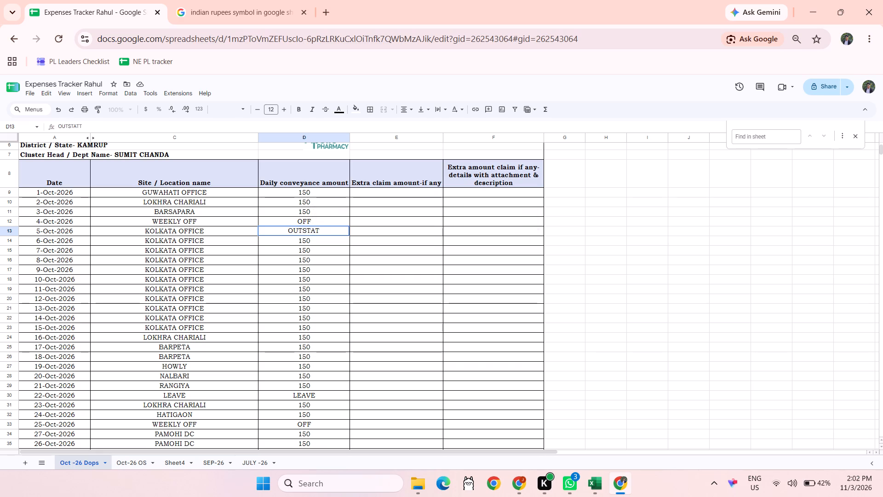
text(ION)
key(Return)
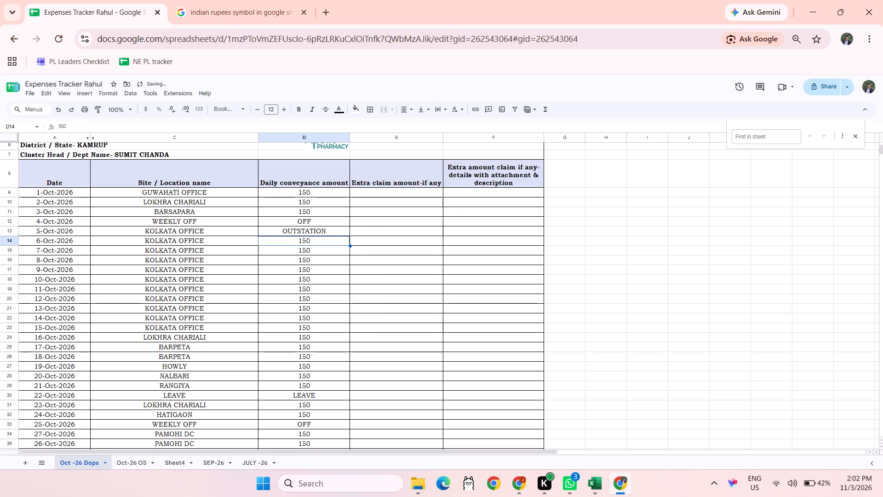
Copy the OUTSTATION entry to the daily conveyance cells of the remaining Kolkata Office days, 6-Oct to 15-Oct-2026.
click(322, 228)
key(ctrl+c)
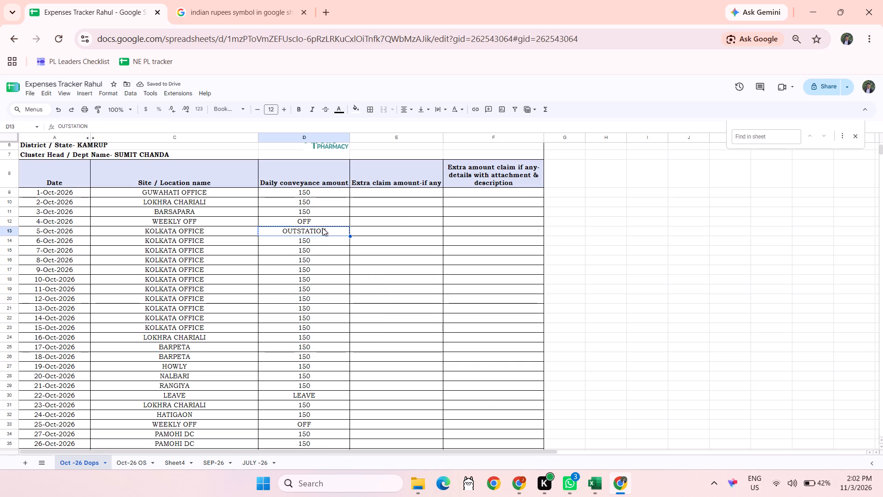
key(Down)
key(shift+Down)
key(shift+Down)
key(shift+Down)
key(shift+Down)
key(shift+Down)
key(shift+Down)
key(shift+Down)
key(shift+Down)
key(shift+Down)
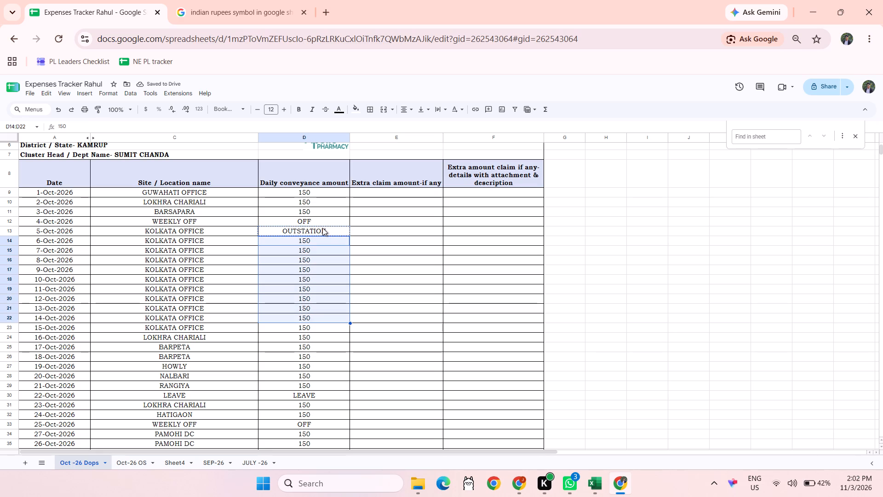
key(ctrl+v)
Paste OUTSTATION into the daily conveyance cells for 17-Oct to 21-Oct-2026, from Barpeta through Rangiya.
key(Down)
key(Down)
key(Down)
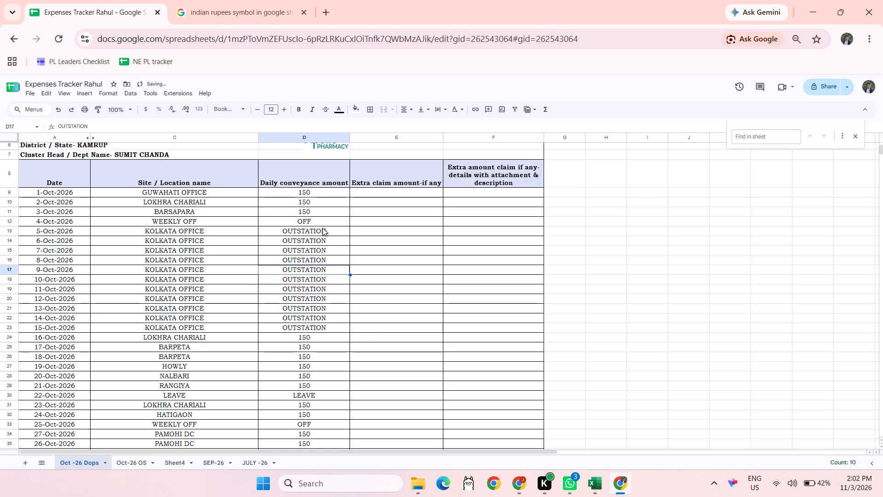
key(Down)
key(Down)
key(Down)
key(Down)
key(Down)
key(Down)
key(Down)
key(Down)
key(Down)
key(Down)
key(Down)
key(Up)
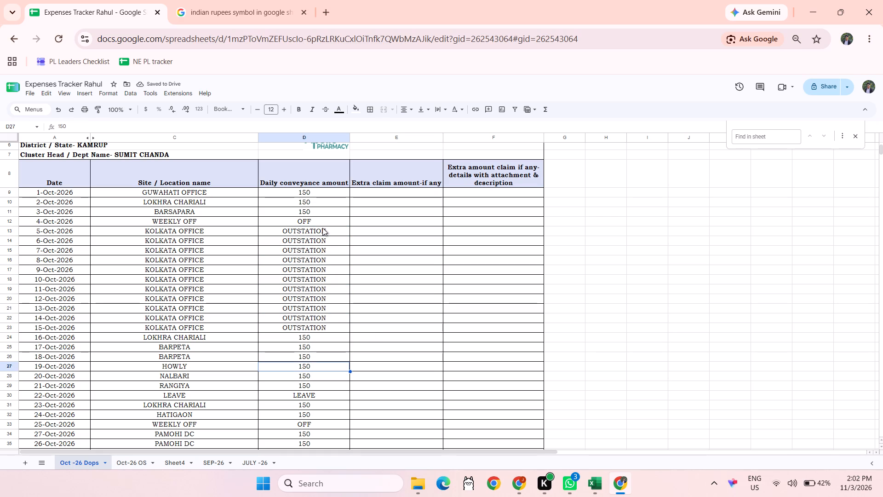
key(Up)
key(Up)
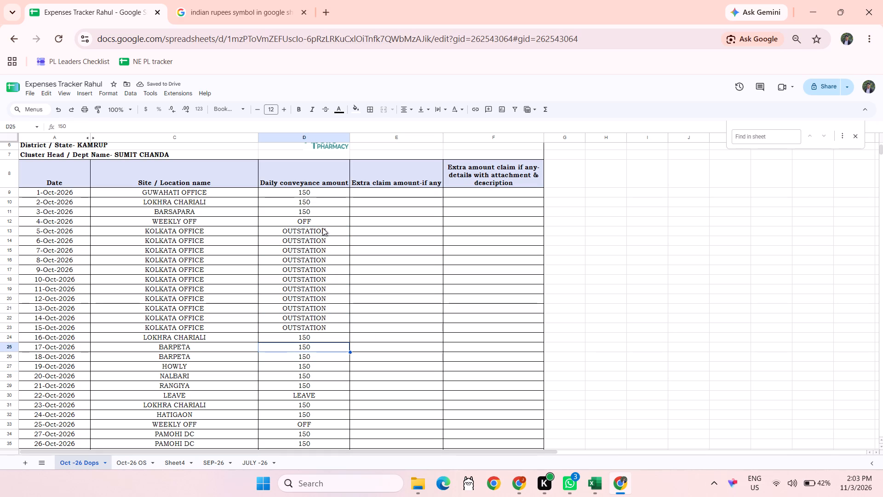
key(shift+Down)
key(shift+Down)
key(shift+Down)
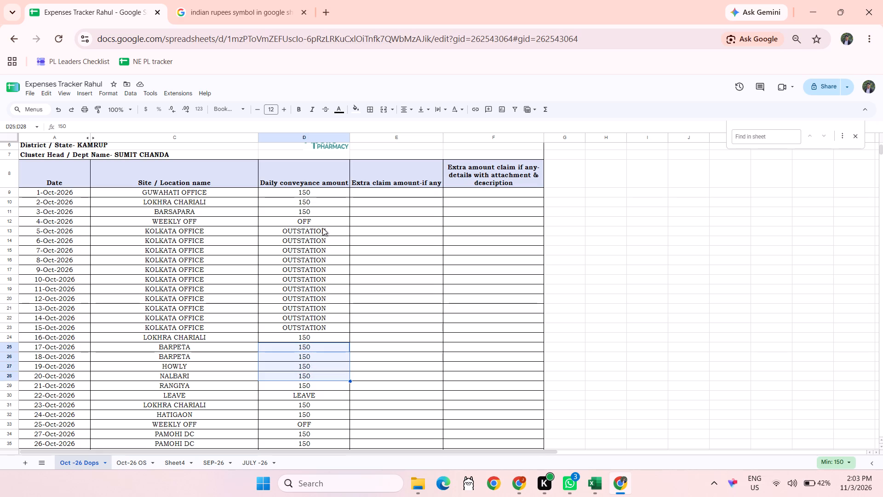
key(shift+Down)
key(ctrl+v)
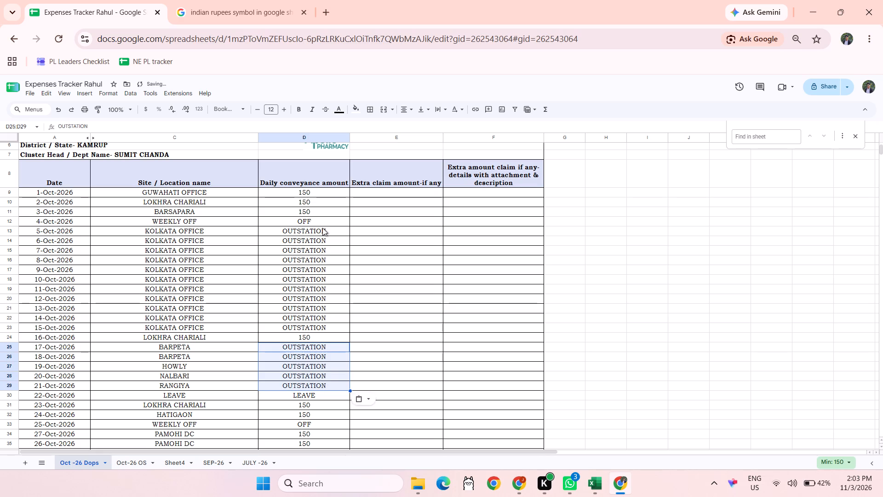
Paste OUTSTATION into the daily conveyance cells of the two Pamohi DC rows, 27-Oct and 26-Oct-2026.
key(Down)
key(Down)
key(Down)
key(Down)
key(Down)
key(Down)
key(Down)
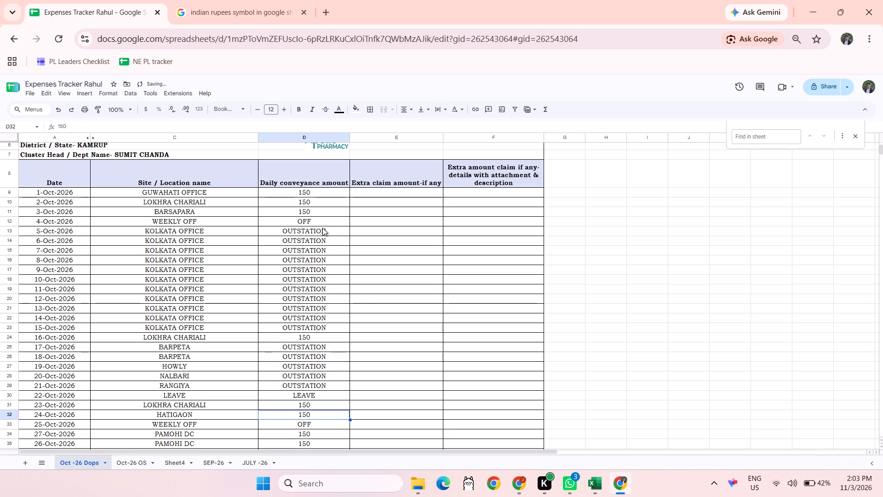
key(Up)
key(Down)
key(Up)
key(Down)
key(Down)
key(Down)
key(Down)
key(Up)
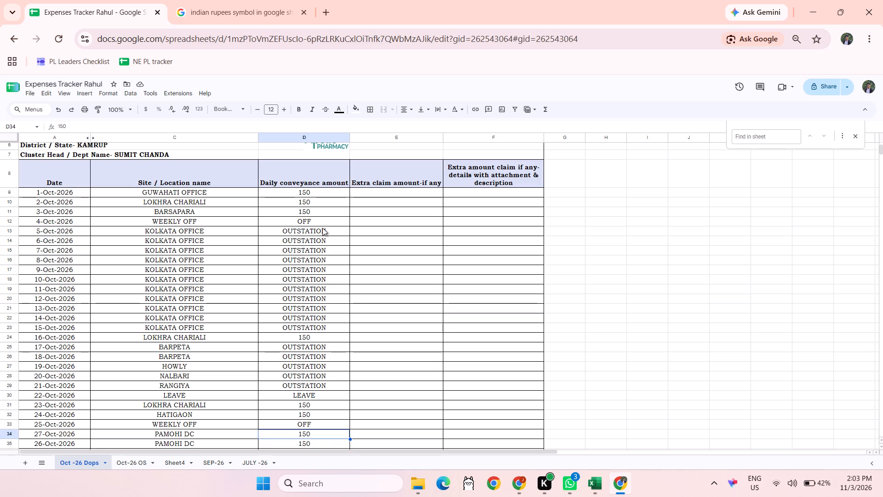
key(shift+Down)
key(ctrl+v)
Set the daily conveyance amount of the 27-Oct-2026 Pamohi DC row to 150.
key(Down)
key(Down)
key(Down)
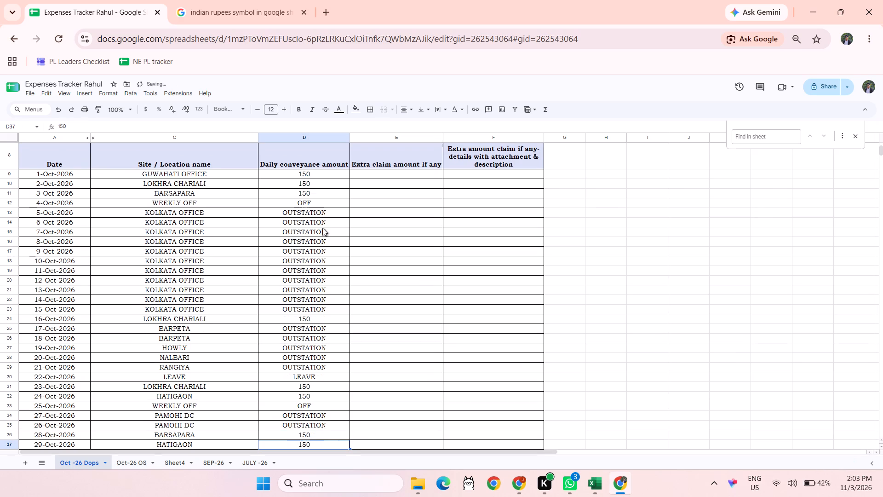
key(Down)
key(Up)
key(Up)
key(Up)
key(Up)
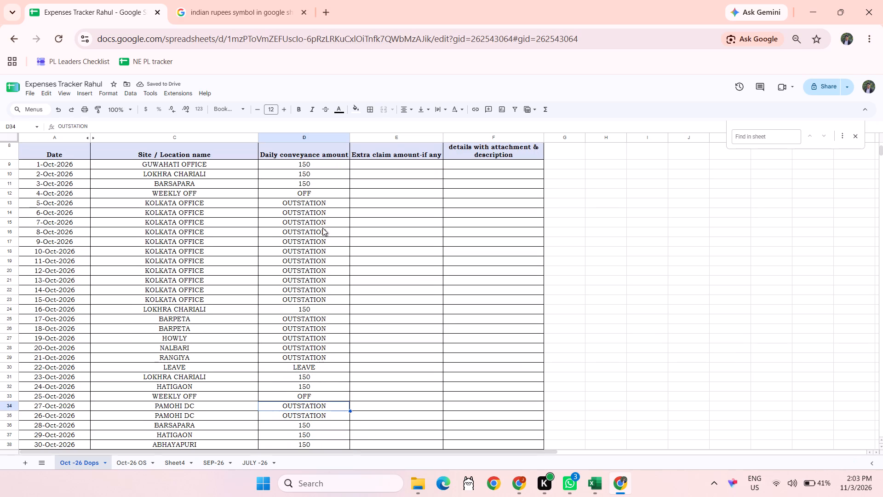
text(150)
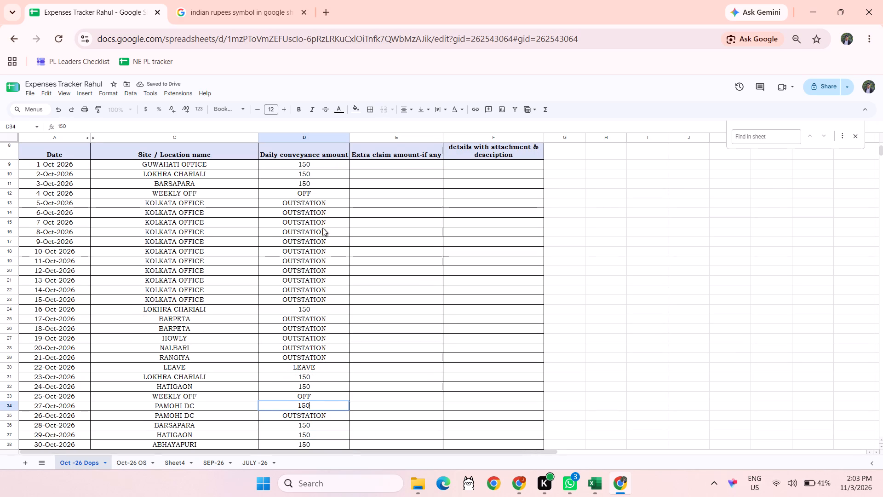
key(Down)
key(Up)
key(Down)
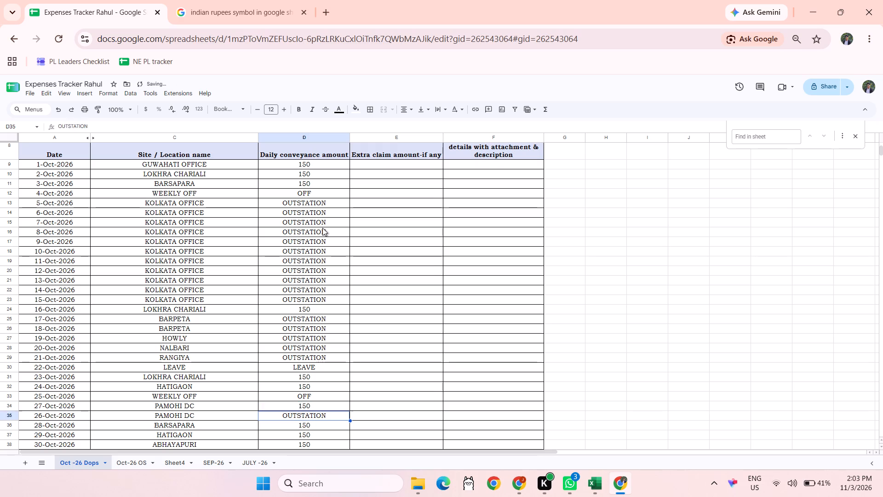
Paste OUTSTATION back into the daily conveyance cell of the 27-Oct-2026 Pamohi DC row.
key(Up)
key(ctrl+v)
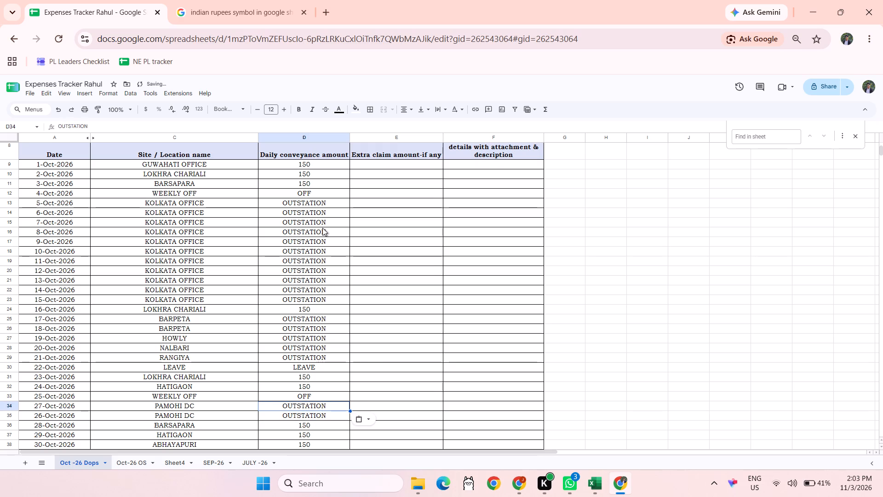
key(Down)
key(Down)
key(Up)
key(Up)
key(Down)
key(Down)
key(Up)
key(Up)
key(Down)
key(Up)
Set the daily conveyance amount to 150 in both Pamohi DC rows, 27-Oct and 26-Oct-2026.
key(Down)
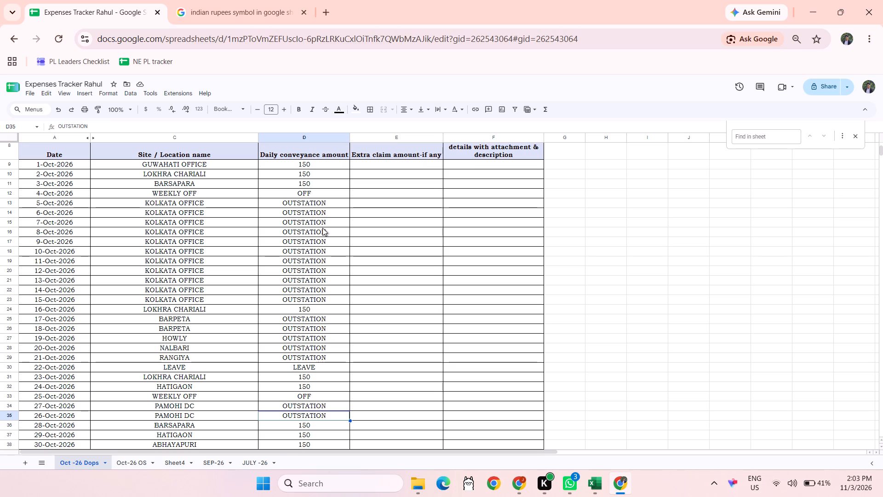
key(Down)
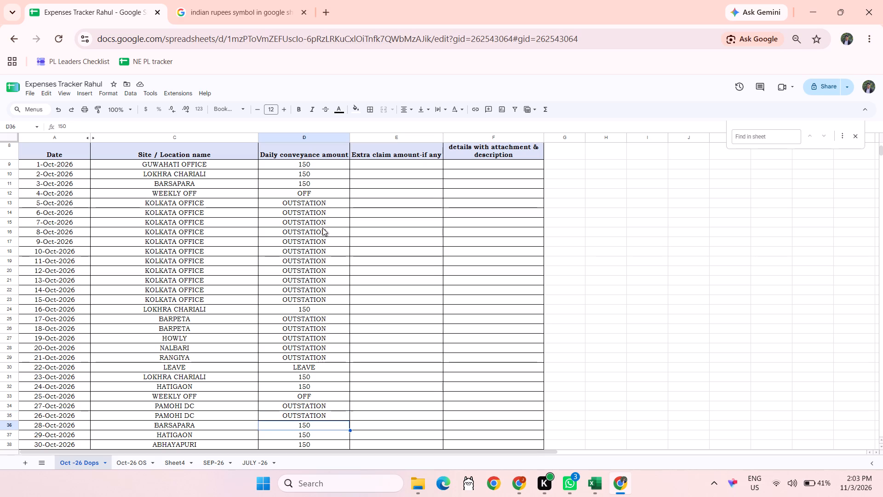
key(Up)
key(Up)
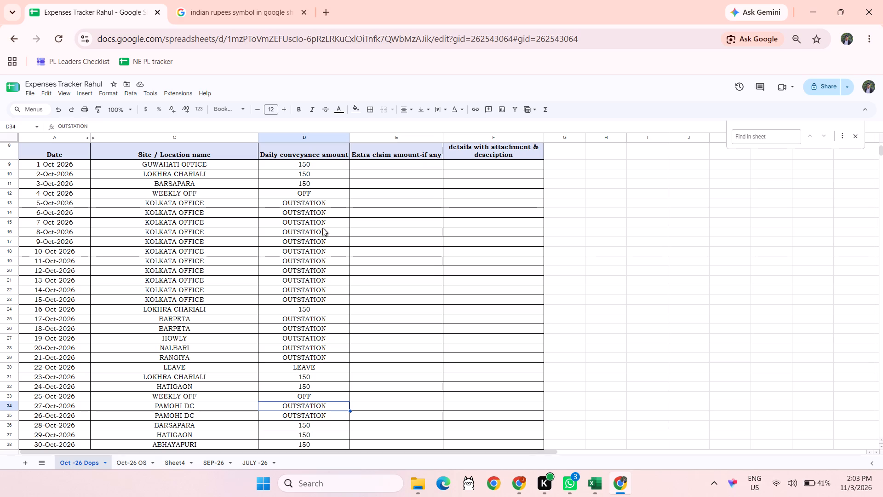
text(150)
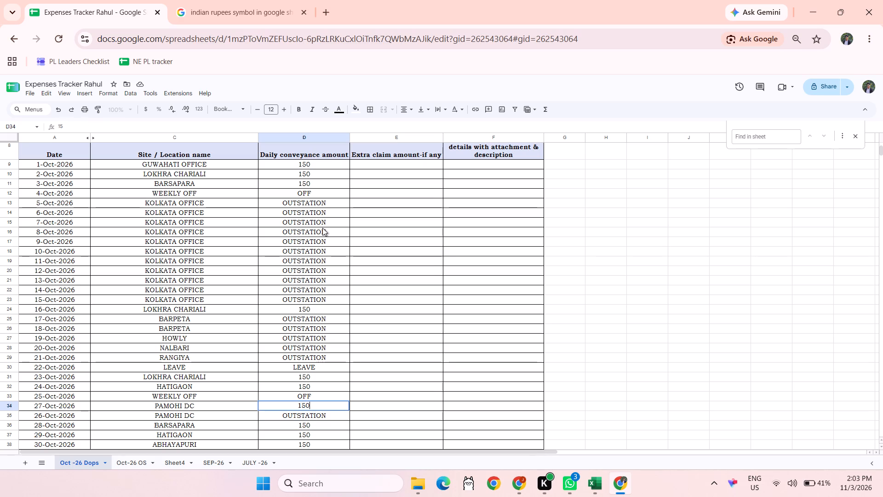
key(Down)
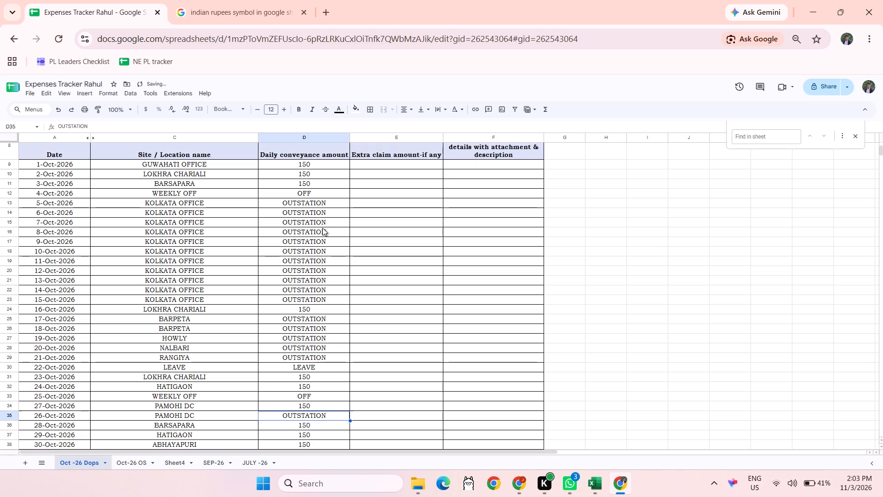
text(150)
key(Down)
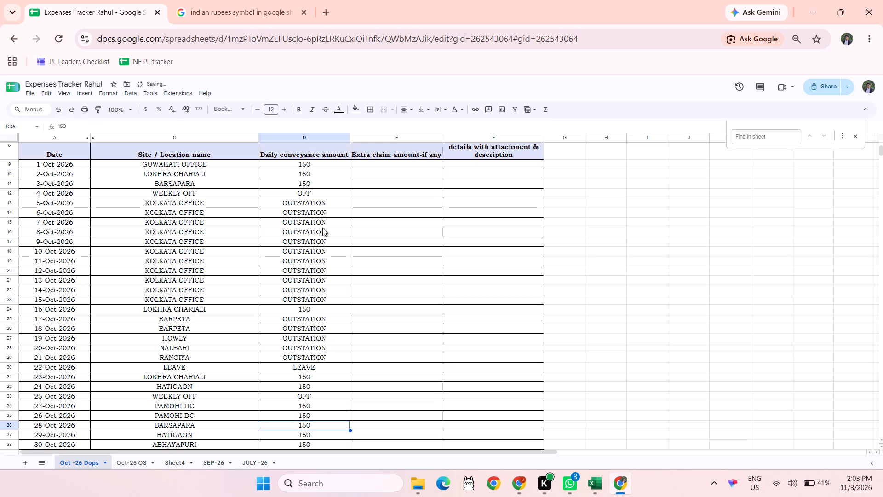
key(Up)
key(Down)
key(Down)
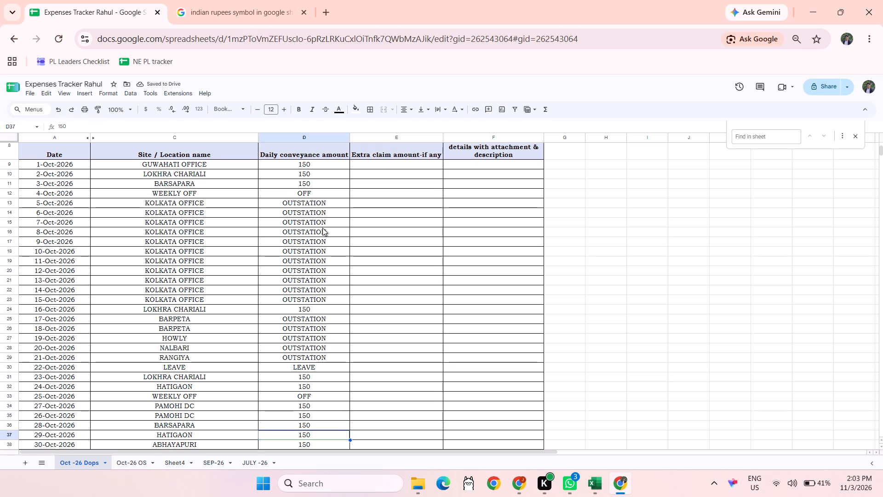
Review the daily conveyance amounts and dates in the late-October rows down to 31-Oct-2026.
key(Down)
key(Down)
key(Down)
key(Down)
key(Down)
key(Up)
key(Up)
key(Up)
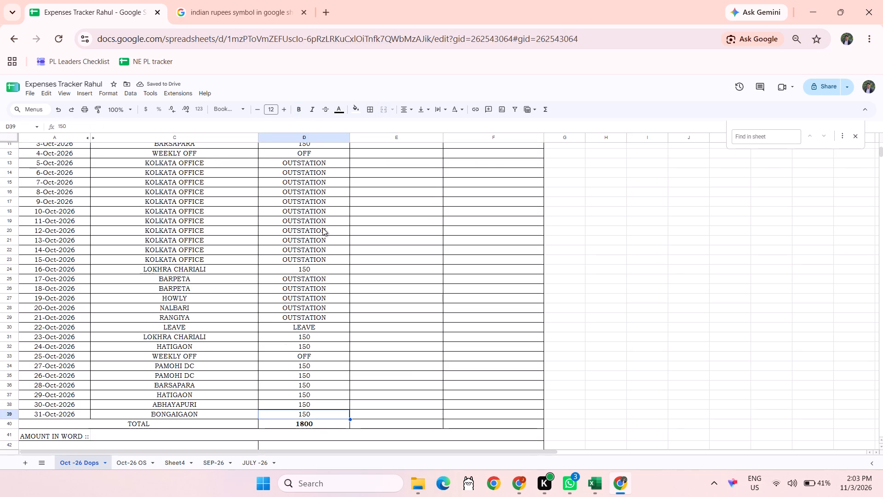
key(Up)
key(Up)
key(Up)
key(Up)
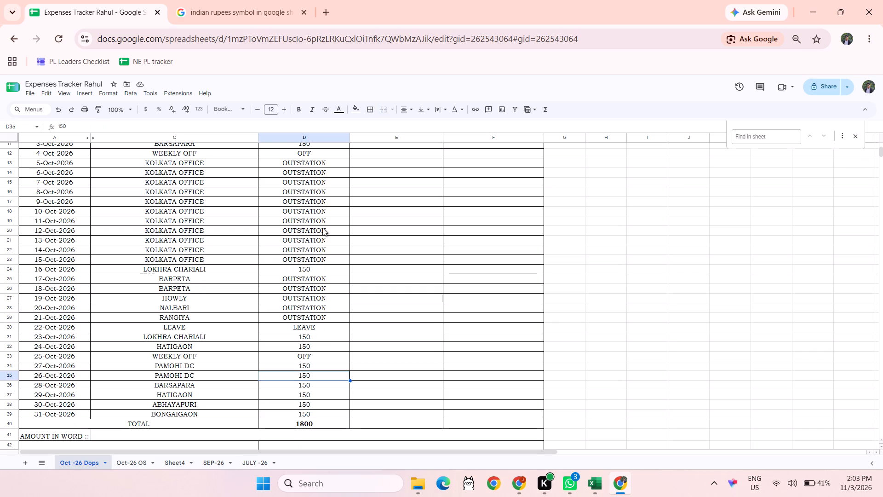
key(Up)
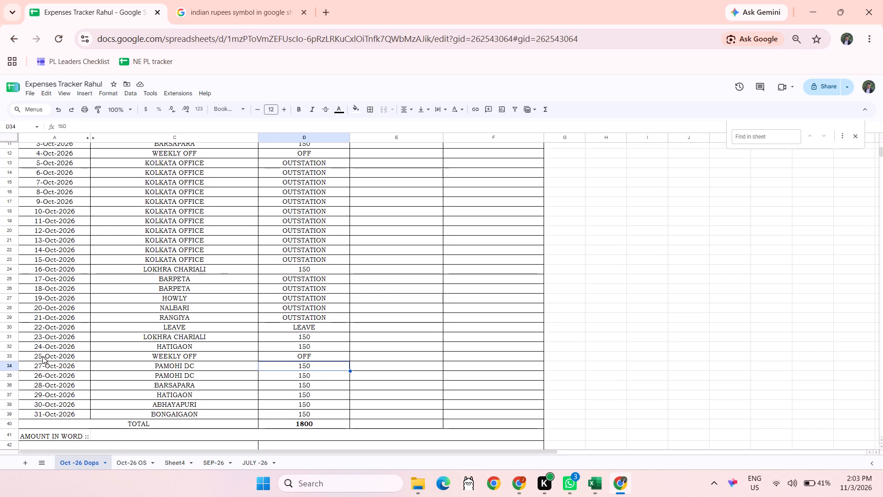
Move the 26-Oct-2026 Pamohi DC row above the 27-Oct-2026 row so the dates run in order.
click(6, 375)
drag(9, 377, 6, 365)
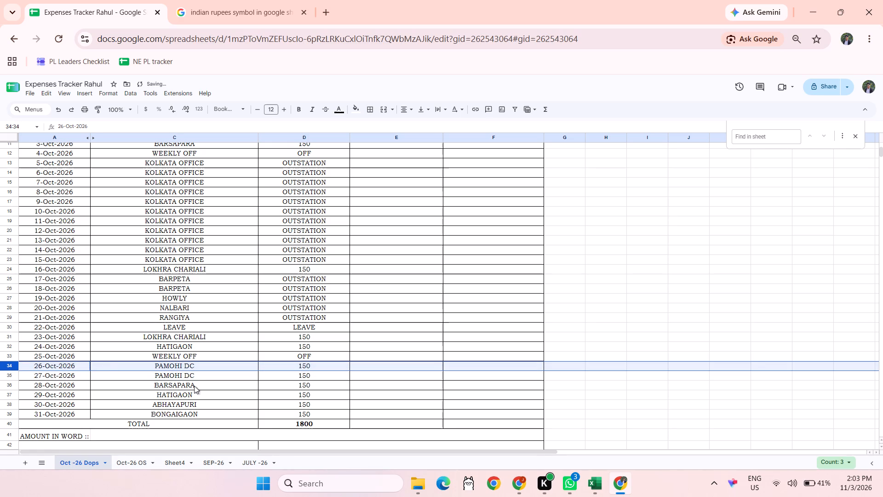
click(371, 379)
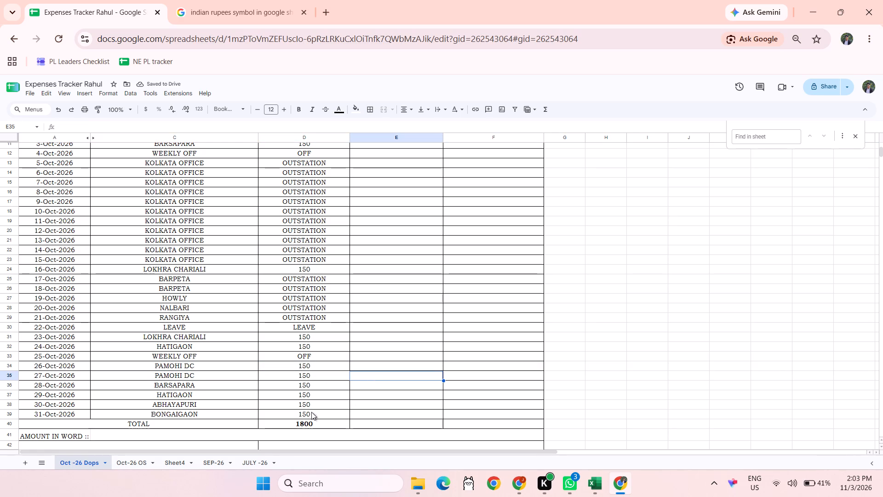
Copy OUTSTATION into the daily conveyance cells of the 30-Oct Abhayapuri and 31-Oct-2026 Bongaigaon rows, and save the sheet.
click(308, 404)
click(299, 311)
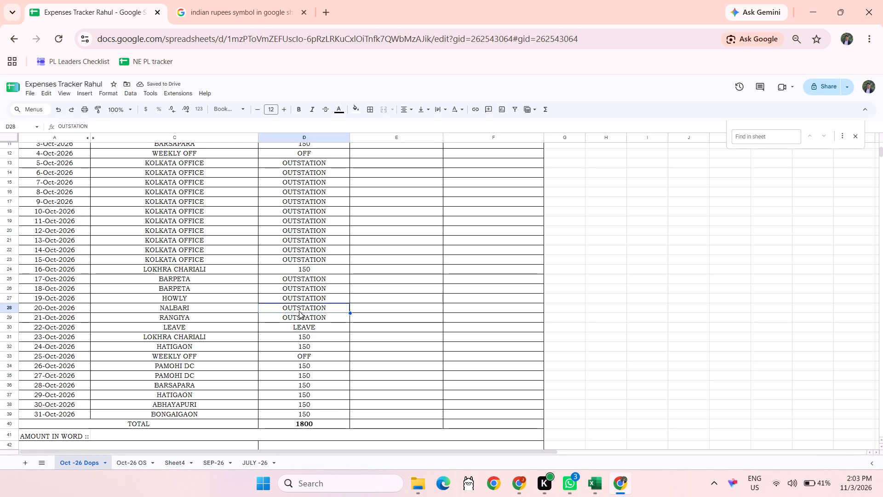
key(ctrl+c)
key(Down)
key(Down)
key(Down)
key(Down)
key(Down)
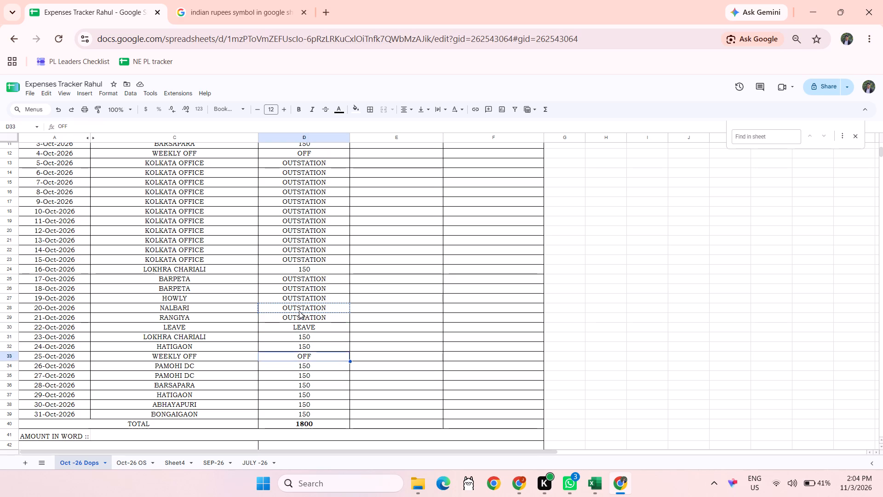
key(Down)
key(Down)
key(Down)
key(Down)
key(Down)
key(Down)
key(Up)
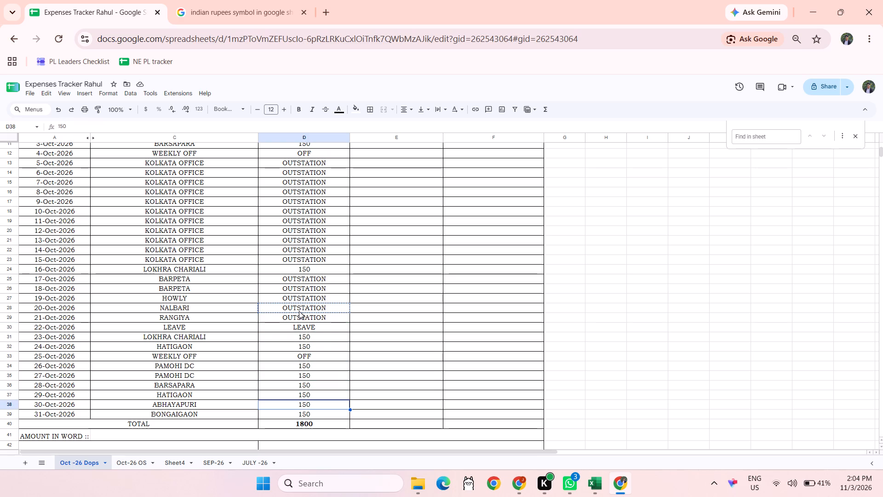
key(shift+Down)
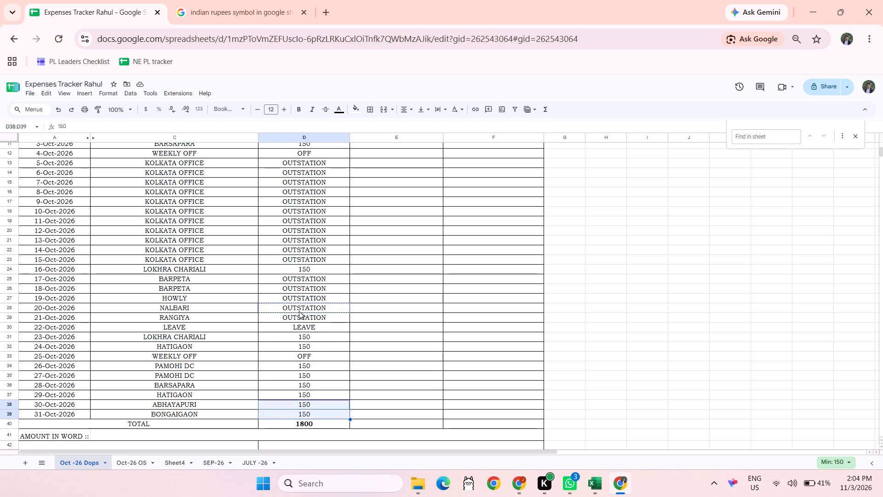
key(ctrl+v)
key(Right)
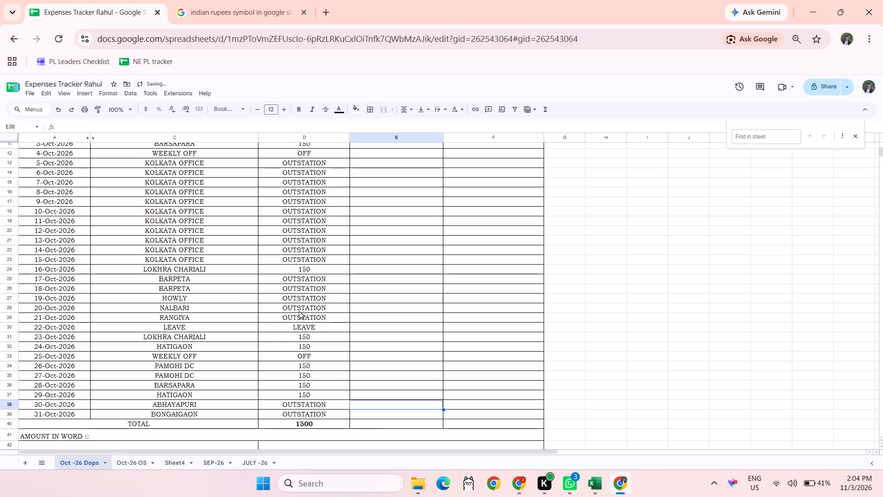
key(ctrl+s)
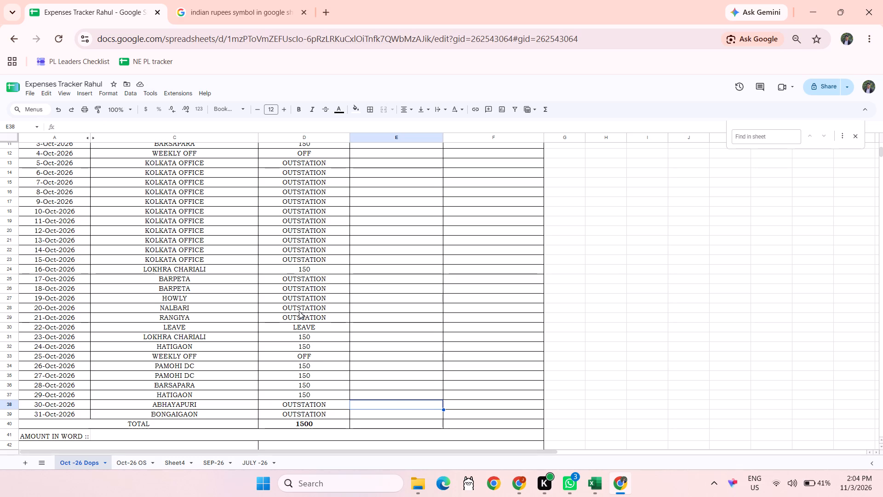
Check the daily conveyance entries for 30-Oct and 31-Oct-2026 and the total formula beneath them.
click(562, 410)
click(324, 405)
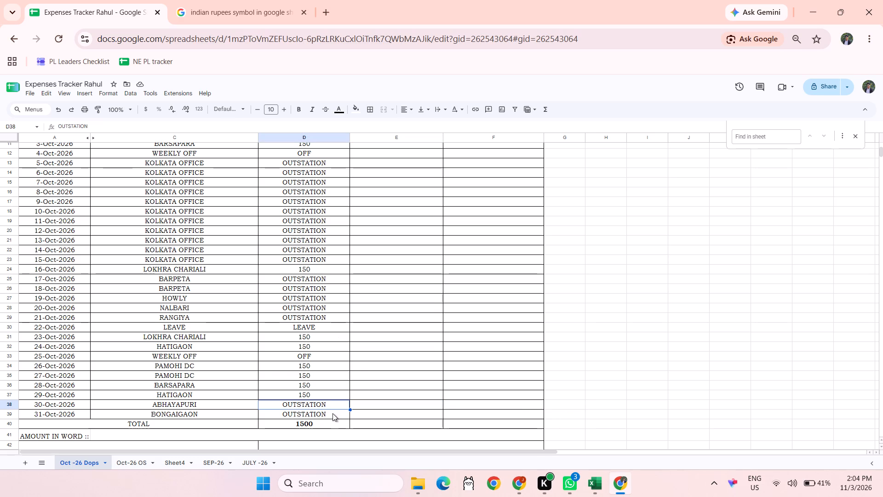
click(333, 413)
key(Up)
key(Down)
key(Down)
key(Down)
key(Up)
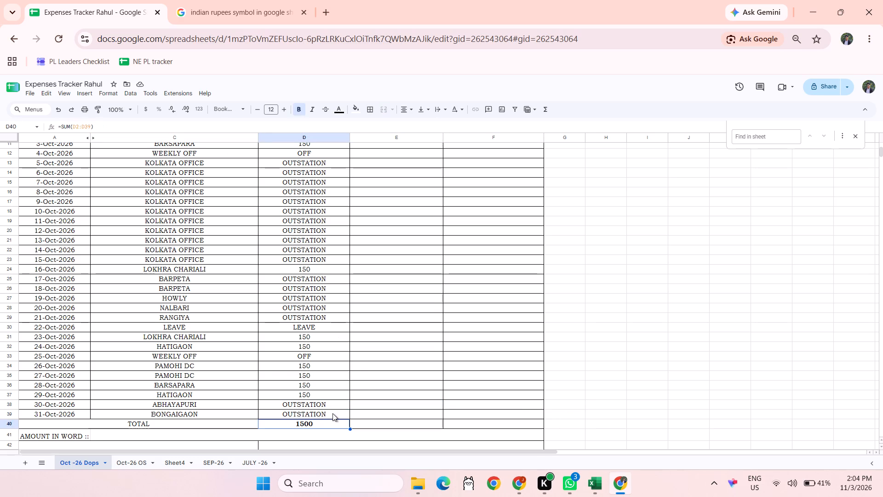
scroll(333, 413, down, 1)
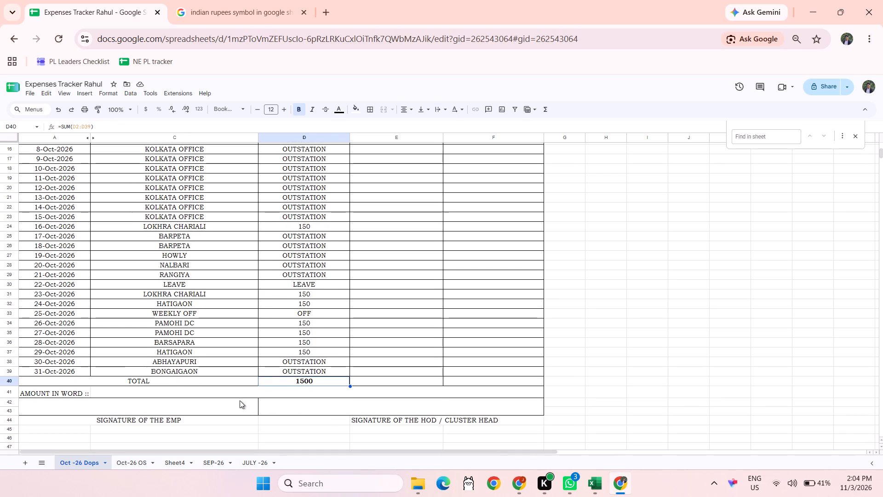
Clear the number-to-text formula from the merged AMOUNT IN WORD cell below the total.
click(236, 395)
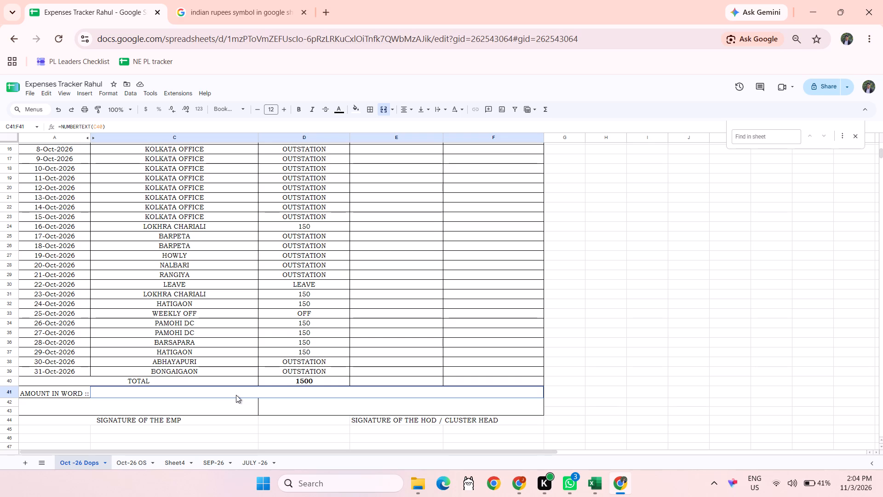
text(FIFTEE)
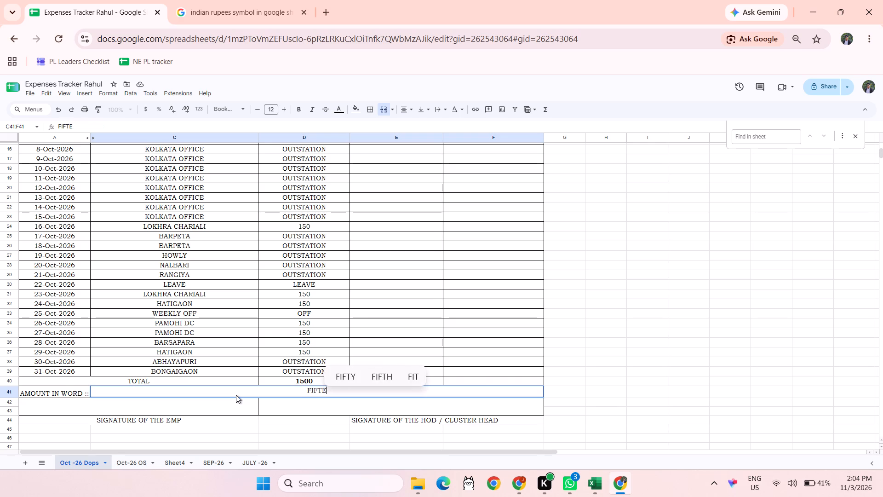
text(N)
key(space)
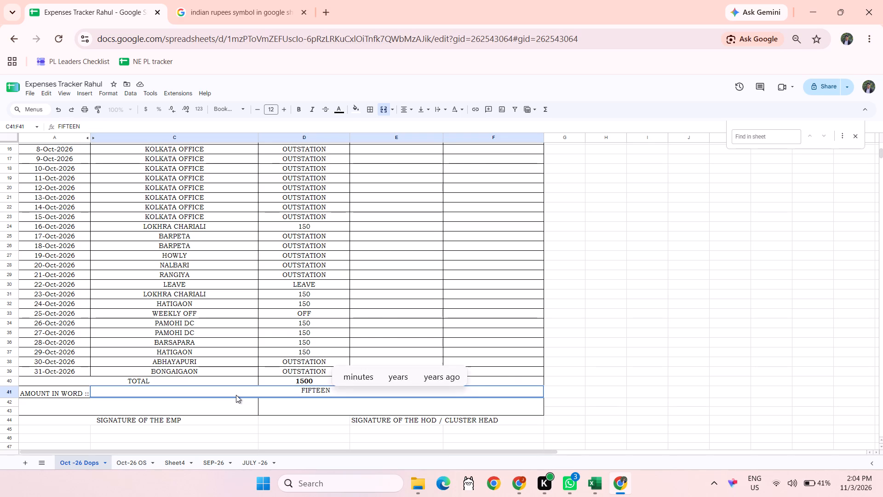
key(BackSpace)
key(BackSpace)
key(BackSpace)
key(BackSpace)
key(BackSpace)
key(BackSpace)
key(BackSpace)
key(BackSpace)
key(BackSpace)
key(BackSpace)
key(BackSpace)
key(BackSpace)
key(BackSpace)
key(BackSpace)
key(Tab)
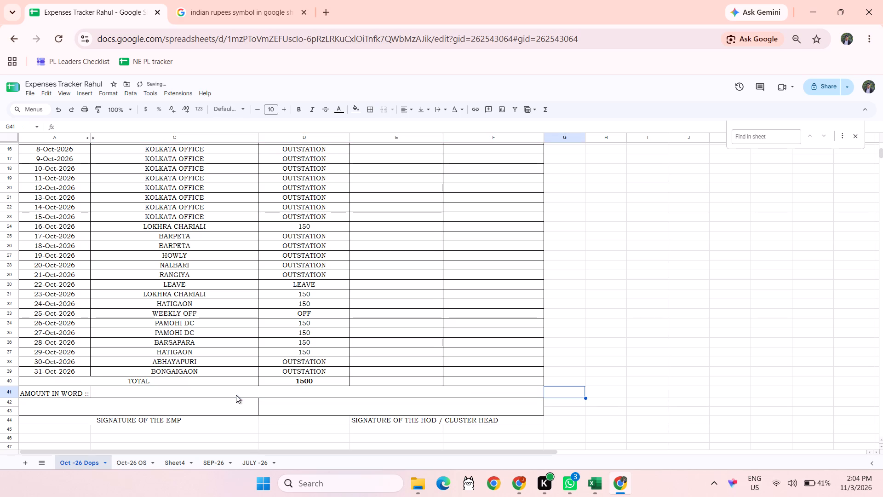
Review the daily conveyance column row by row from 5-Oct-2026 down to the total.
scroll(678, 332, up, 3)
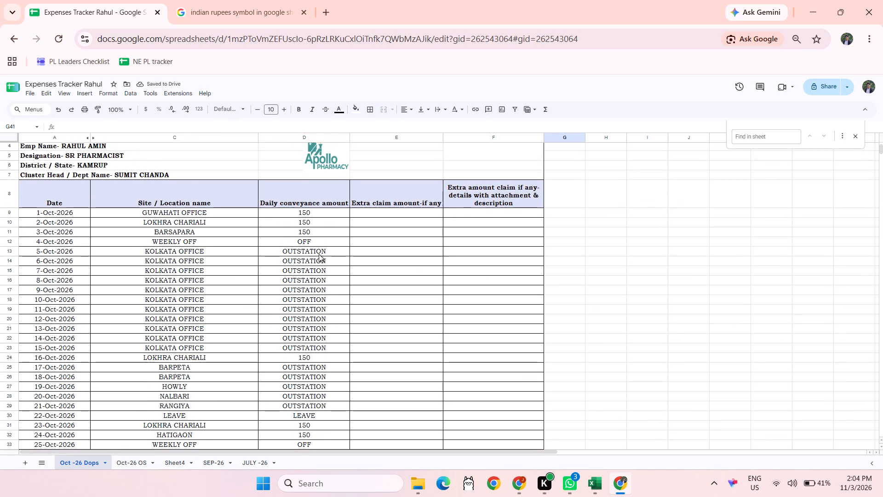
scroll(318, 260, down, 2)
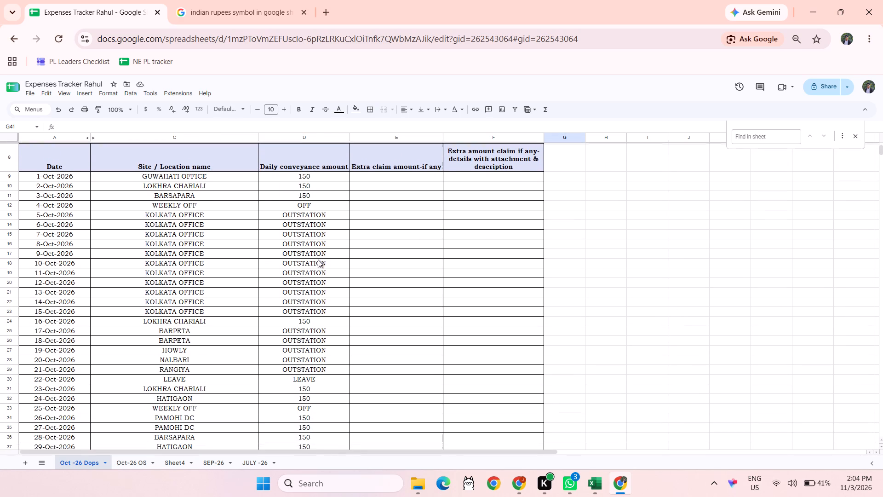
scroll(318, 260, down, 1)
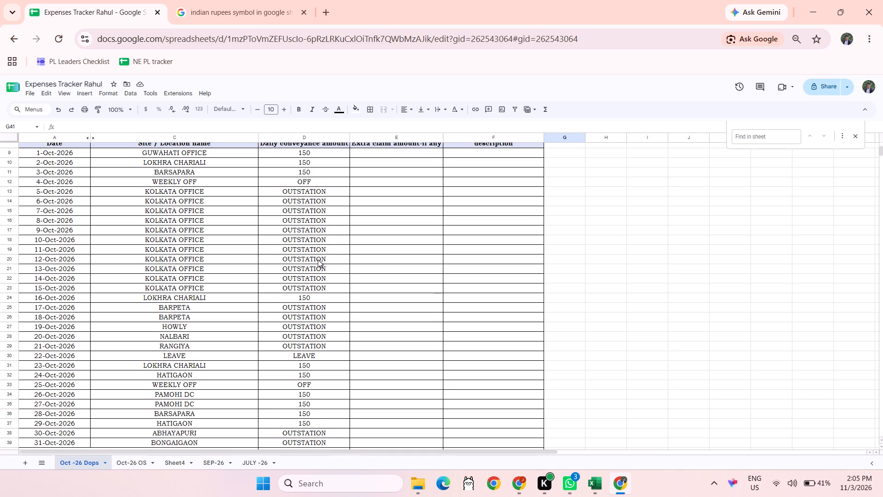
click(304, 192)
key(Down)
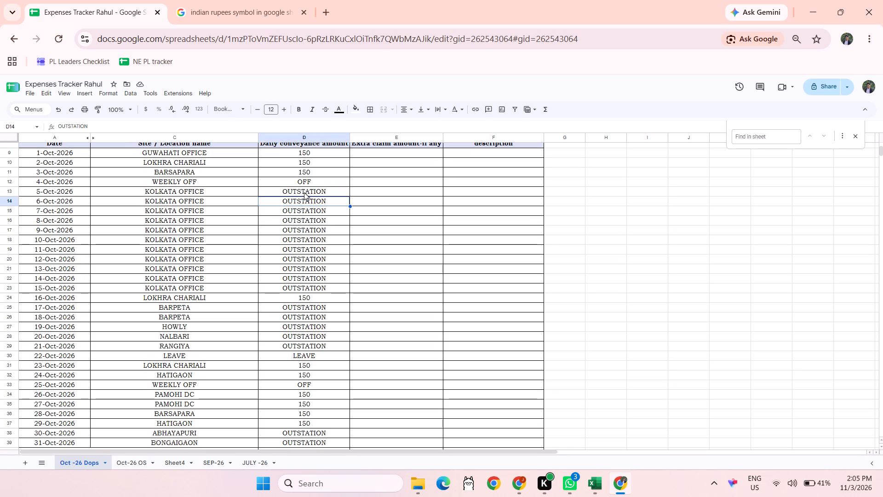
key(Down)
key(Down)
key(Down)
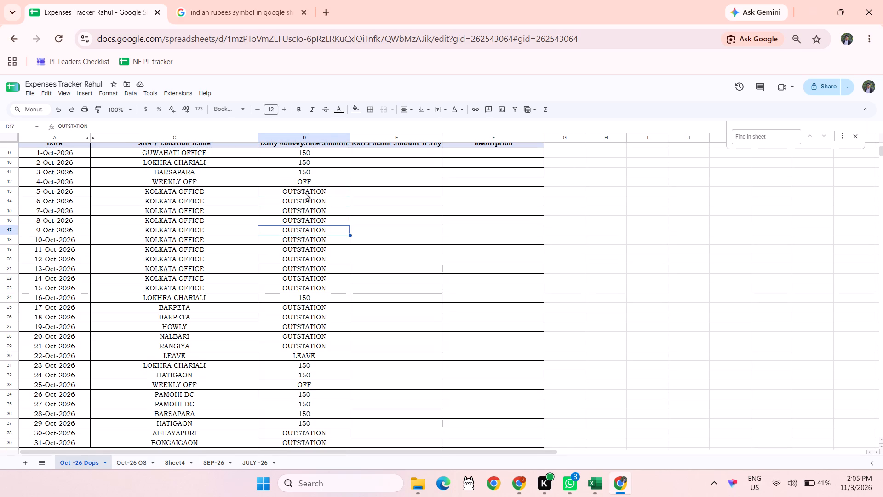
key(Down)
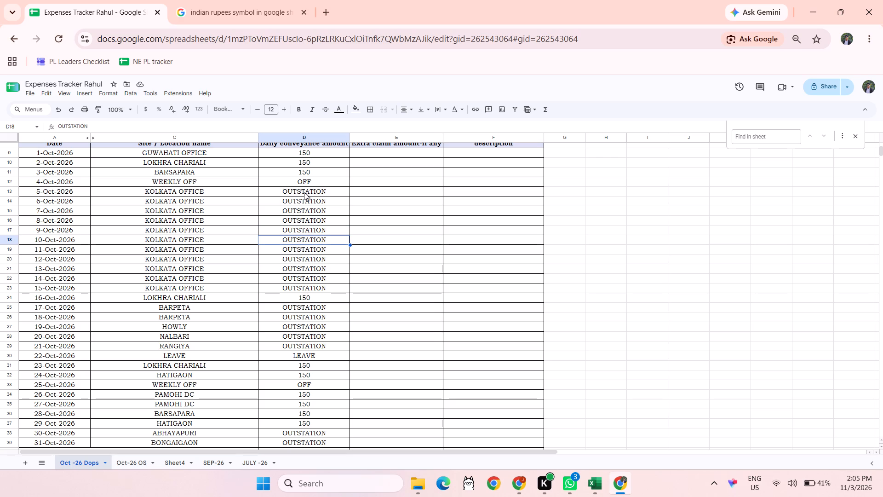
key(Down)
key(Down)
key(Down)
key(Down)
key(Down)
key(Down)
key(Down)
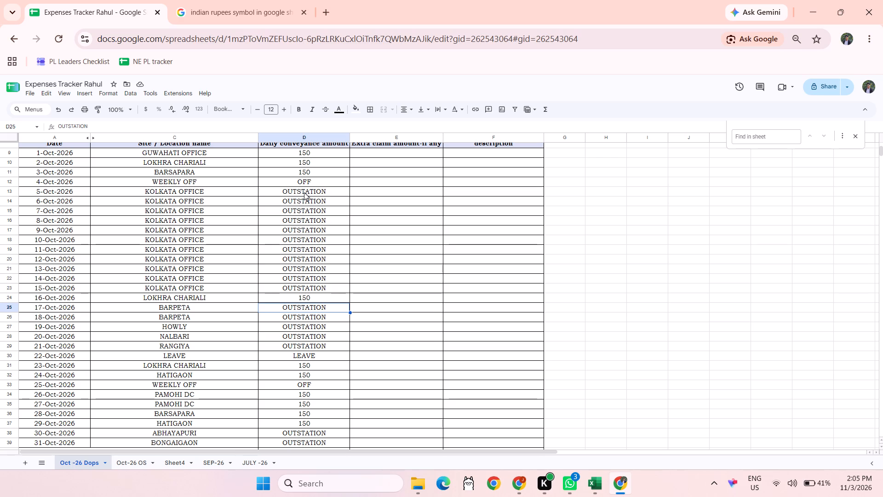
key(Down)
key(Down)
key(Down)
key(Down)
key(Down)
key(Down)
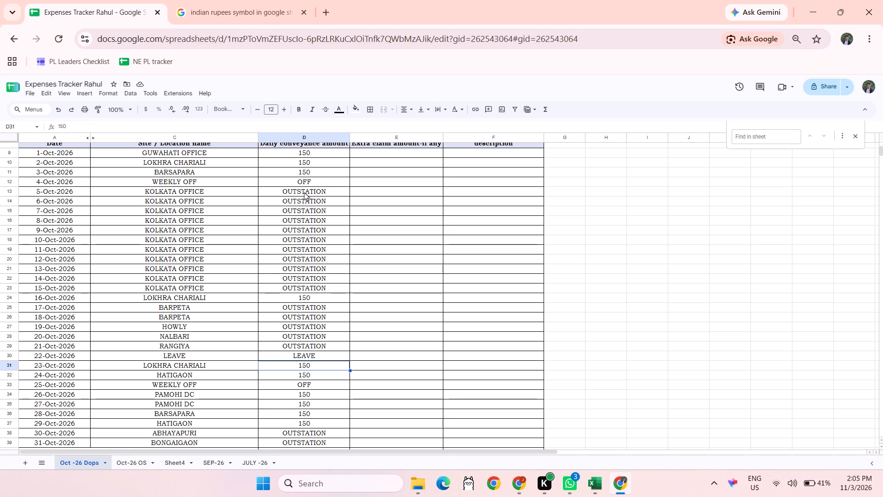
key(Up)
key(Down)
key(Down)
key(Down)
key(Up)
key(Up)
key(Down)
key(Down)
key(Down)
key(Down)
key(Down)
key(Down)
key(Down)
key(Down)
key(Down)
key(Down)
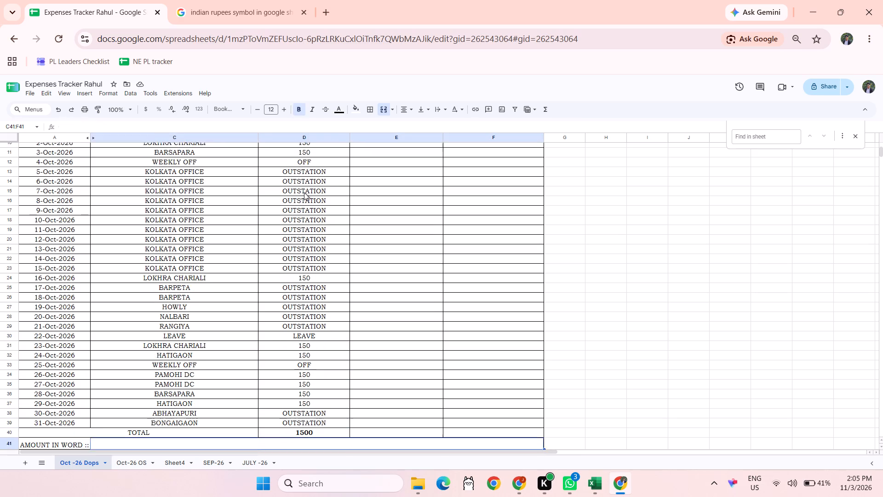
key(Down)
key(Up)
key(Up)
key(Up)
key(Up)
Enter "FIfteen Hundred Rupees Only" in the merged AMOUNT IN WORD cell below the total.
key(Down)
key(Down)
key(Down)
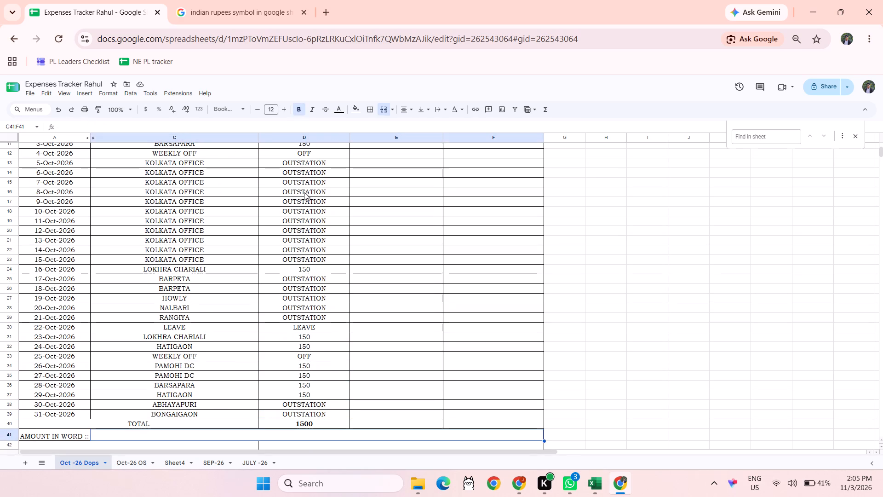
key(Down)
key(Up)
text(FIFTEE)
key(BackSpace)
key(BackSpace)
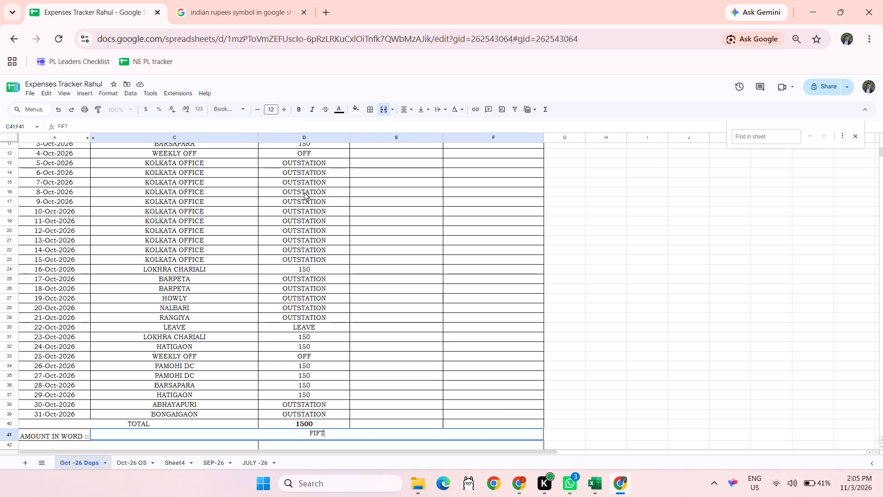
key(BackSpace)
key(BackSpace)
key(BackSpace)
key(BackSpace)
text(FIfteen Hundred Rupees Only)
key(Return)
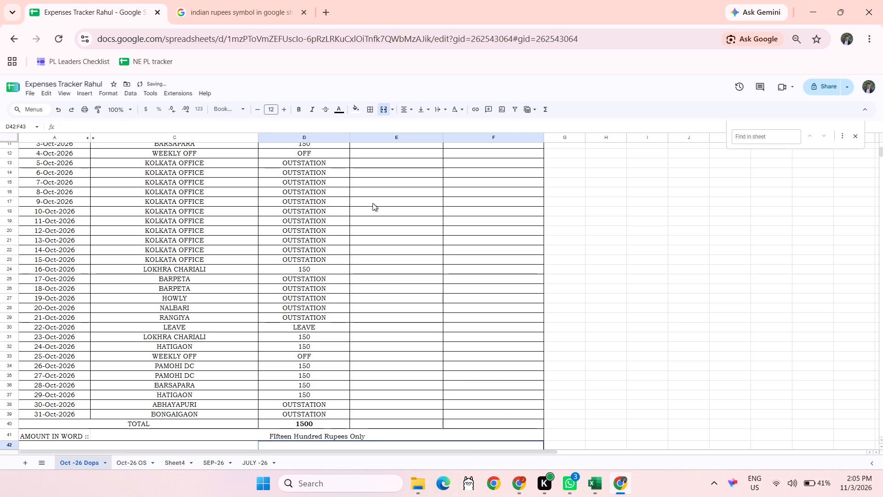
click(342, 434)
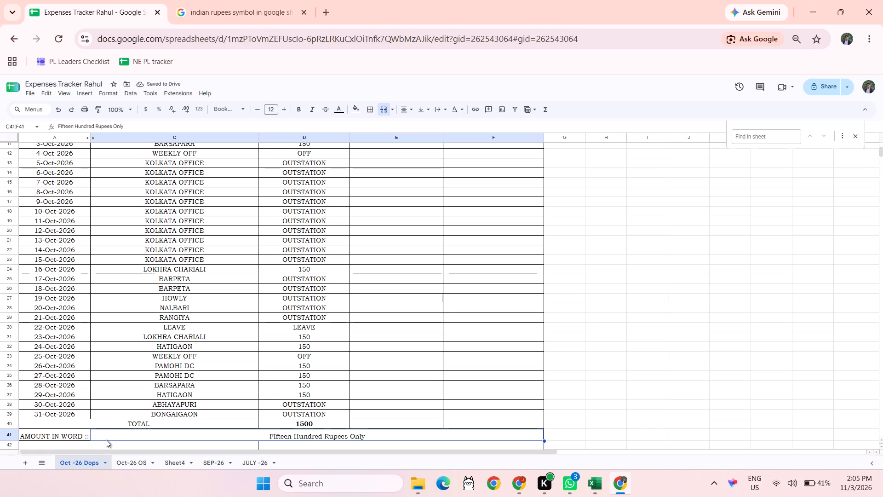
Unmerge the AMOUNT IN WORD value cell spanning C41:F41 below the total.
click(165, 436)
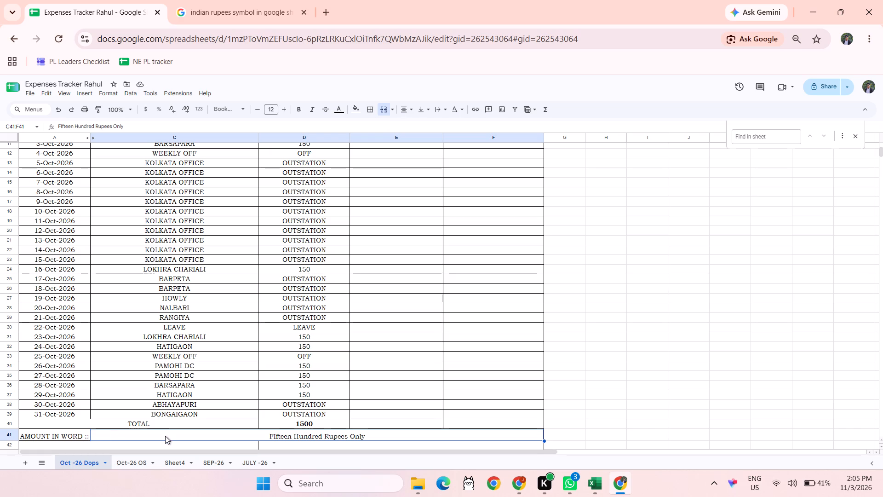
click(164, 434)
click(378, 108)
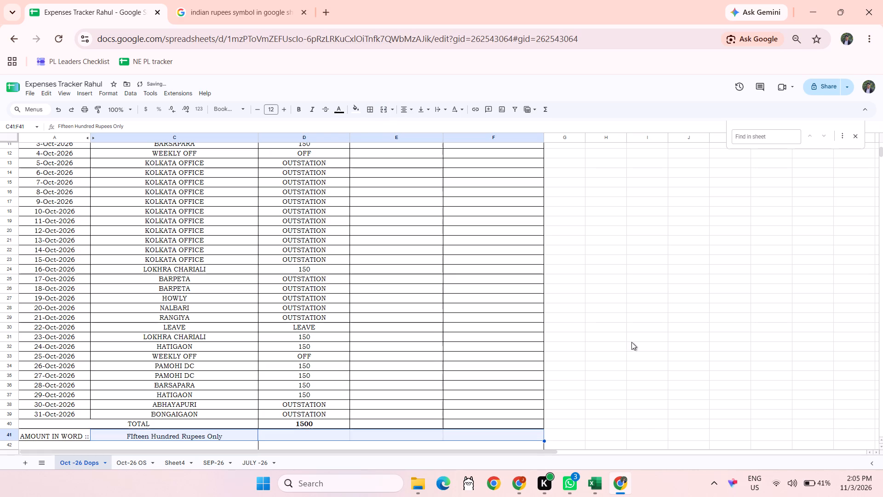
click(677, 324)
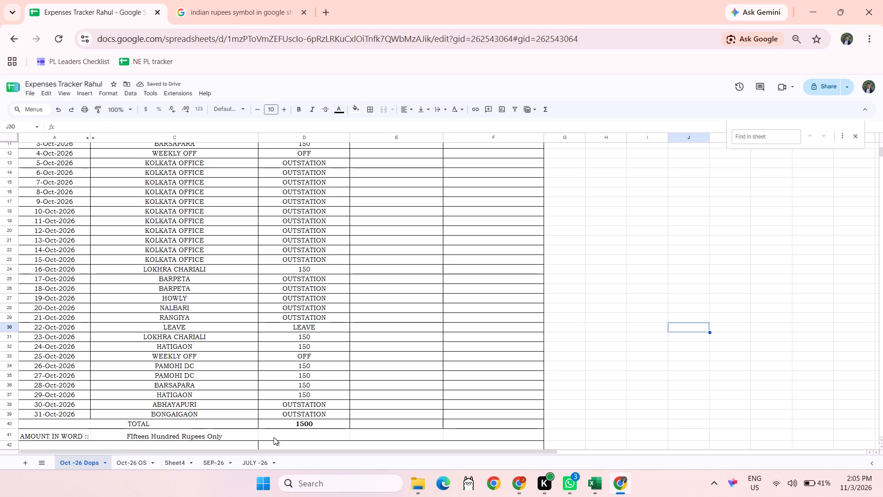
Copy "FIfteen Hundred Rupees Only" from C41 into D41, directly below the total amount.
click(275, 436)
click(229, 437)
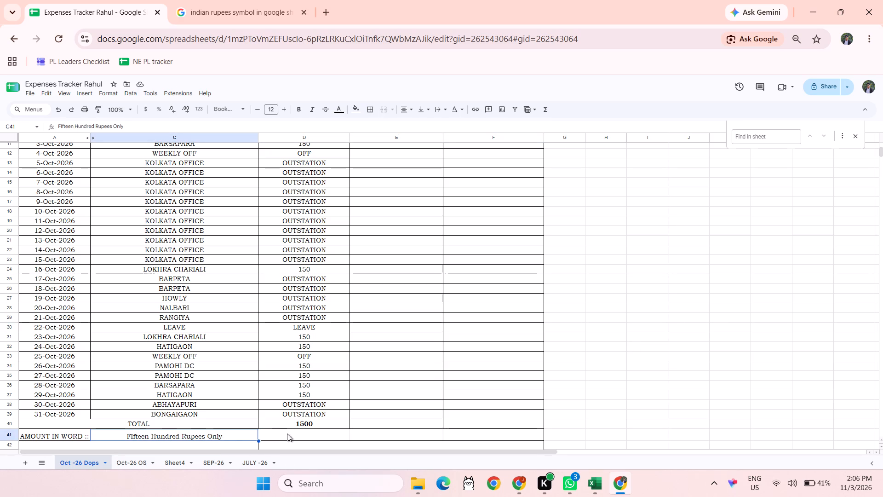
key(ctrl+x)
key(ctrl+c)
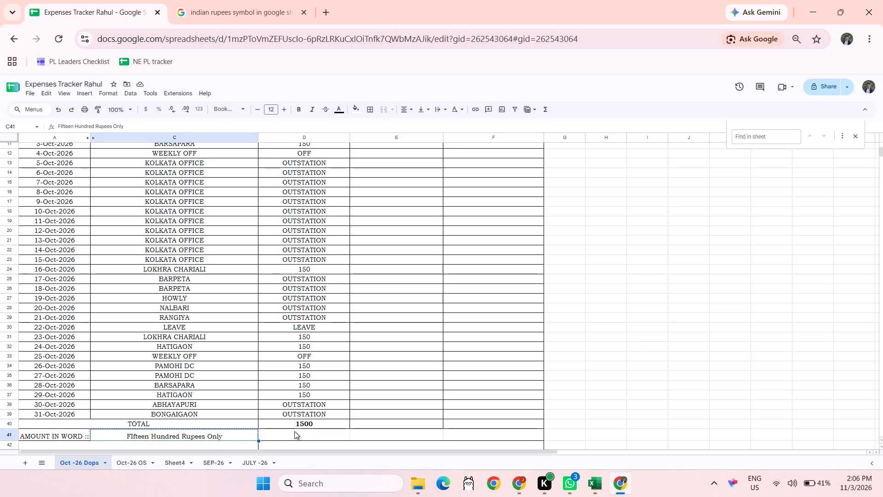
click(296, 431)
key(ctrl+v)
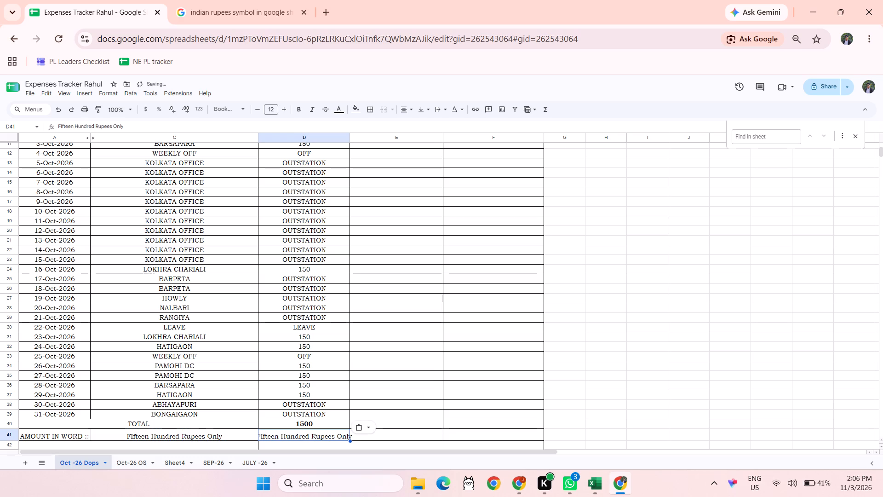
Merge cells D41 and E41 holding the copied amount in words.
click(405, 432)
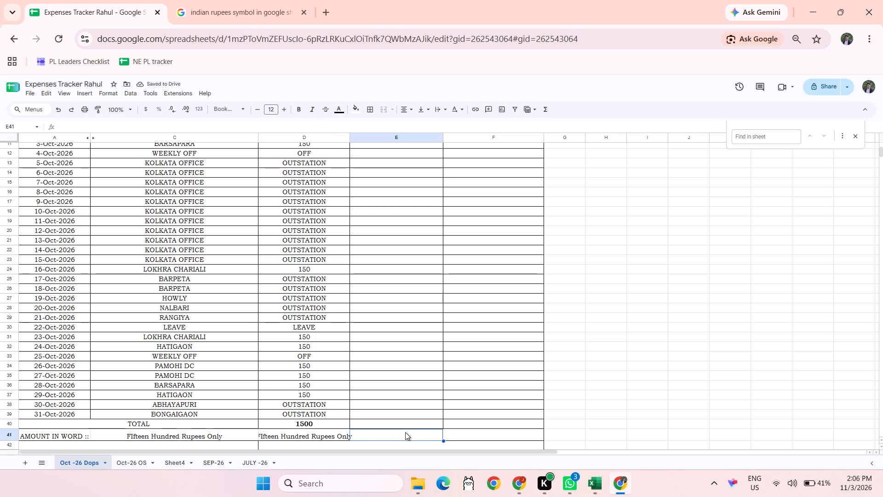
key(ctrl+shift+Left)
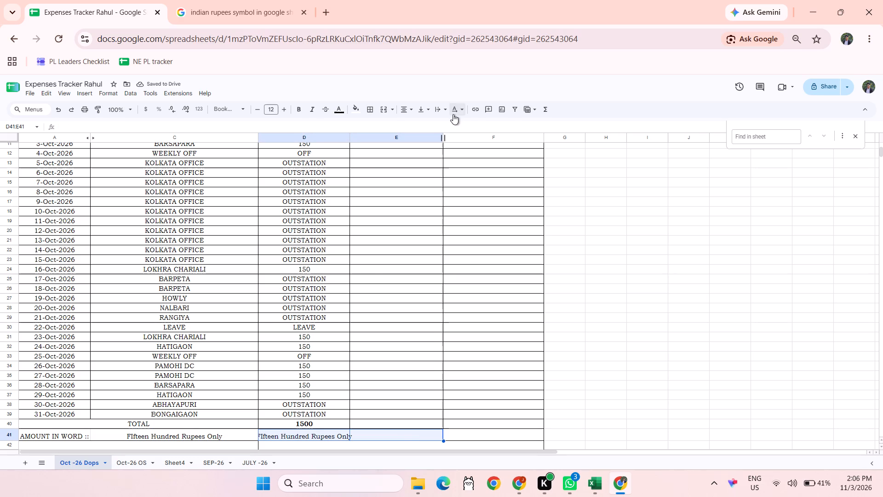
click(381, 107)
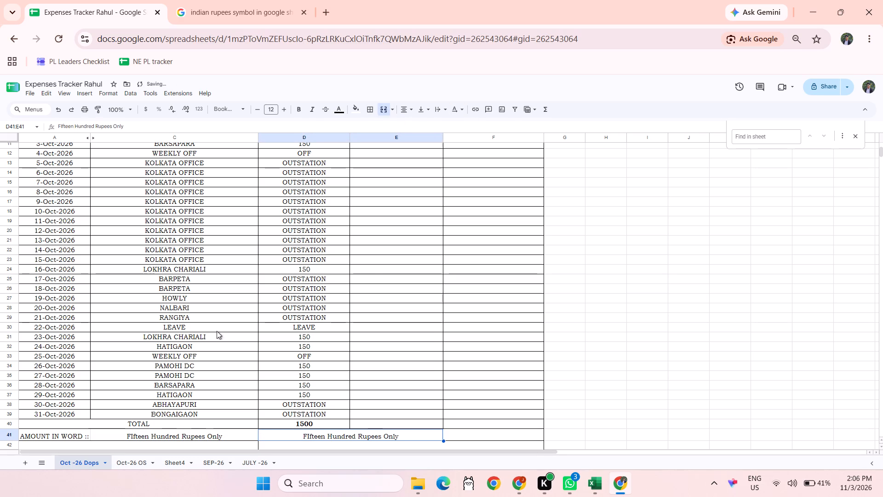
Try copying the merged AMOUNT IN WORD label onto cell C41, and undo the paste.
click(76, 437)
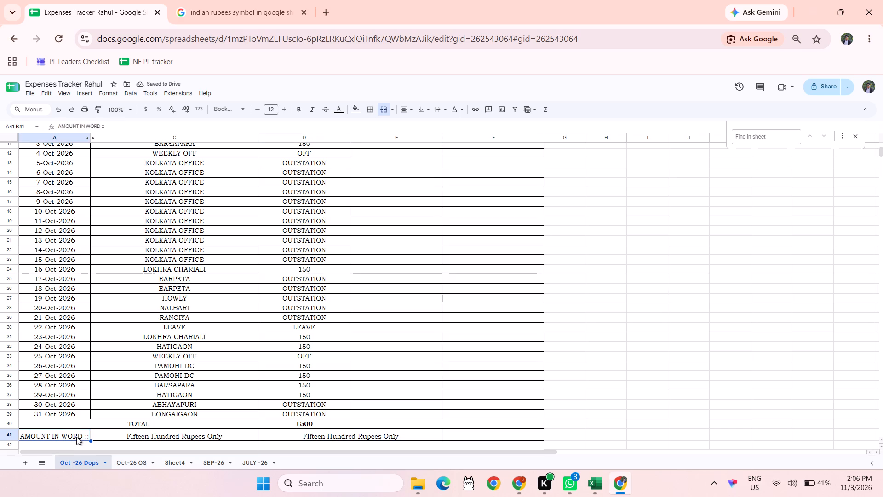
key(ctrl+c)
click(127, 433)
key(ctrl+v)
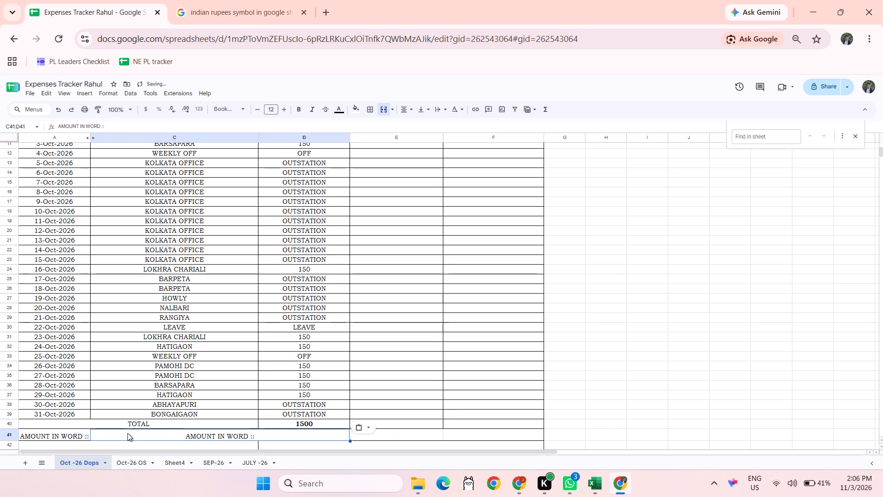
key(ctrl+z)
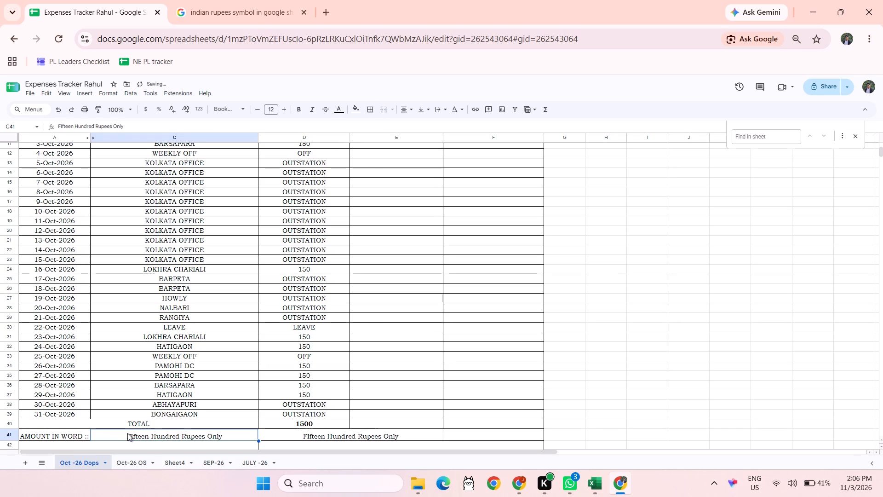
Merge the AMOUNT IN WORD label across A41:C41, keeping only the label text, and right-align it.
click(69, 434)
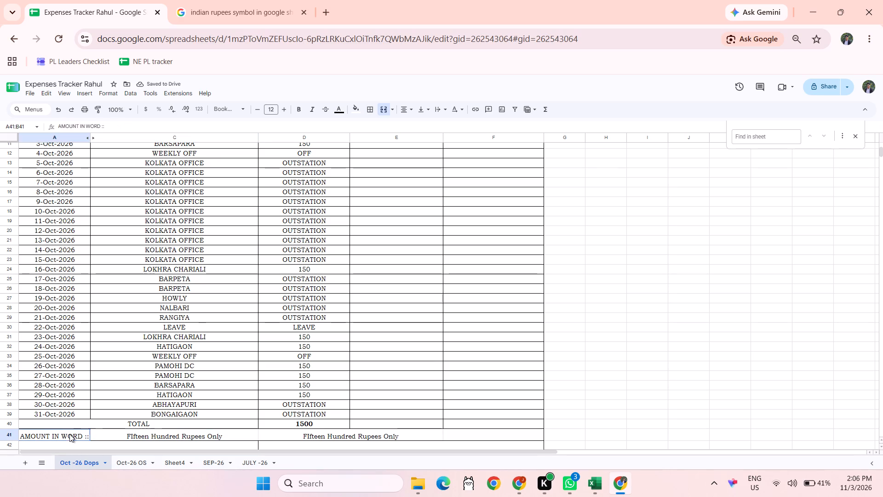
key(shift+Right)
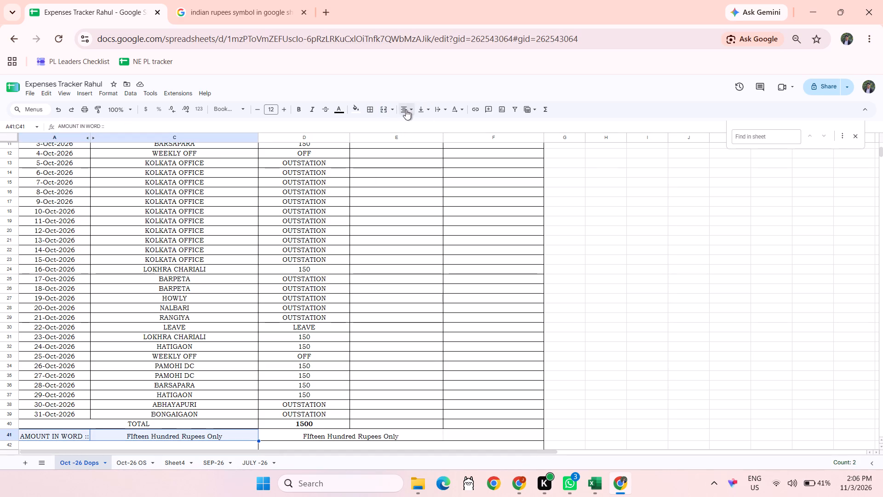
click(385, 110)
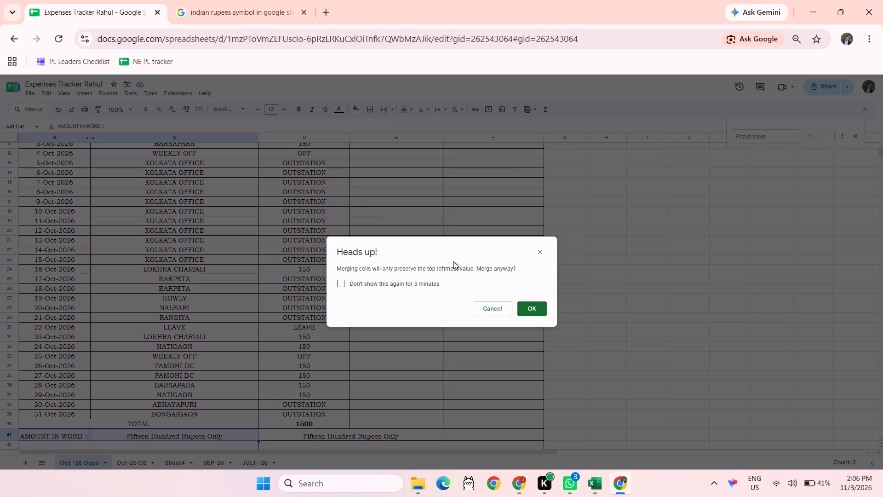
click(528, 309)
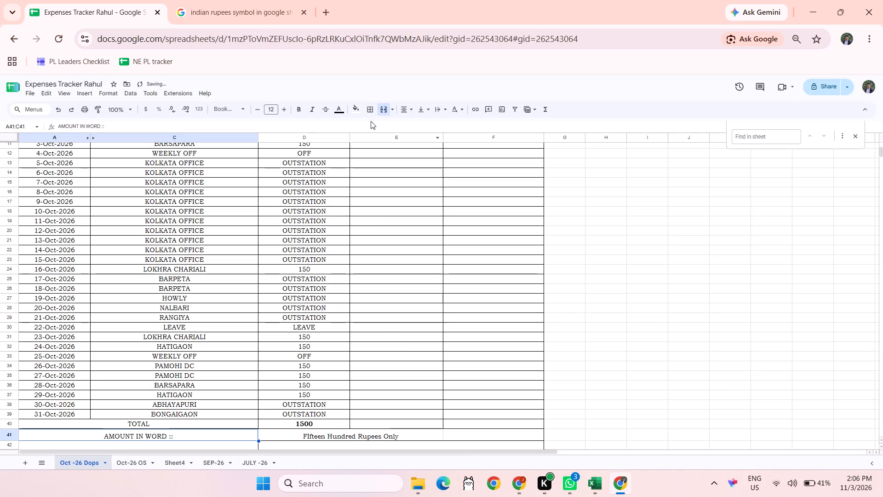
click(410, 110)
click(429, 124)
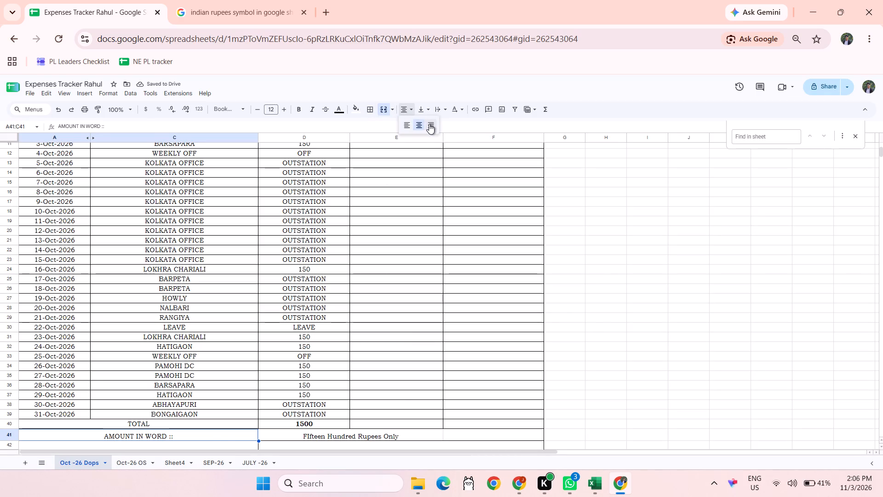
click(578, 283)
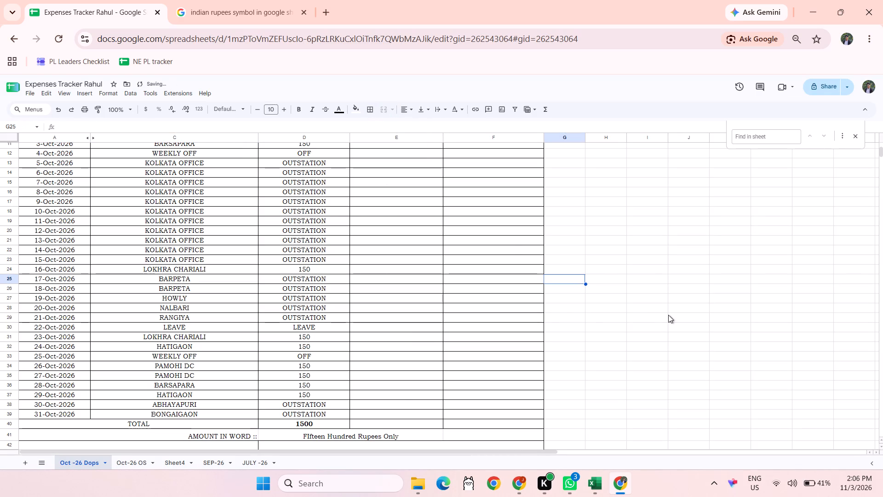
Set the vertical alignment of the merged amount-in-words text in D41:E41 to middle.
click(354, 438)
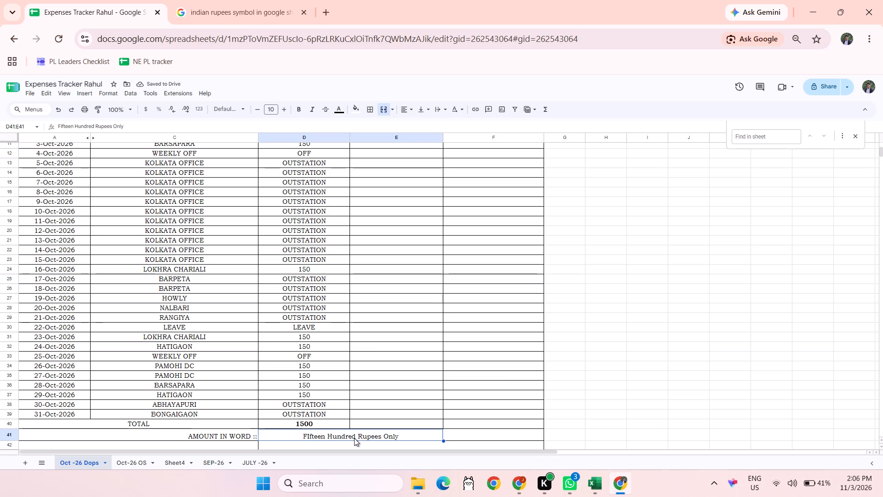
click(411, 112)
click(420, 110)
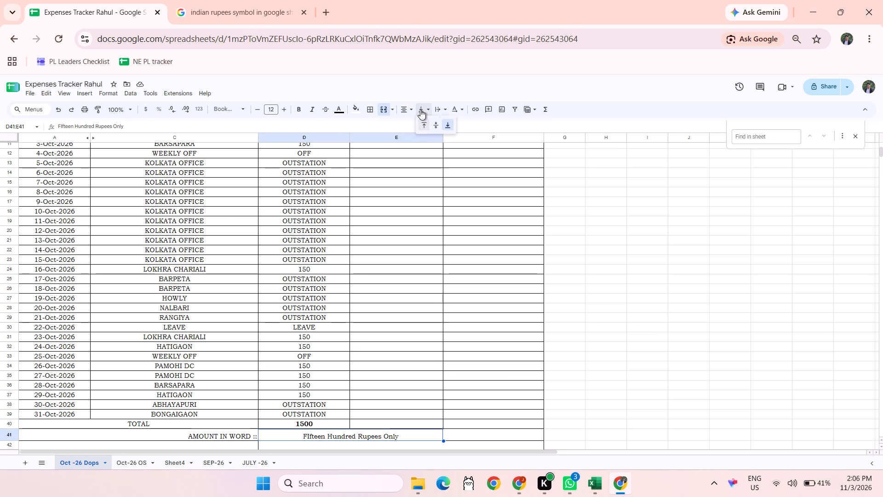
click(433, 123)
click(614, 235)
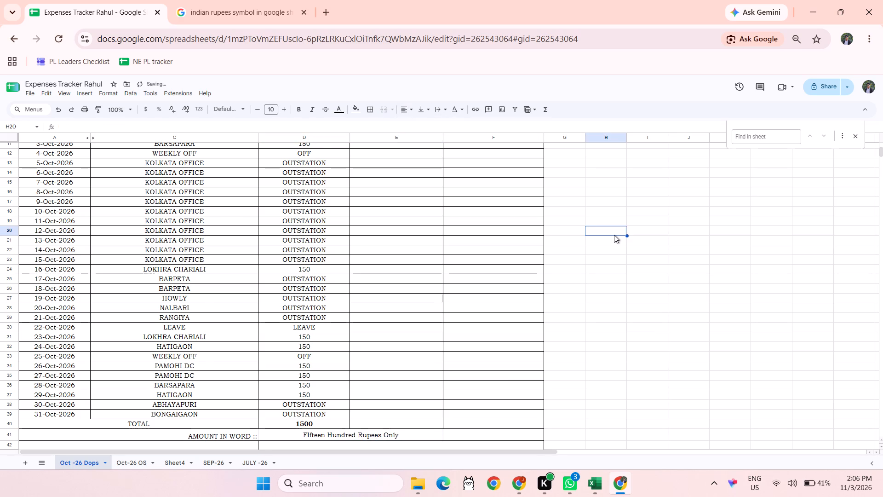
Change the row 41 label to "AMOUNT IN WORDS ::".
scroll(614, 235, down, 2)
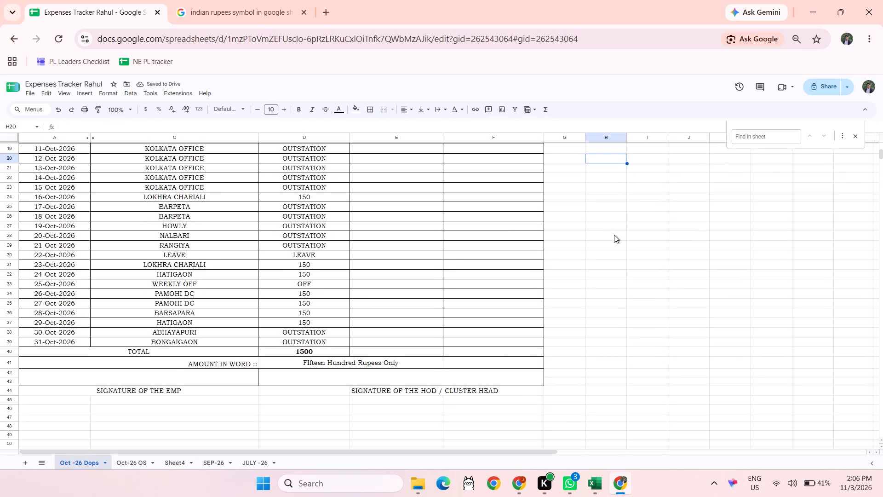
click(244, 365)
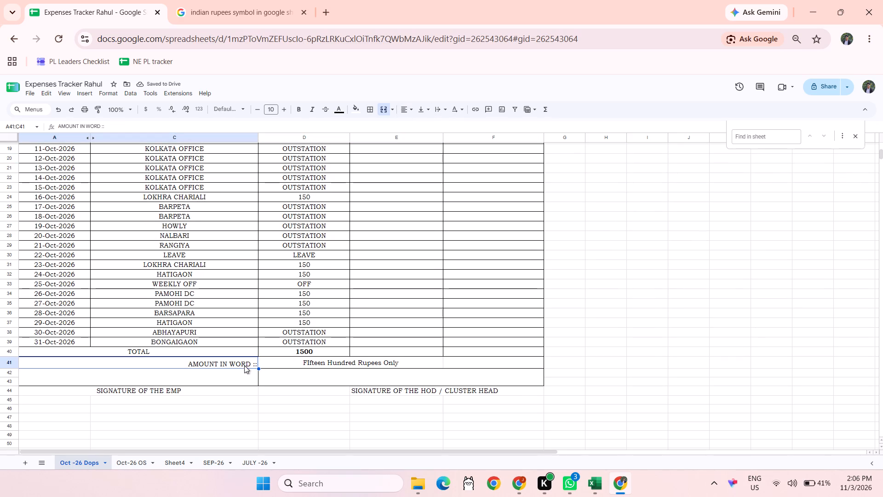
click(101, 127)
key(Left)
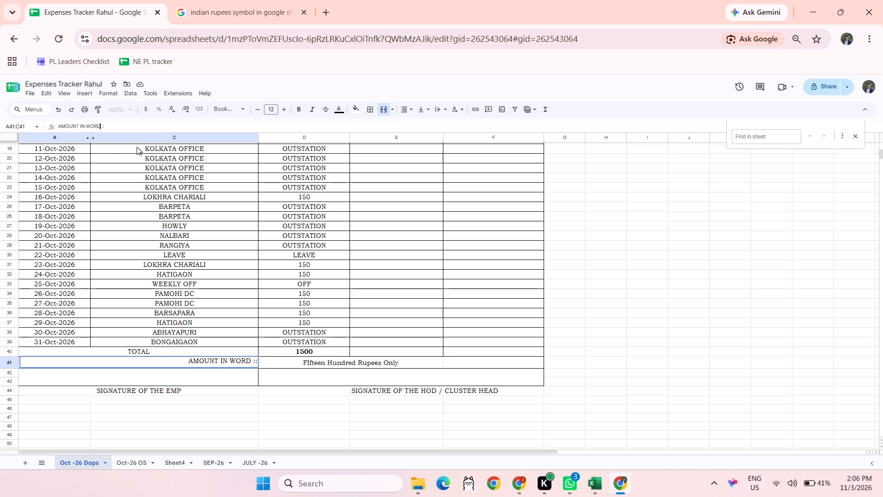
key(shift+s)
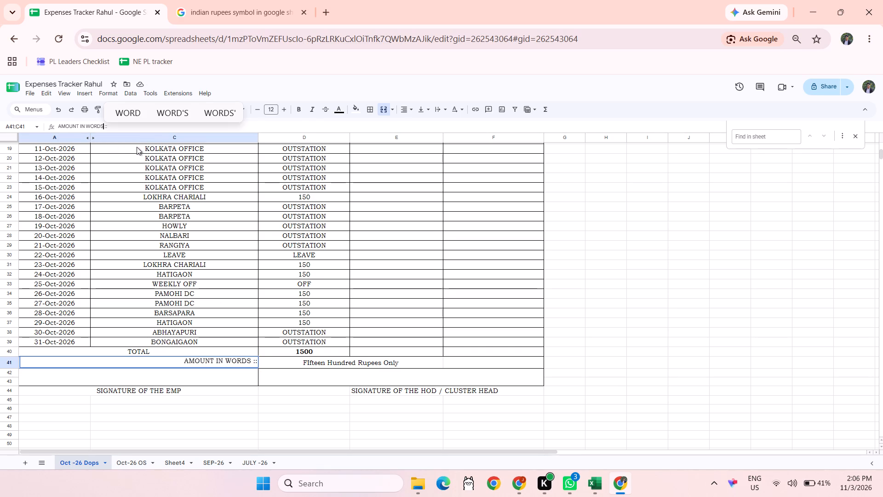
key(Tab)
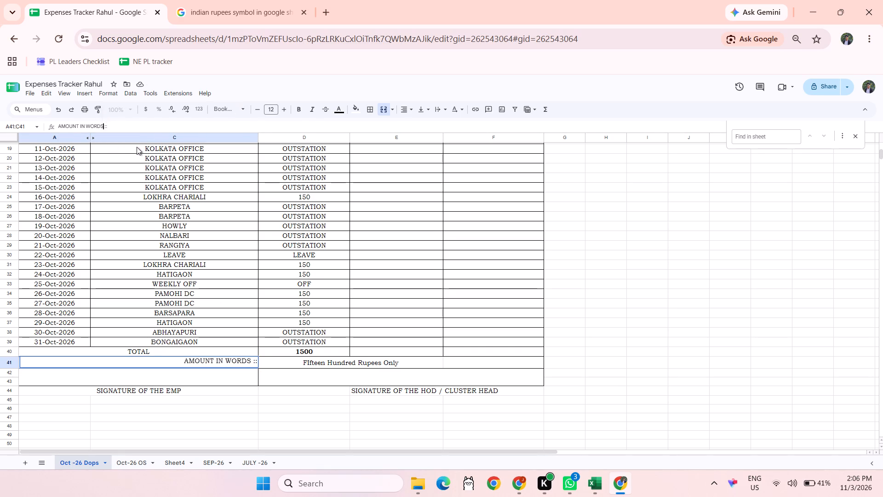
scroll(378, 404, up, 7)
click(657, 347)
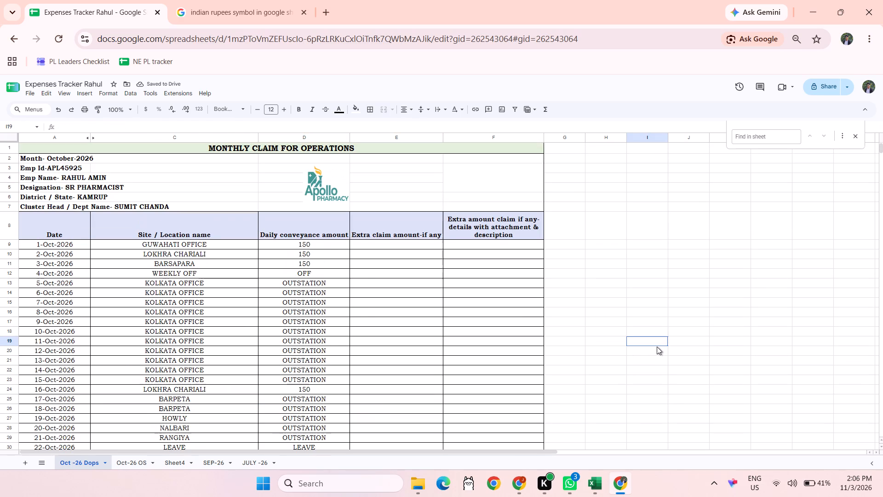
Review the October daily conveyance claim down to the signature rows and save the spreadsheet.
scroll(657, 347, down, 5)
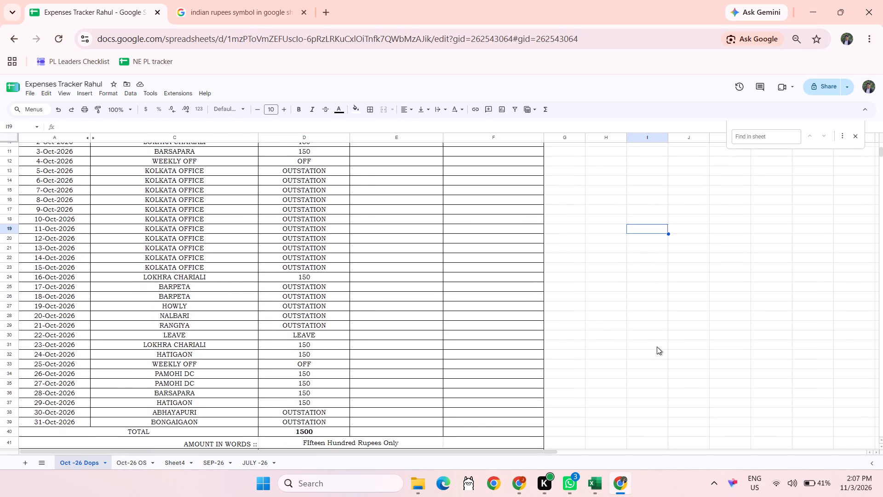
scroll(657, 347, down, 1)
click(700, 380)
key(ctrl+s)
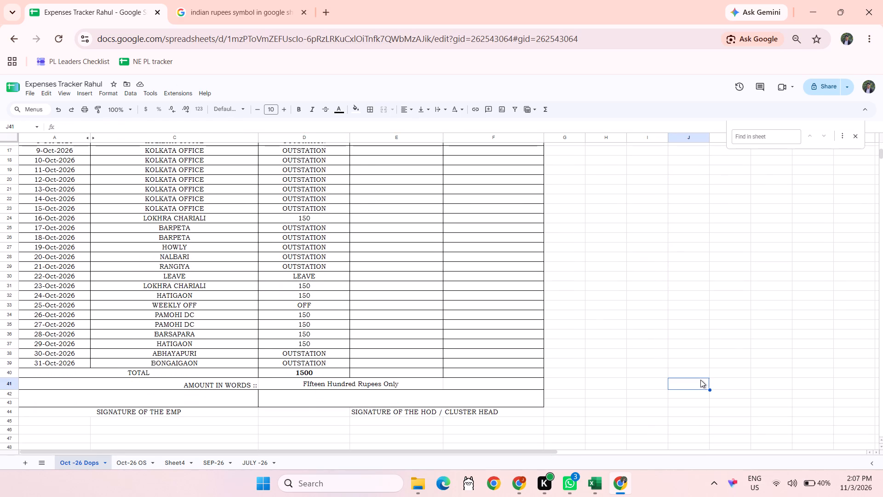
scroll(700, 380, up, 5)
scroll(700, 380, down, 1)
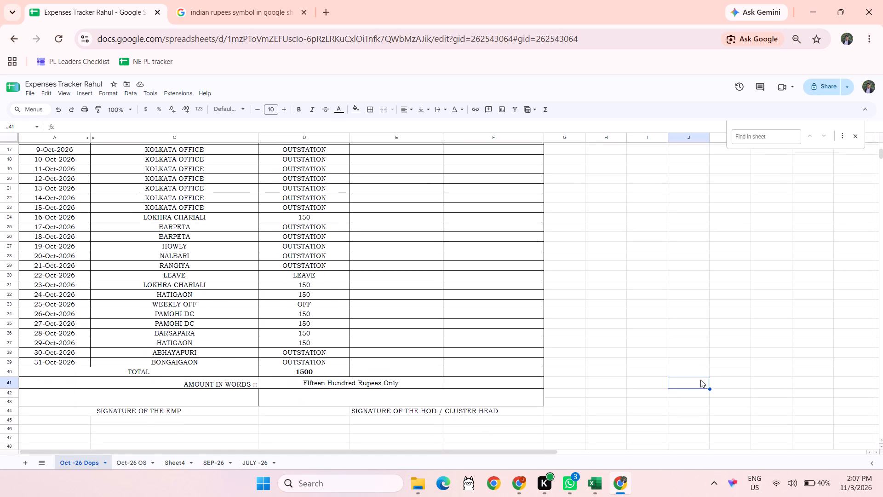
scroll(700, 380, down, 1)
Open the Oct-26 OS sheet and review its outstation entries, totals and amount in words.
click(134, 458)
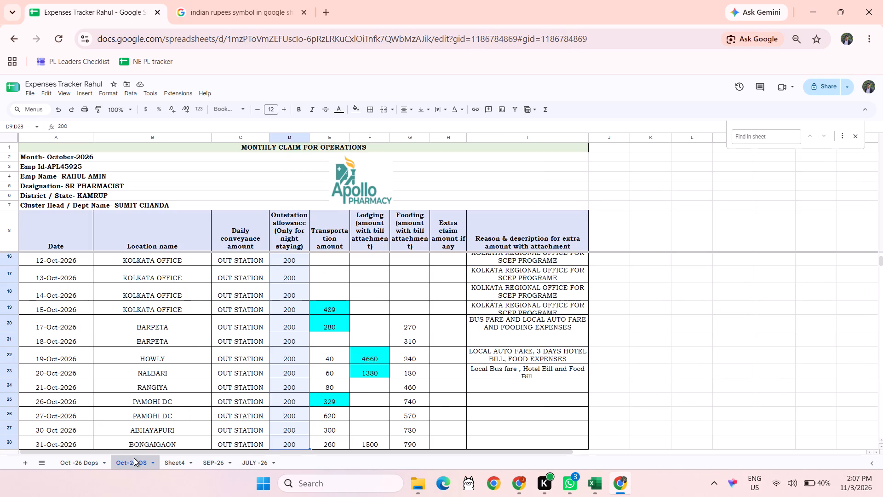
click(649, 346)
scroll(649, 346, down, 1)
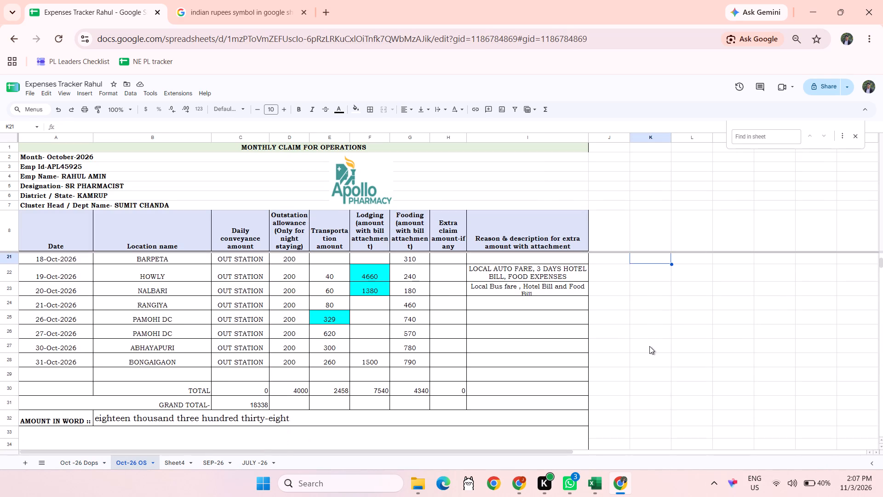
scroll(649, 346, down, 1)
scroll(649, 346, up, 1)
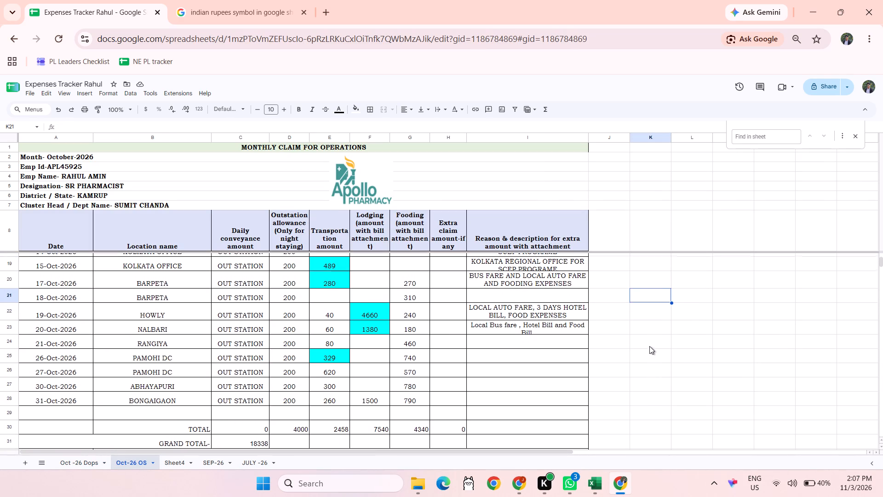
Enter 620+380 as the fooding amount for the 31-Oct-2026 BONGAIGAON entry in G28.
scroll(649, 346, up, 1)
click(417, 407)
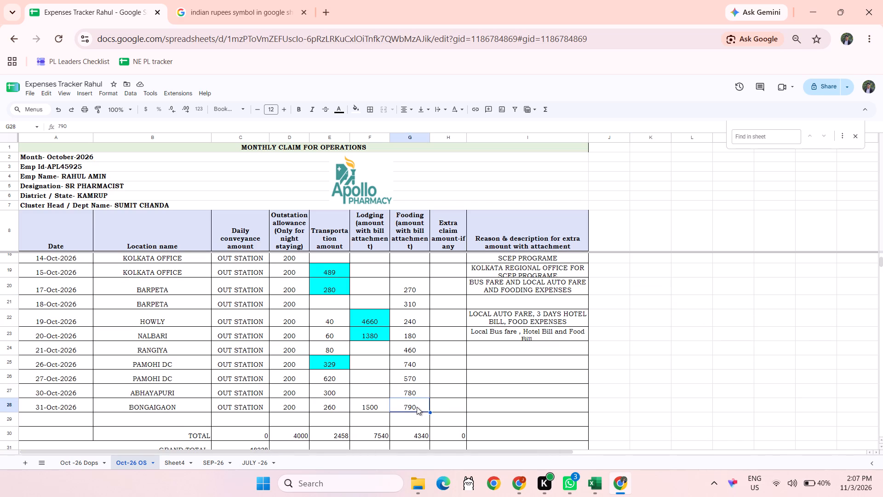
scroll(417, 407, down, 1)
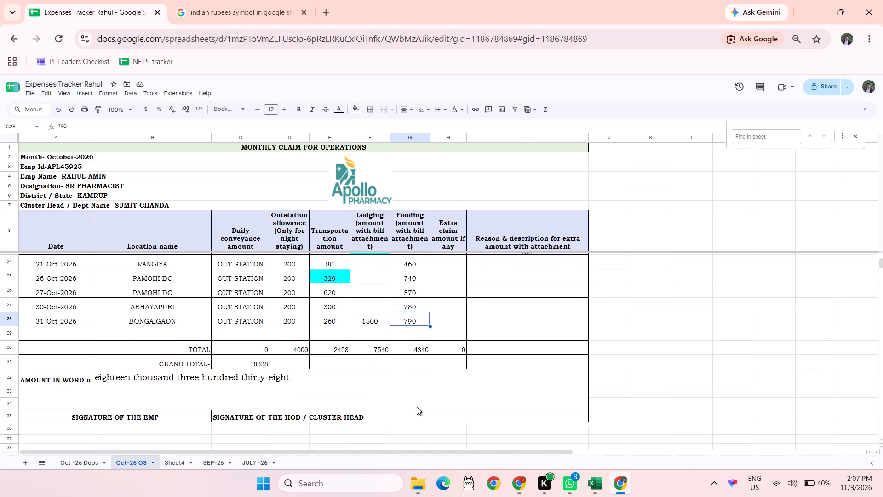
scroll(417, 407, down, 2)
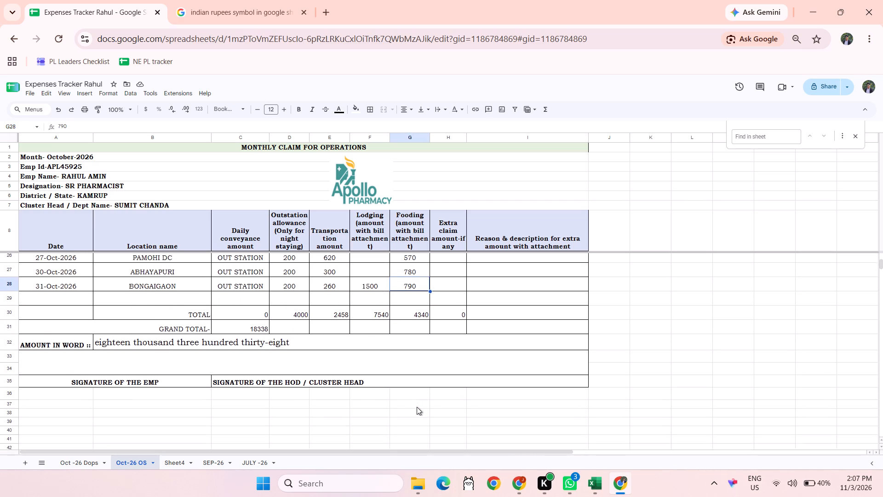
scroll(417, 407, down, 1)
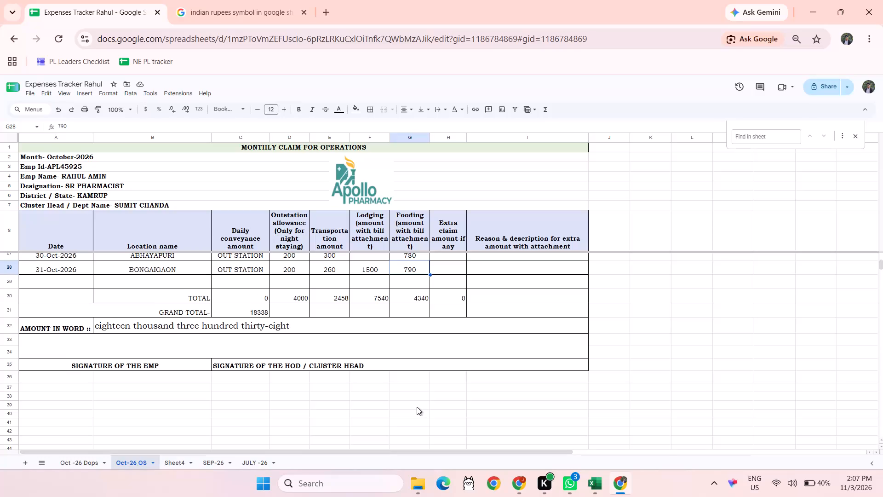
text(620)
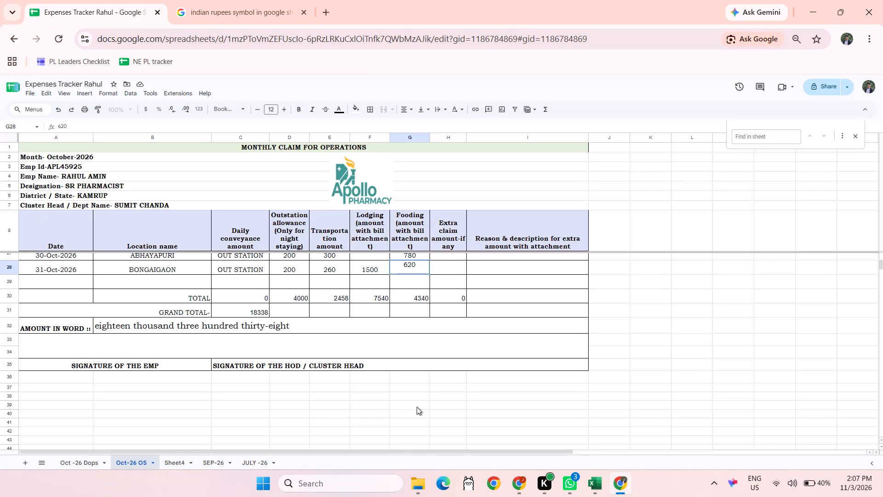
key(BackSpace)
key(BackSpace)
key(BackSpace)
text(620)
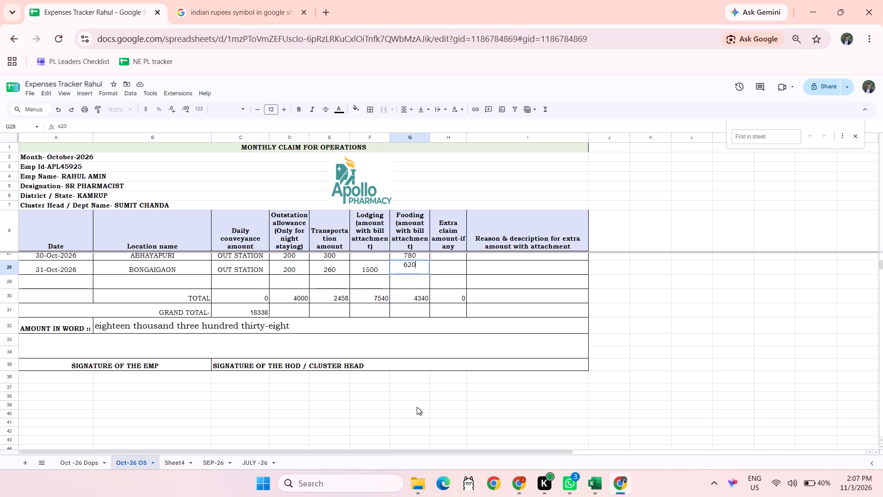
key(plus)
text(380)
key(Left)
key(Left)
Turn the 31-Oct-2026 fooding entry in G28 into the formula =620+380.
key(Right)
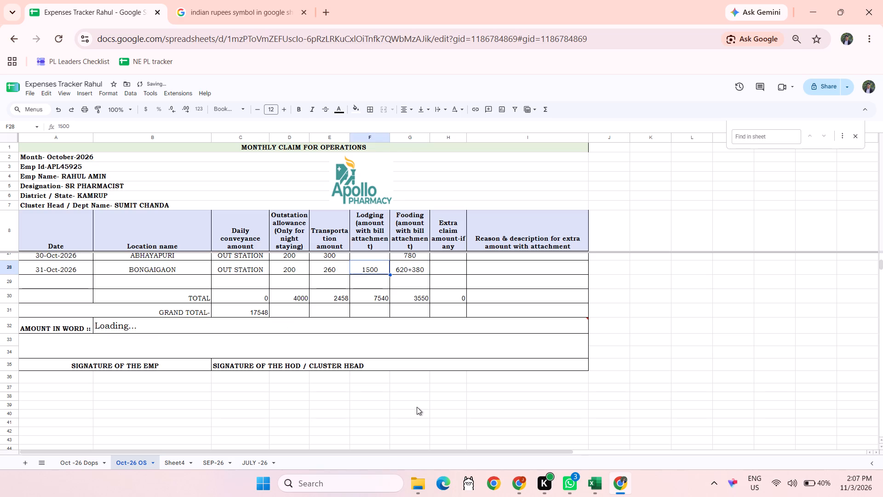
key(Right)
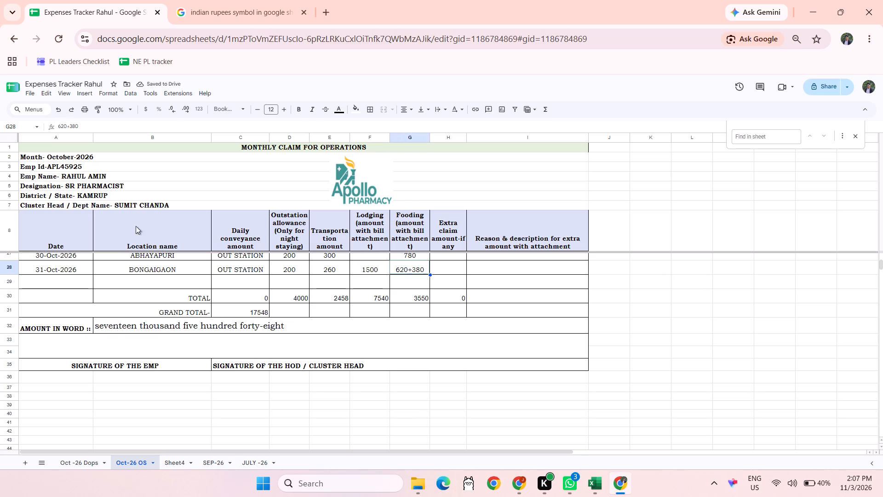
click(59, 127)
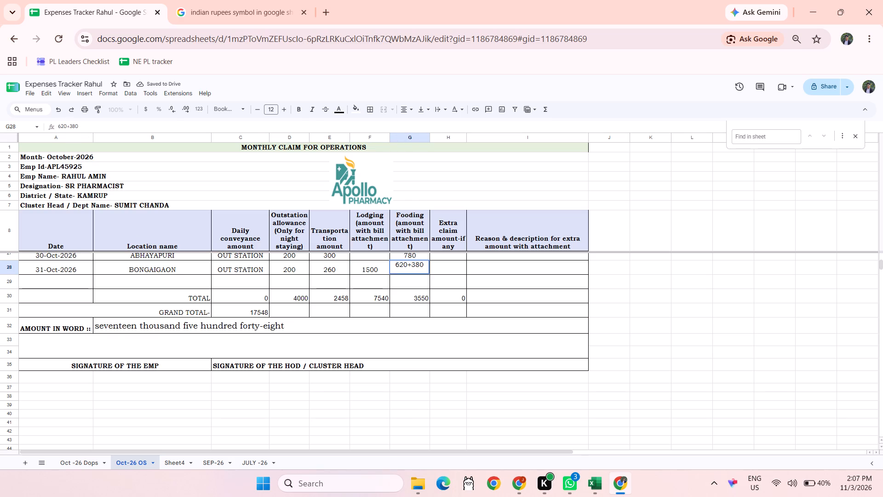
key(shift+plus)
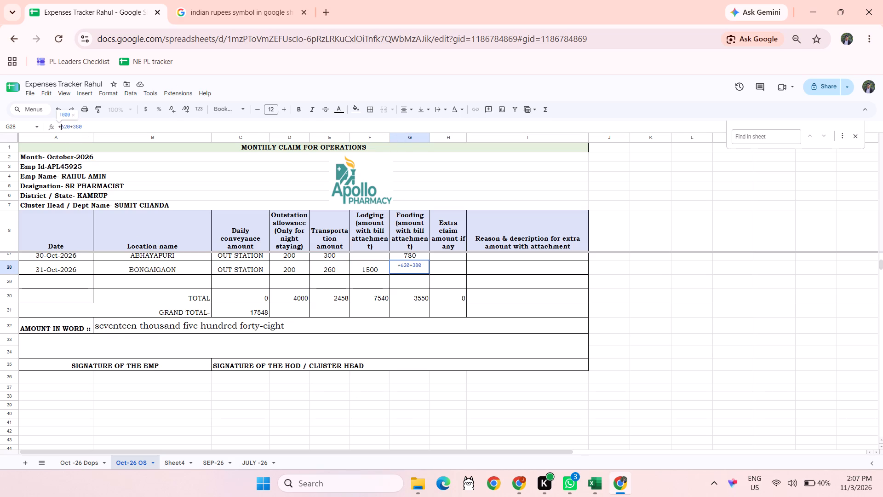
key(BackSpace)
key(equal)
key(Return)
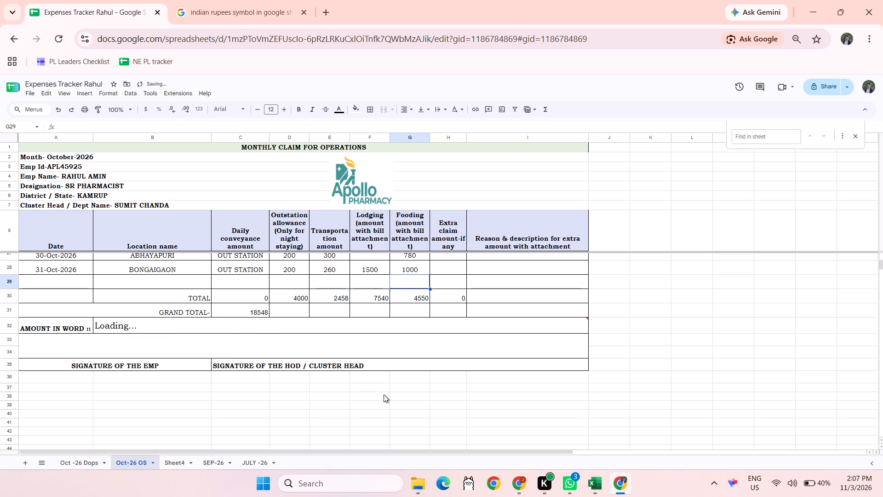
Change the 31-Oct-2026 fooding formula in G28 to =620+280.
click(419, 267)
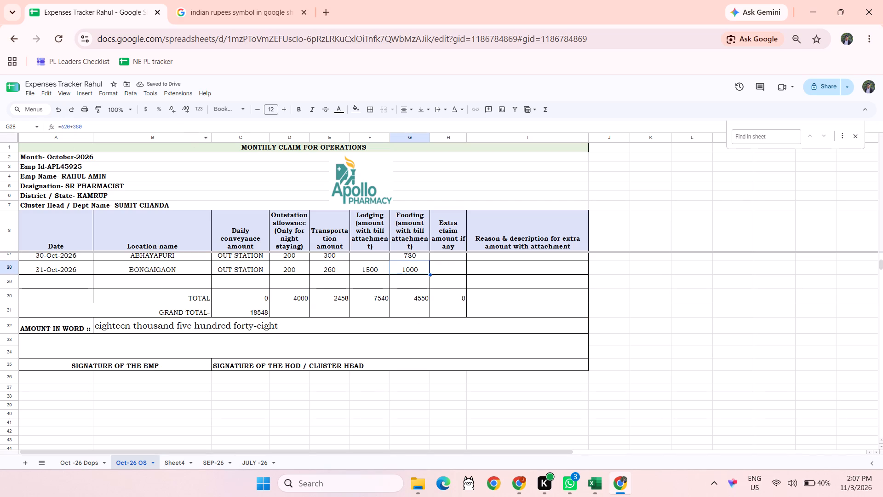
click(76, 127)
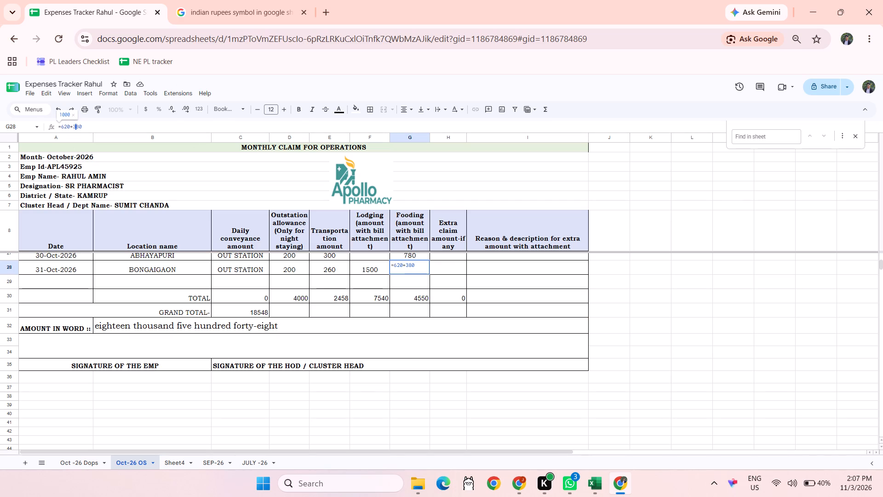
key(BackSpace)
key(2)
key(Return)
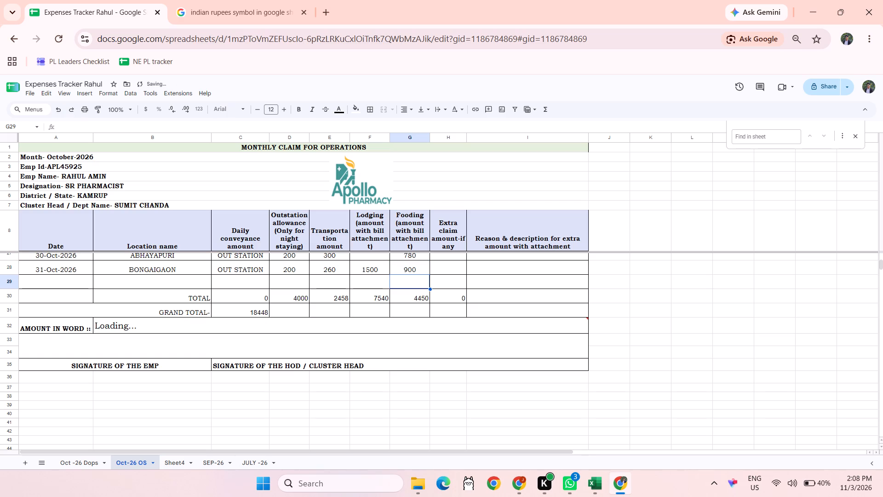
click(710, 361)
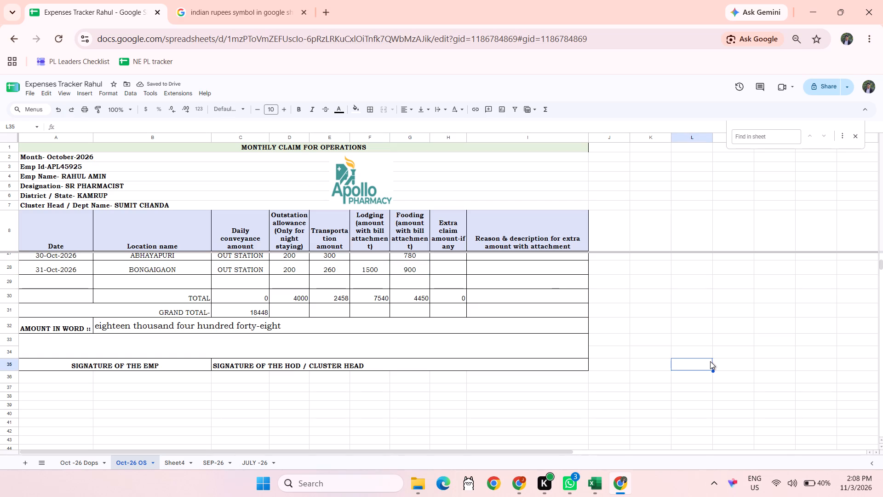
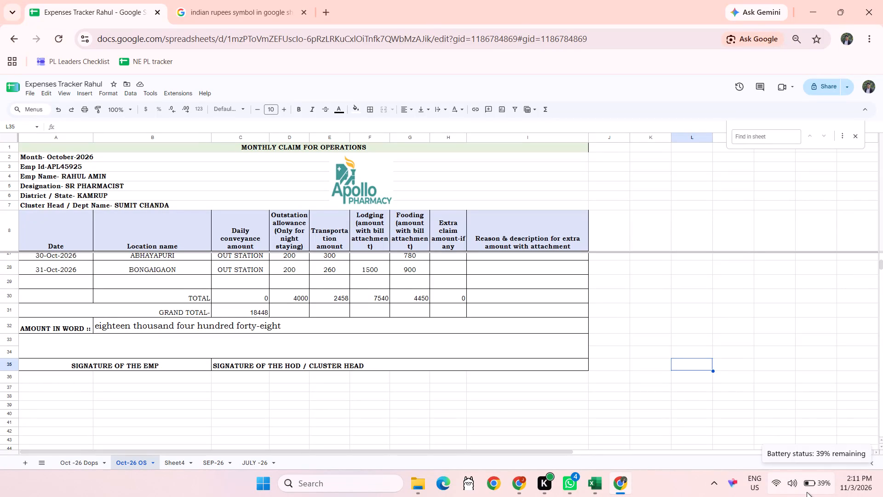
Set the computer's display projection mode to Duplicate and return to the Oct-26 OS sheet.
click(807, 492)
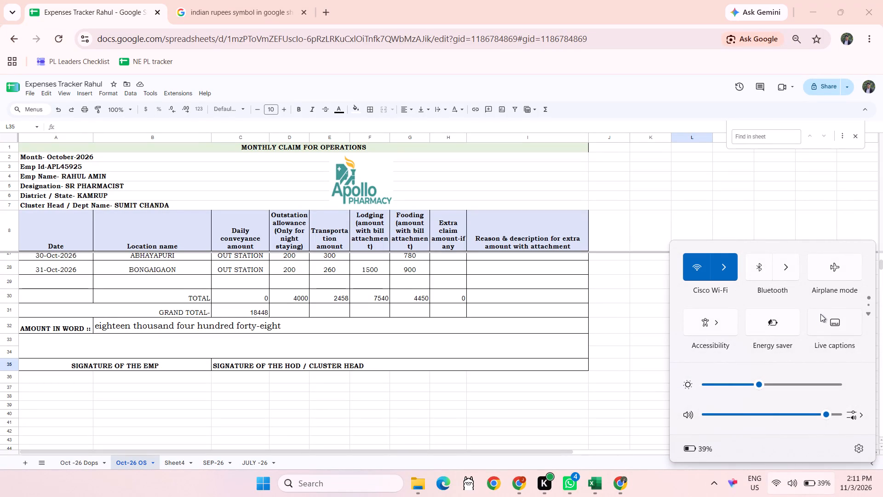
scroll(820, 314, down, 3)
click(778, 322)
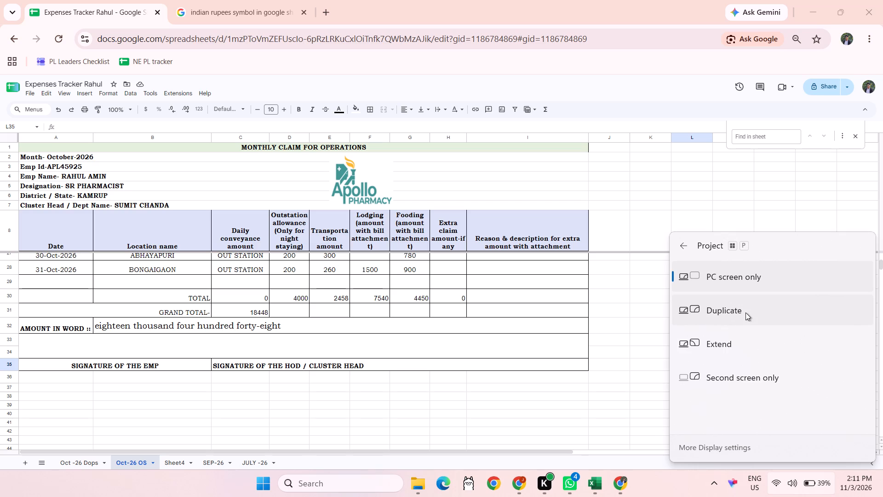
click(745, 312)
click(686, 246)
click(650, 298)
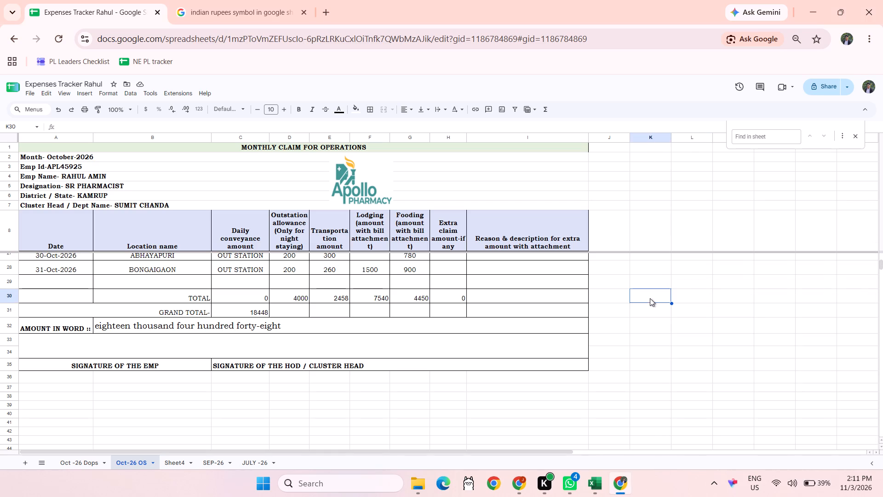
click(706, 329)
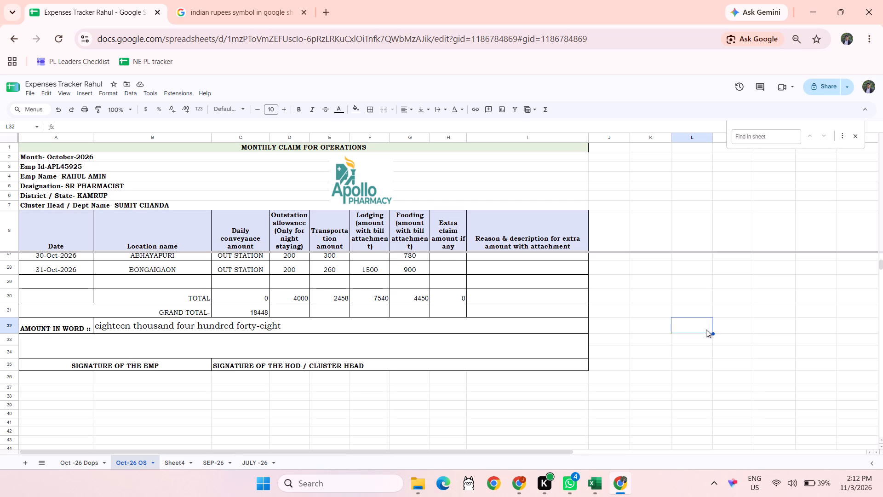
Auto-fit the heights of rows 9 to 32 in the Oct-26 OS sheet to their contents.
scroll(706, 329, up, 4)
scroll(706, 329, down, 2)
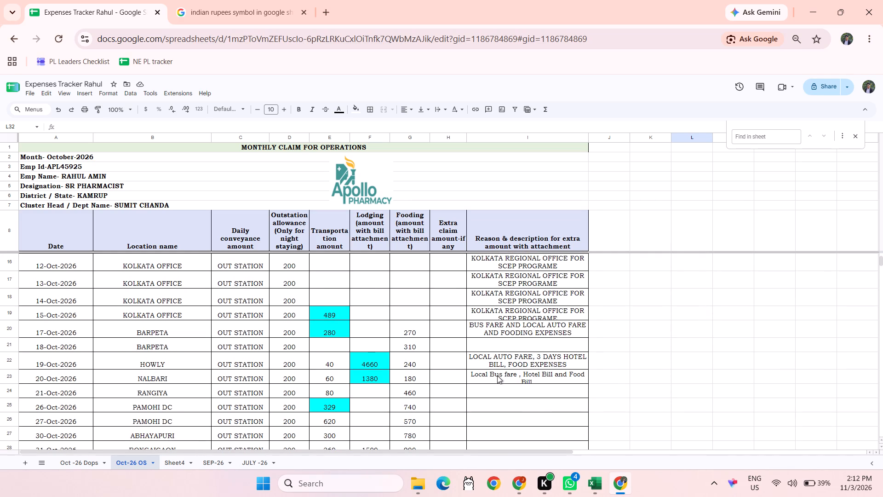
scroll(497, 376, up, 3)
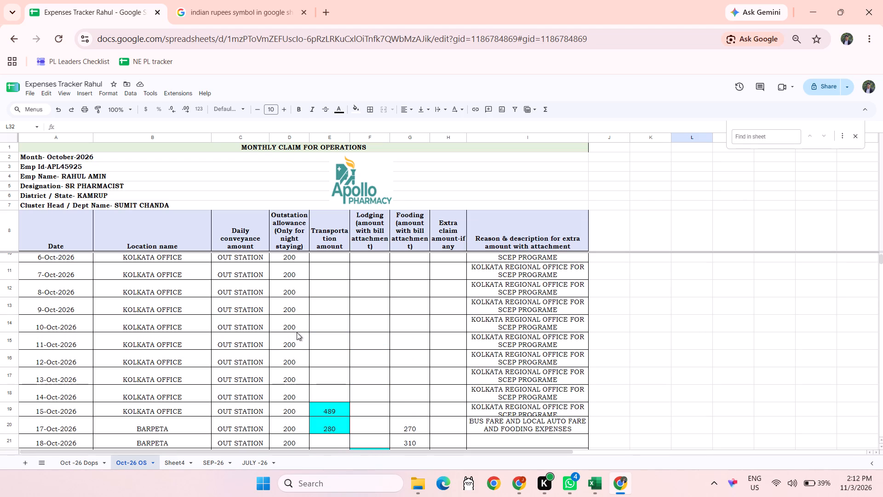
click(6, 260)
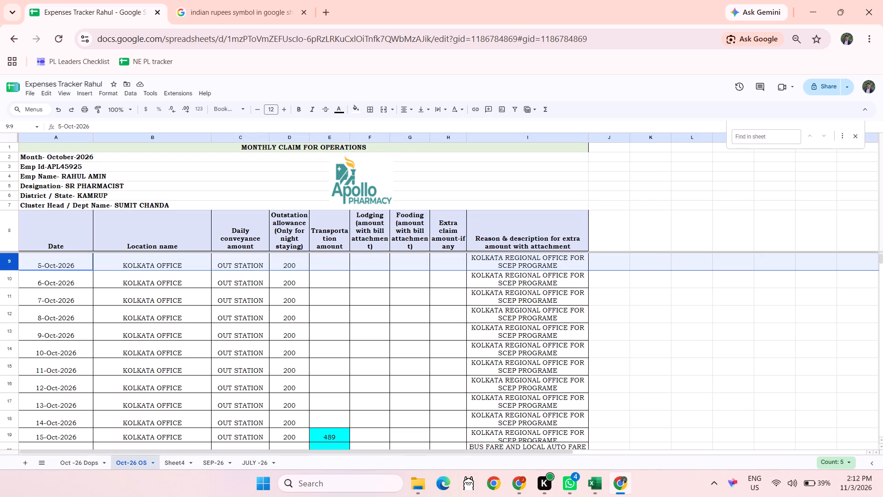
key(shift+Down)
key(shift+Down)
key(shift+Down)
key(shift+Down)
key(shift+Down)
key(shift+Down)
key(shift+Down)
key(shift+Down)
key(shift+Down)
key(shift+Down)
key(shift+Down)
key(shift+Down)
key(shift+Down)
key(shift+Down)
key(shift+Down)
key(shift+Down)
key(shift+Down)
key(shift+Down)
key(shift+Down)
key(shift+Down)
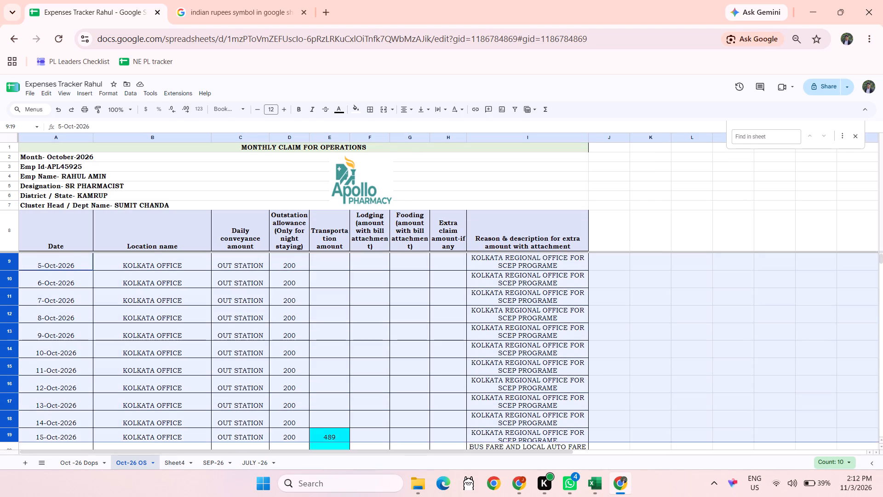
key(shift+Up)
key(shift+Up)
key(shift+Up)
key(shift+Down)
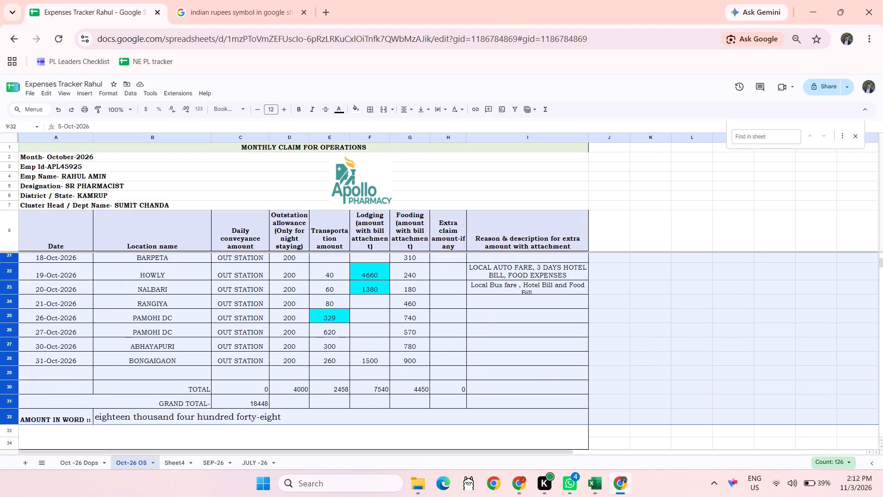
key(shift+Down)
key(shift+Down)
key(shift+Up)
key(shift+Up)
key(shift+Down)
key(shift+Up)
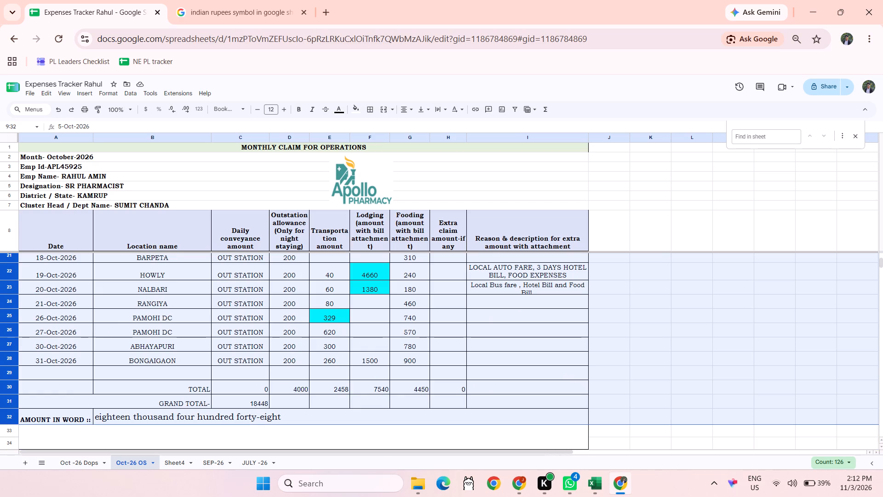
click(11, 281)
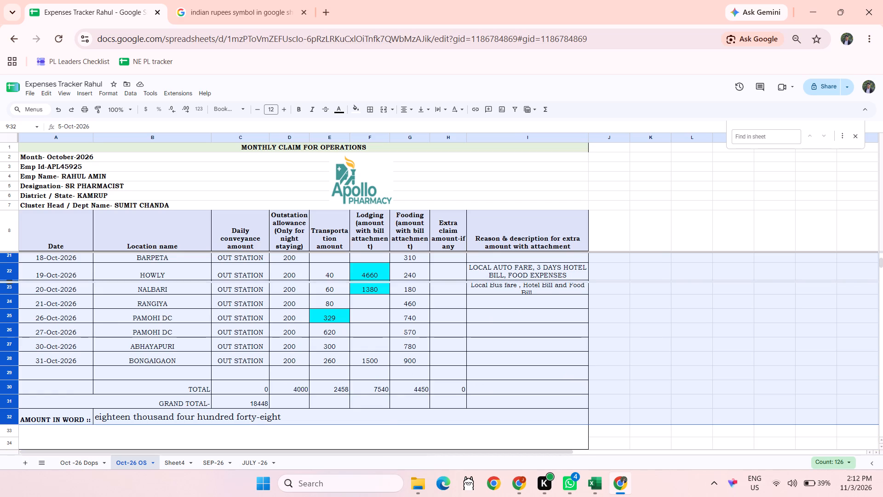
double_click(10, 286)
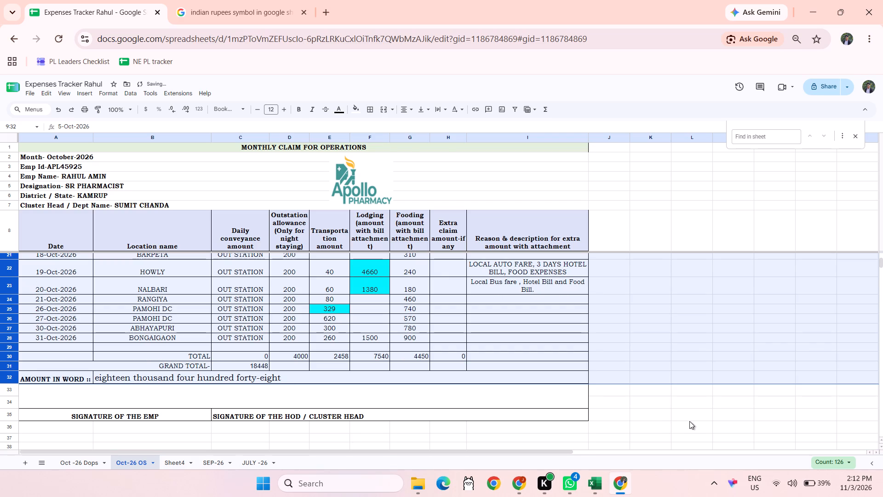
click(697, 423)
Review the resized claim rows, checking the transportation, lodging and fooding amounts for 17 to 21 October and the reason column.
scroll(697, 423, up, 11)
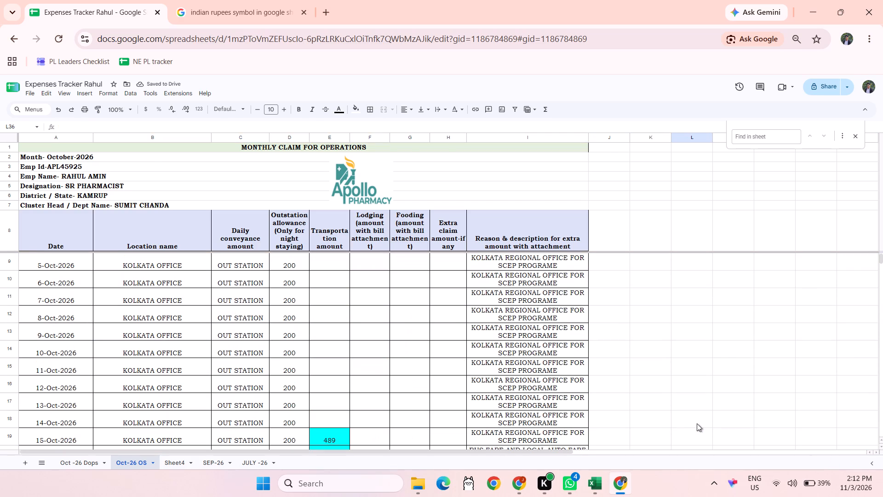
click(686, 359)
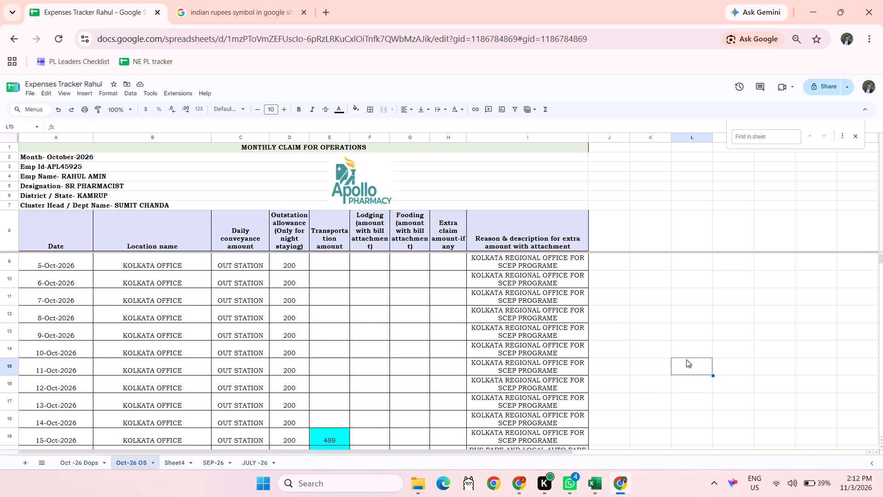
scroll(686, 359, down, 5)
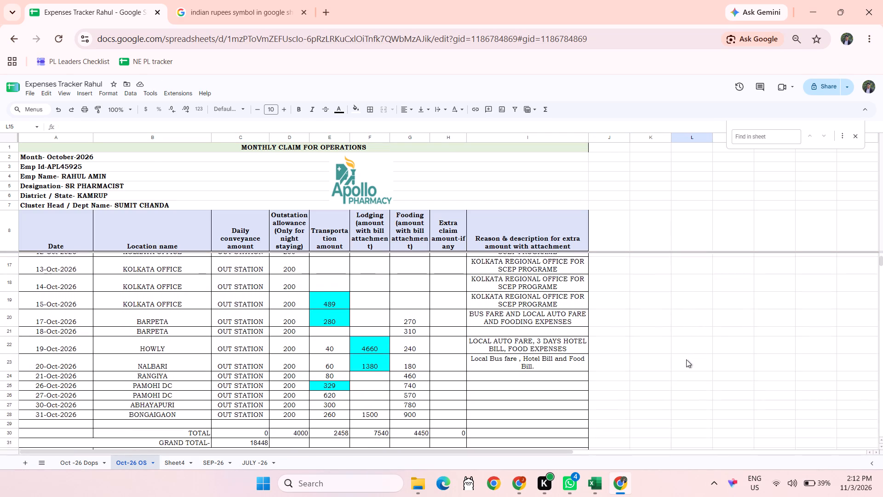
scroll(686, 359, down, 1)
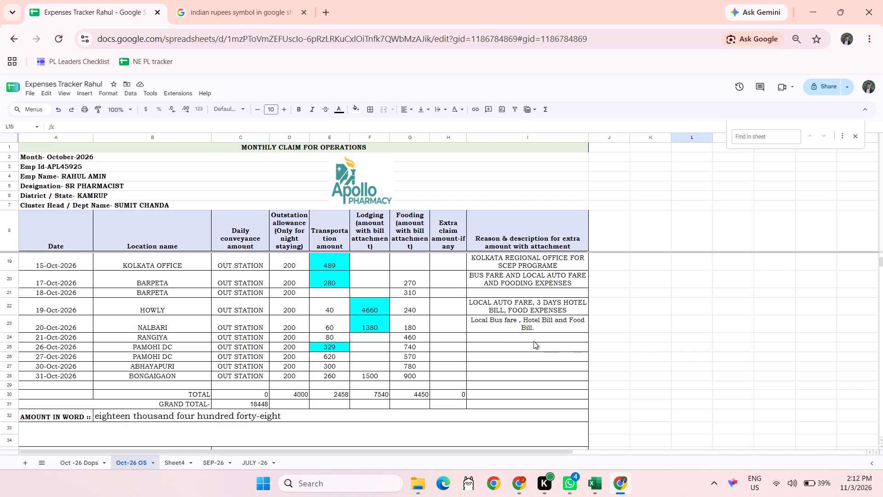
click(418, 282)
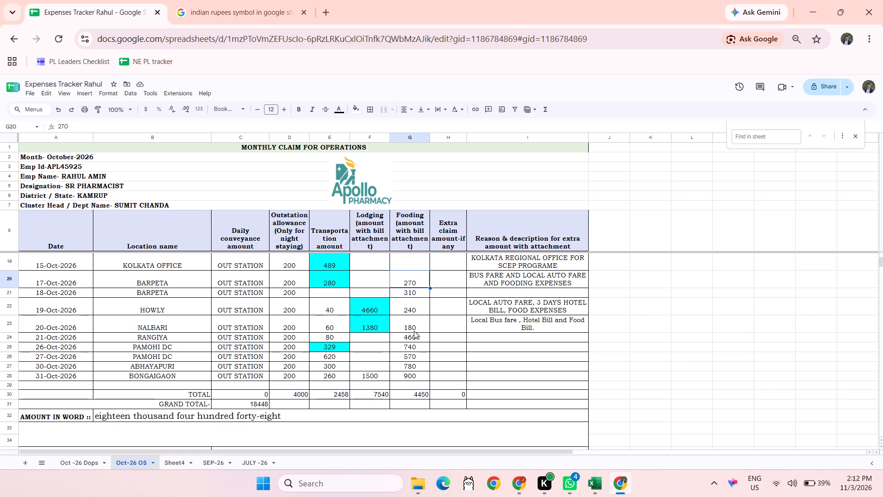
click(413, 332)
click(413, 337)
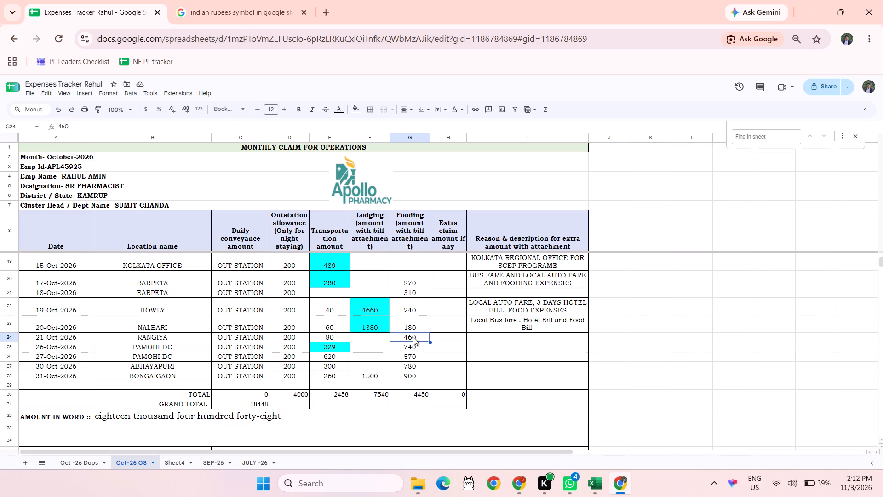
click(326, 336)
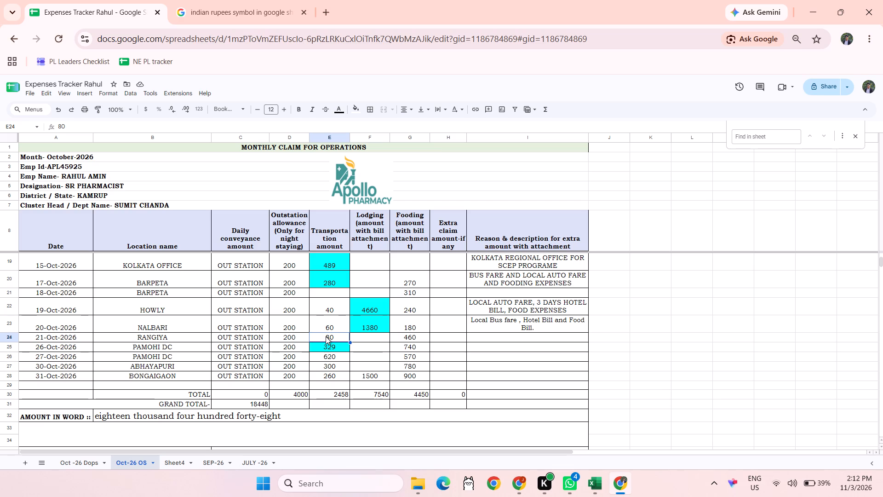
click(361, 324)
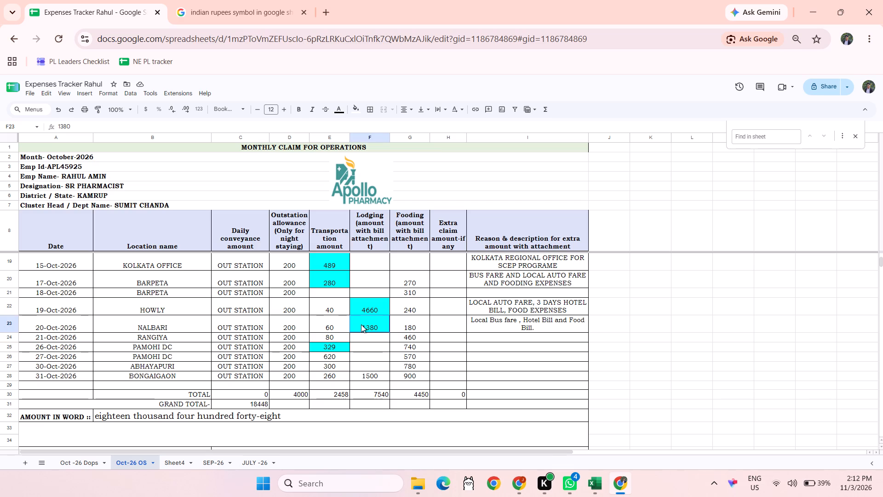
click(667, 422)
scroll(667, 422, down, 1)
click(500, 318)
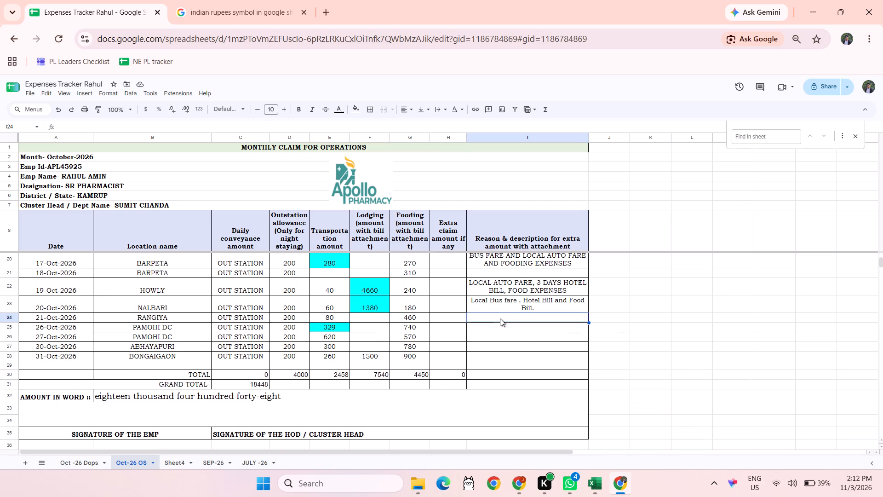
scroll(500, 318, down, 5)
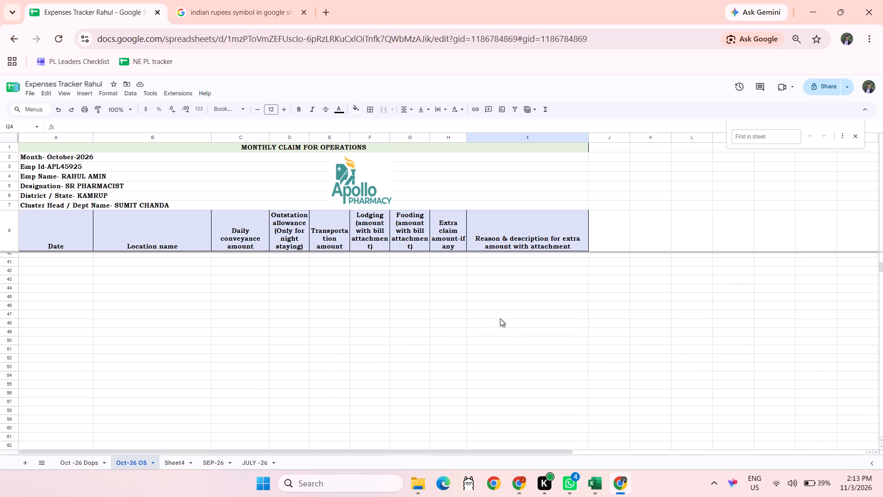
Close the web search page about the Indian rupee symbol shortcut and return to the expenses spreadsheet.
click(271, 22)
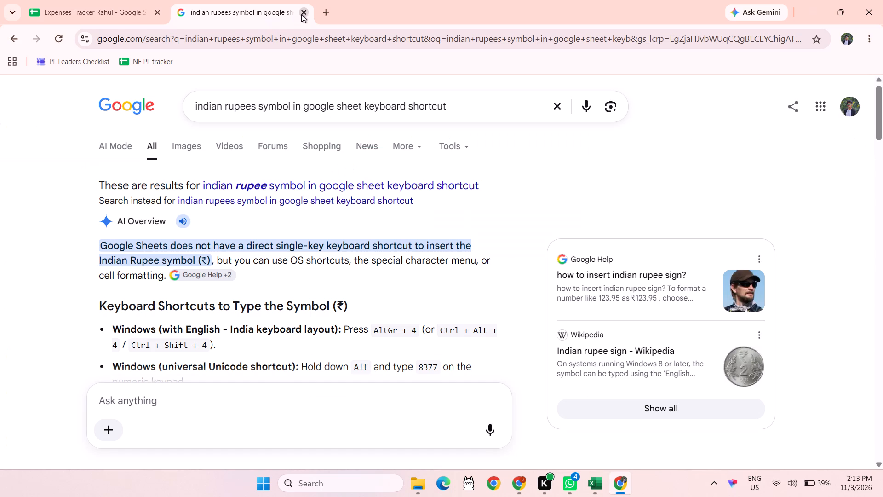
click(302, 13)
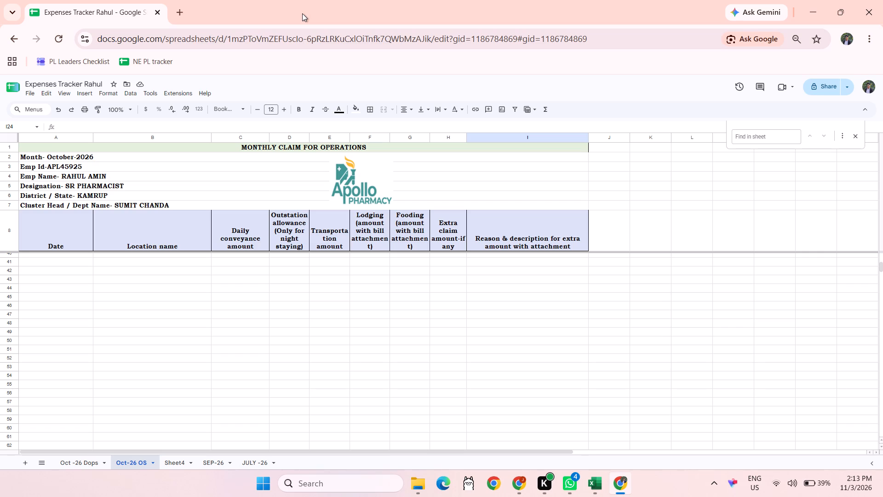
Look over the Oct-26 OS claim again, from the Kolkata entries to the grand total, amount in words and signature rows.
scroll(302, 13, up, 7)
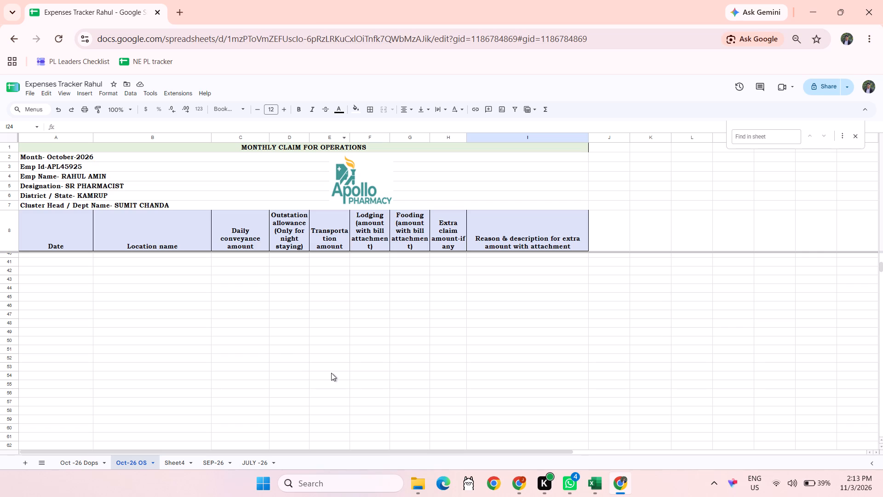
click(331, 373)
scroll(331, 373, up, 10)
scroll(331, 373, down, 4)
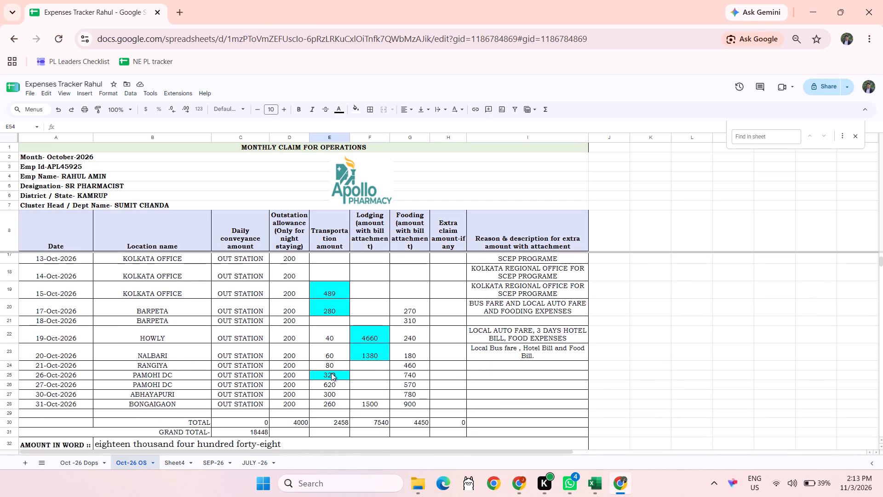
scroll(331, 373, down, 2)
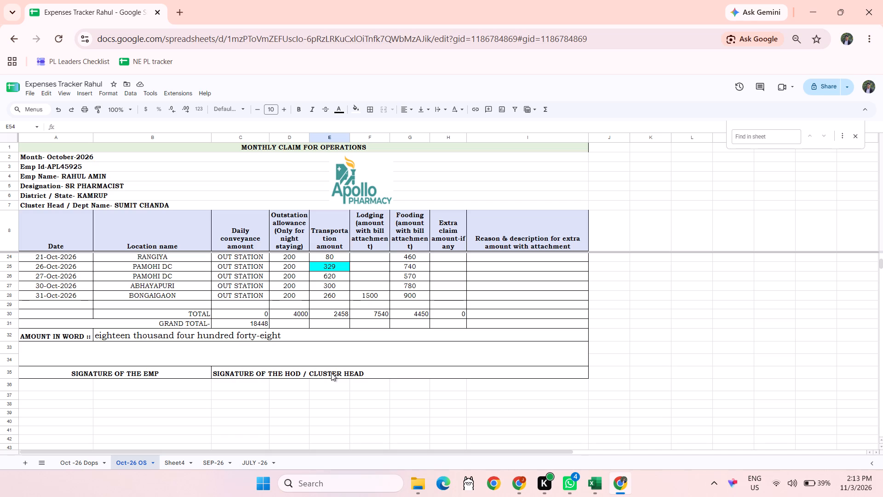
scroll(331, 373, up, 6)
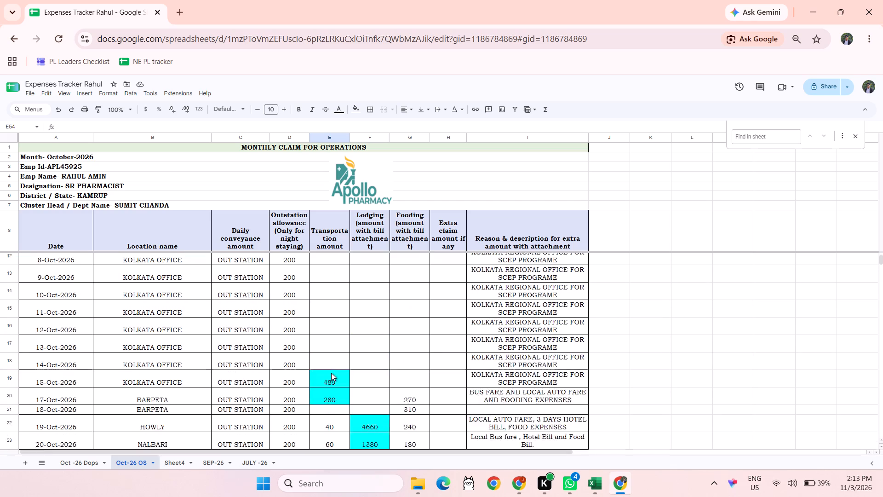
scroll(331, 373, up, 4)
scroll(331, 373, down, 5)
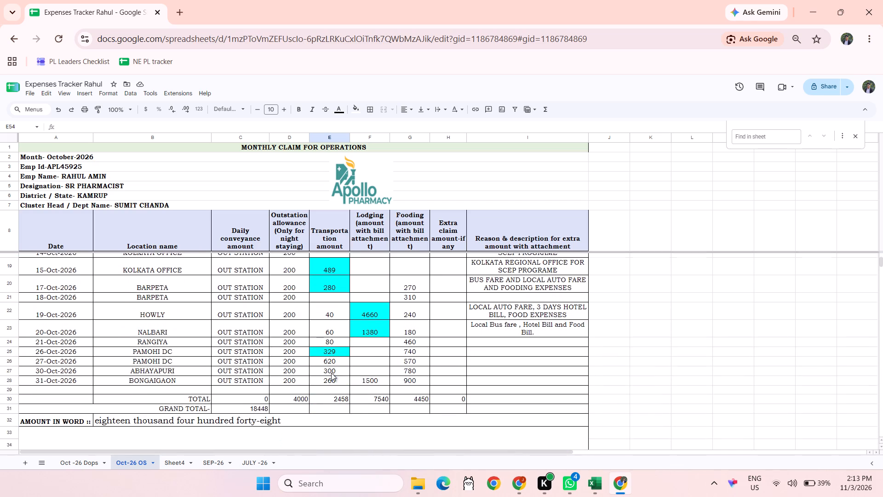
scroll(331, 373, down, 3)
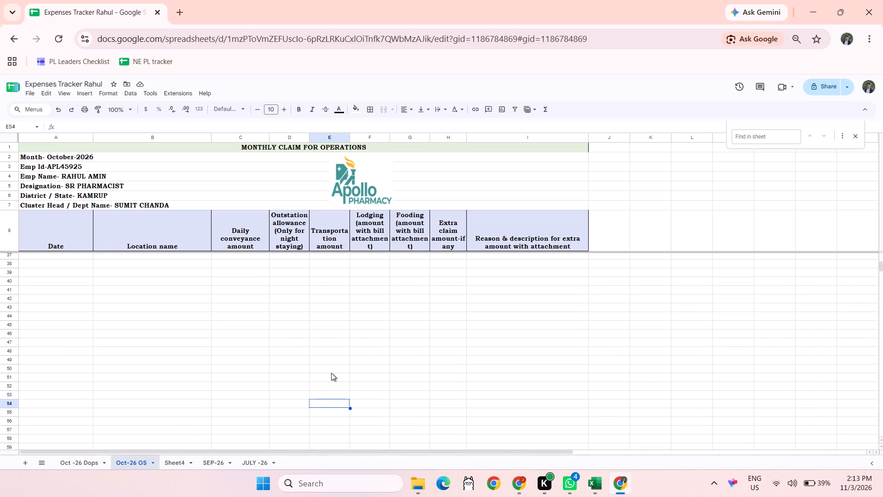
click(401, 374)
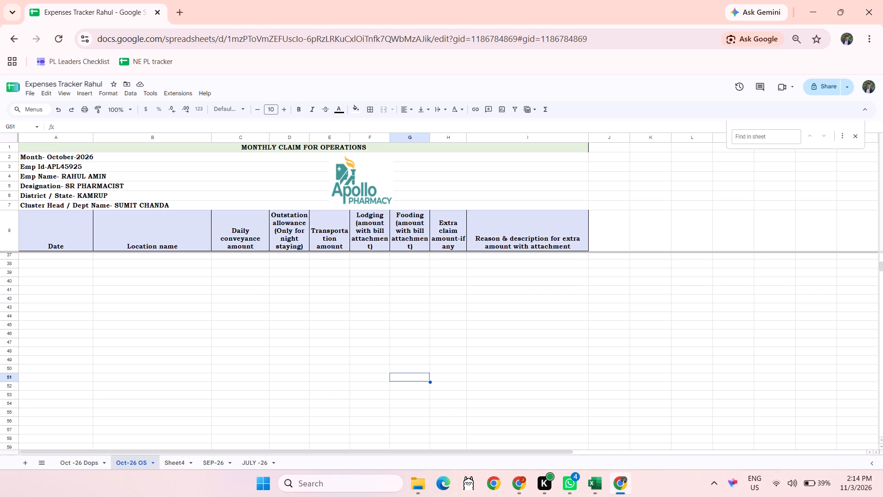
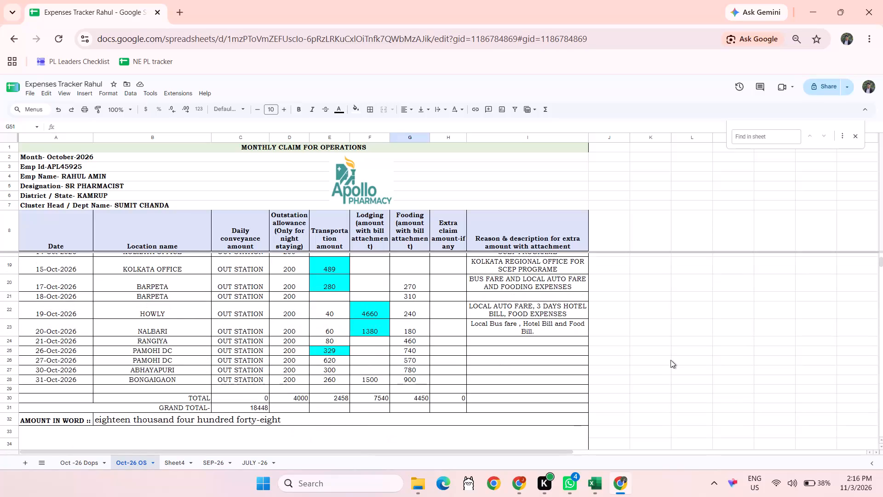
Look over the Oct-26 OS claim once more, from the Kolkata entries down to the totals and signature rows.
click(677, 360)
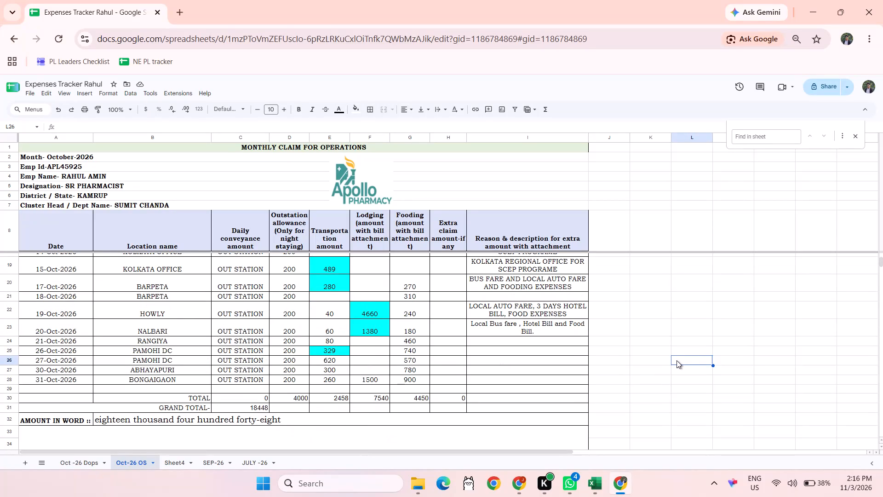
scroll(677, 360, up, 6)
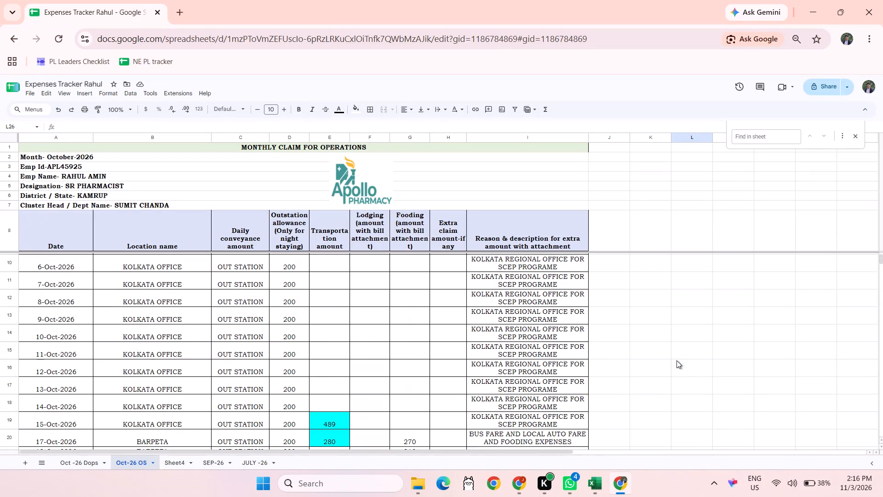
scroll(677, 360, down, 4)
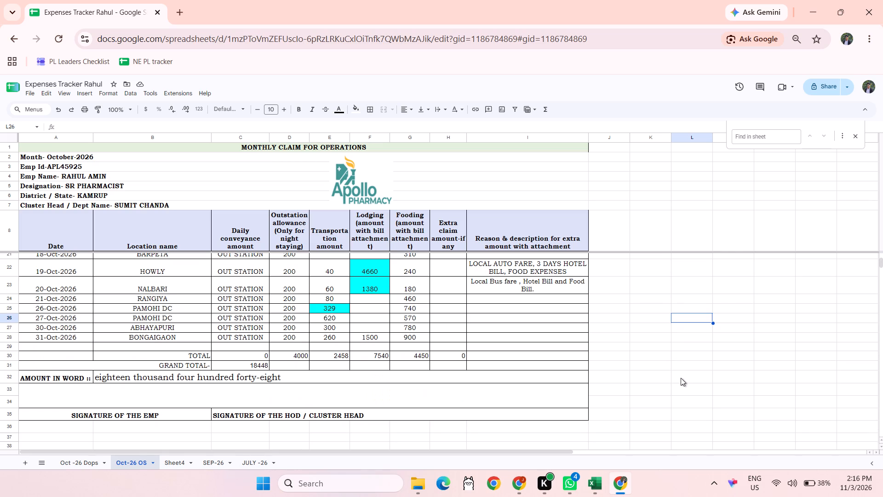
click(681, 378)
scroll(681, 378, down, 1)
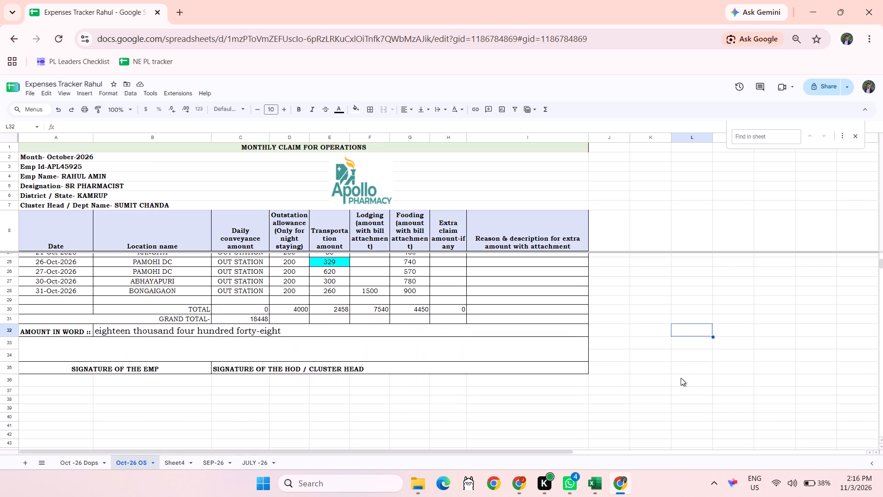
scroll(681, 378, down, 3)
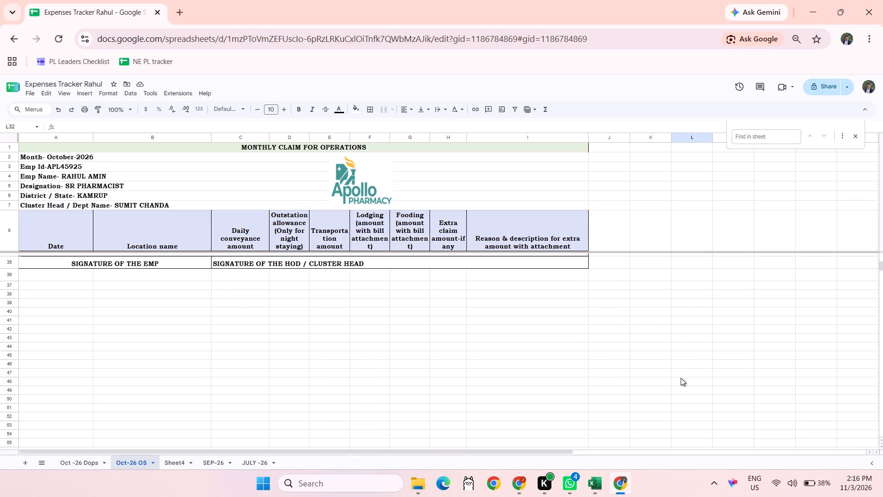
click(442, 385)
scroll(442, 385, up, 2)
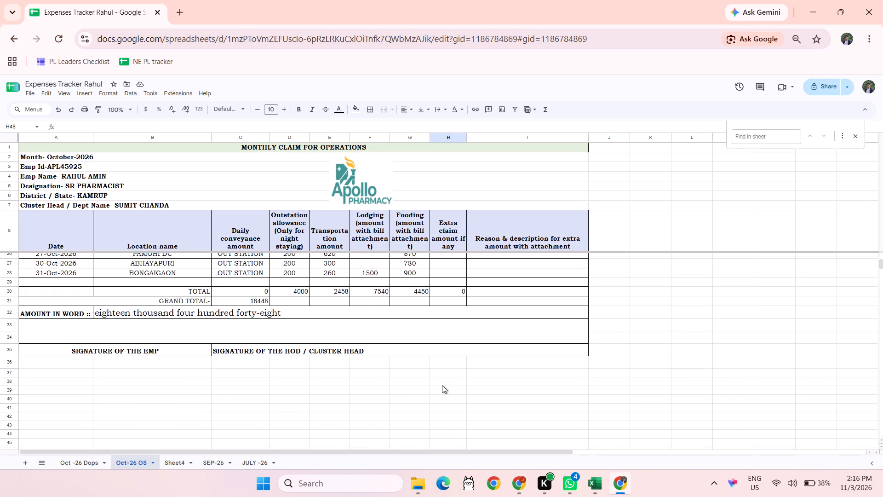
scroll(442, 385, up, 5)
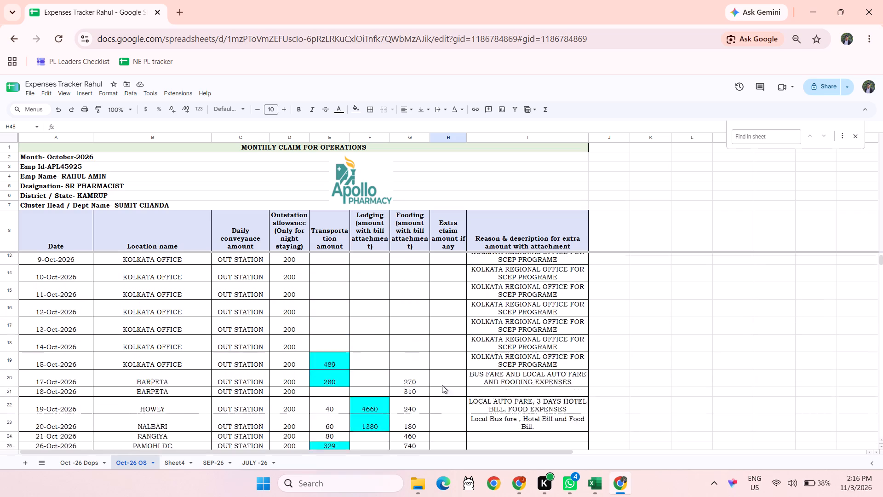
scroll(442, 385, up, 1)
scroll(442, 385, down, 5)
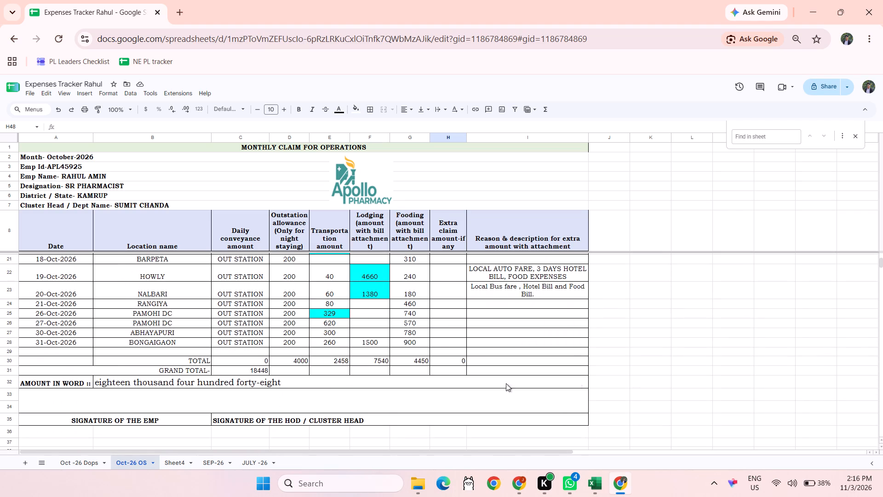
click(719, 381)
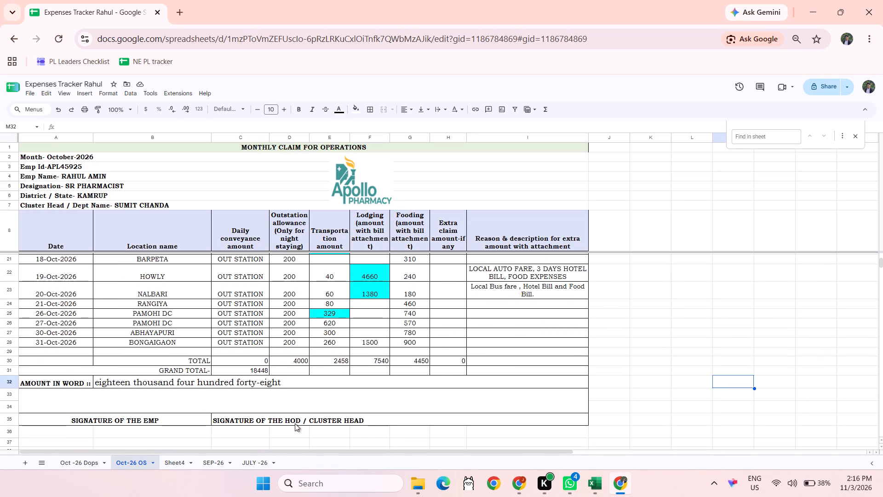
Clear the sum formula from cell C31 in the GRAND TOTAL row of the Oct-26 OS claim.
click(238, 370)
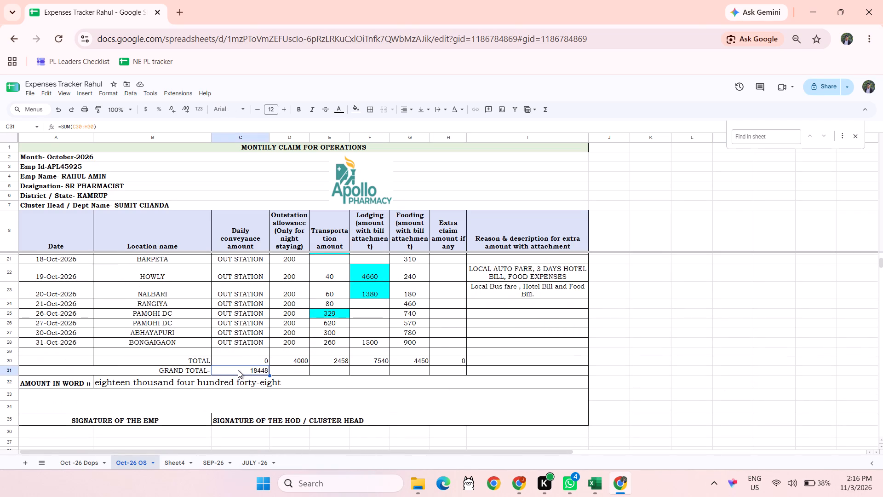
key(Delete)
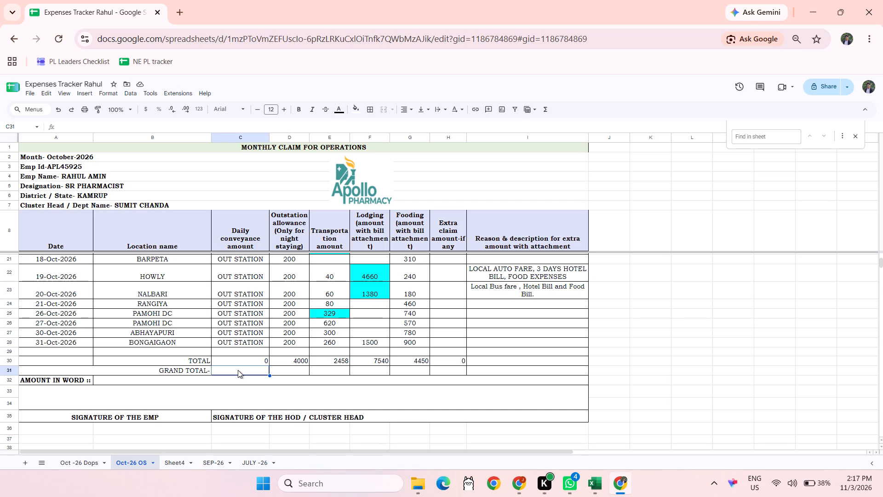
Examine the Oct-26 OS claim from the signature rows back up to the first Kolkata office entries.
click(743, 387)
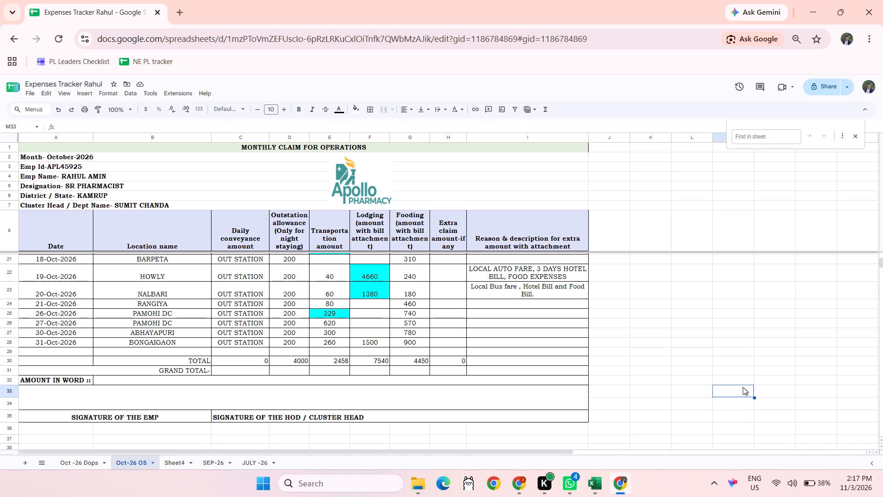
scroll(743, 387, down, 1)
click(663, 337)
scroll(663, 337, up, 1)
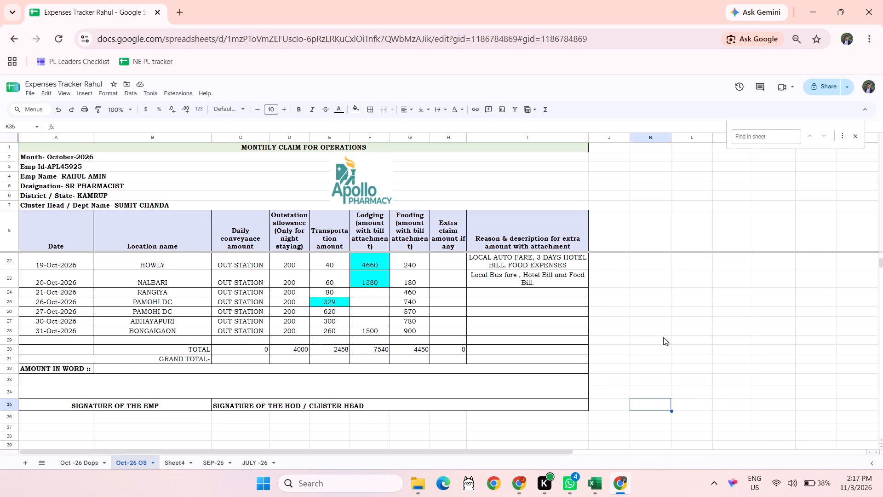
scroll(663, 337, up, 1)
click(723, 332)
scroll(723, 332, up, 4)
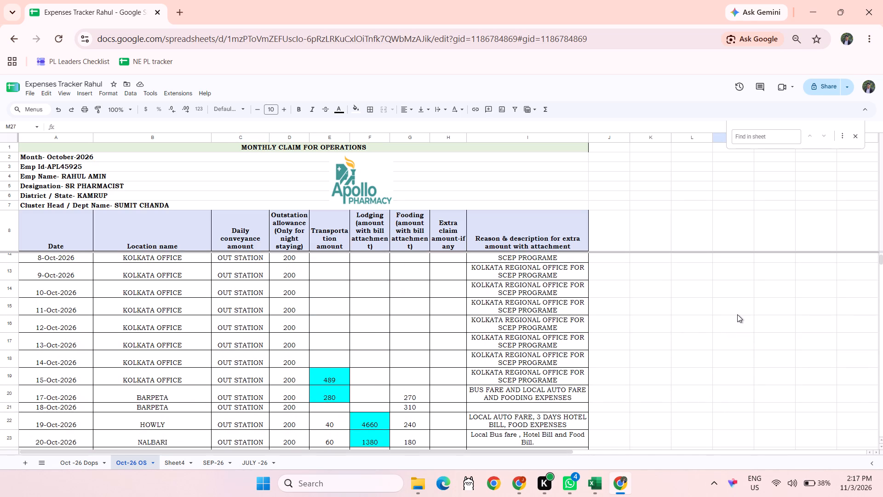
click(737, 314)
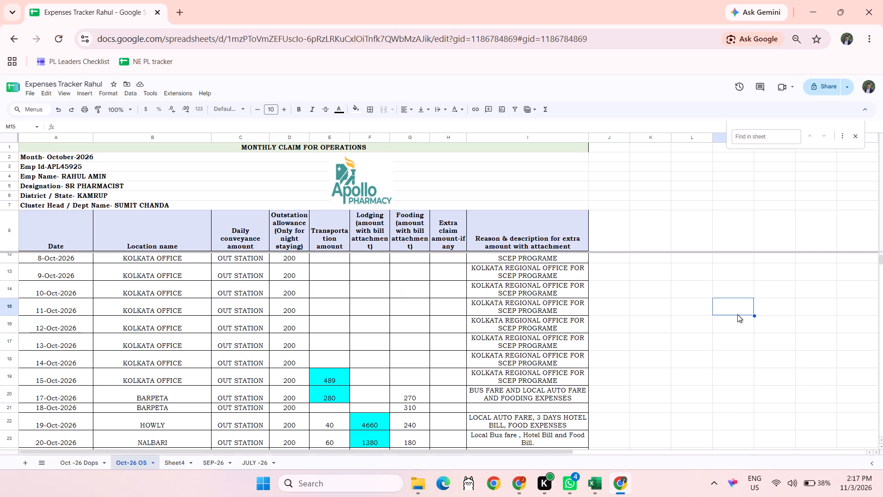
click(746, 352)
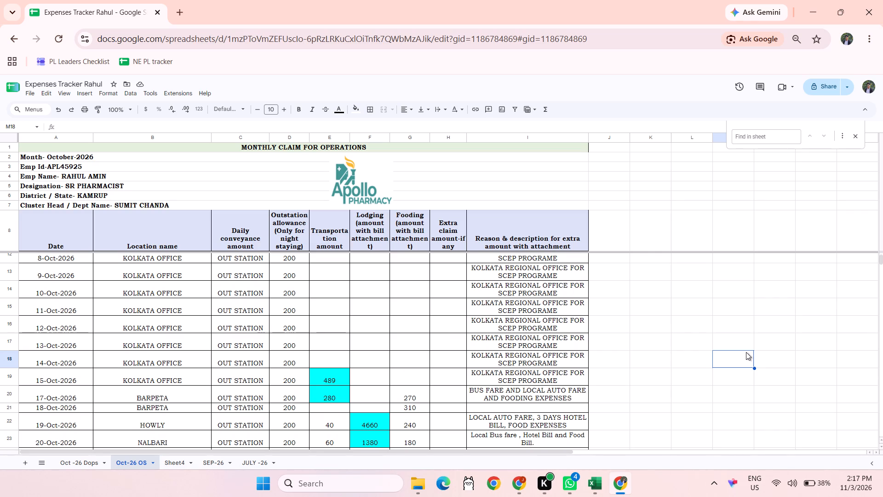
click(684, 332)
scroll(684, 332, up, 2)
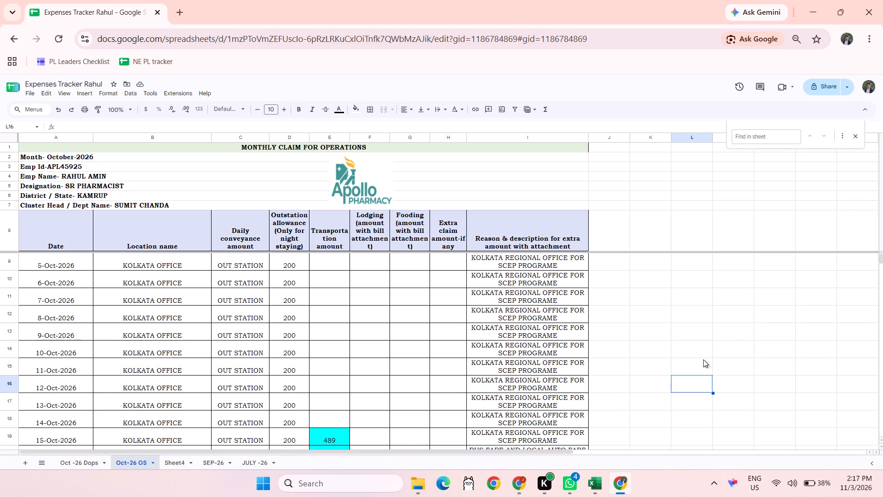
click(703, 359)
scroll(703, 359, up, 2)
click(736, 343)
scroll(736, 343, up, 2)
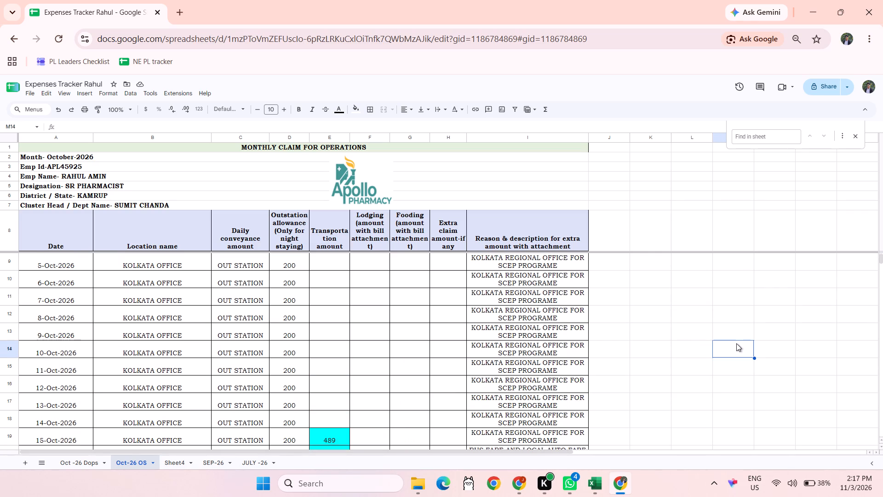
scroll(736, 343, up, 1)
click(730, 312)
scroll(730, 312, up, 1)
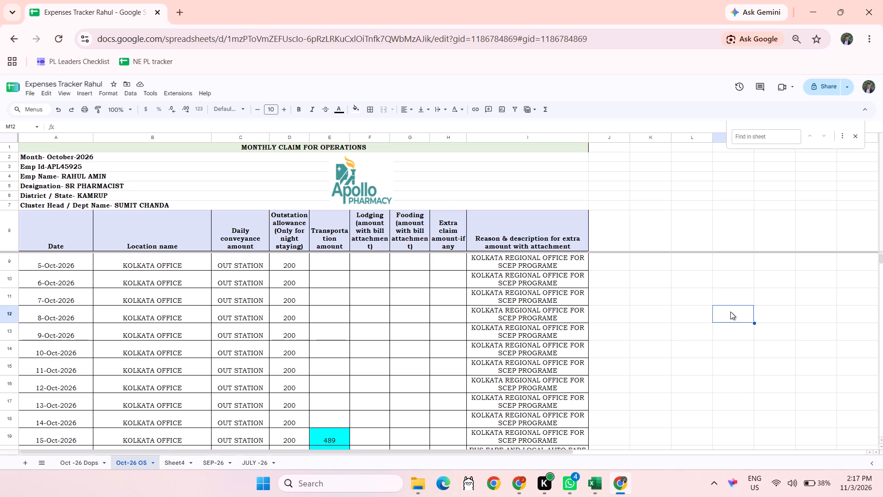
Check the mid to late October outstation rows, including their amounts, reason column and total rows.
scroll(730, 312, up, 7)
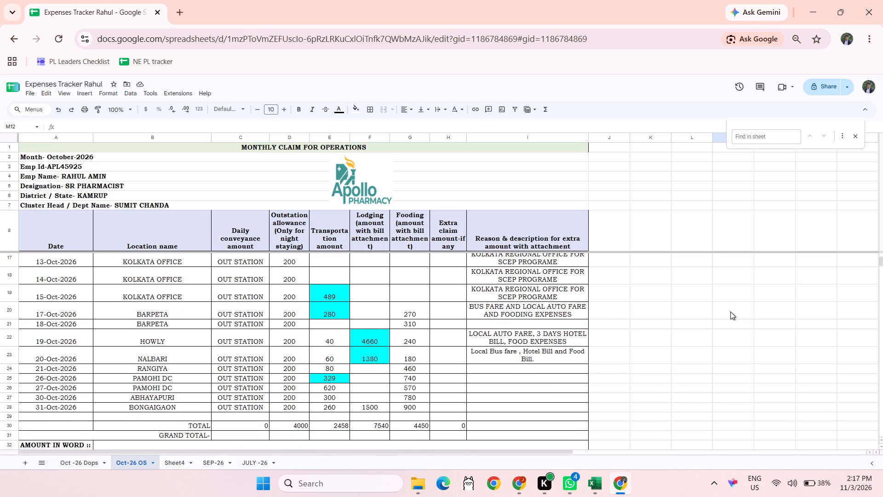
scroll(730, 312, down, 1)
click(703, 333)
scroll(703, 333, up, 1)
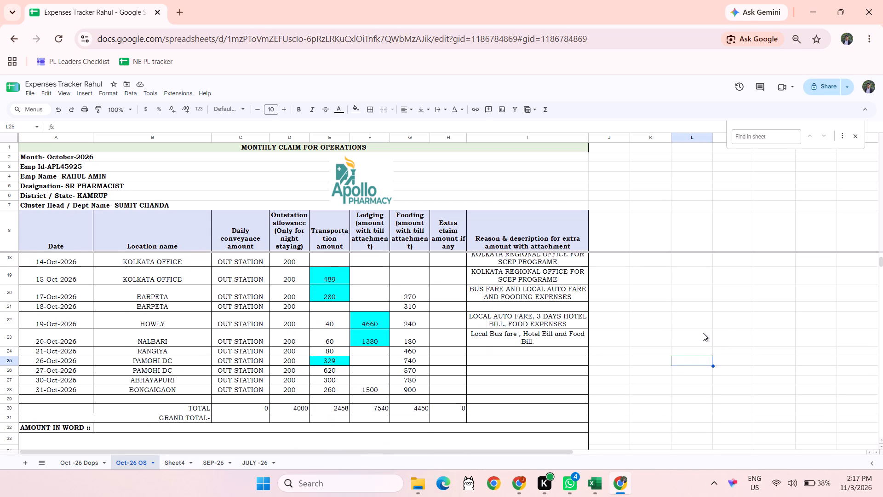
scroll(703, 333, up, 1)
click(677, 324)
scroll(677, 324, up, 1)
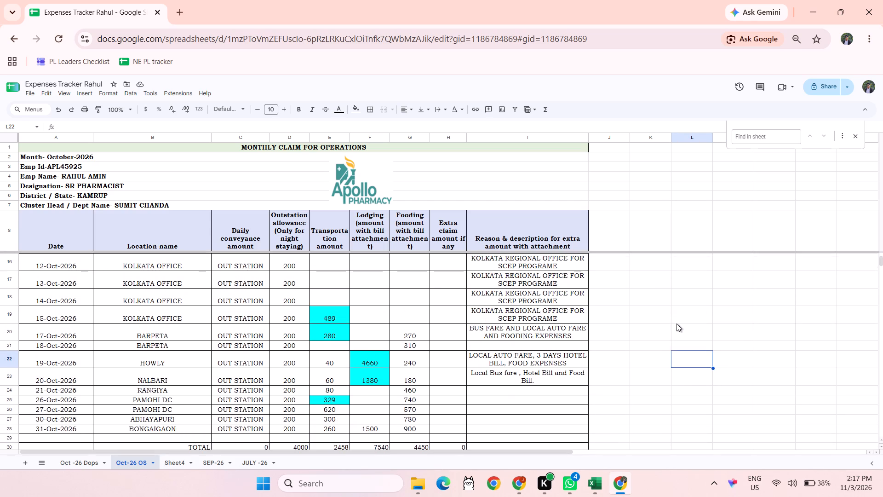
scroll(677, 324, down, 1)
click(668, 353)
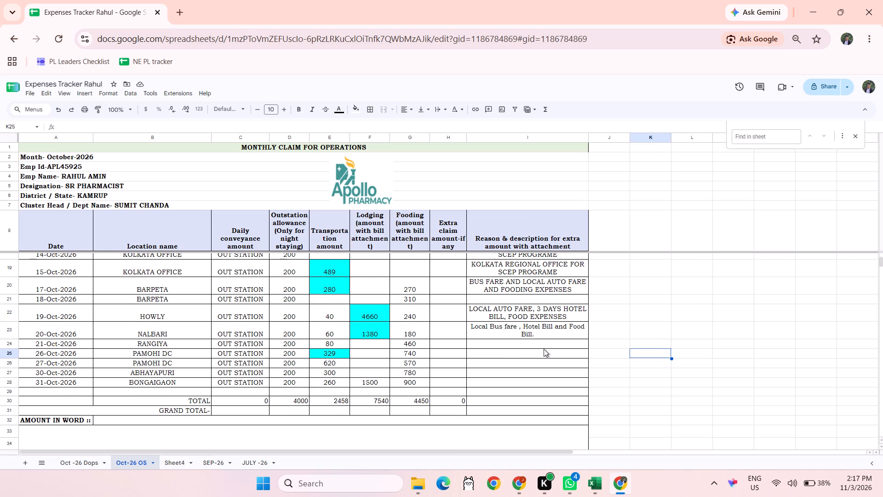
Enter "Local Bus Fare and Food Bills" as the reason for the 21-Oct-2026 Rangiya entry, following the Nalbari row's wording.
click(404, 332)
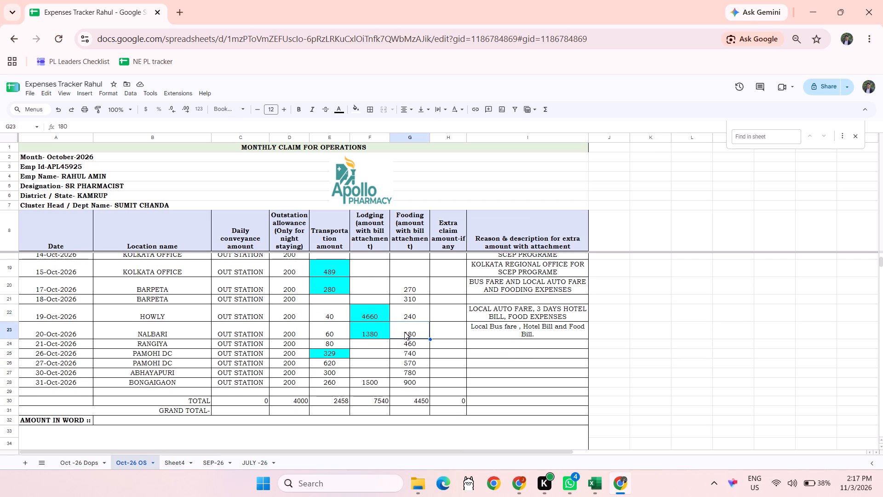
click(413, 348)
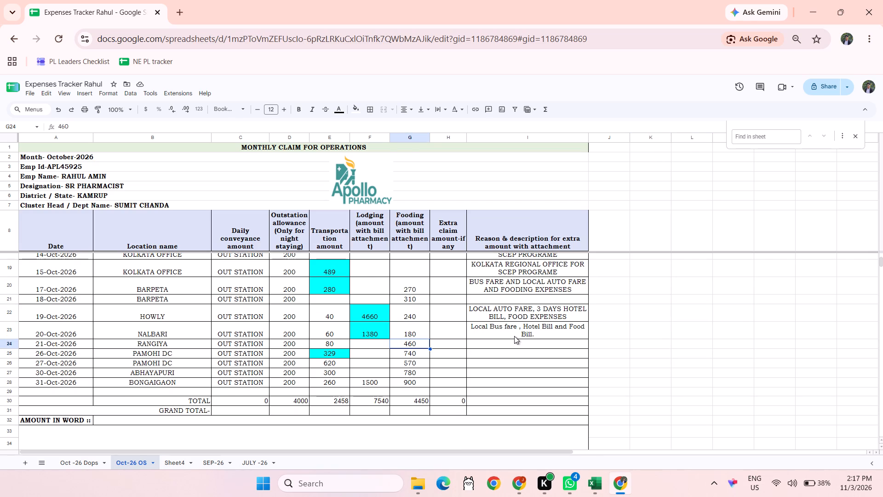
click(515, 335)
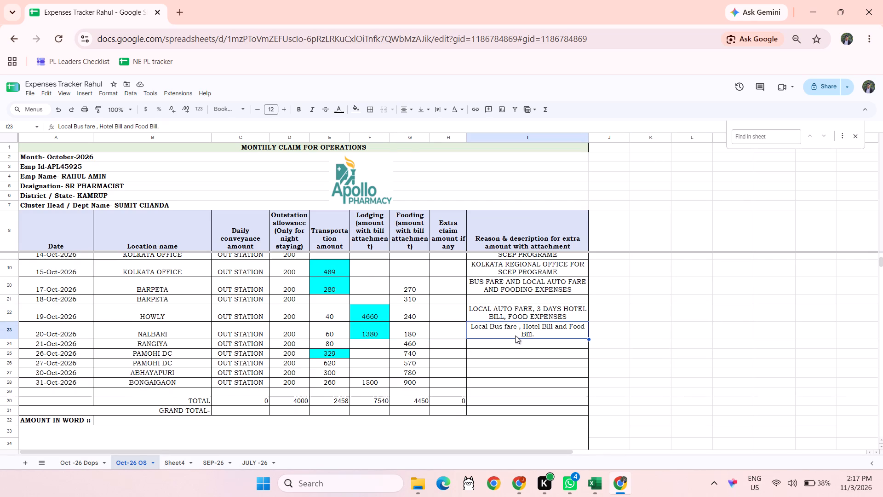
click(497, 352)
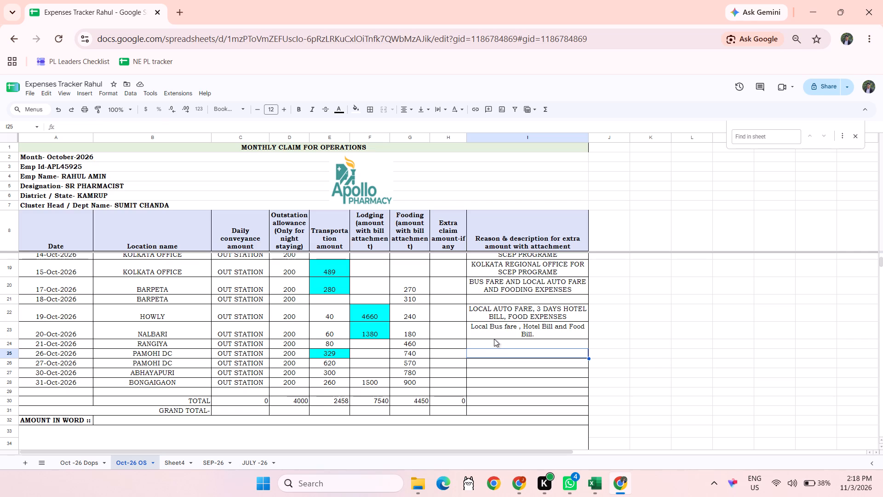
click(494, 339)
click(494, 339)
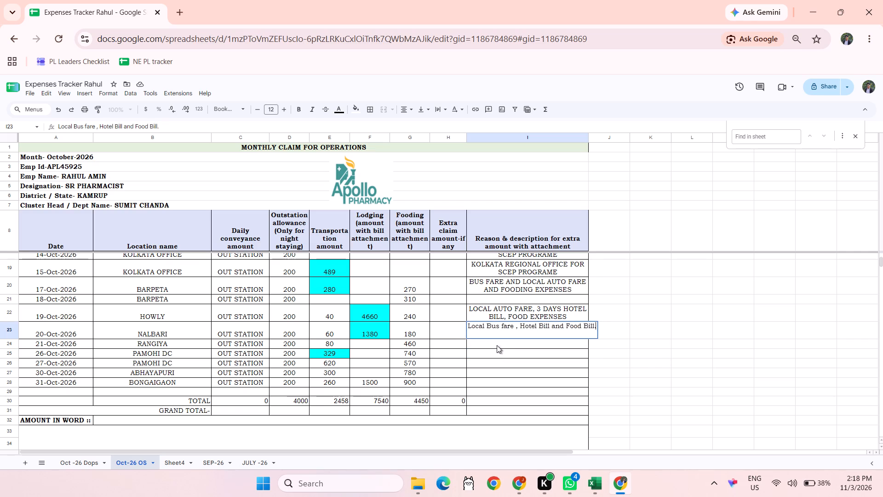
click(497, 345)
text(Local)
key(space)
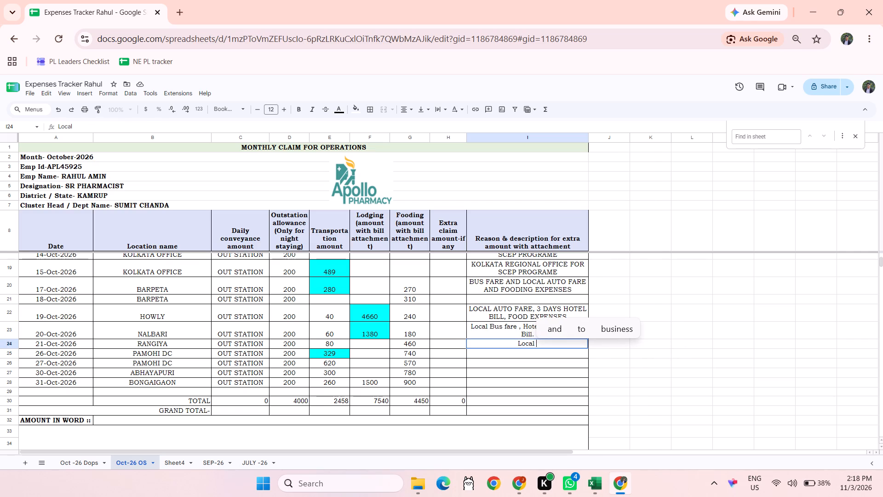
text(Bus Fare)
key(space)
text(and)
key(space)
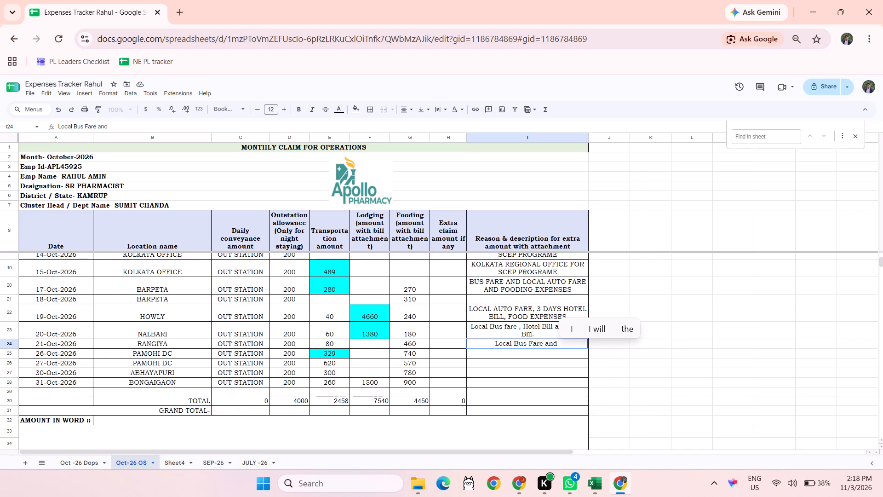
text(Food Bills)
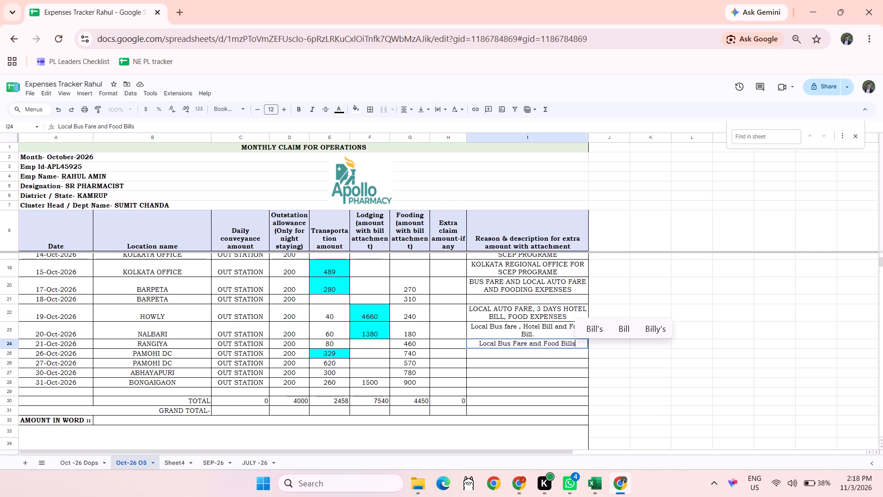
key(Return)
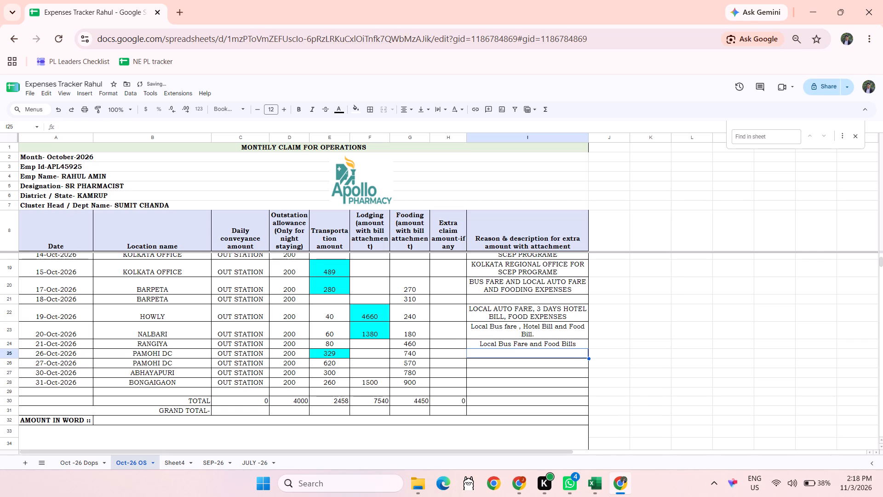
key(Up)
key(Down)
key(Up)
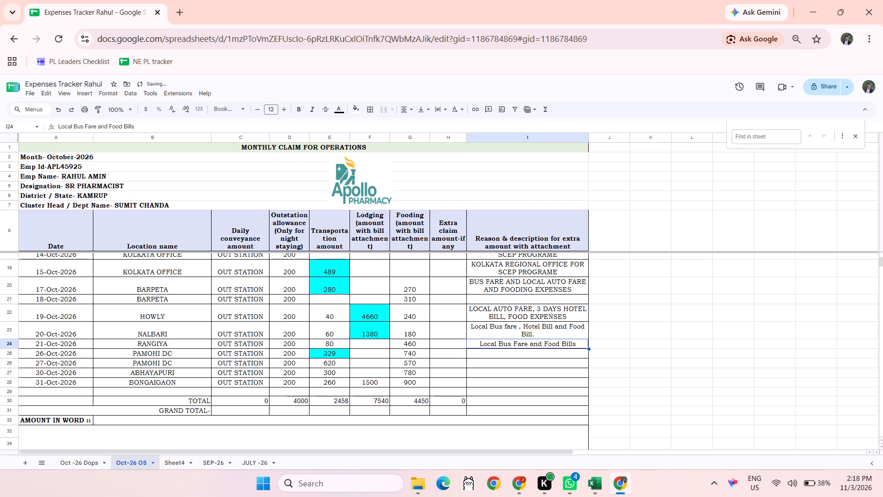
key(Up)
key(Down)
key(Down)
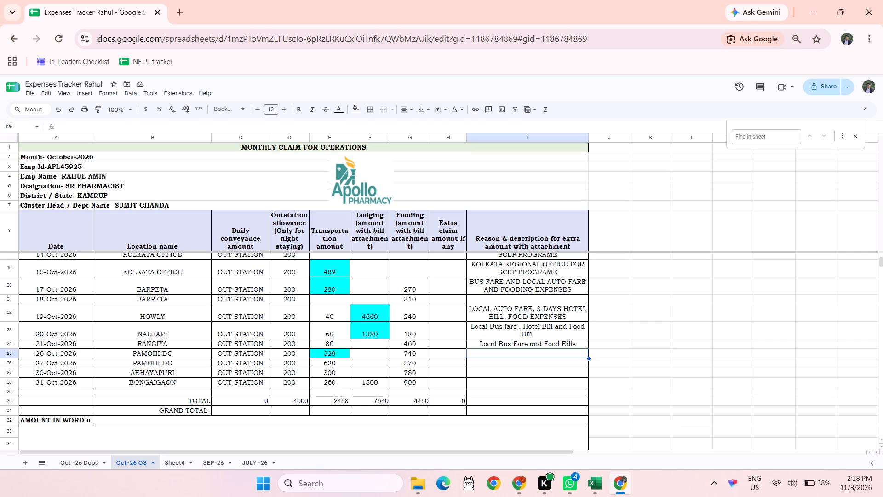
Enter "Auto Fare and 4 Staff Fooding Bill for New Branch Stock Checking" as the reason for the 26-Oct-2026 Pamohi DC entry.
text(Auto Fare and)
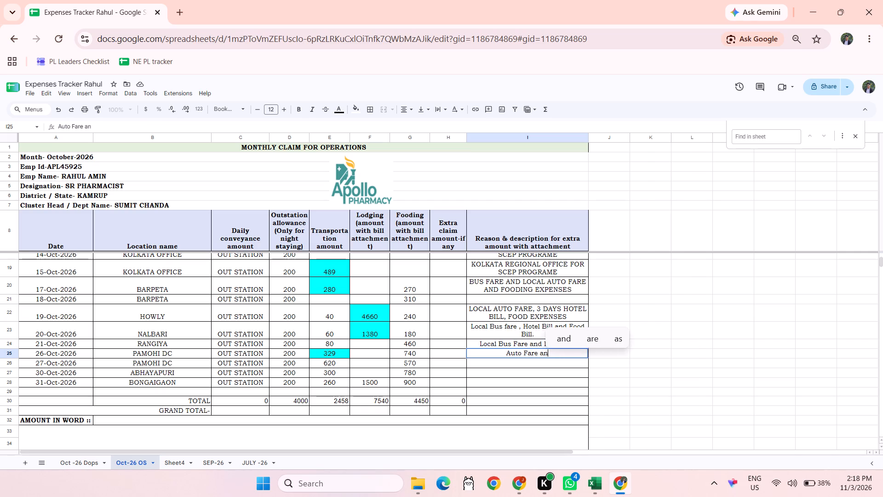
key(space)
scroll(497, 345, down, 1)
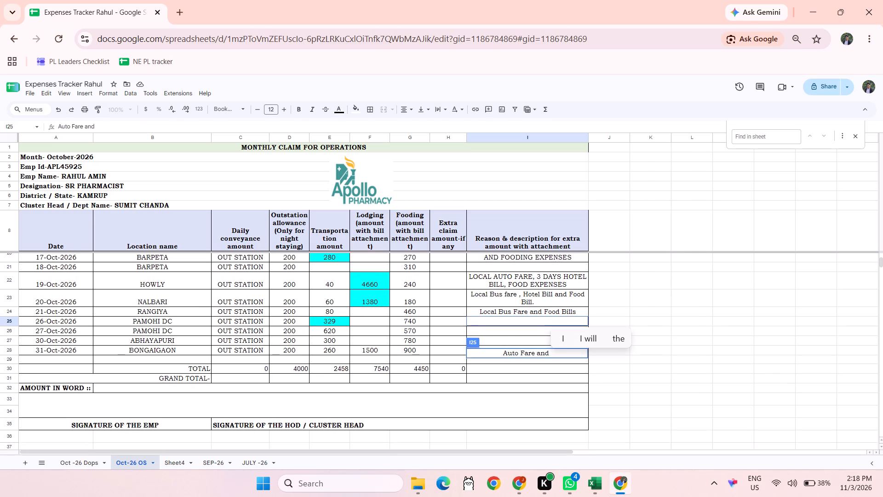
scroll(497, 345, down, 1)
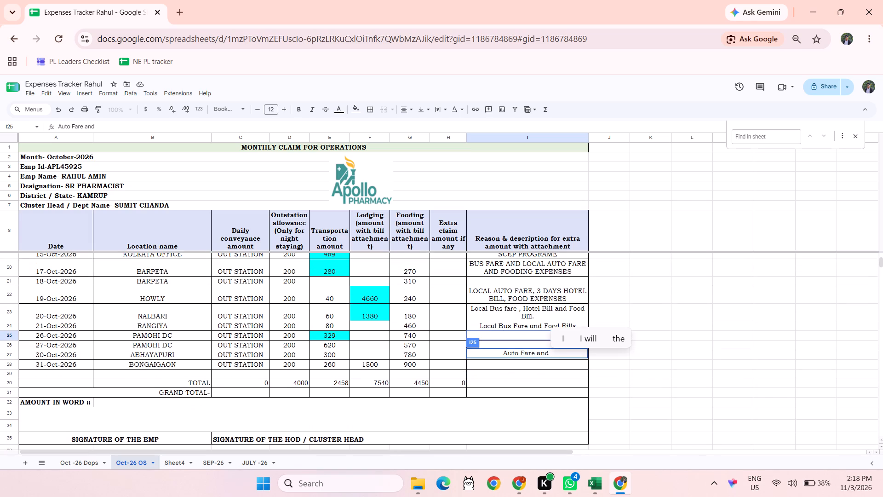
text(4 Staff)
key(space)
text(Fooding Bill for New Branch Stock C)
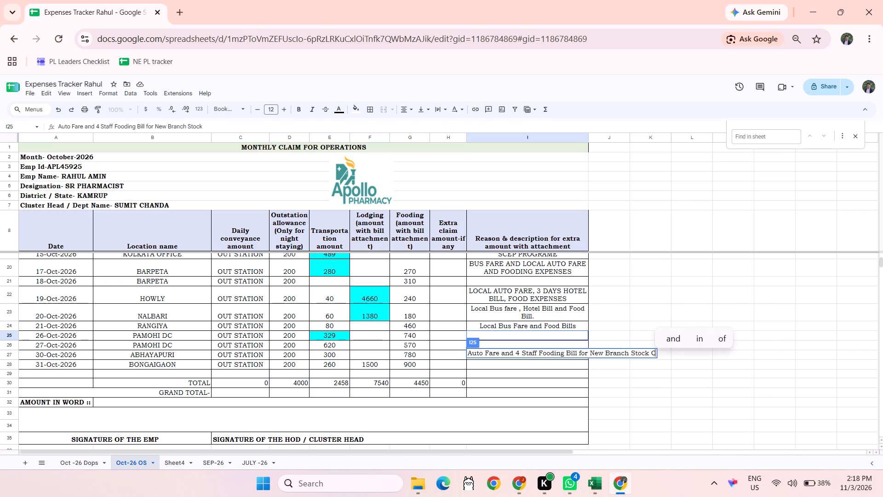
text(hecking)
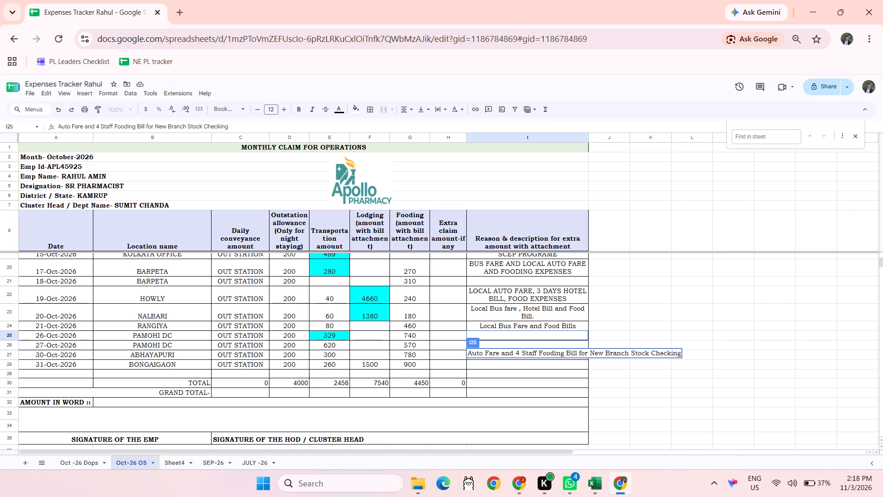
key(Return)
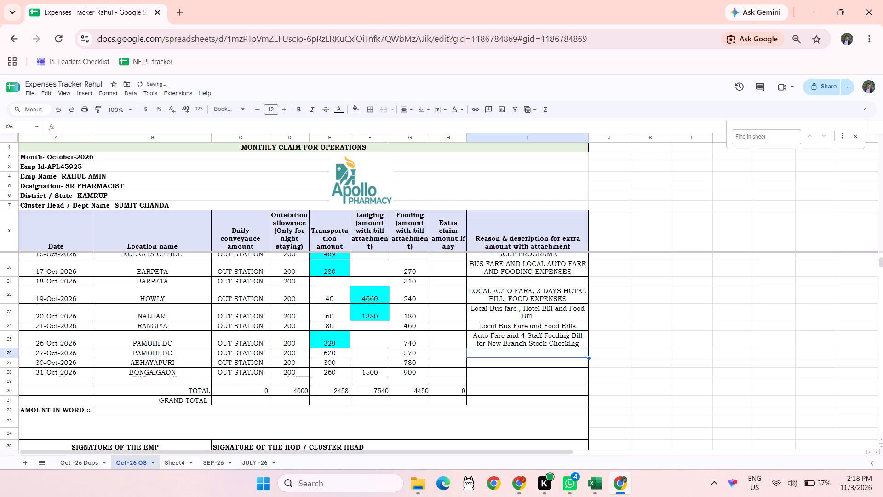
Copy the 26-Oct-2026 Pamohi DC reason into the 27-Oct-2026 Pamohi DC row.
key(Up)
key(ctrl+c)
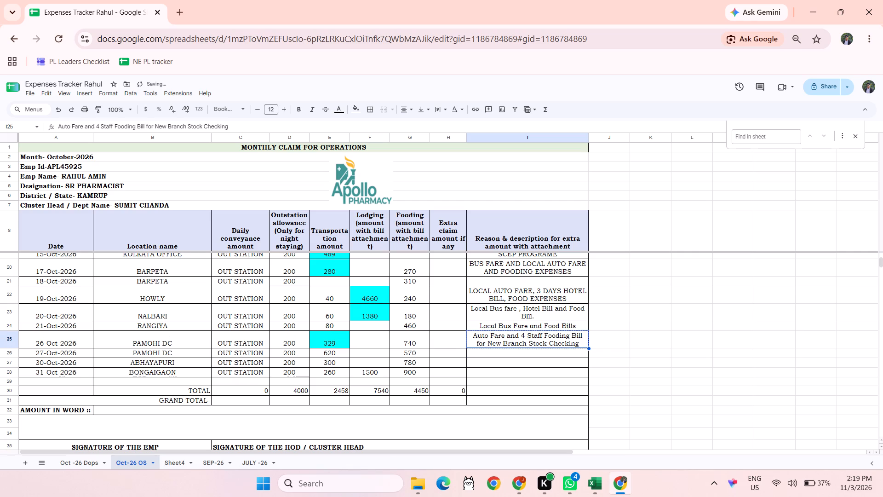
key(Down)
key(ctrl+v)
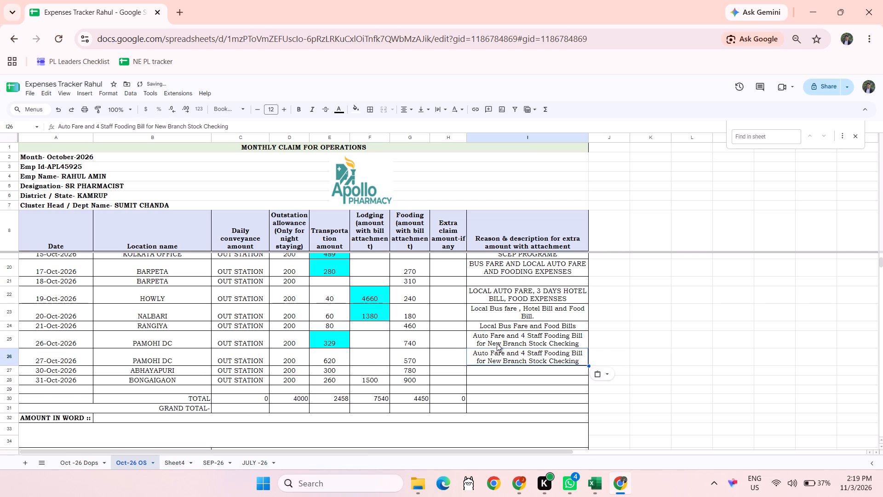
Add "Local" before "Auto Fare" in the reason for the 26-Oct-2026 Pamohi DC entry.
click(495, 337)
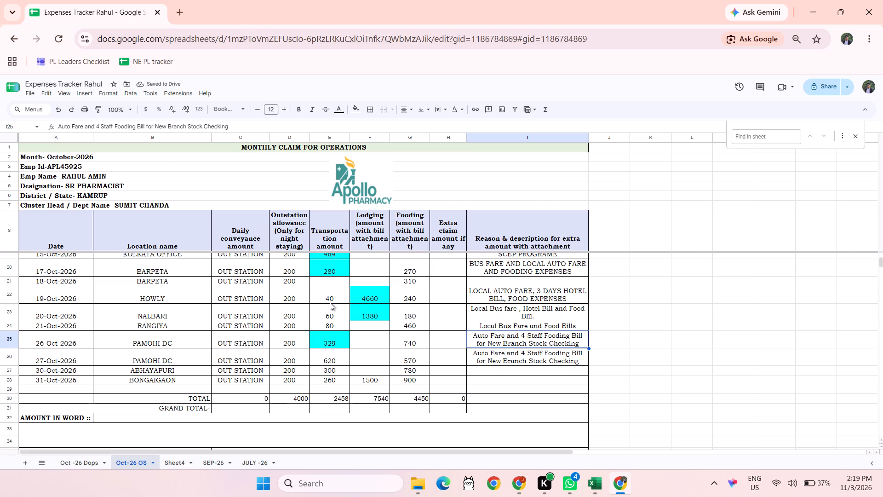
click(59, 127)
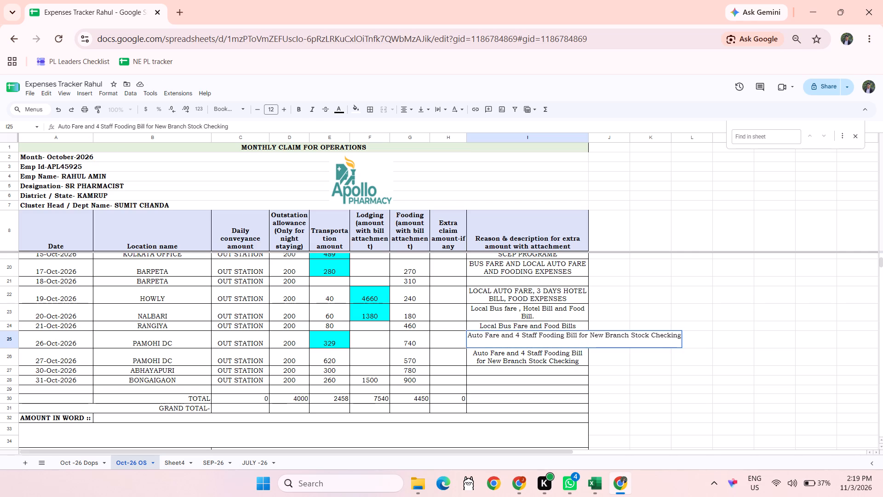
text(Local)
key(space)
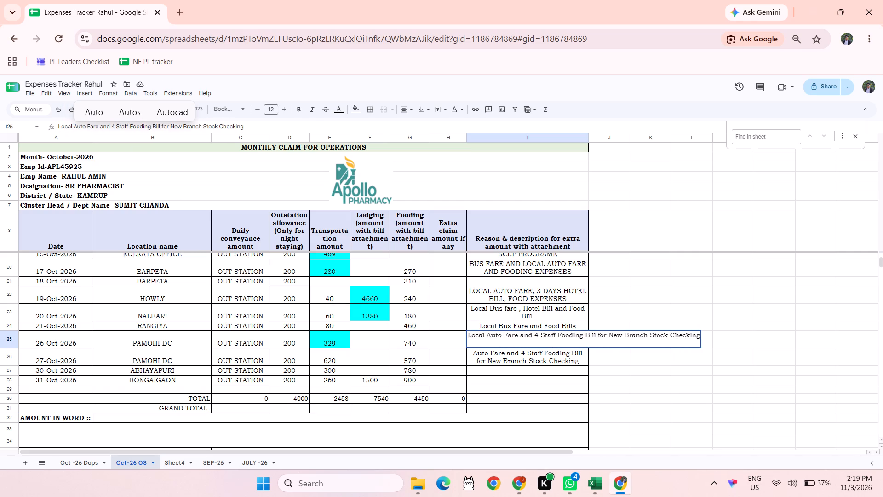
key(Down)
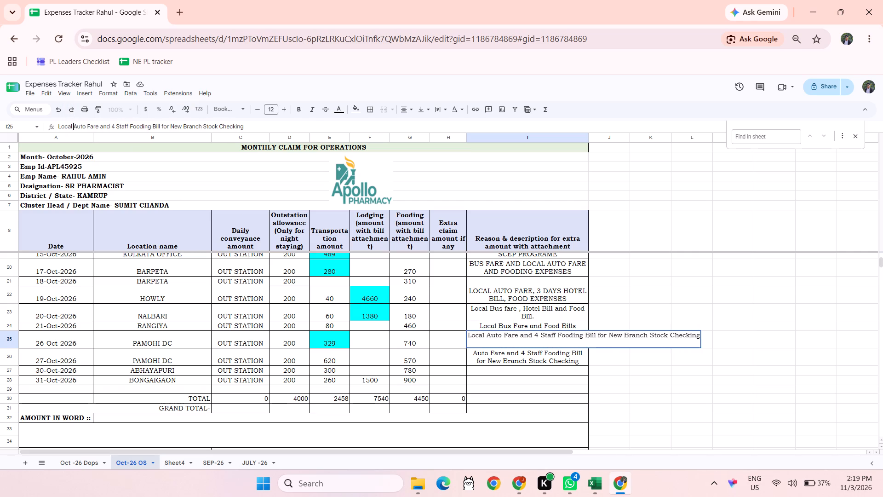
key(Return)
key(Down)
key(Up)
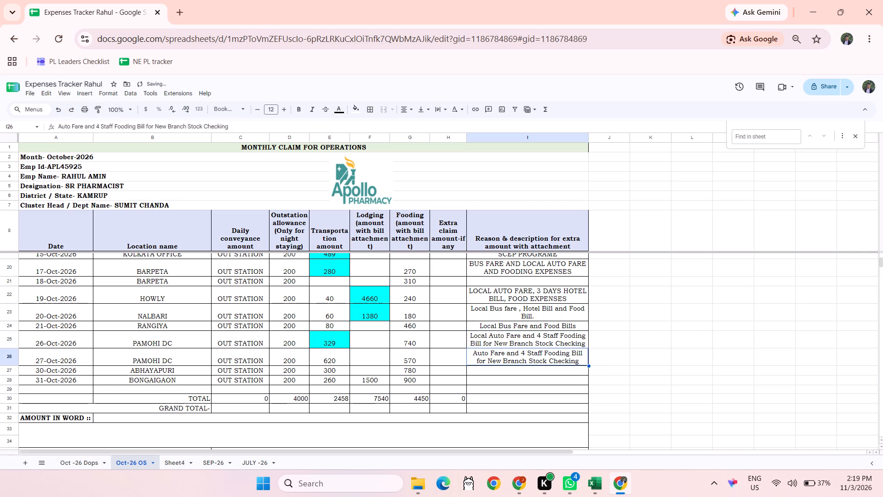
Replace the 27-Oct-2026 Pamohi DC reason with a copy of the 26-Oct-2026 reason that starts with "Local Auto Fare".
key(Up)
key(Up)
key(ctrl+c)
key(Down)
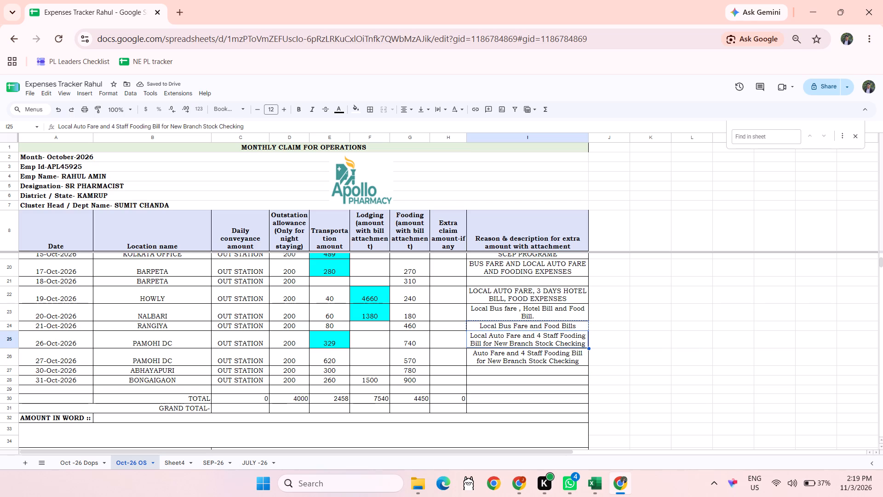
key(Up)
key(Up)
key(Down)
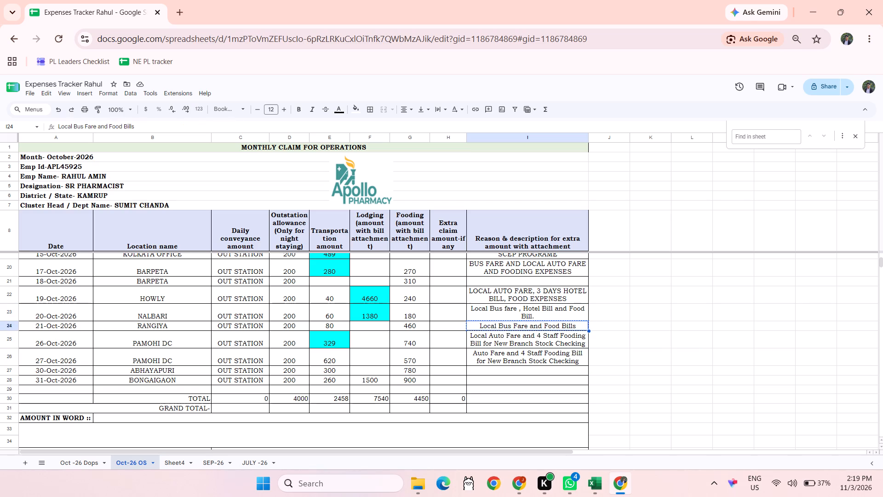
key(Down)
key(ctrl+c)
key(Down)
key(ctrl+v)
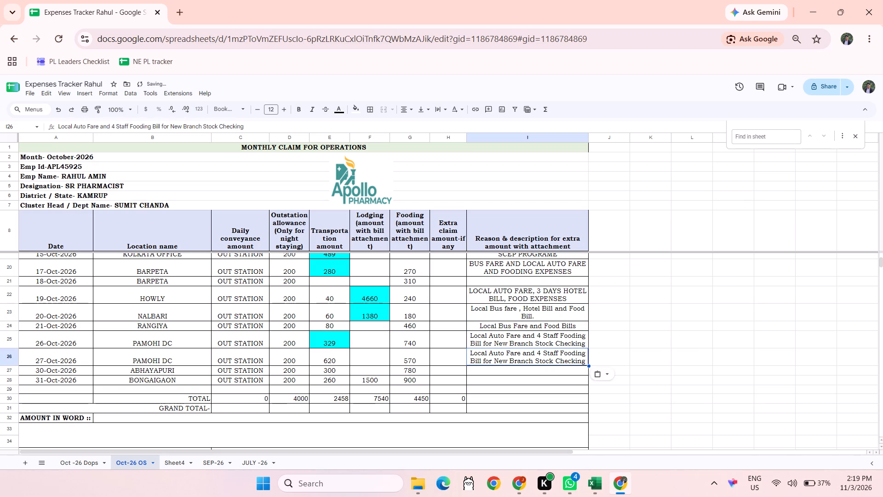
key(Down)
key(Up)
key(Up)
key(Down)
Set the fooding amount of the 27-Oct-2026 Pamohi DC entry to 760.
scroll(653, 367, down, 1)
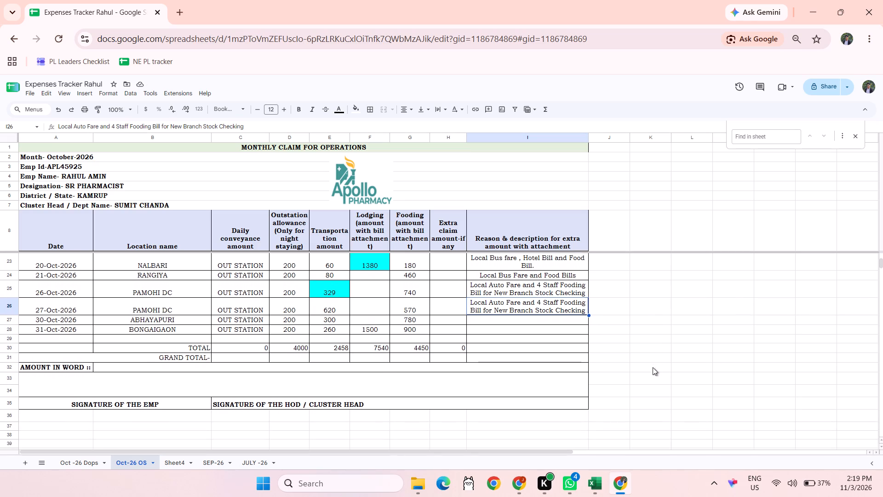
scroll(653, 367, down, 1)
click(417, 300)
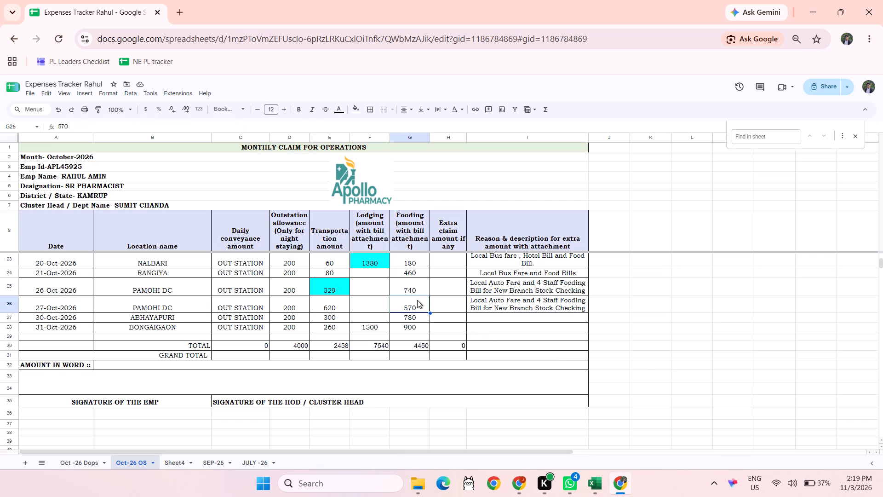
key(7)
text(60)
key(Return)
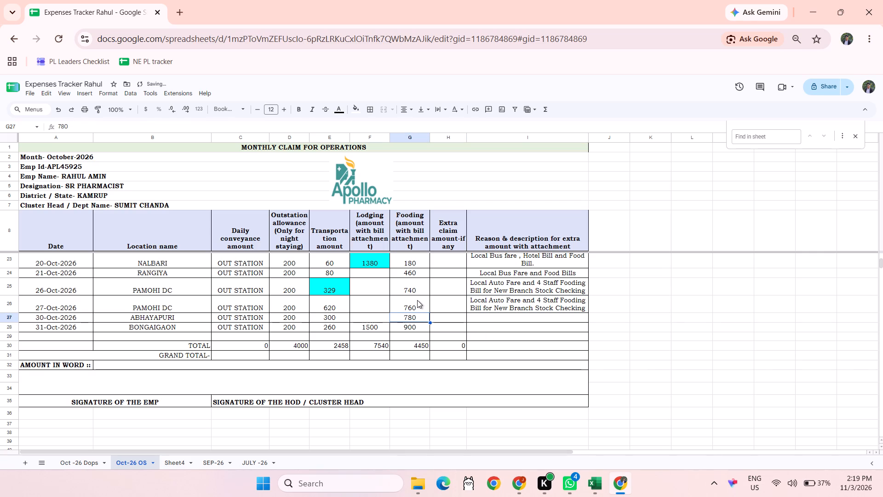
Check the late October fooding amounts and the individual amounts in the 30-Oct-2026 Abhayapuri row.
key(Down)
key(Up)
key(Up)
key(Up)
key(Down)
key(Down)
key(Left)
key(Left)
key(Left)
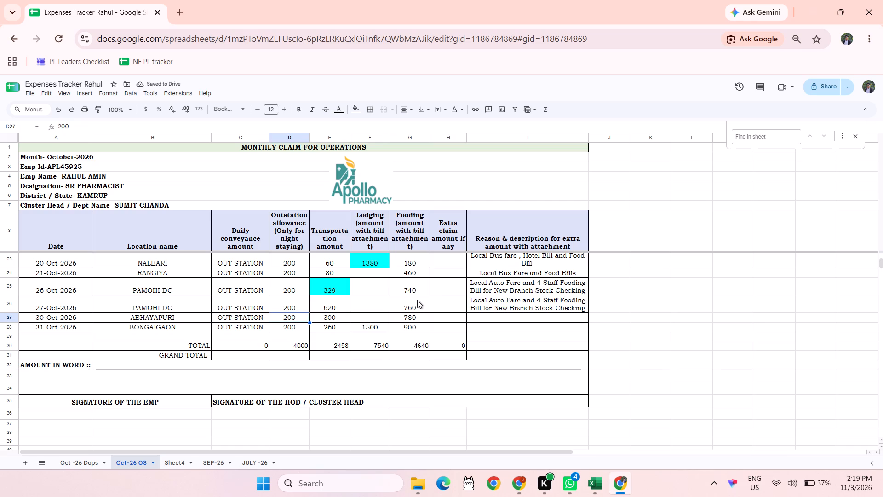
key(Right)
key(Right)
key(Right)
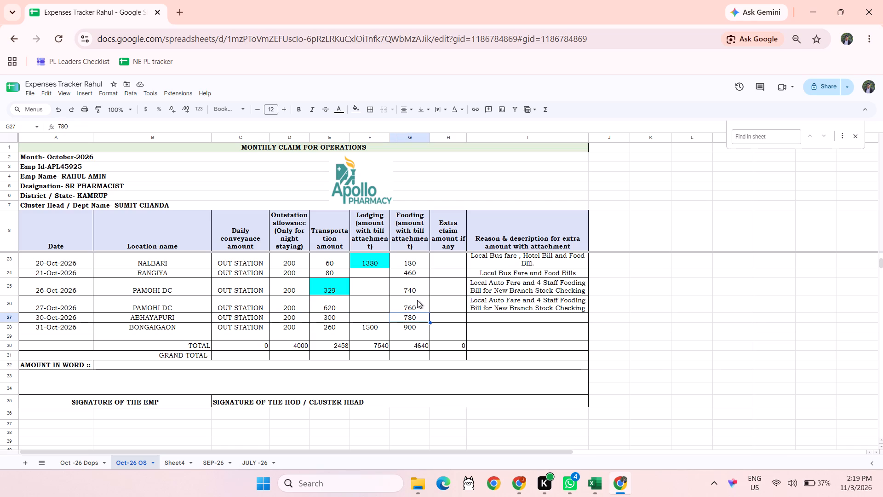
key(Right)
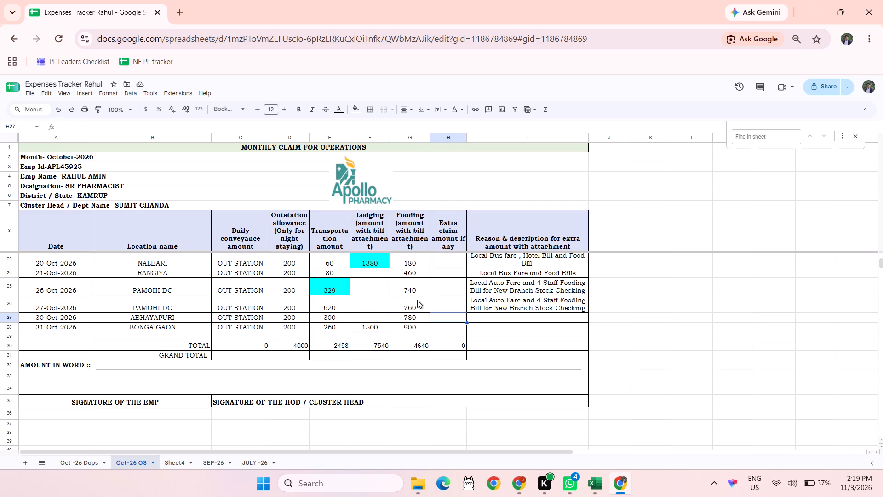
Save the expenses spreadsheet.
key(ctrl+s)
key(ctrl+s)
click(768, 363)
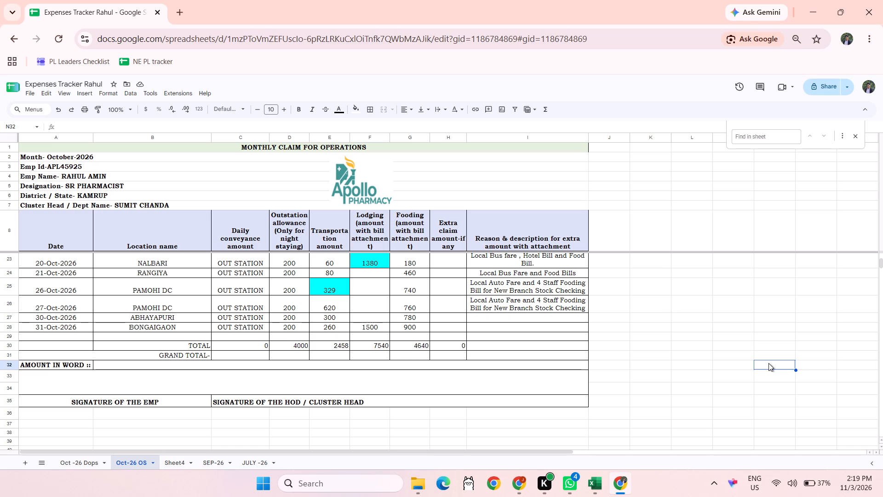
Examine the end of the Oct-26 OS claim and compare it with the entries and totals of Sheet4's outstation claim.
scroll(768, 363, down, 1)
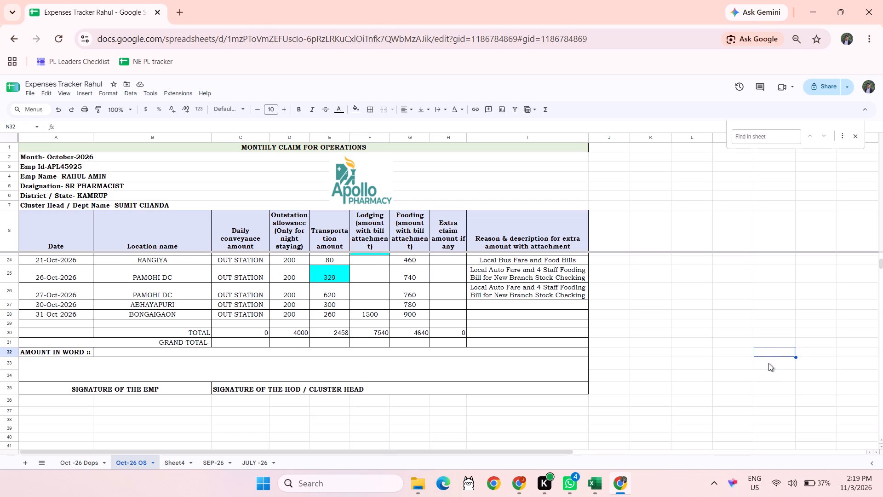
scroll(768, 363, down, 1)
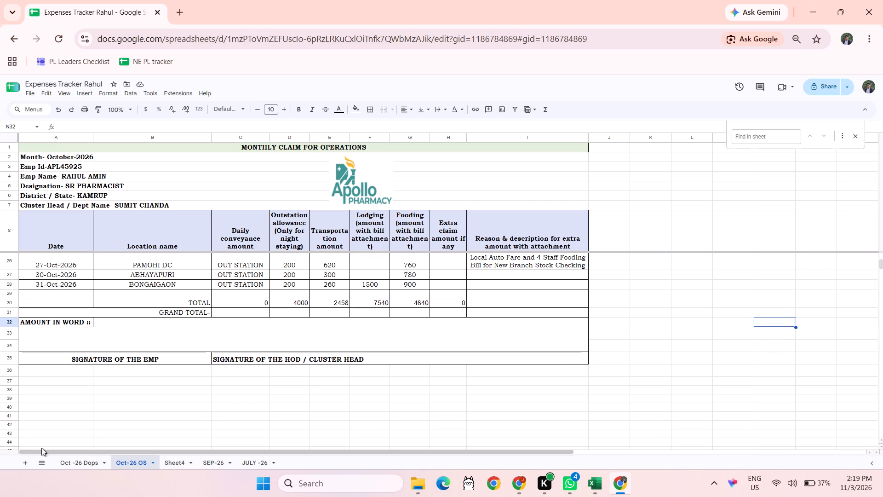
click(169, 460)
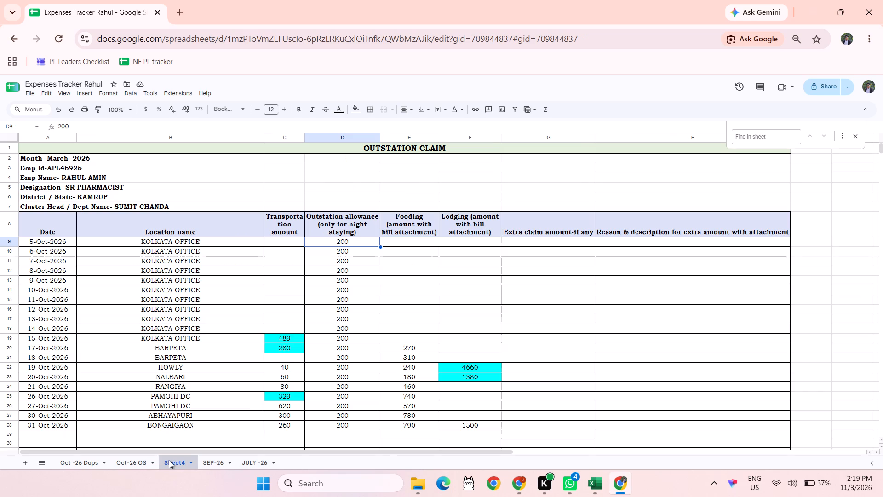
click(640, 405)
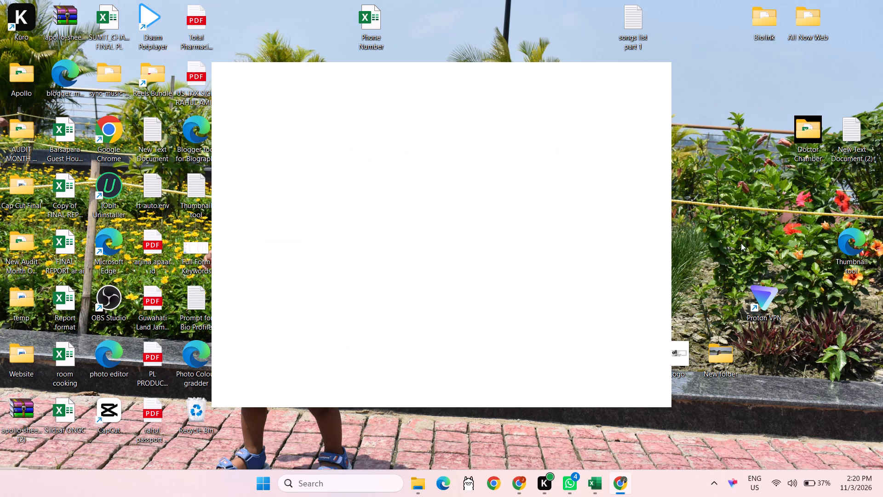
scroll(525, 361, up, 1)
scroll(525, 361, down, 2)
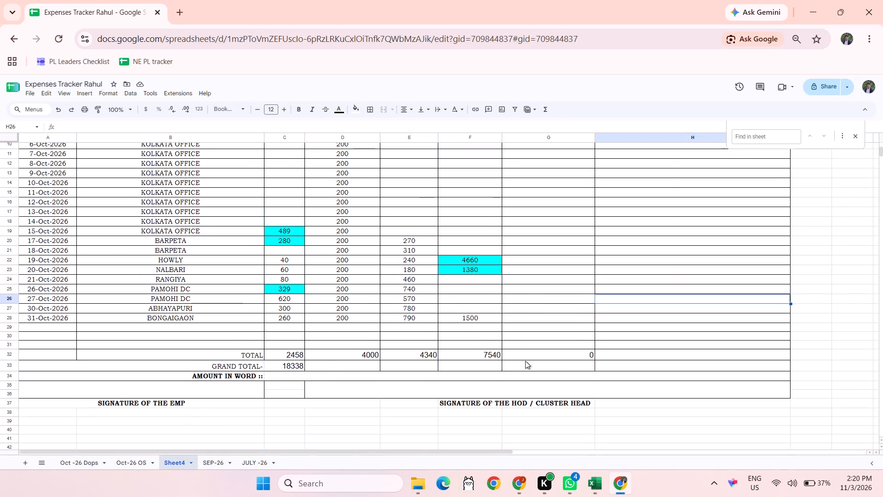
scroll(525, 361, down, 1)
scroll(525, 361, up, 1)
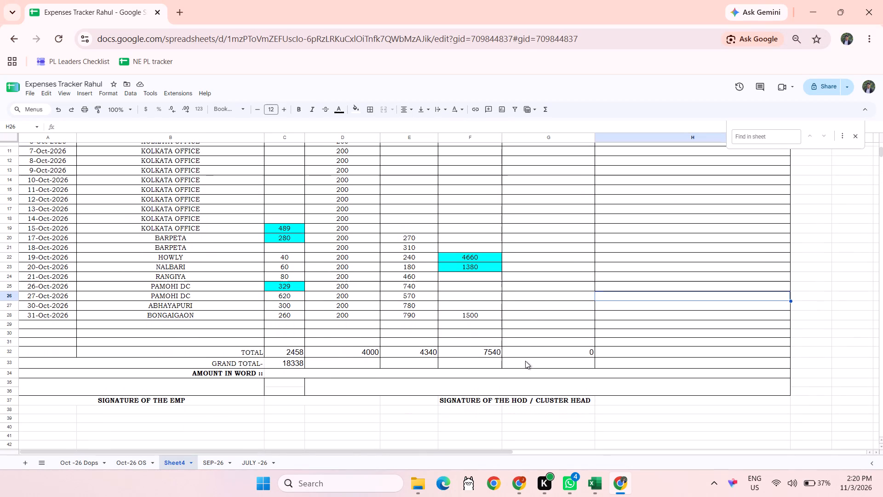
scroll(525, 361, up, 1)
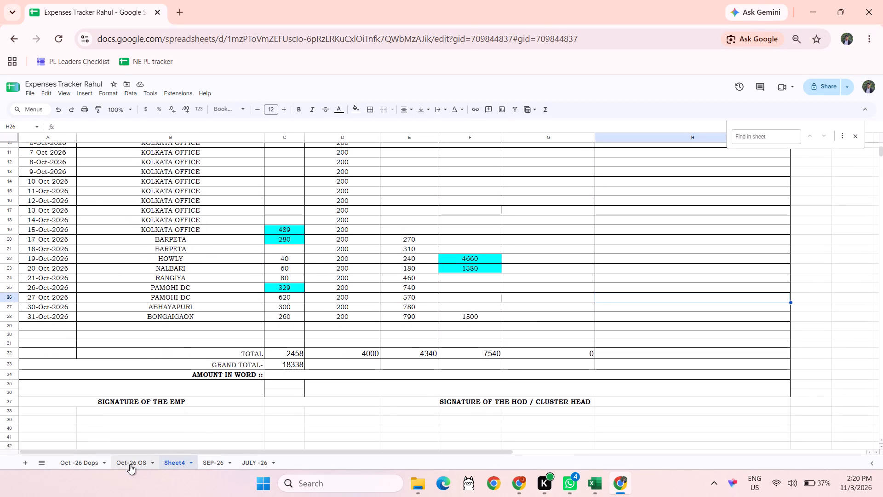
Copy the 5-Oct-2026 to 27-Oct-2026 reasons from the Oct-26 OS sheet into the matching reason cells of Sheet4's outstation claim.
click(130, 464)
scroll(480, 368, up, 6)
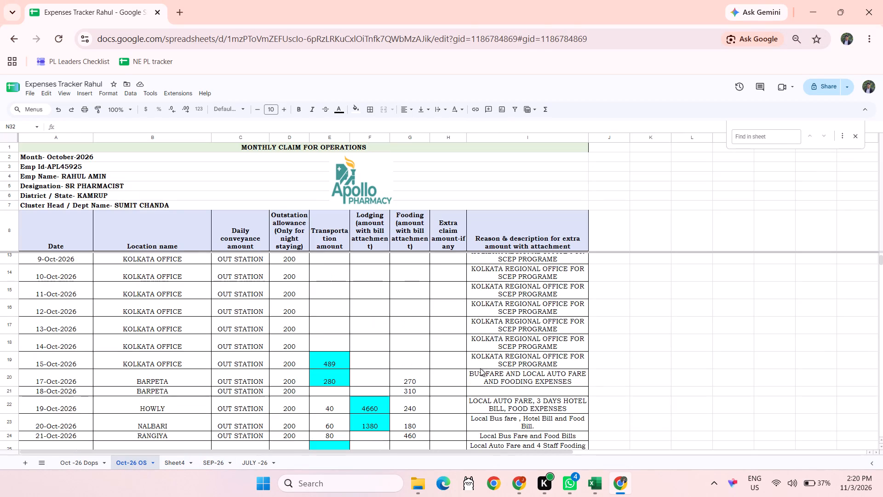
scroll(480, 368, up, 2)
click(508, 265)
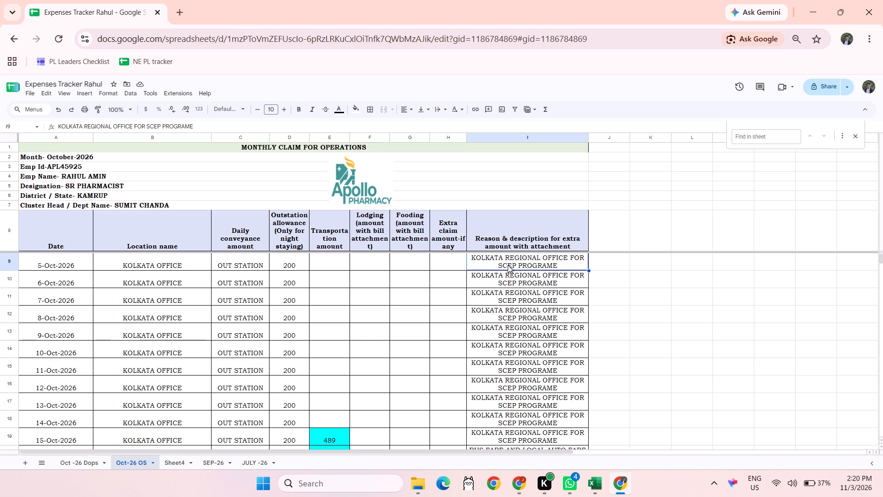
key(shift+Down)
key(shift+Down)
key(shift+Down)
key(shift+Down)
key(shift+Down)
key(shift+Down)
key(shift+Down)
key(shift+Down)
key(shift+Down)
key(shift+Down)
key(shift+Down)
key(shift+Down)
key(shift+Down)
key(shift+Down)
key(shift+Down)
key(shift+Down)
key(shift+Down)
key(shift+Down)
key(shift+Down)
key(shift+Down)
key(shift+Up)
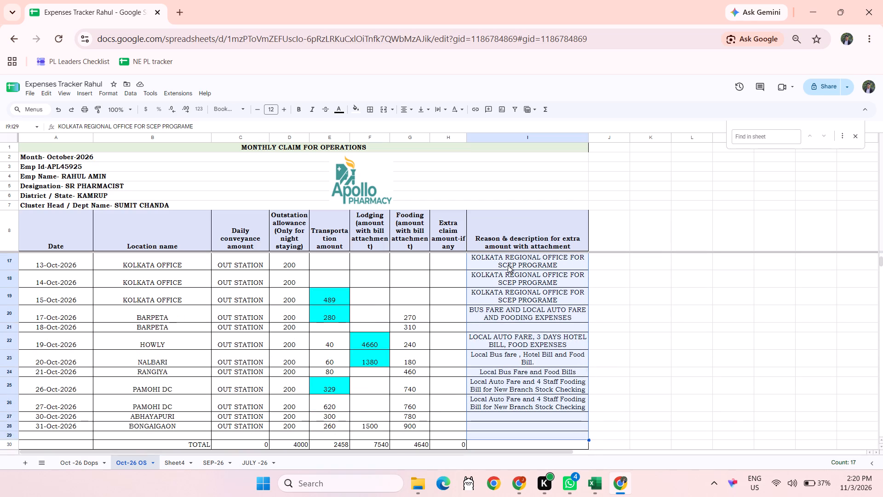
key(shift+Up)
key(shift+Up)
key(shift+Up)
key(ctrl+c)
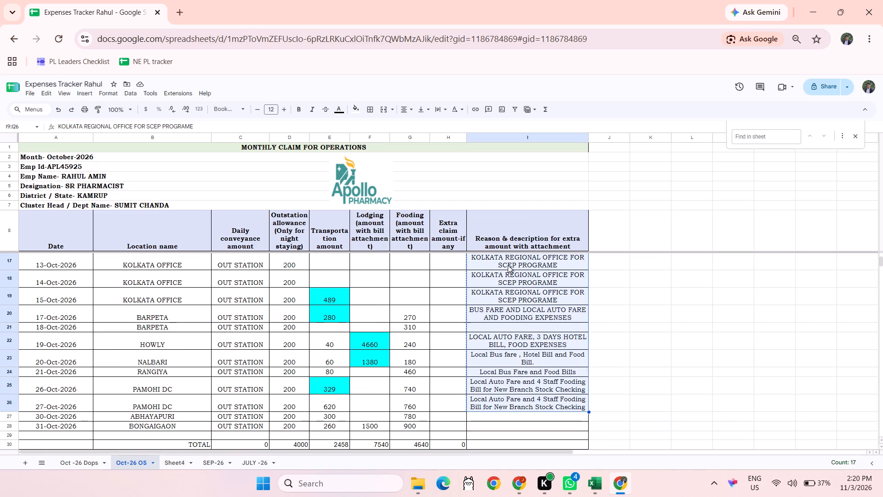
click(170, 461)
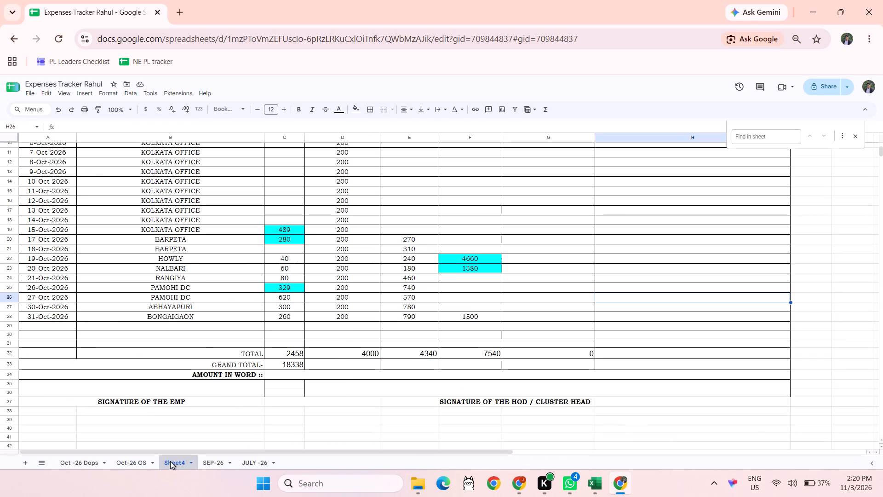
scroll(429, 369, up, 7)
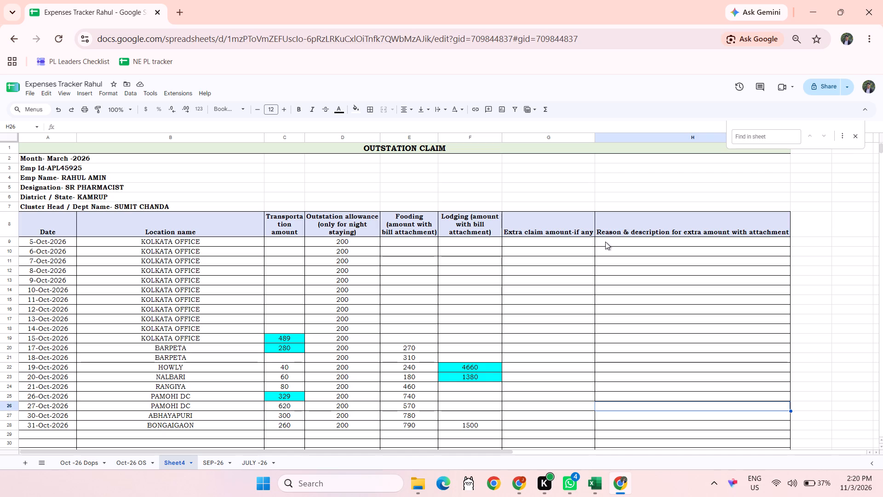
click(605, 242)
key(ctrl+v)
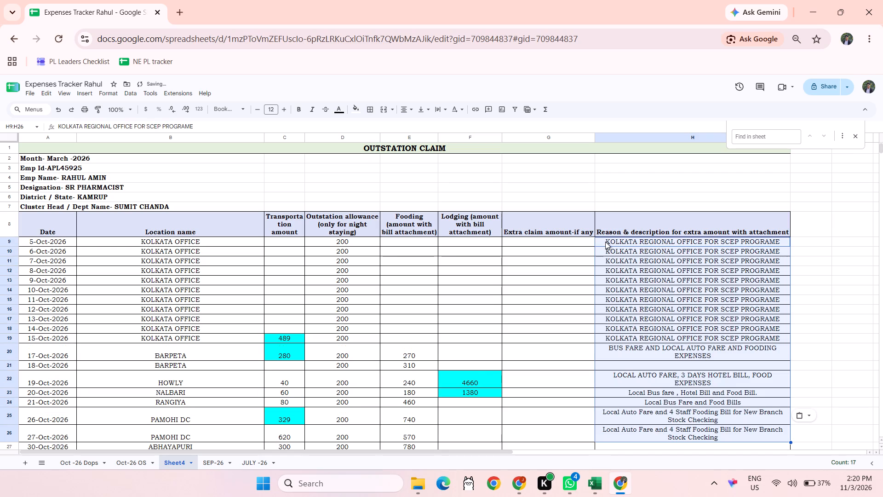
scroll(534, 420, down, 2)
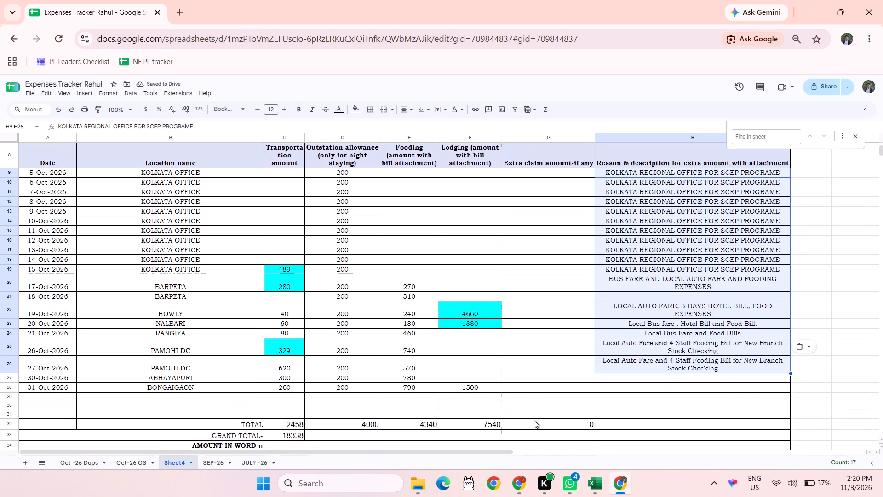
scroll(534, 420, down, 1)
click(620, 353)
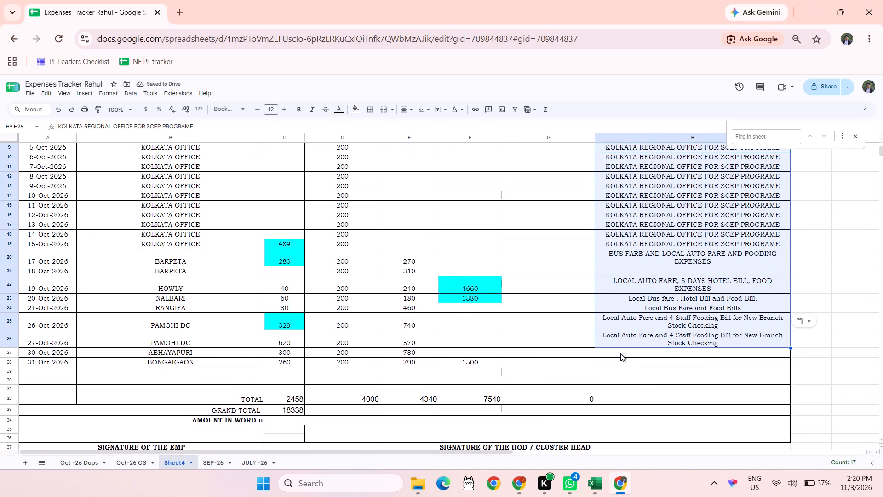
Narrow Sheet4's extra claim amount column so that its heading wraps onto three lines.
scroll(620, 353, up, 8)
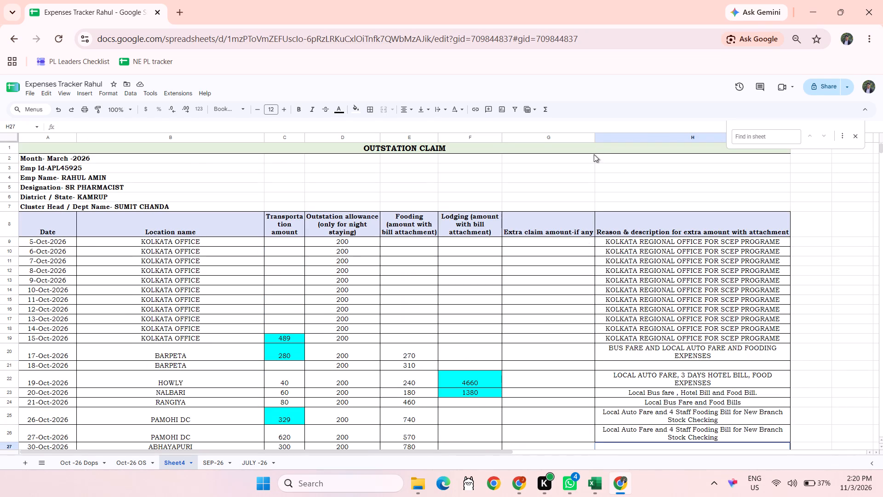
click(594, 138)
drag(594, 138, 560, 137)
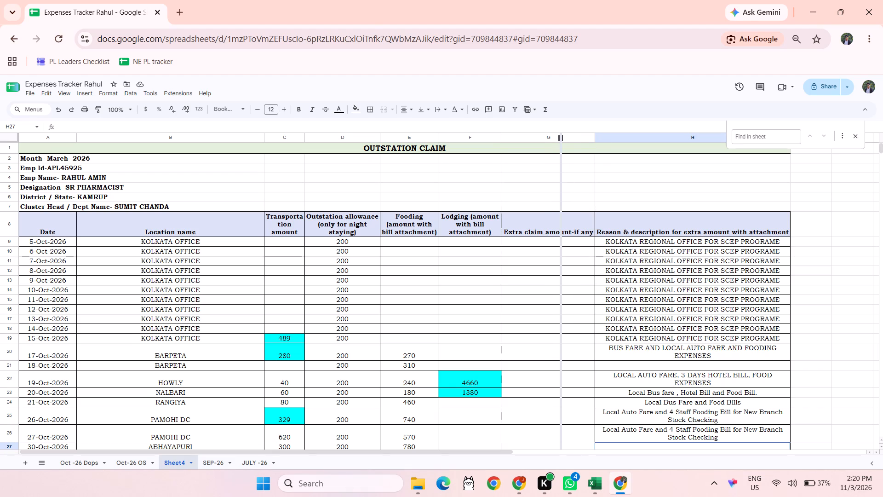
drag(560, 137, 547, 136)
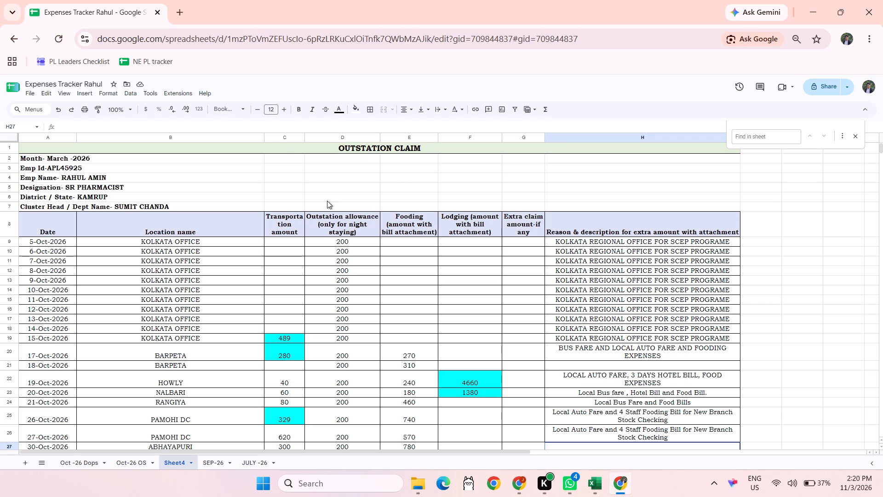
Narrow Sheet4's Location name column, leaving it just wide enough to show the full Cluster Head line above the table.
drag(264, 137, 243, 138)
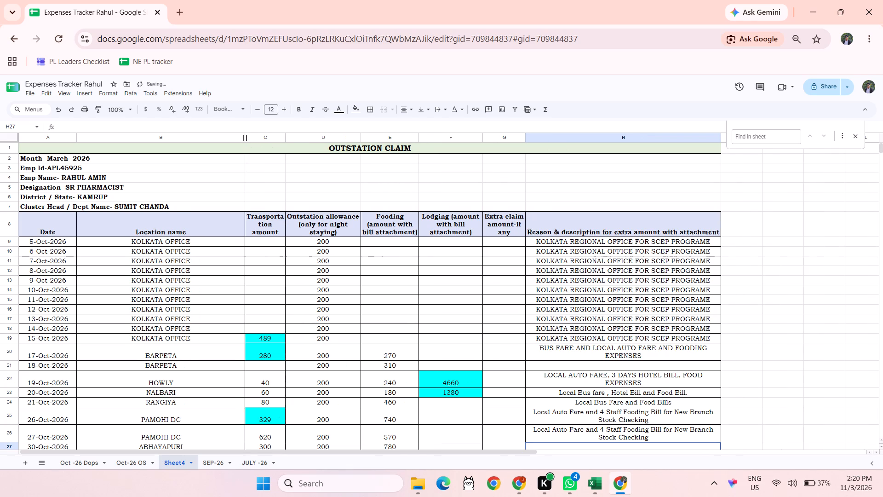
click(243, 138)
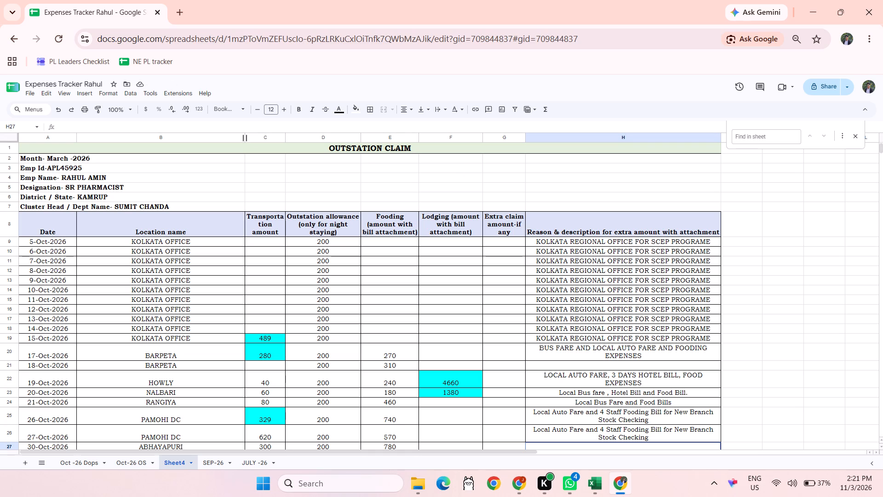
click(244, 136)
drag(244, 136, 201, 139)
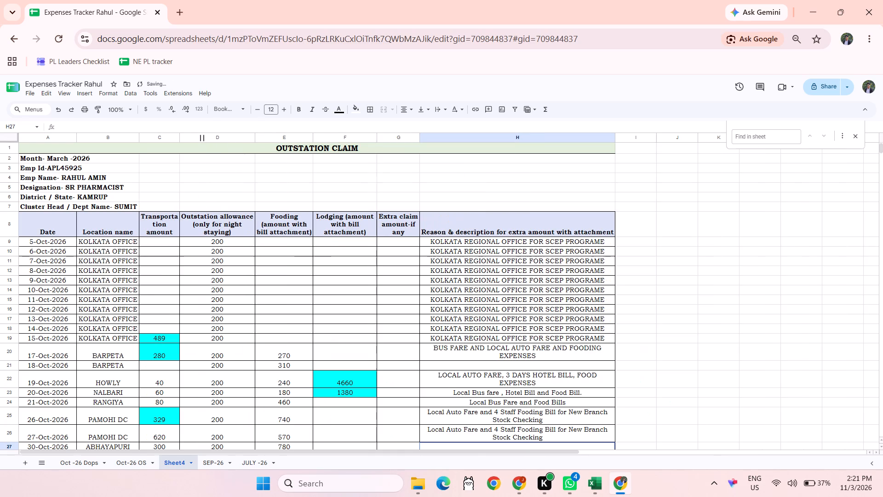
click(140, 135)
drag(140, 135, 157, 139)
drag(139, 136, 165, 143)
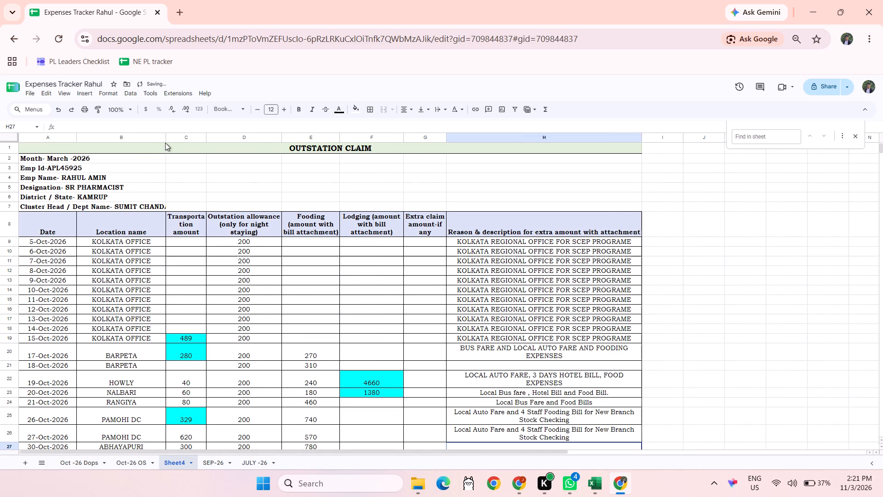
drag(165, 135, 182, 137)
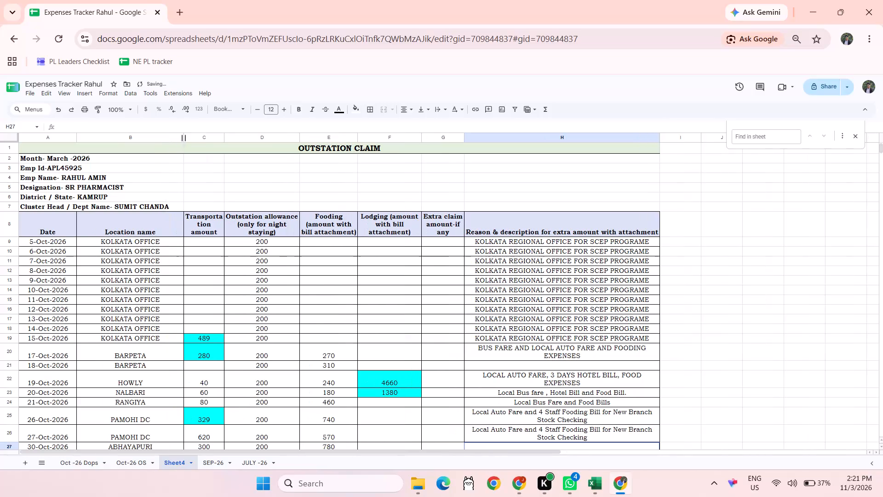
click(399, 379)
click(397, 341)
Save the expenses spreadsheet.
scroll(397, 341, down, 1)
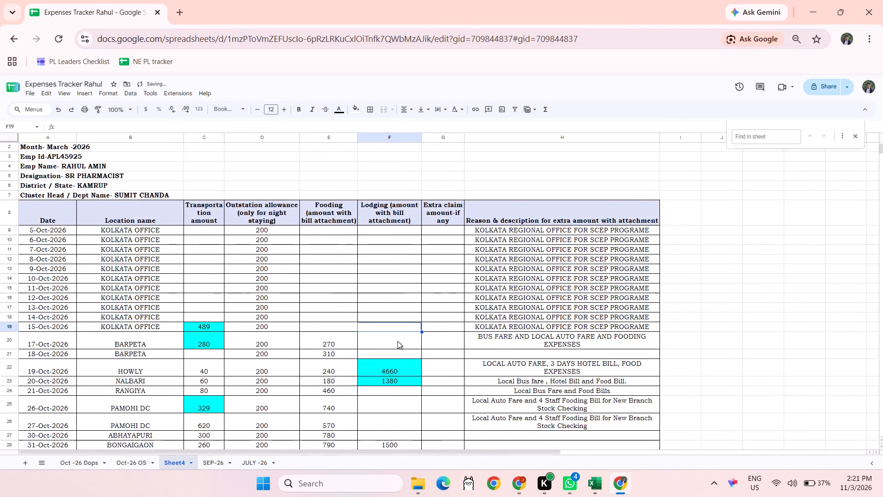
scroll(397, 341, down, 3)
click(344, 403)
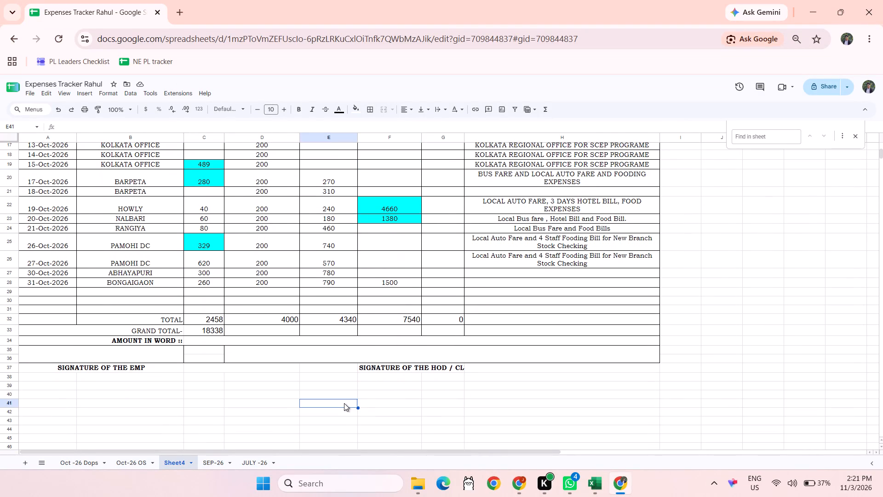
key(ctrl+s)
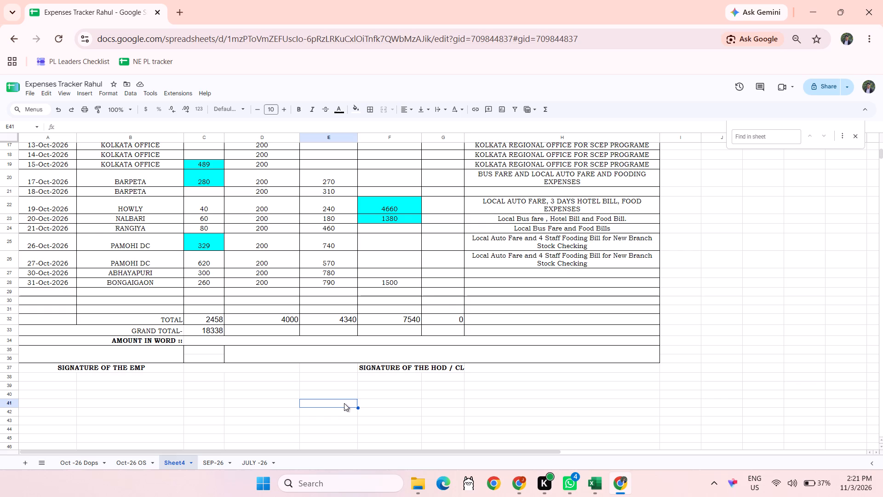
Review Sheet4's outstation claim from the employee header details down to the total and signature rows.
scroll(344, 403, up, 4)
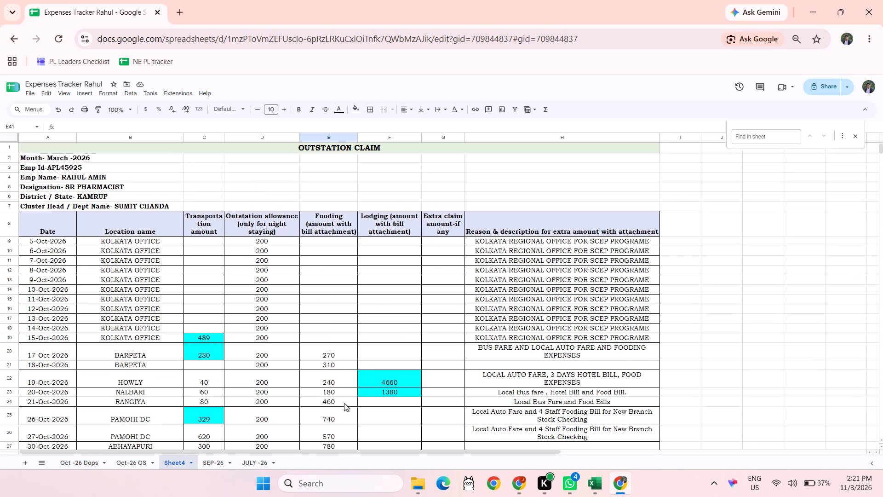
scroll(344, 403, up, 3)
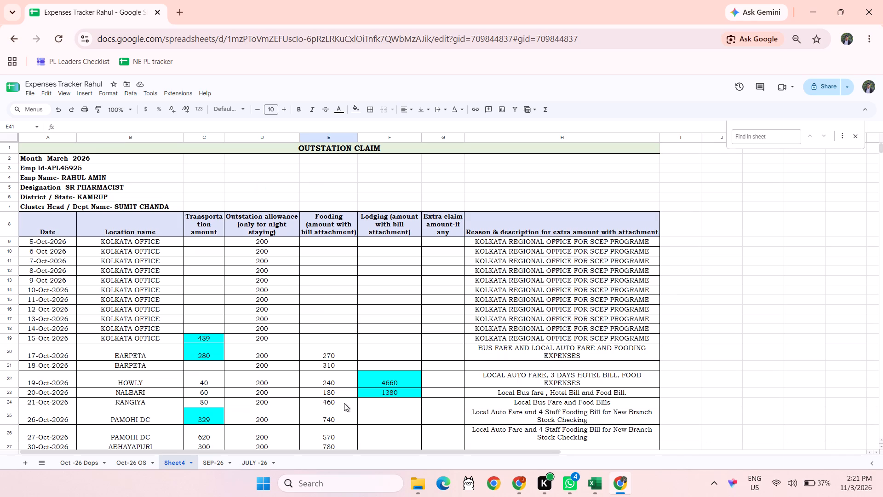
scroll(344, 403, up, 1)
click(803, 286)
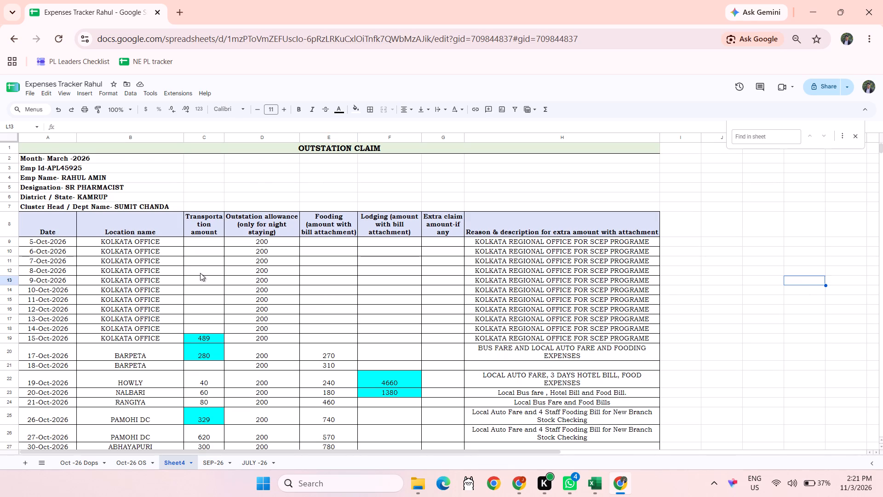
click(217, 195)
scroll(217, 195, up, 2)
click(322, 171)
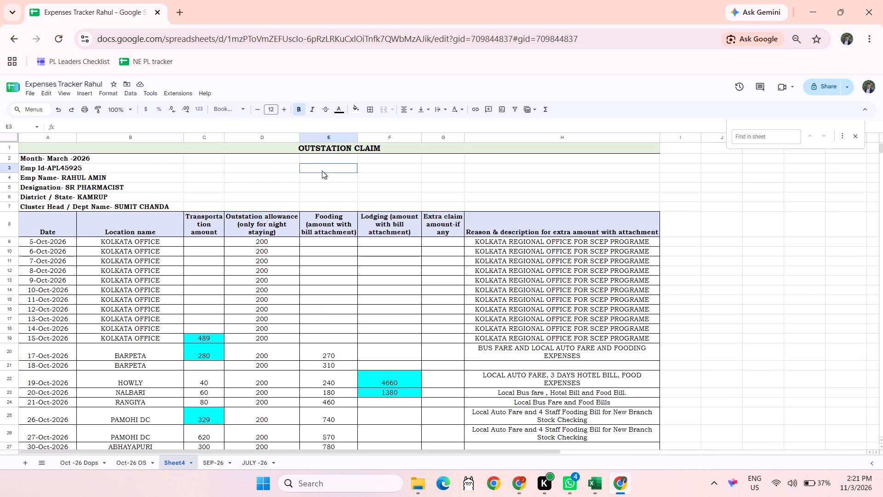
click(743, 254)
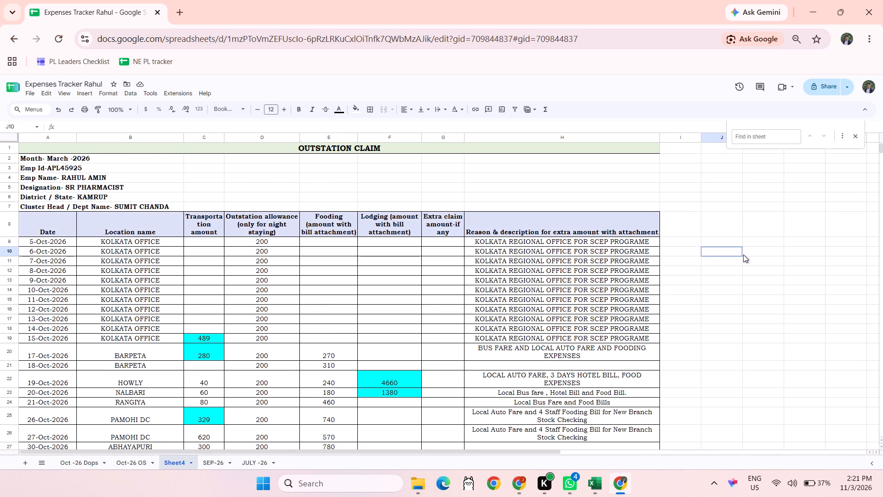
scroll(743, 254, down, 3)
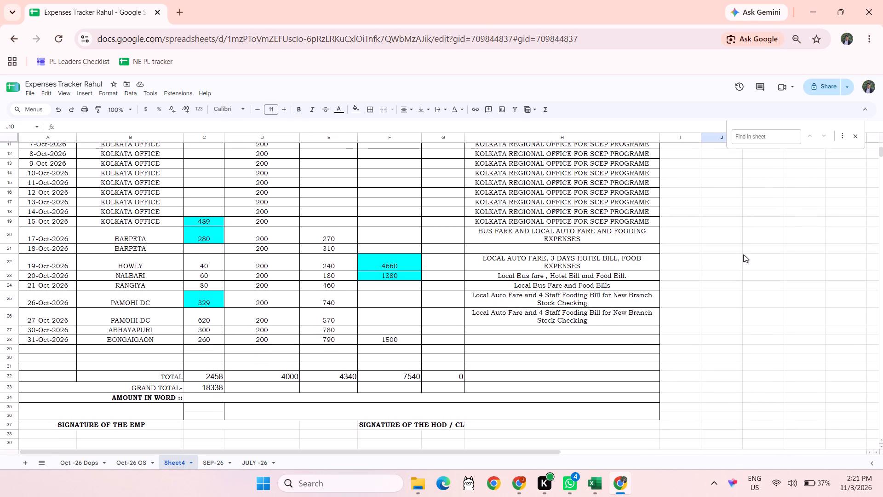
scroll(743, 254, down, 1)
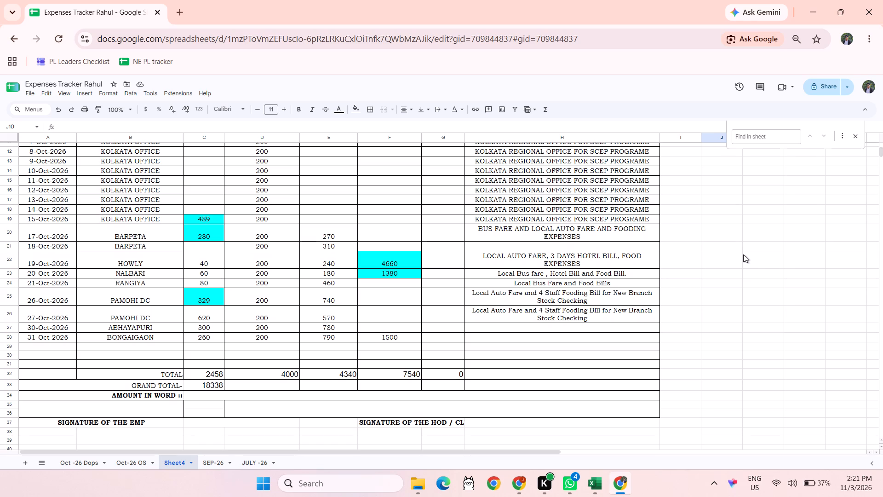
Examine Sheet4's outstation claim, especially the reason cells and amounts in the 30-Oct-2026 and 31-Oct-2026 rows.
click(717, 307)
click(741, 359)
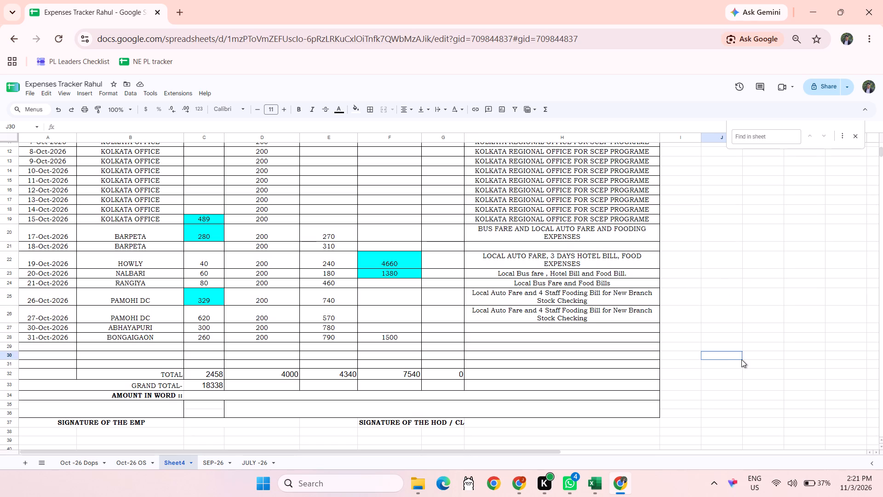
scroll(741, 359, up, 7)
click(804, 323)
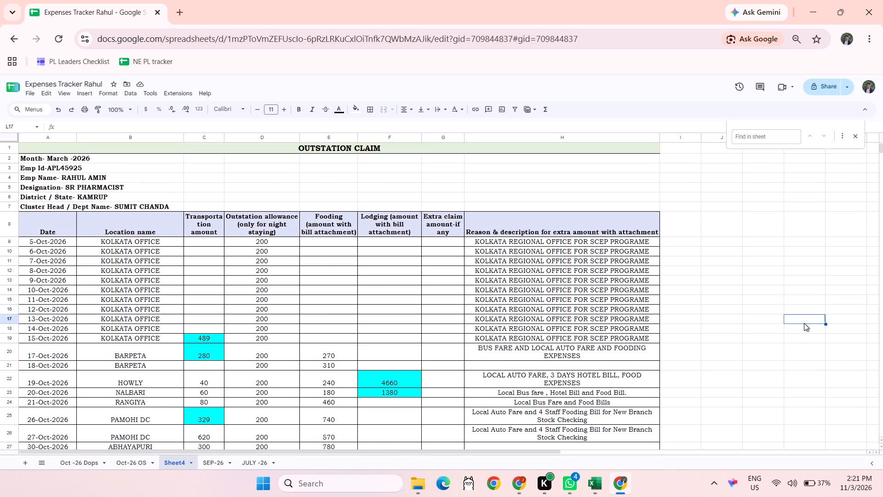
scroll(804, 323, down, 3)
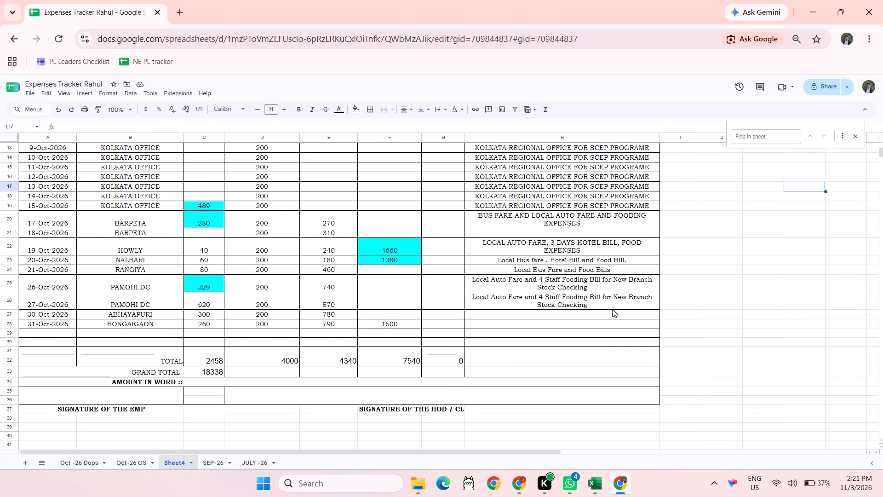
click(612, 309)
click(579, 314)
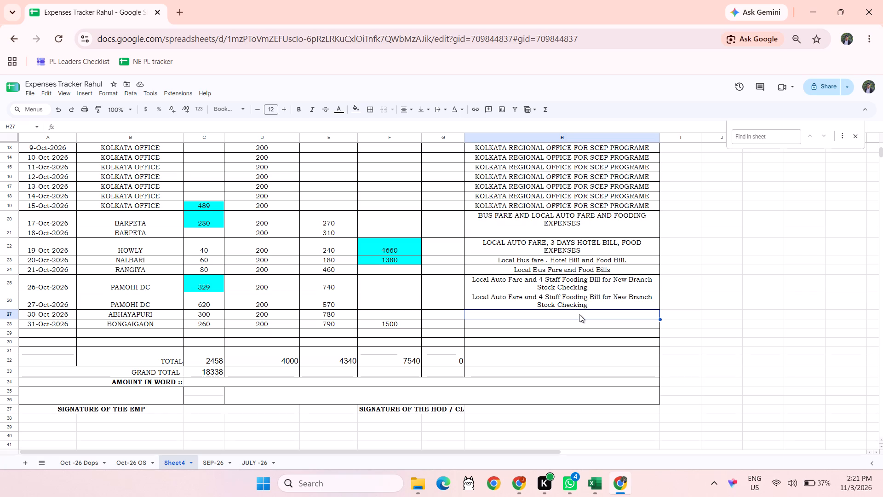
key(Down)
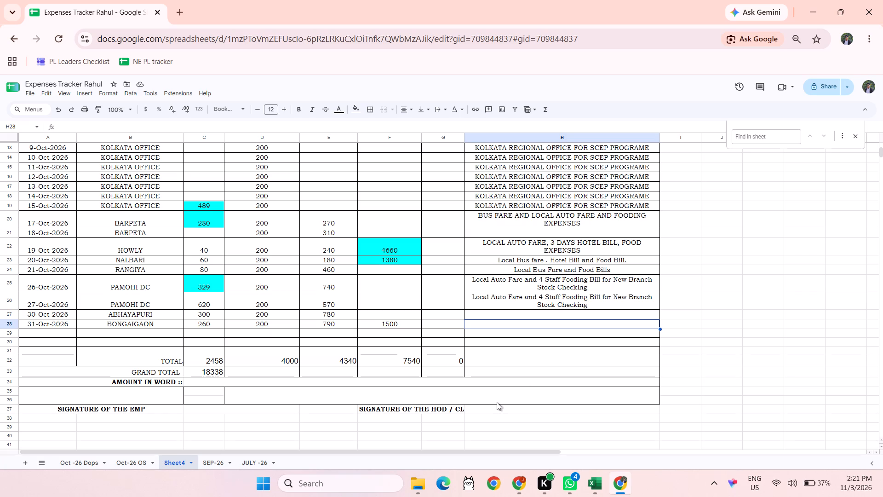
key(Down)
key(Up)
key(Up)
key(Down)
key(Down)
key(Up)
key(Up)
key(Up)
key(Down)
key(Down)
key(Down)
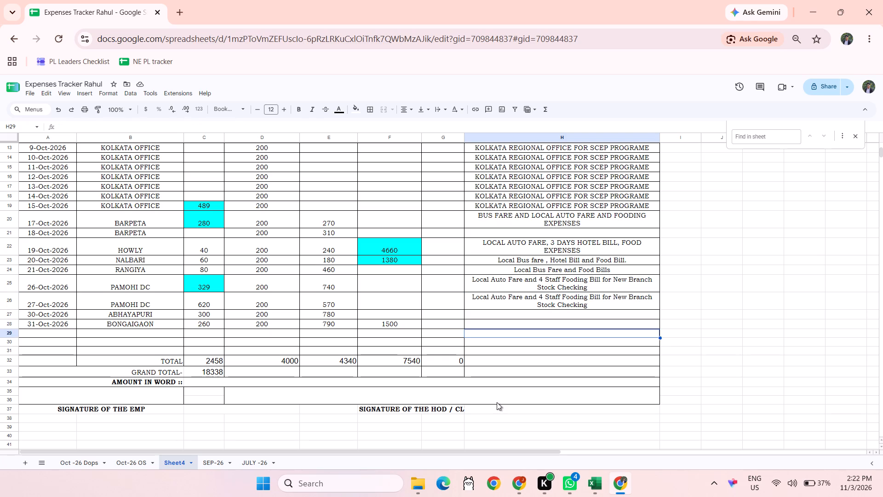
key(Down)
key(Up)
key(Up)
key(Up)
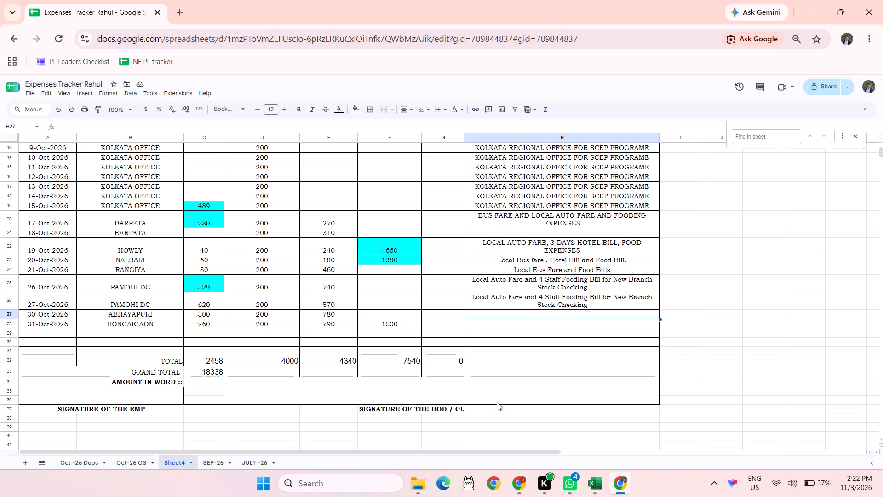
key(Left)
key(Left)
key(Left)
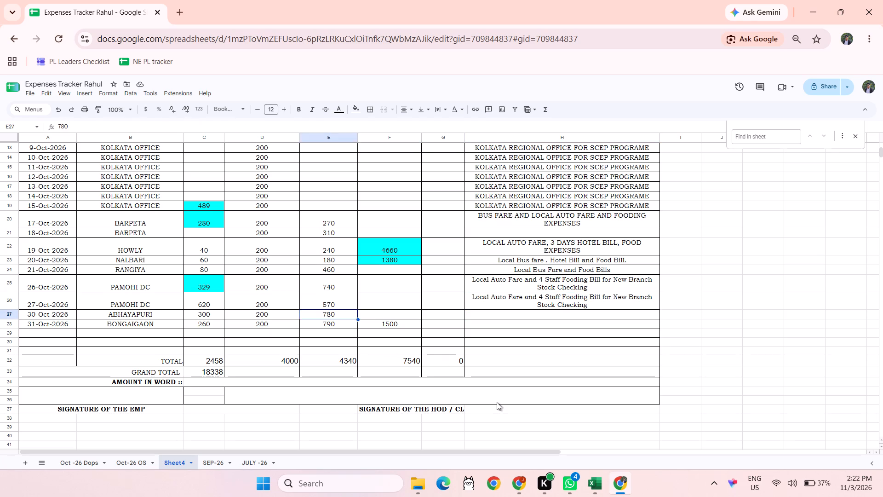
key(Left)
key(Left)
key(Right)
key(Right)
scroll(497, 402, up, 7)
scroll(497, 402, down, 3)
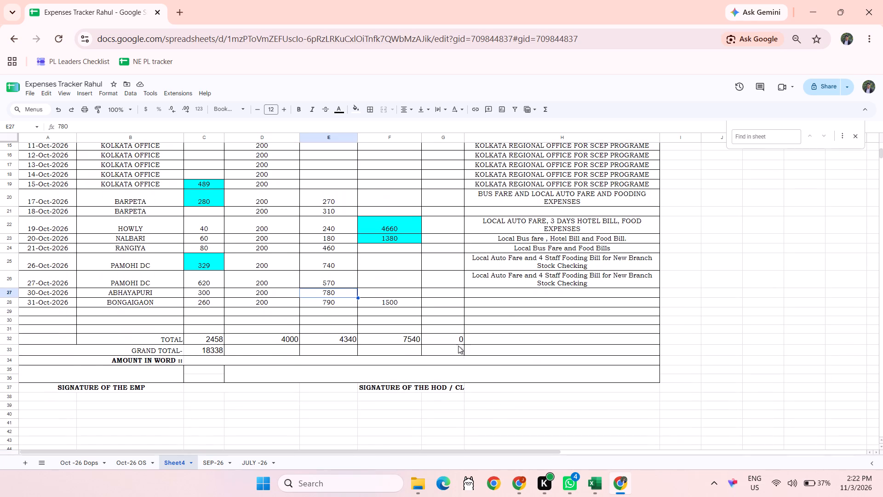
click(512, 294)
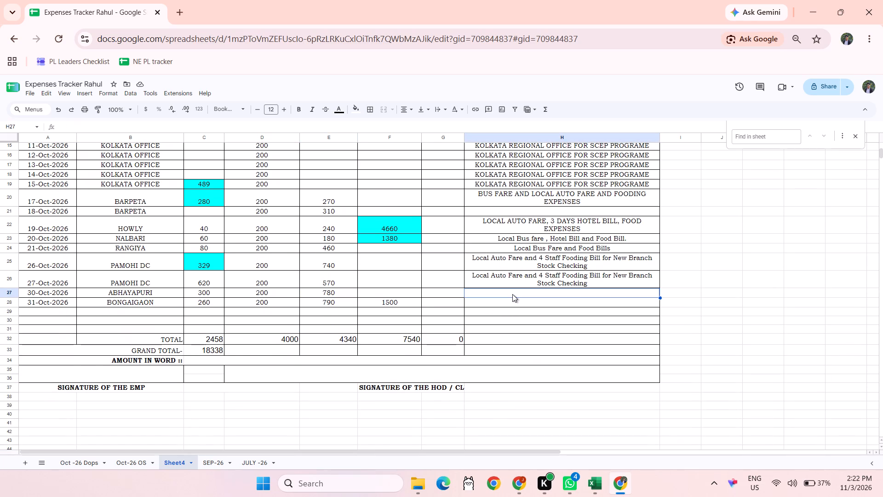
scroll(512, 294, up, 5)
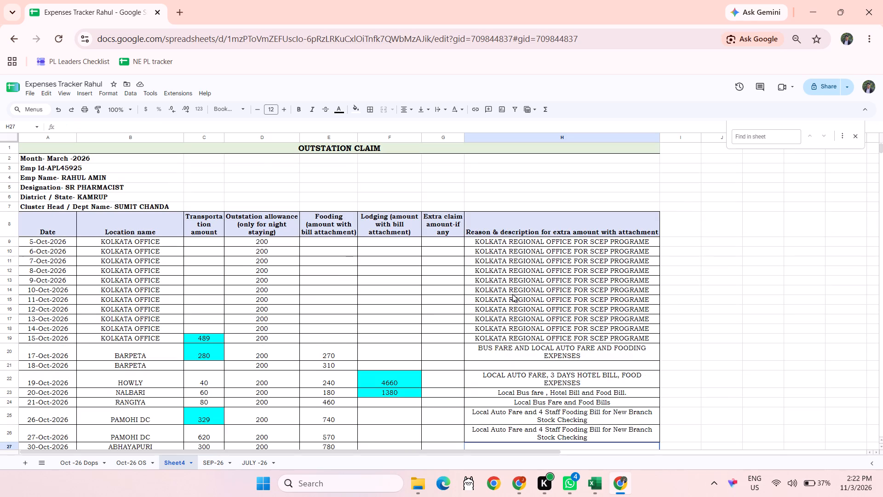
Save the expenses spreadsheet.
click(724, 300)
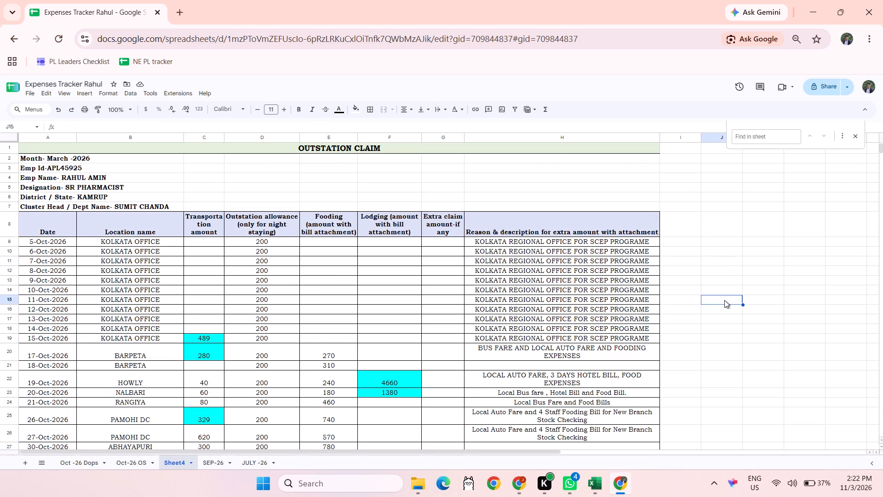
key(ctrl+s)
key(ctrl+s)
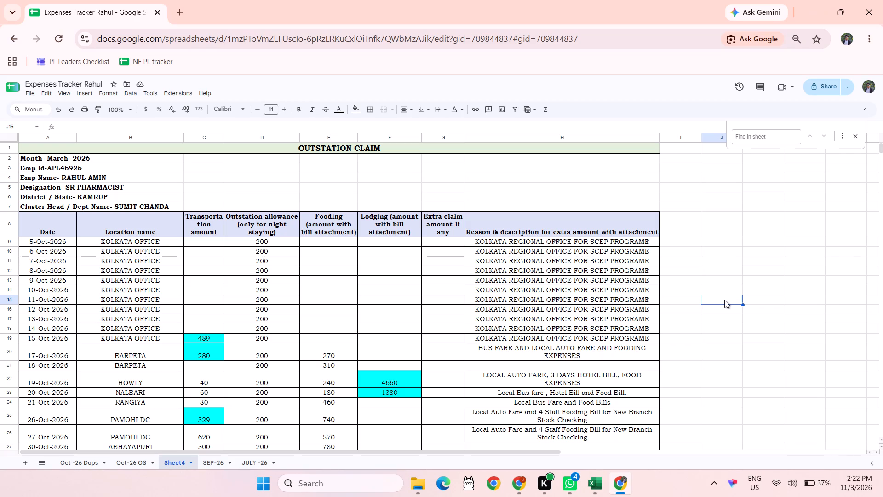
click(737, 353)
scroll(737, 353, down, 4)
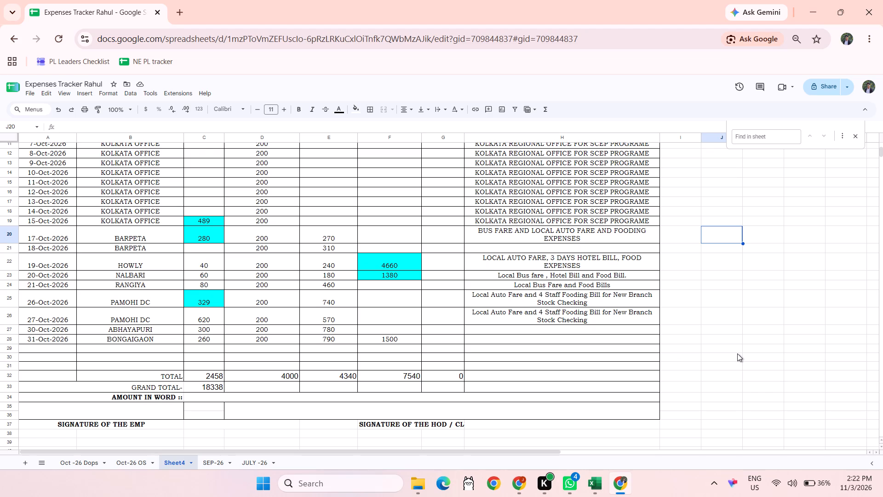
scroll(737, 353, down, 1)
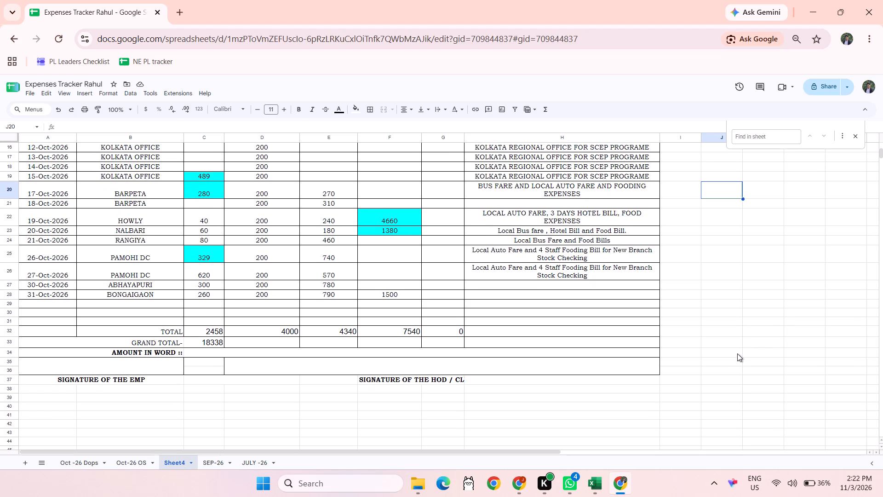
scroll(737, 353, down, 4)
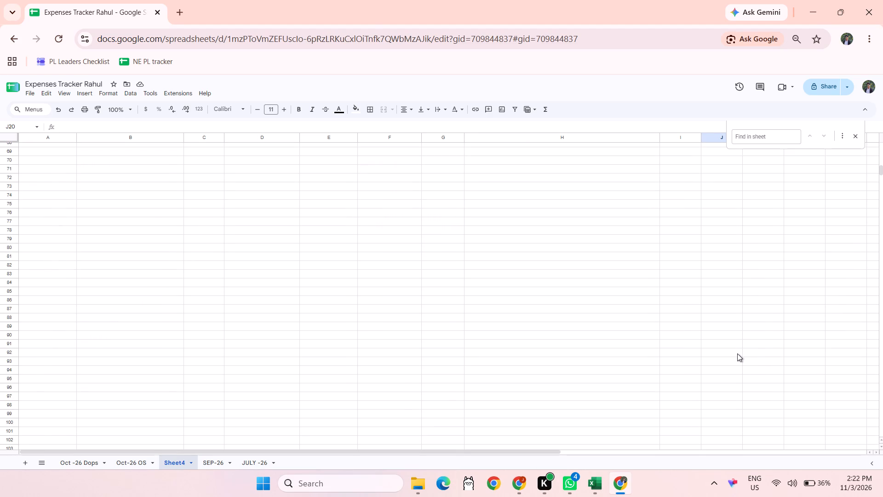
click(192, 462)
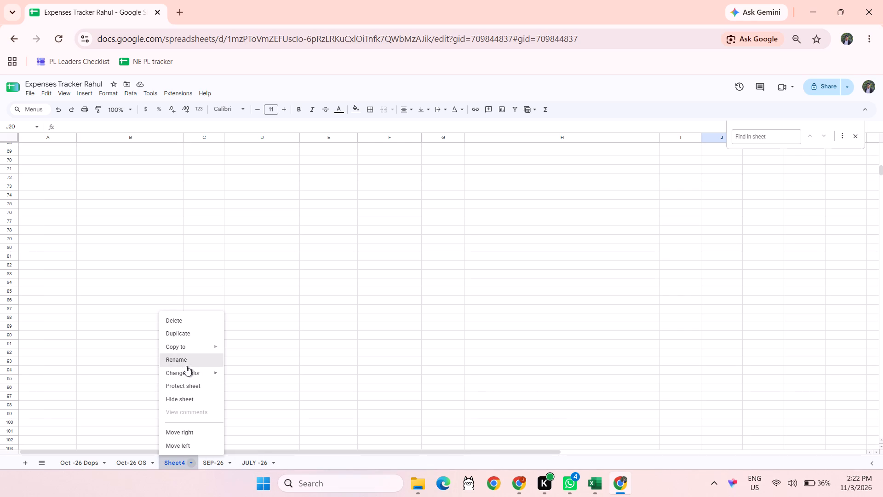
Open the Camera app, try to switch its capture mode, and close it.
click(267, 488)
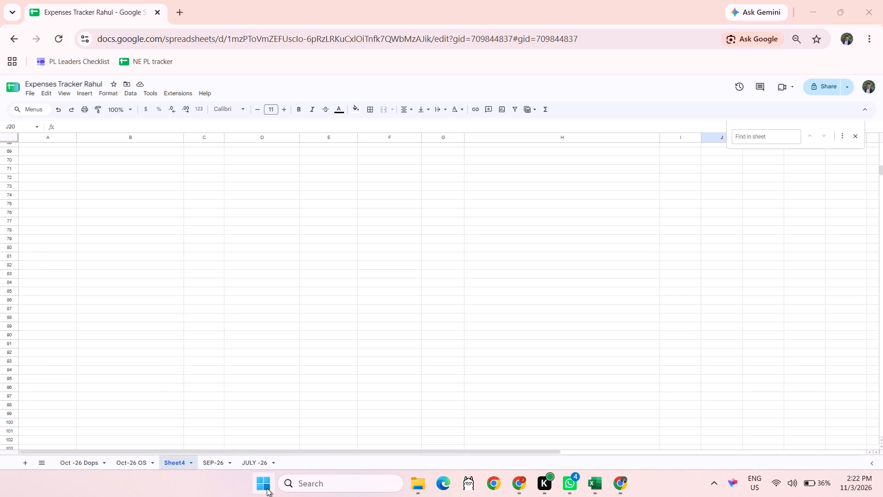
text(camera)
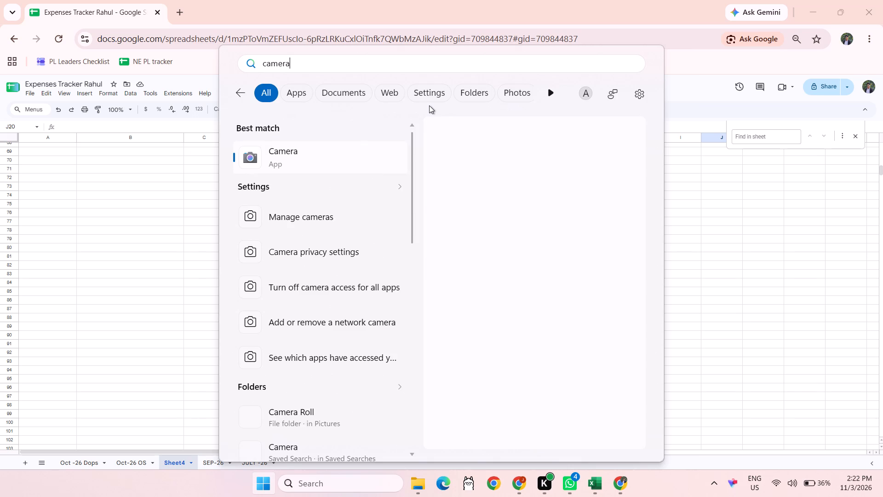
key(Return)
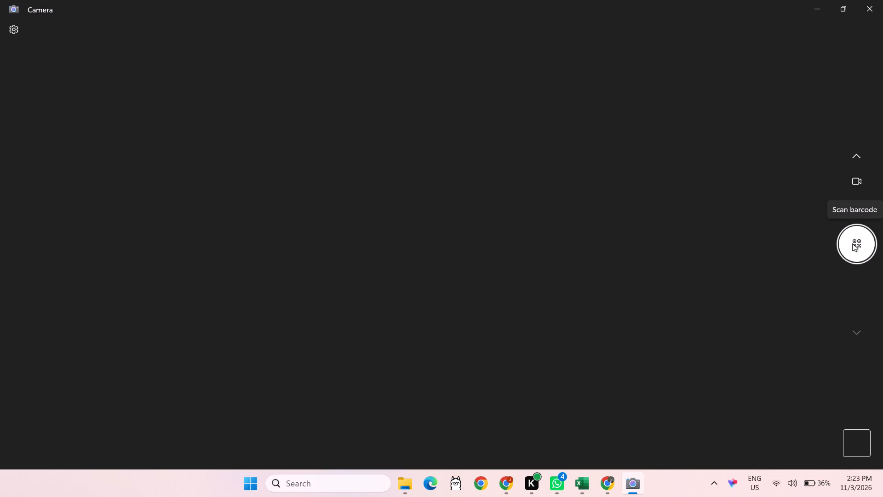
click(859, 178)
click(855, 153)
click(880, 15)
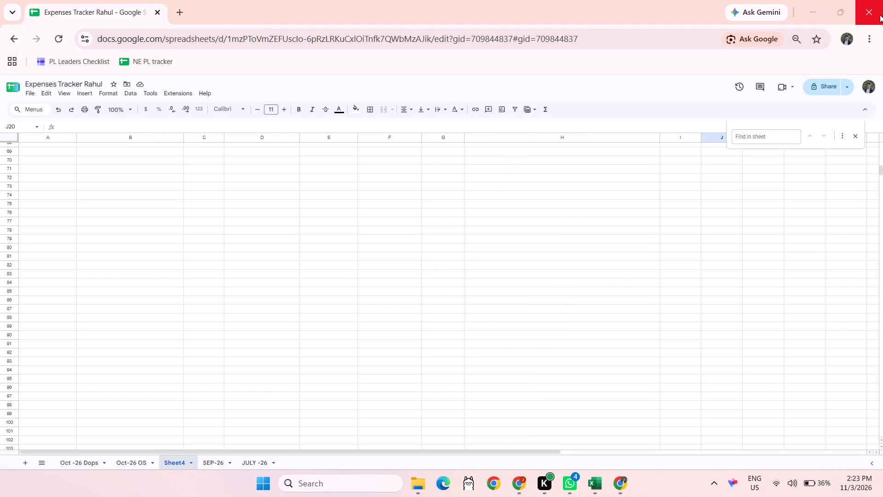
Reopen the Camera app, switch it to photo mode to check the live preview, and close it.
text(camera)
key(Return)
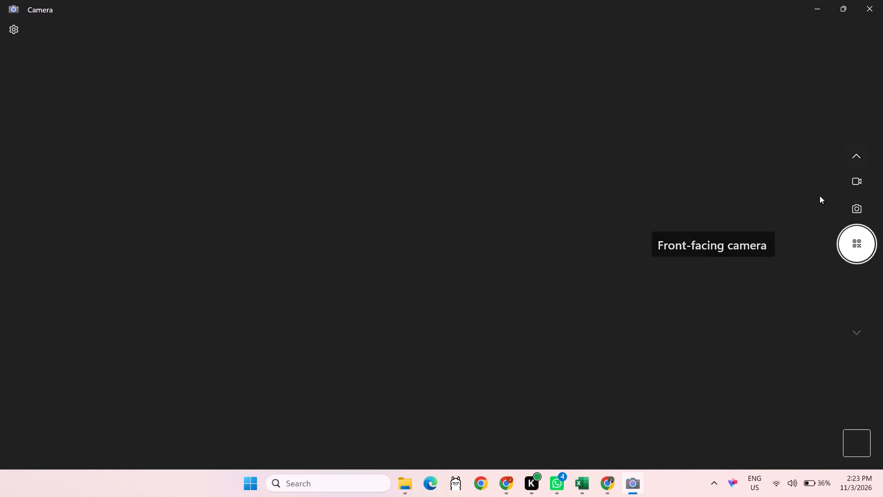
click(853, 209)
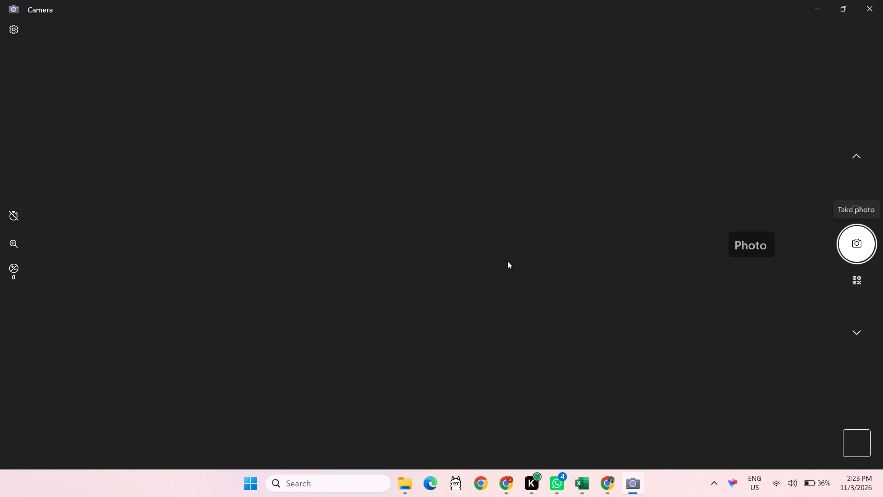
double_click(648, 268)
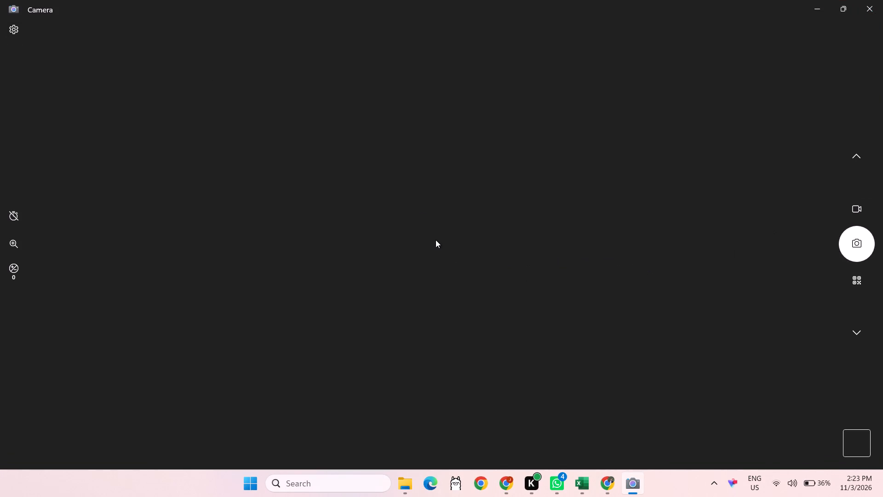
click(436, 240)
double_click(436, 240)
click(573, 286)
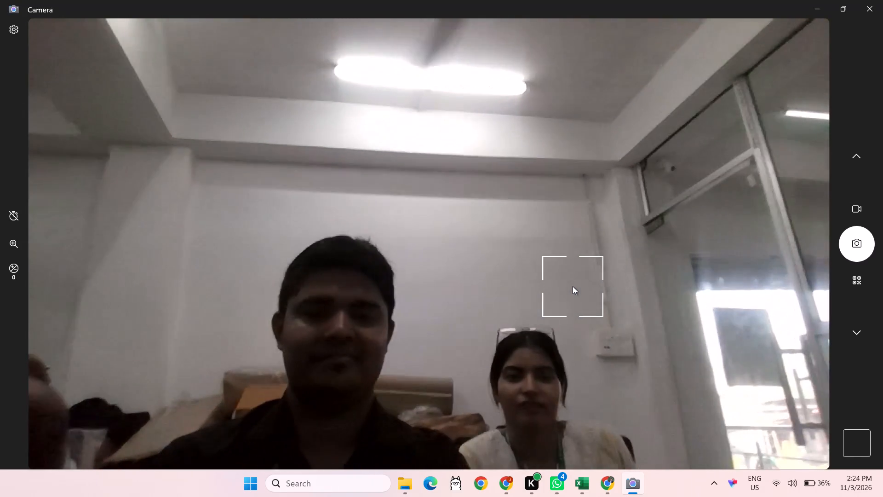
click(871, 7)
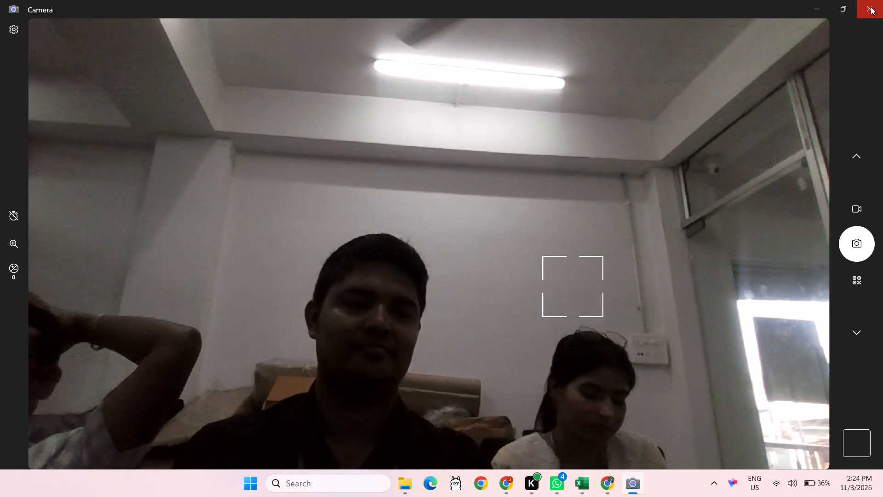
Return to the top of Sheet4 in the expenses spreadsheet and close the find-in-sheet bar.
click(593, 273)
scroll(593, 273, up, 7)
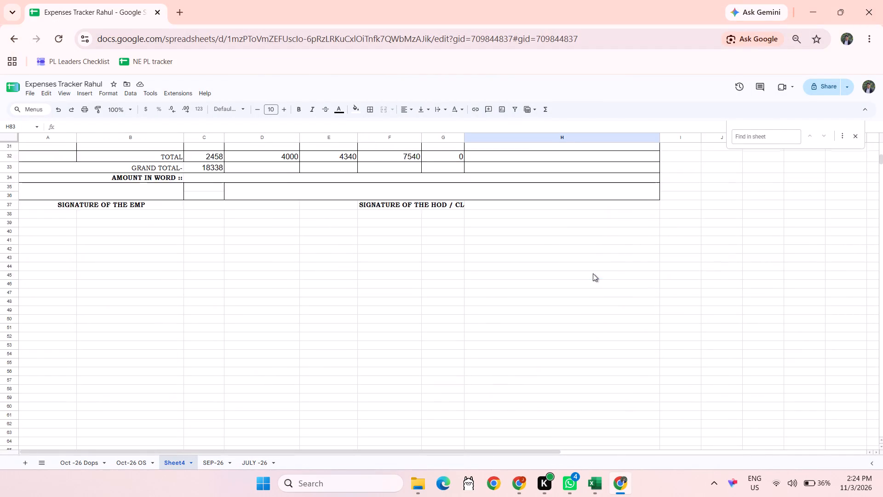
scroll(593, 273, up, 7)
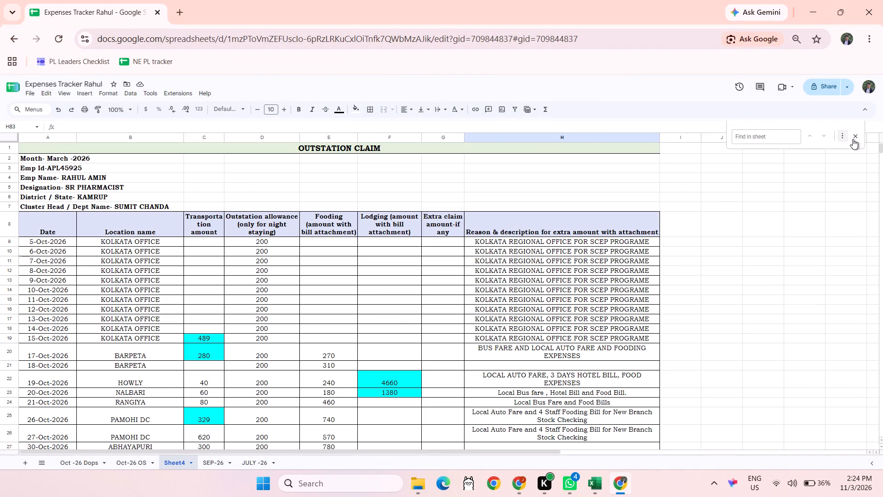
click(853, 139)
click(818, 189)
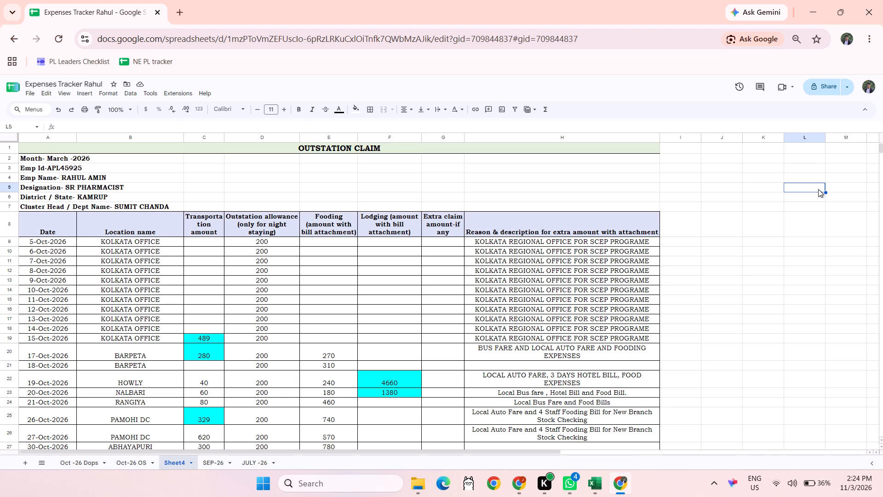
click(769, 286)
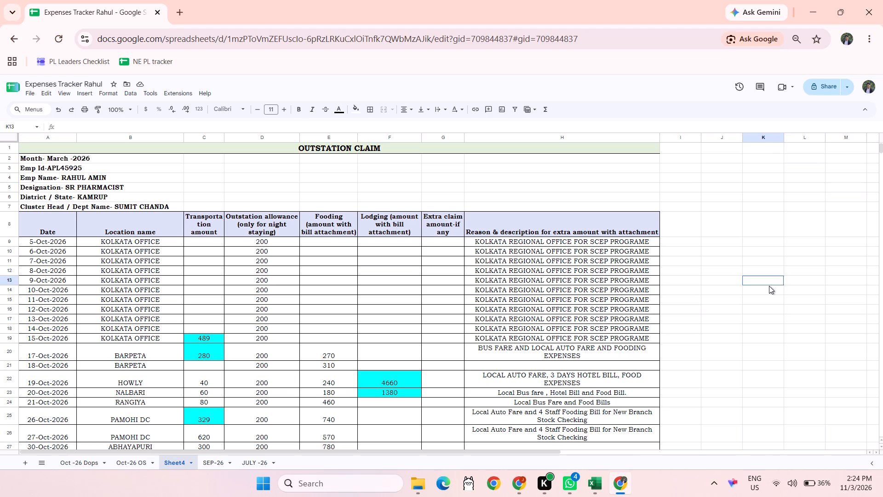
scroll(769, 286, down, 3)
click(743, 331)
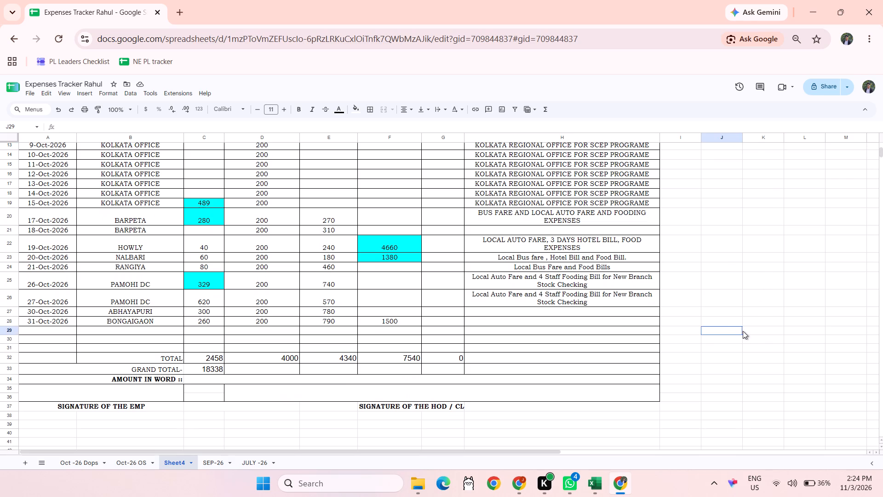
Review Sheet4's outstation claim rows from 5 to 31 October, including the total and grand total rows.
scroll(743, 331, down, 1)
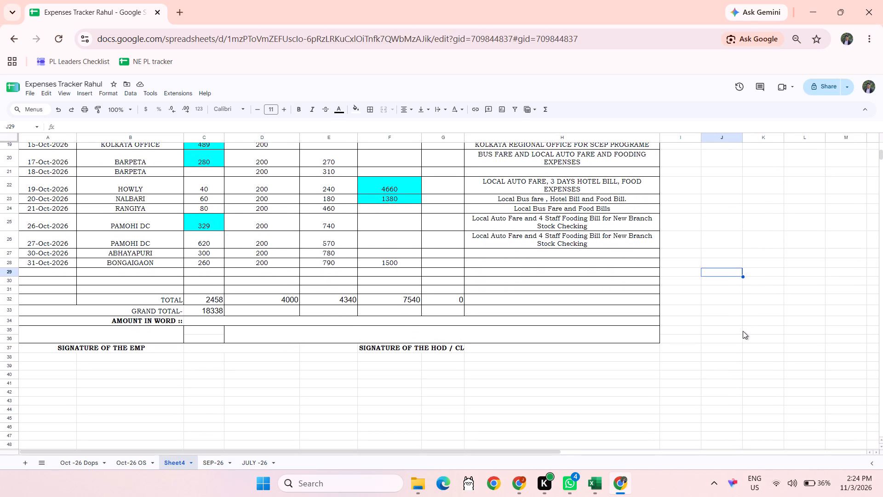
scroll(743, 331, up, 1)
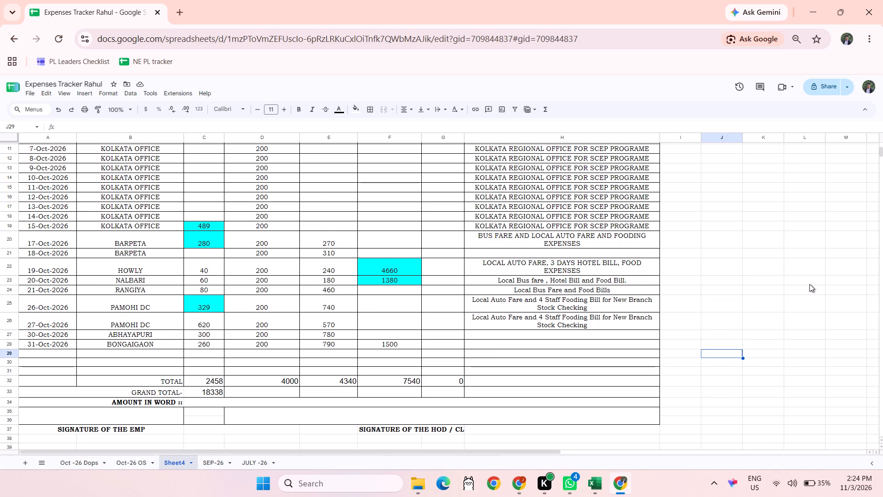
scroll(809, 284, up, 1)
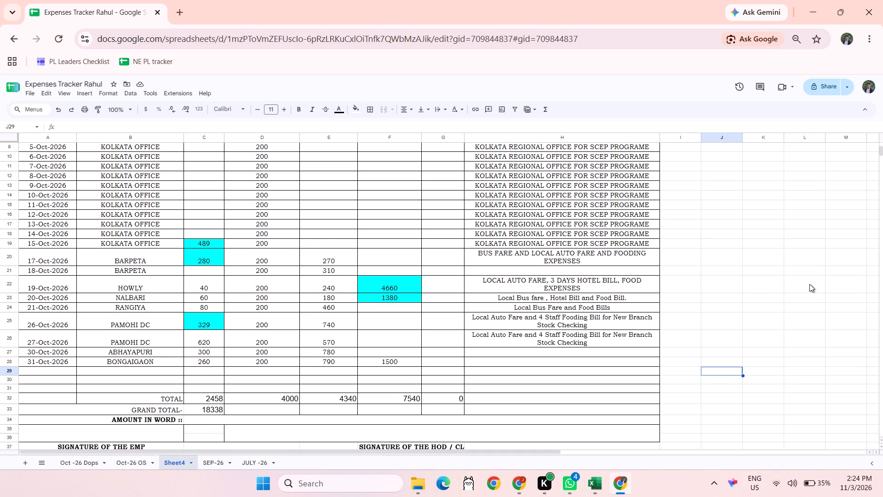
scroll(809, 284, up, 1)
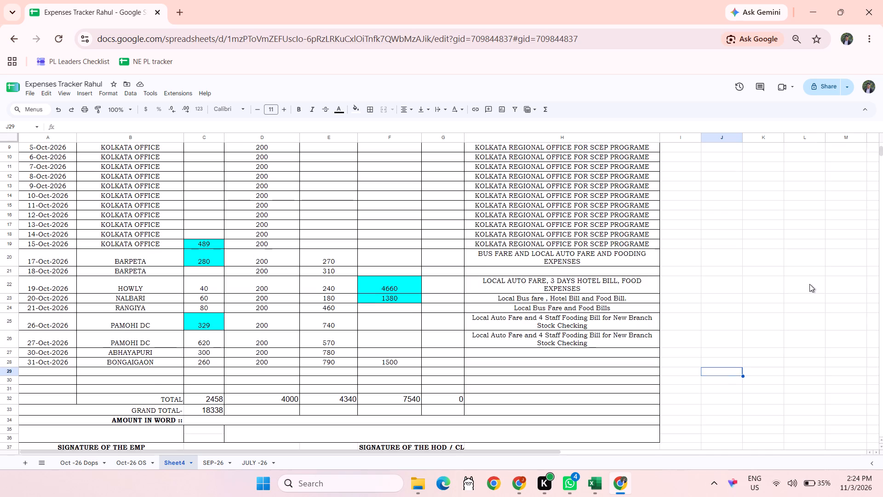
scroll(809, 284, up, 1)
scroll(809, 284, down, 1)
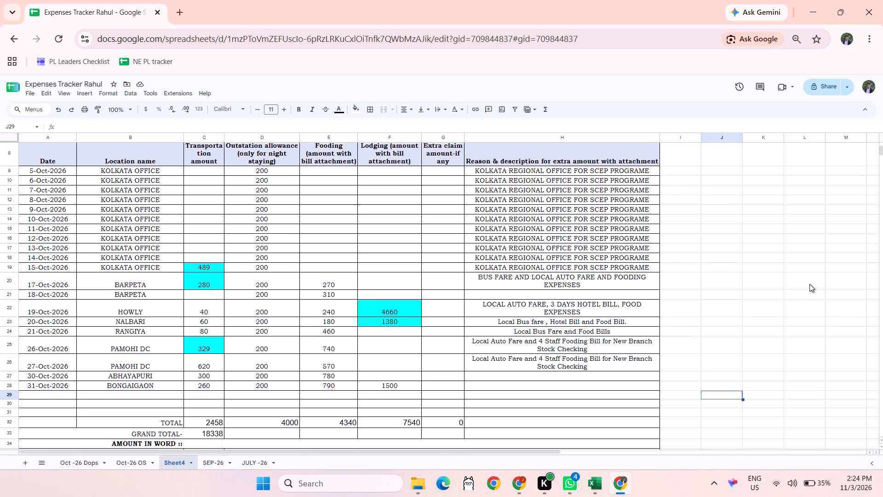
scroll(809, 284, down, 2)
click(794, 297)
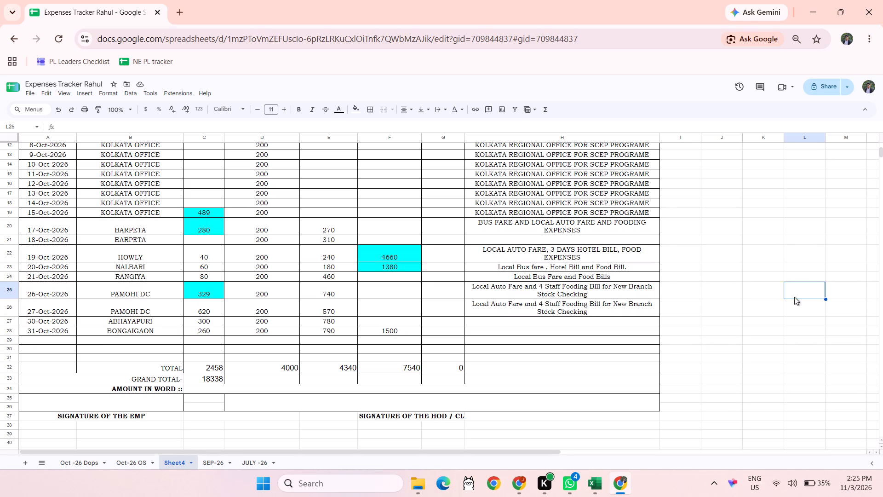
Check the transportation and fooding amounts and the reason entries for the Pamohi DC and Abhayapuri rows of 26 to 30 October.
click(320, 319)
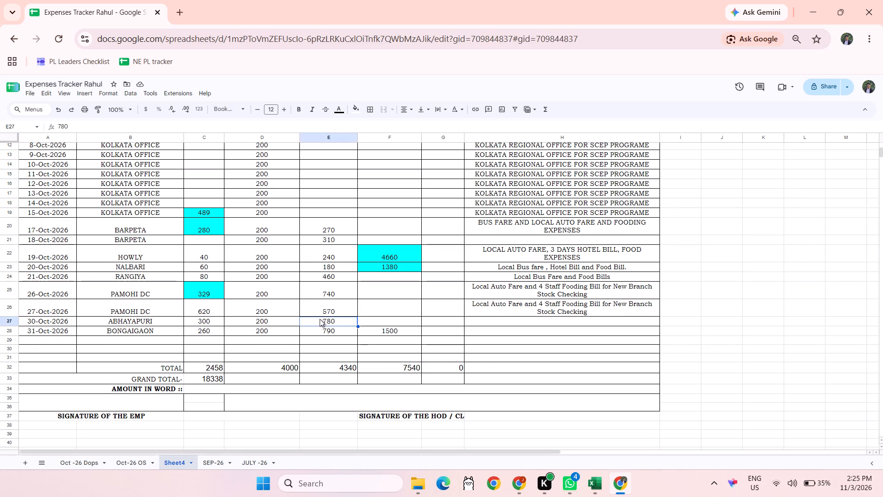
click(340, 312)
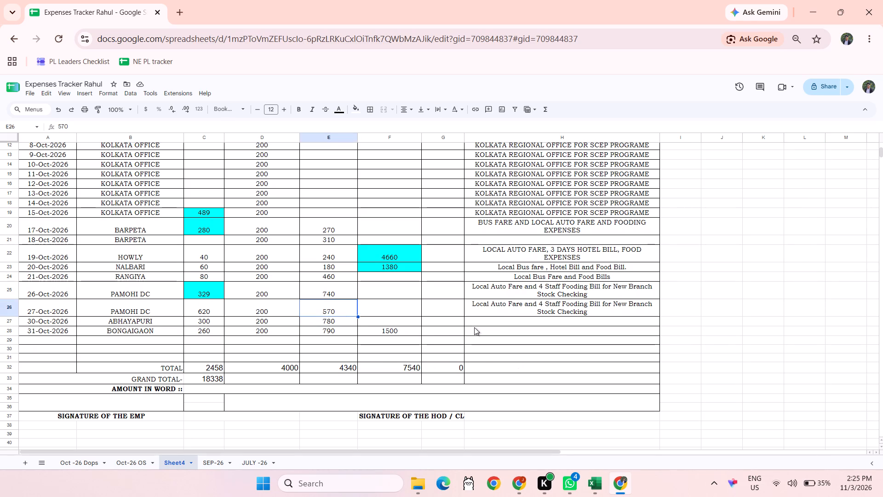
click(498, 318)
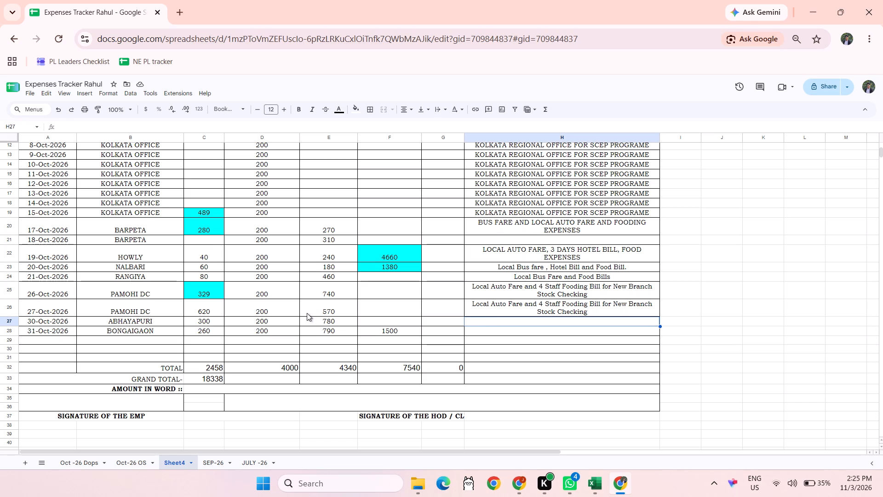
click(305, 312)
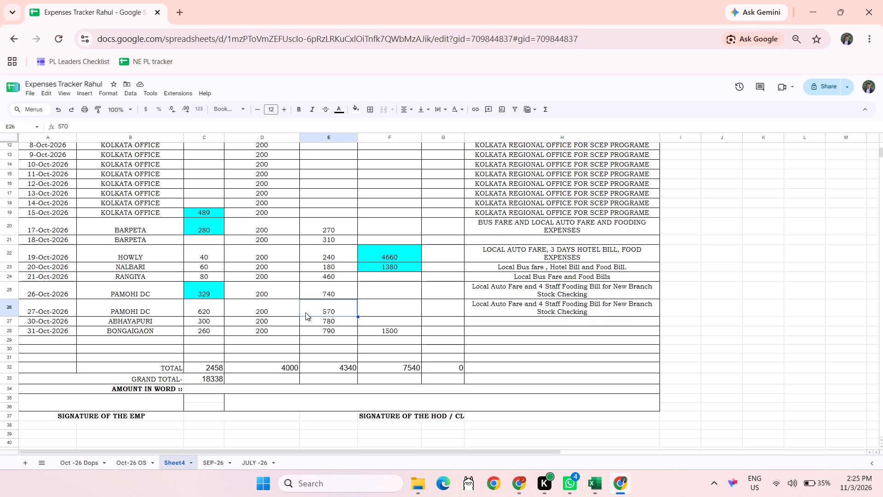
click(209, 309)
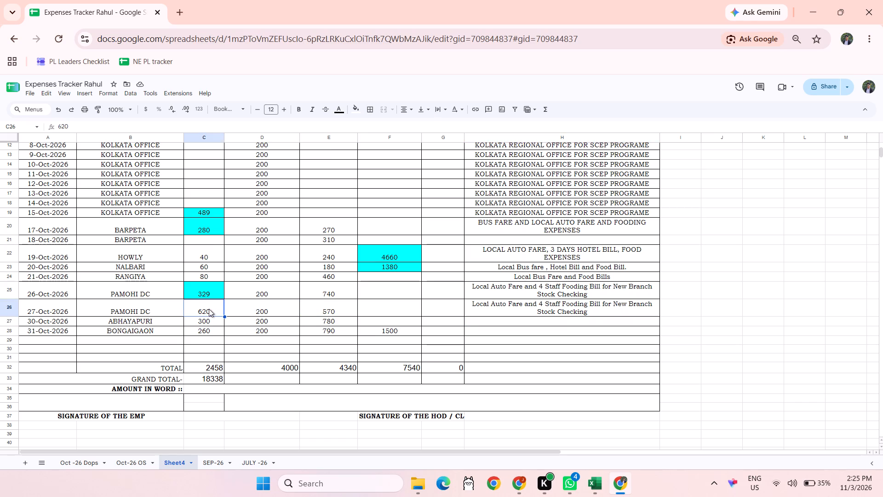
scroll(209, 309, up, 6)
scroll(209, 309, down, 4)
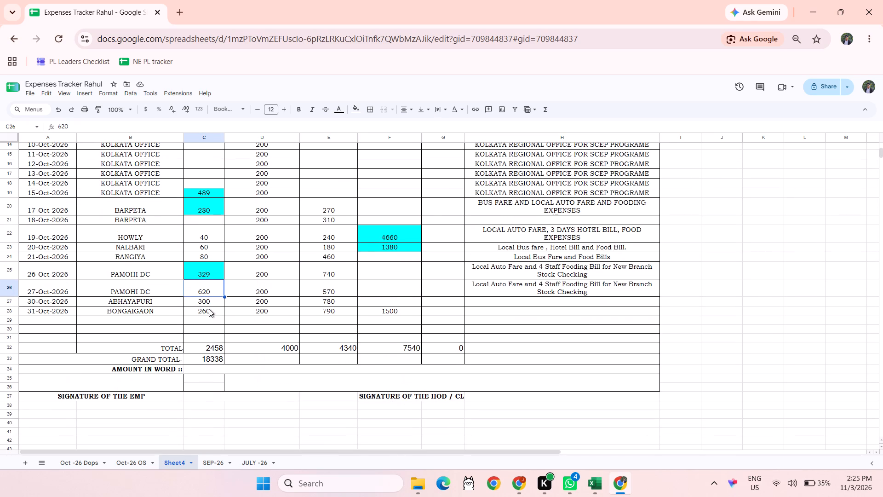
click(271, 433)
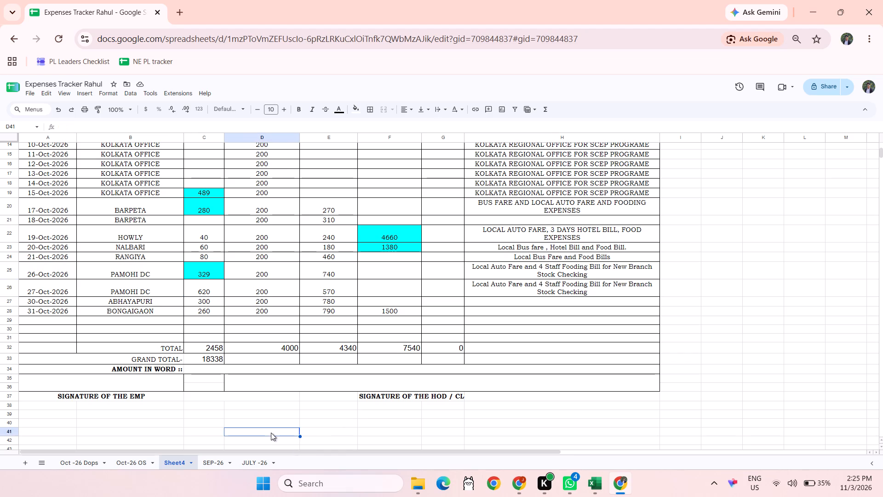
scroll(271, 433, right, 1)
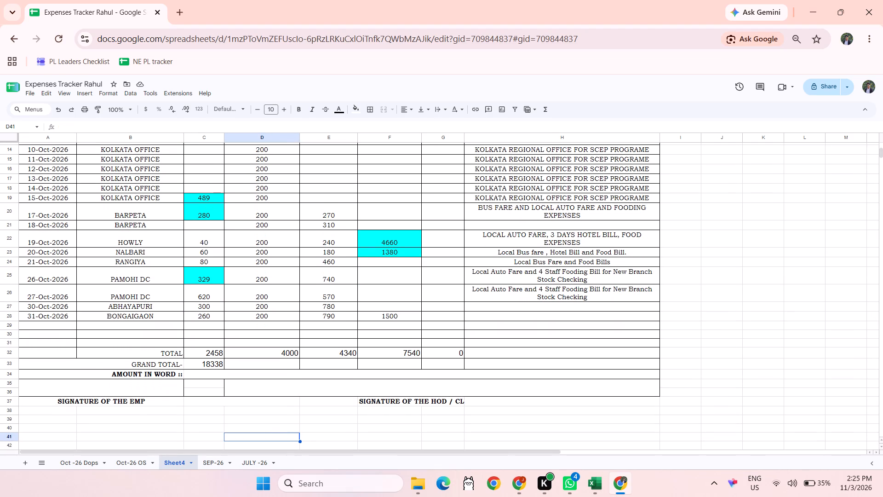
click(207, 292)
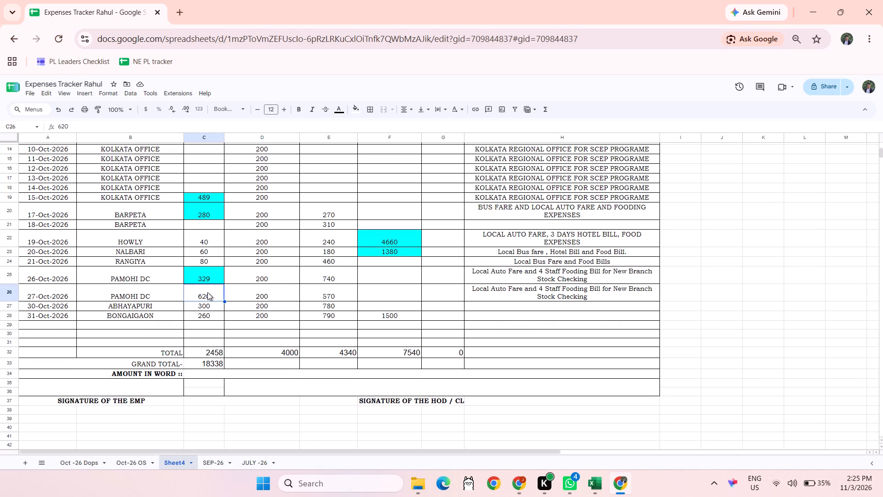
click(204, 280)
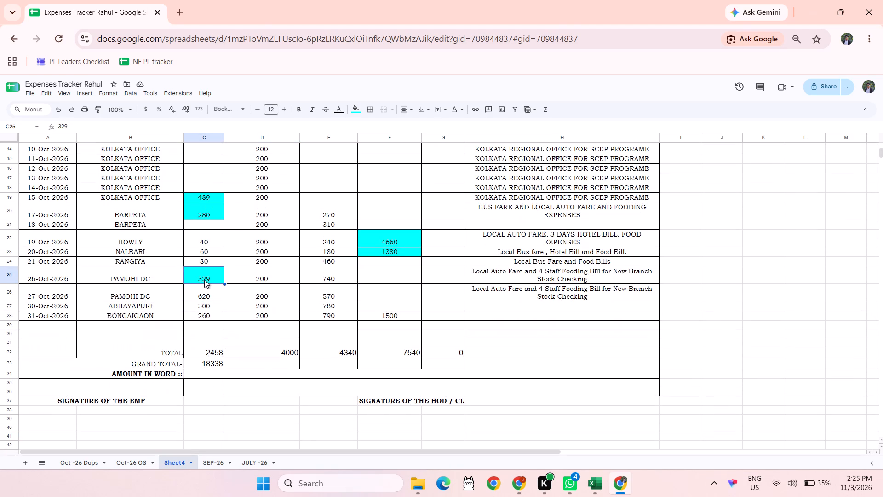
click(259, 418)
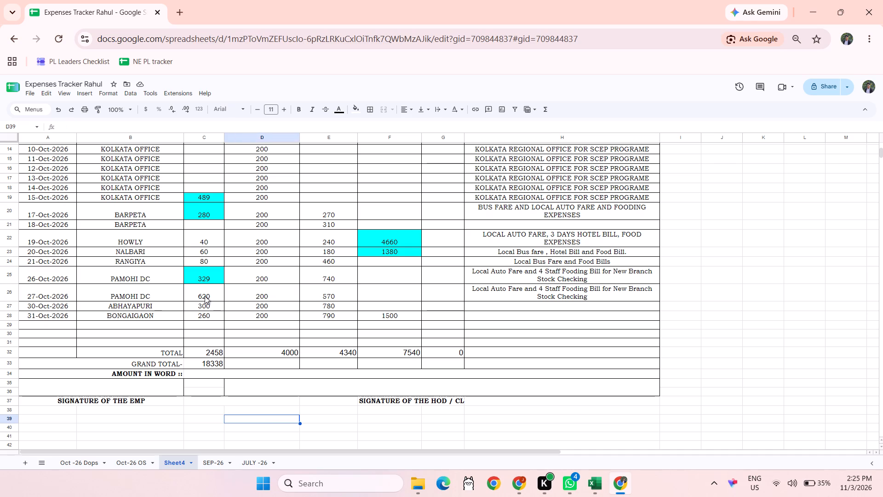
click(204, 296)
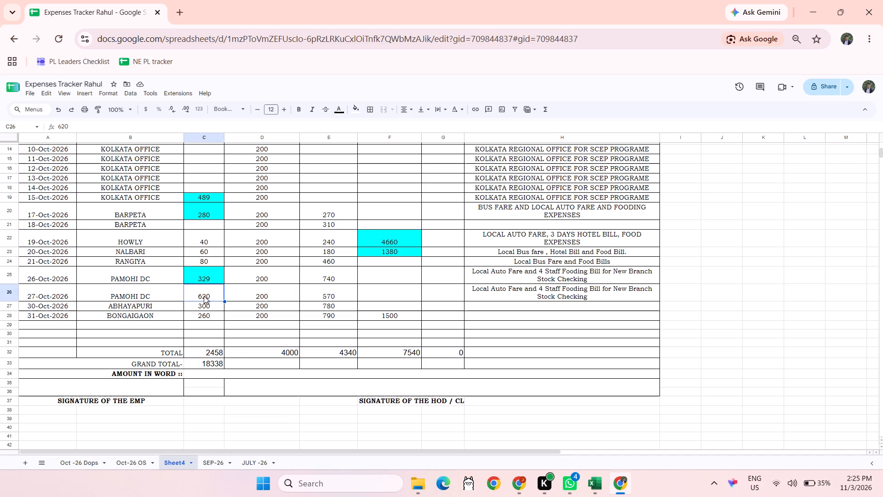
click(721, 296)
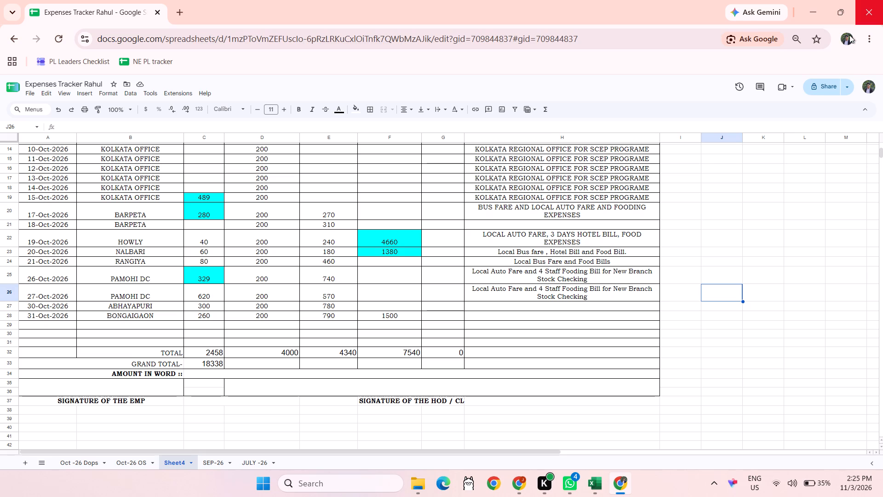
click(743, 240)
scroll(743, 240, up, 8)
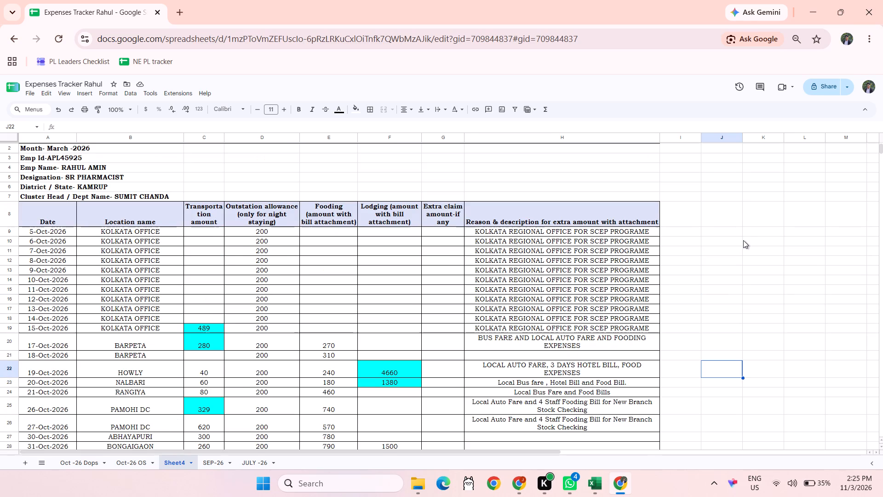